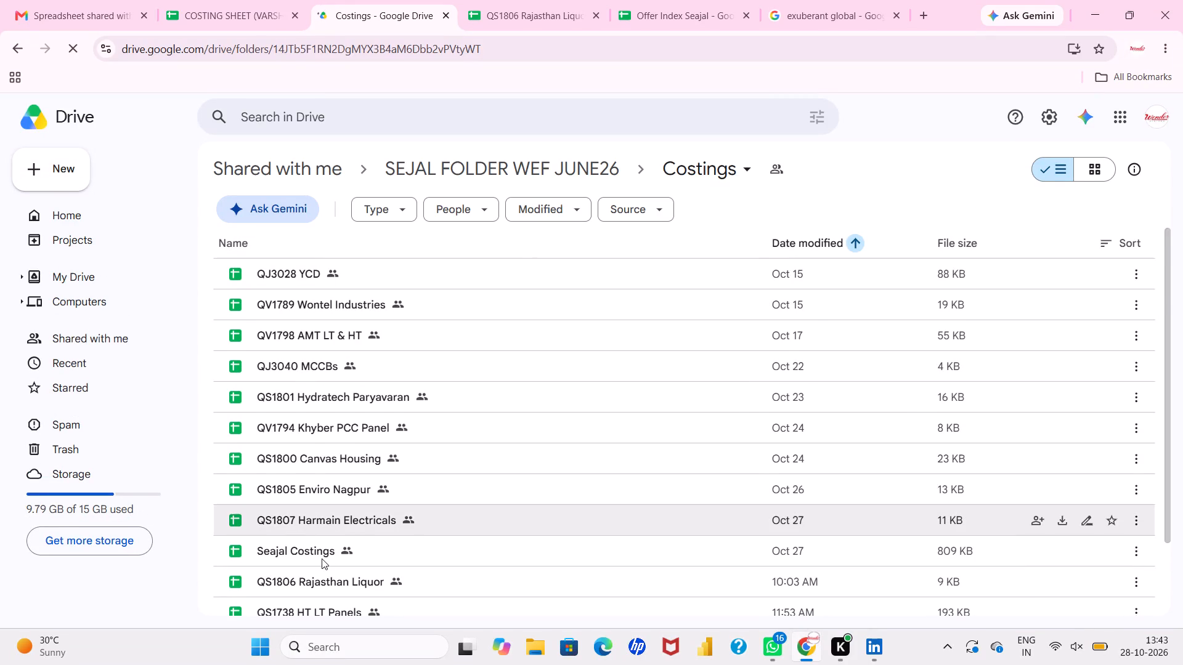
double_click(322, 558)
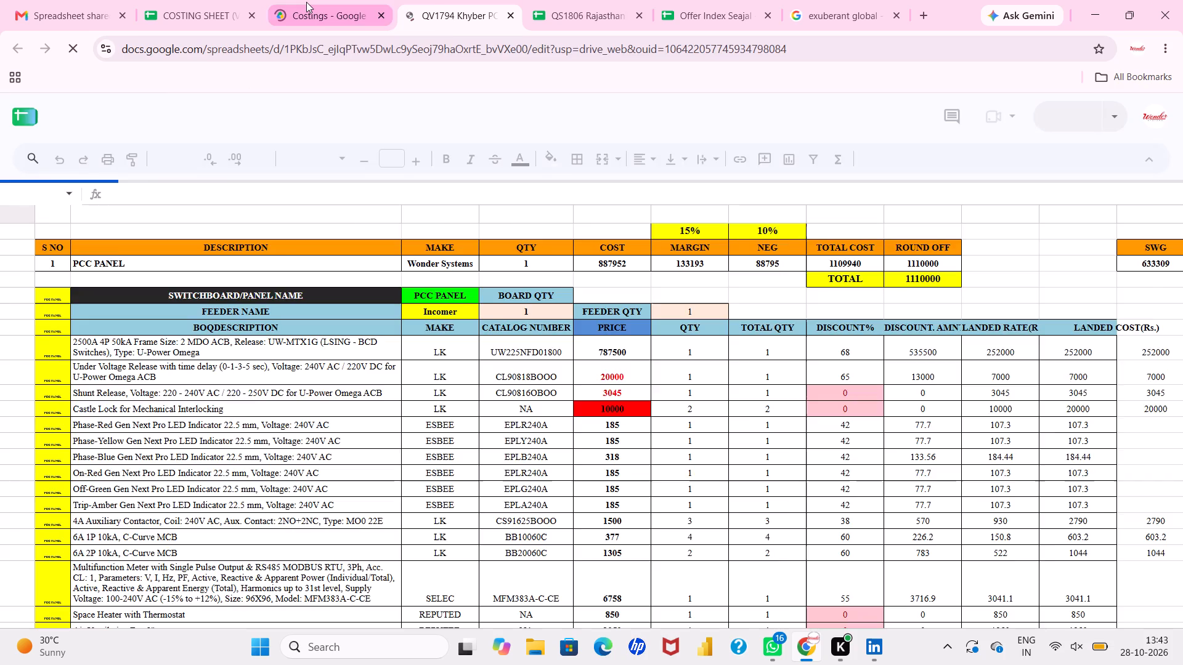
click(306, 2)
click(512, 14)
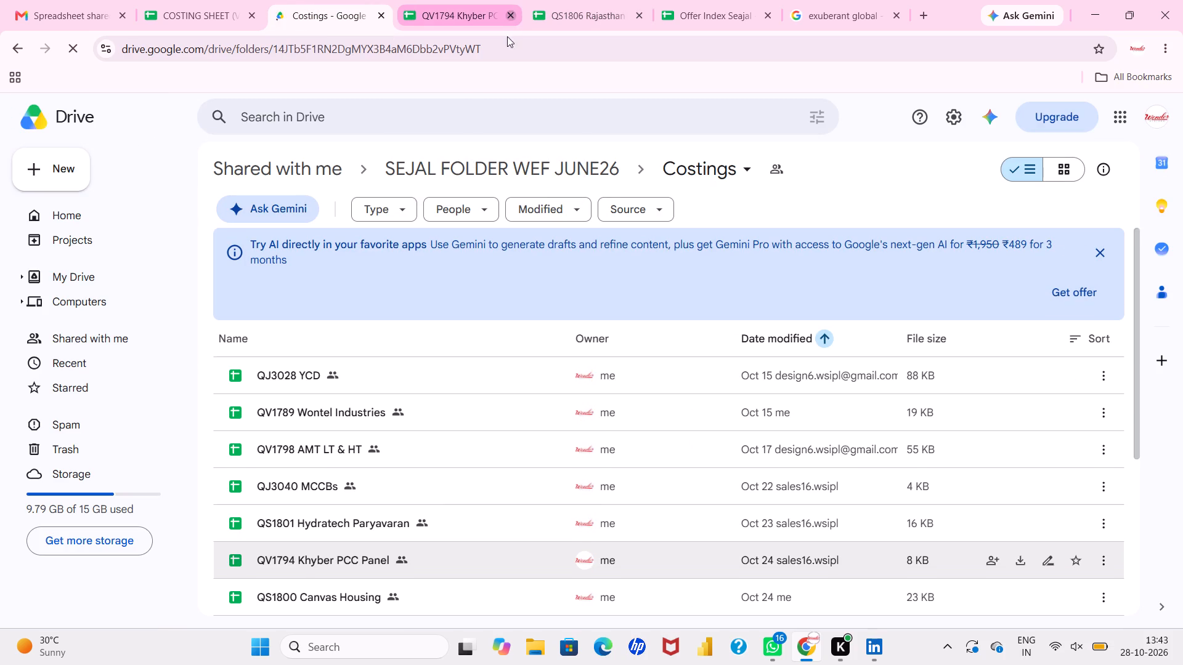
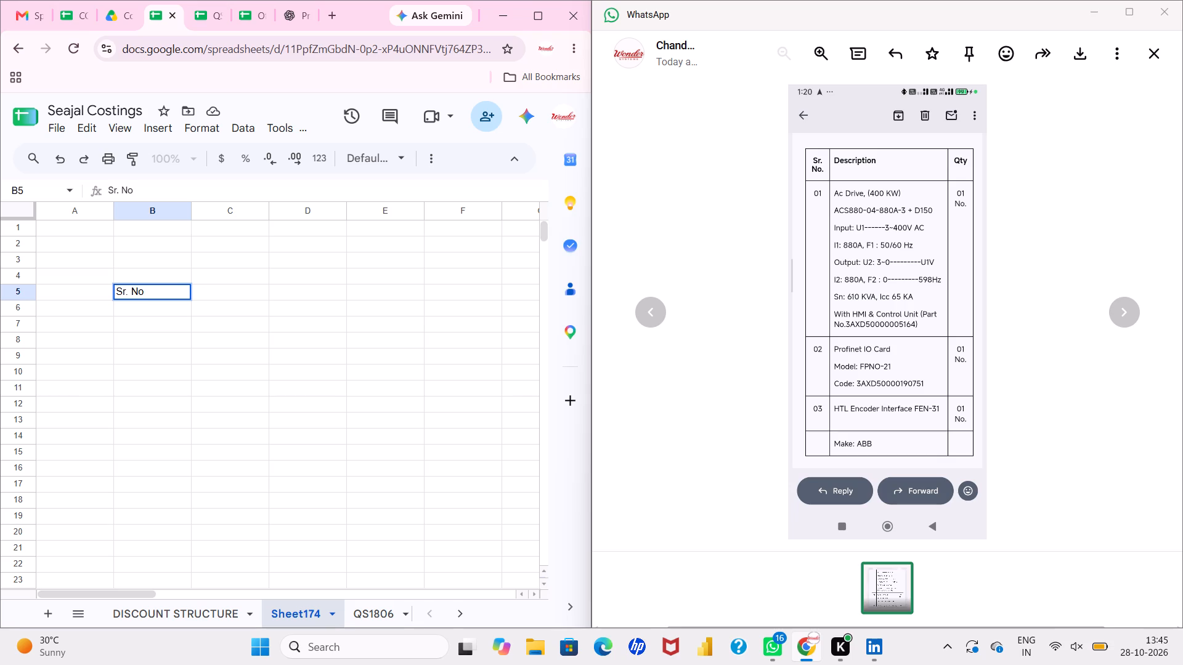
Complete the header row in row 5 after Sr. No with Description, Cat Number and Qty in C5 through E5.
key(Right)
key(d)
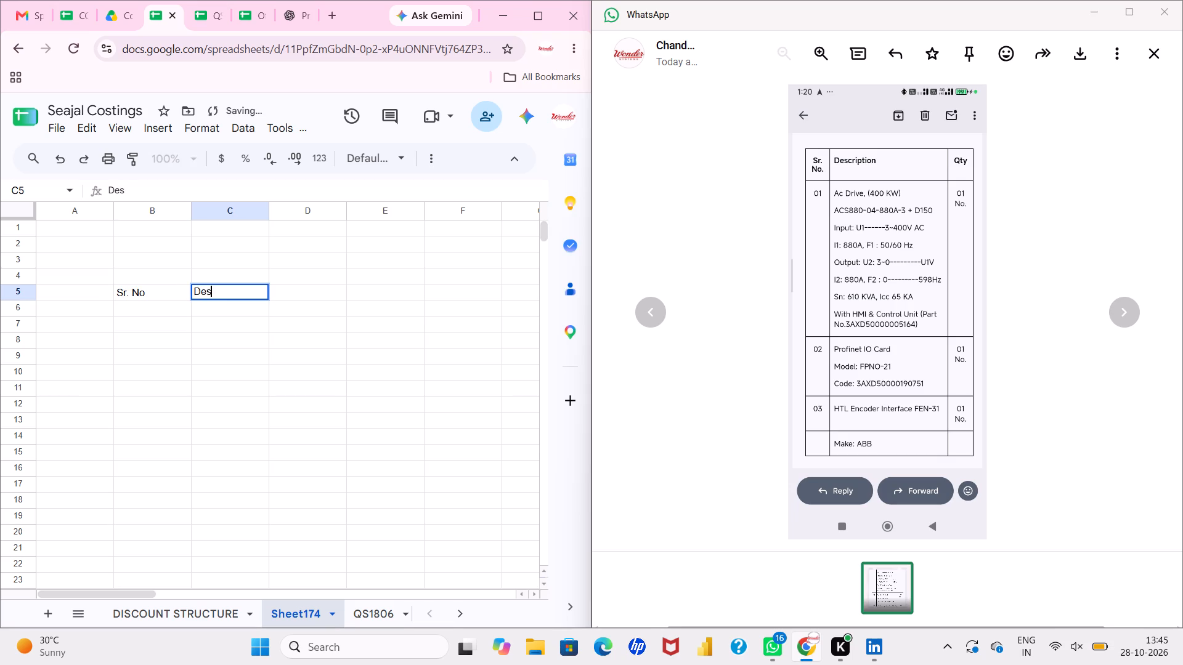
key(BackSpace)
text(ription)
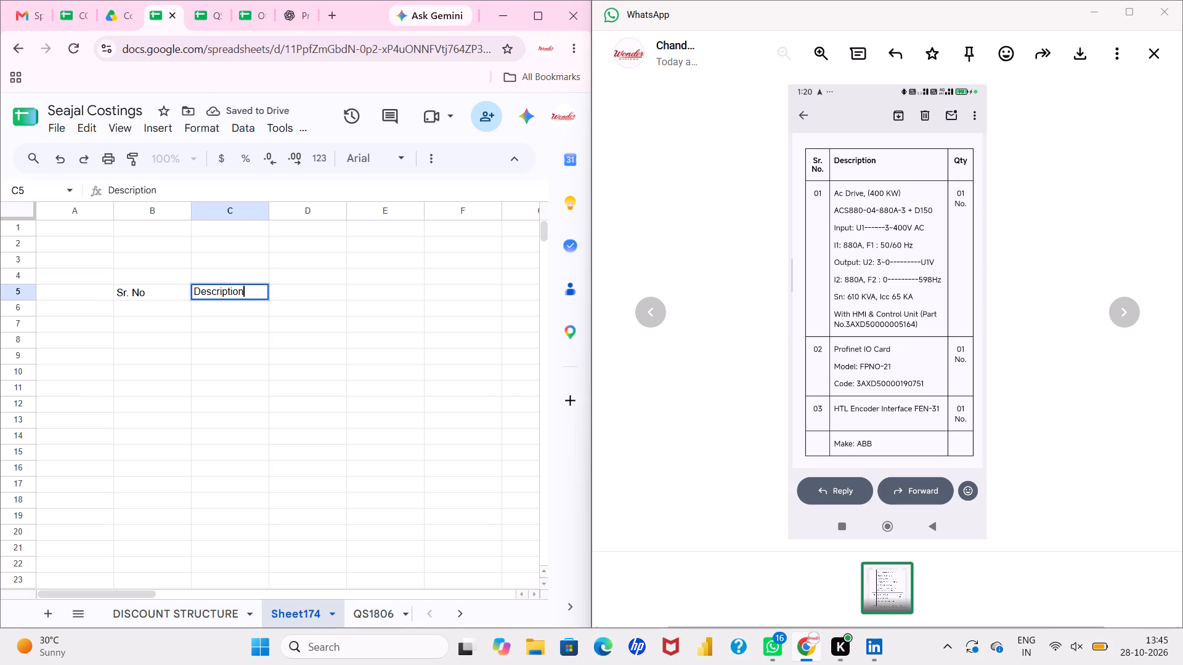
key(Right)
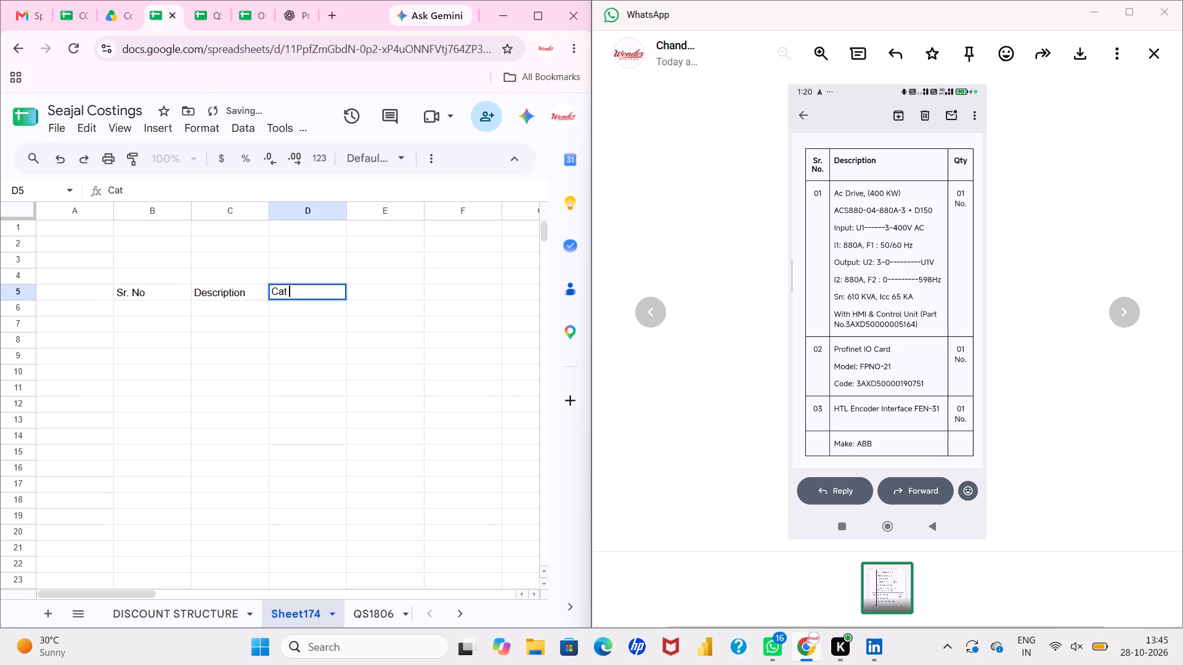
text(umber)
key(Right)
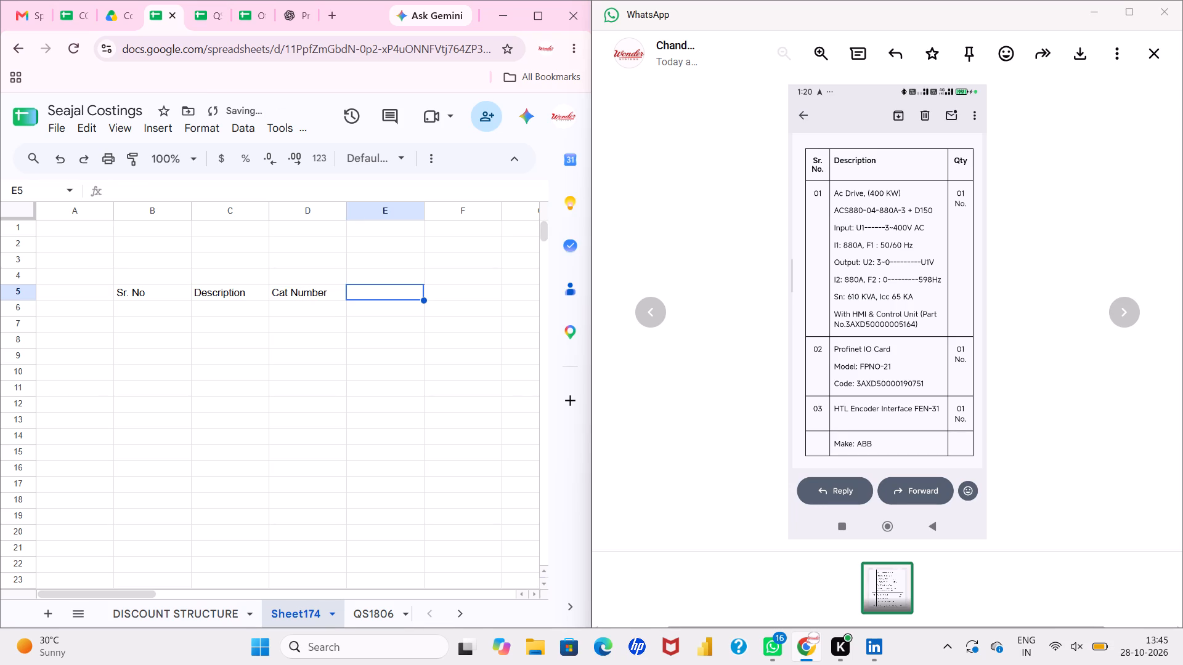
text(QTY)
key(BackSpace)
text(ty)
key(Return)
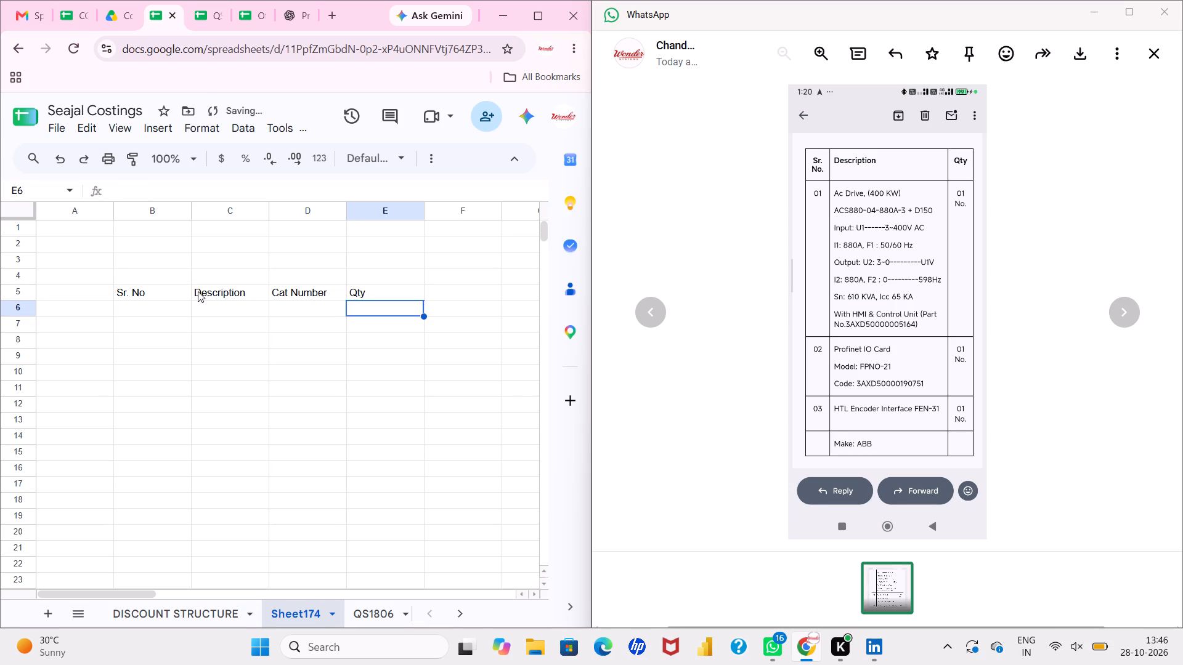
Apply all borders to the range B5:E9 around the item table on Sheet174.
scroll(137, 384, up, 1)
drag(137, 287, 367, 446)
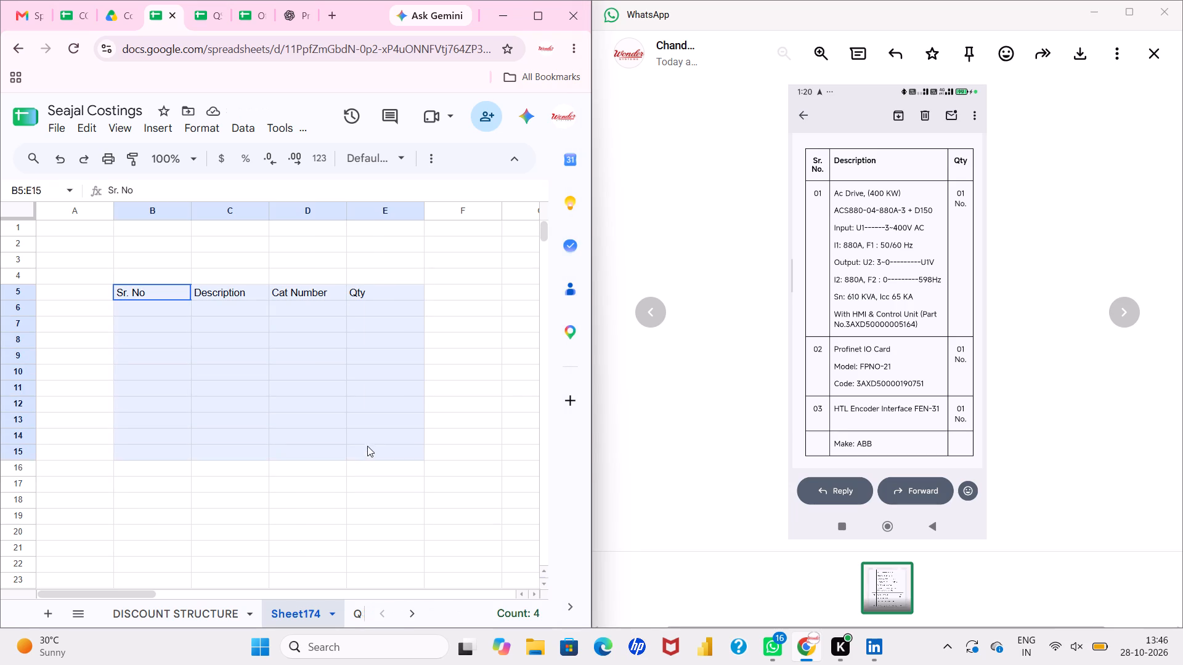
drag(367, 446, 365, 358)
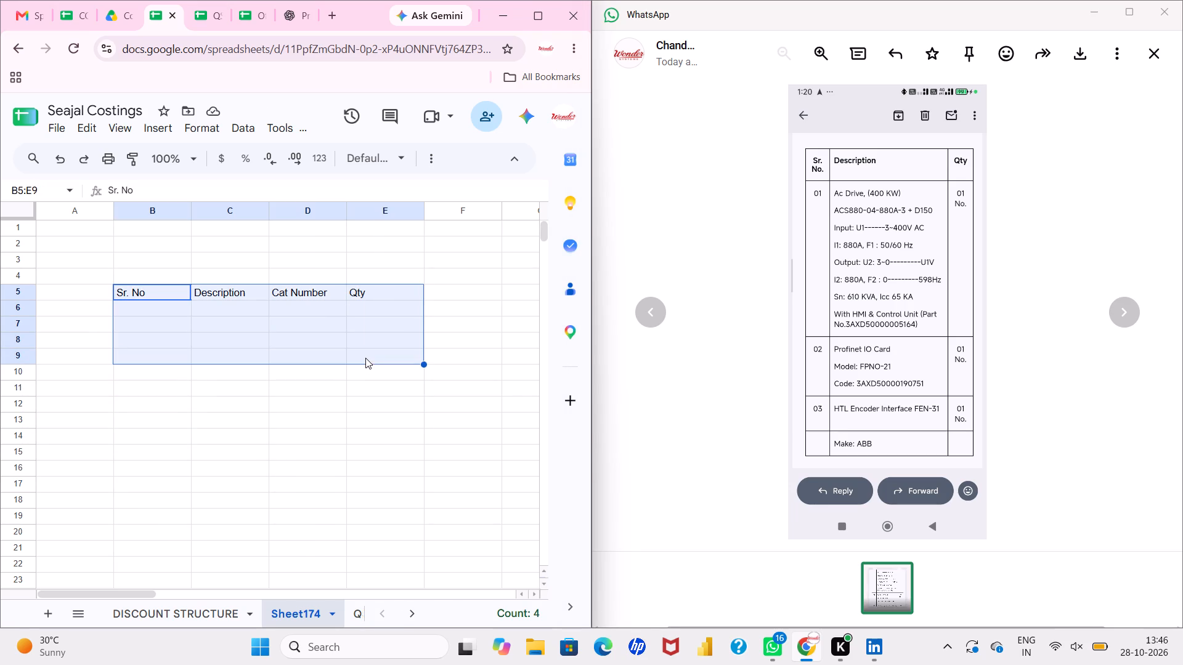
click(423, 161)
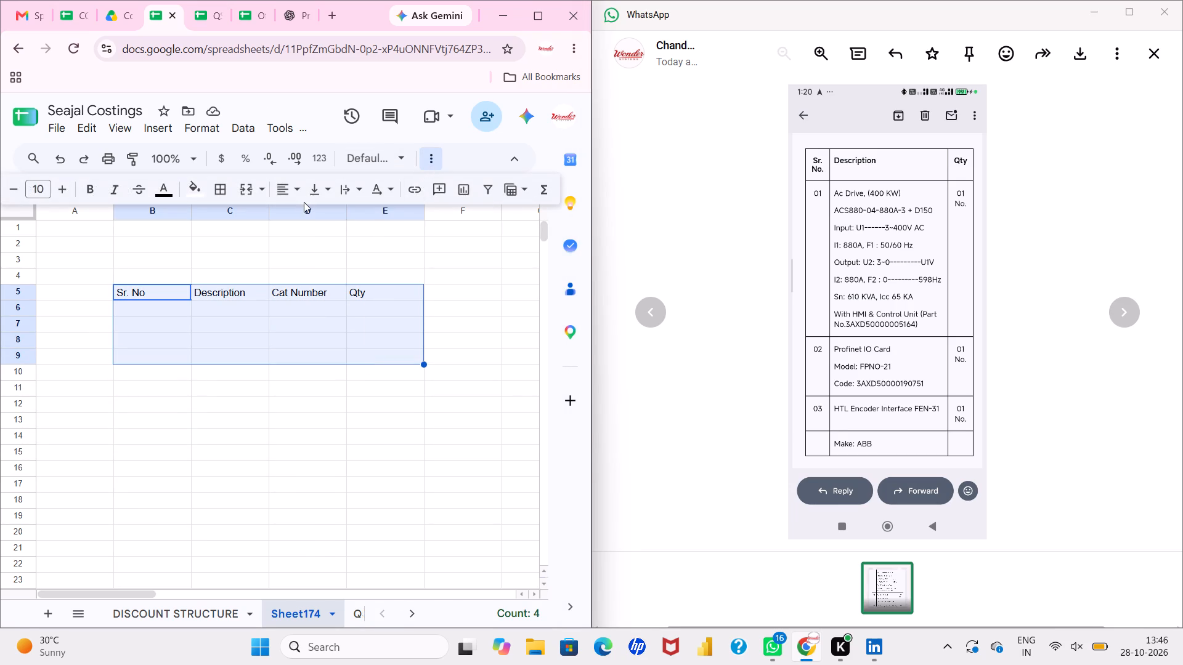
click(214, 186)
click(226, 217)
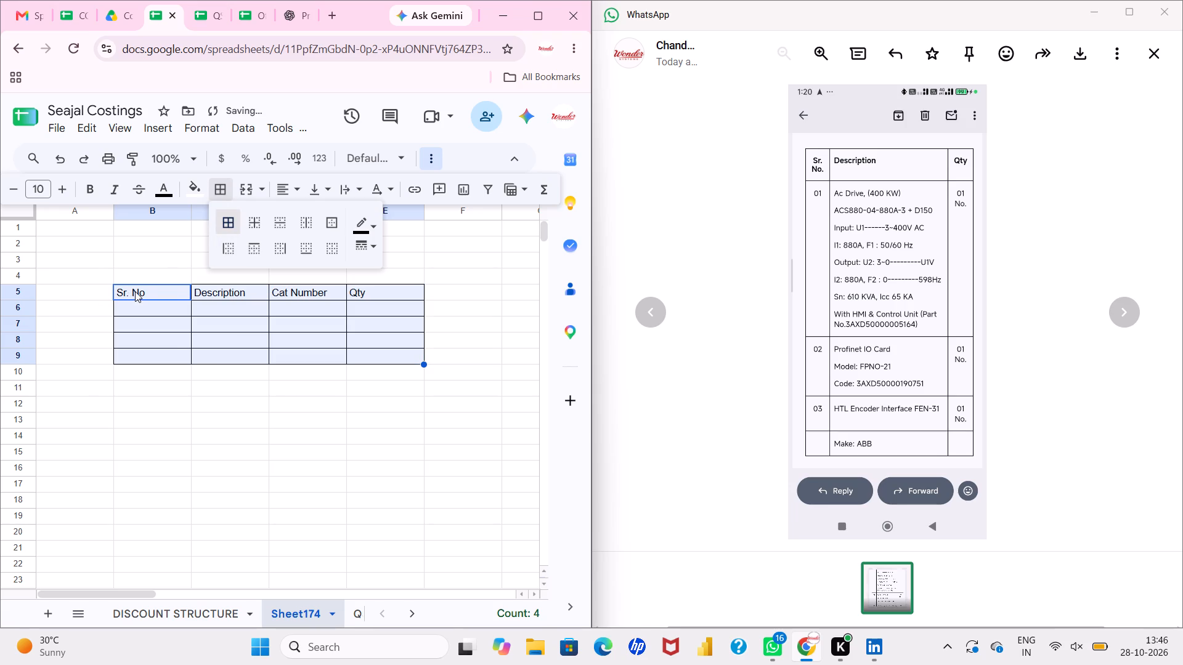
Centre the header cells B5:E5 horizontally and make them bold.
drag(135, 291, 380, 290)
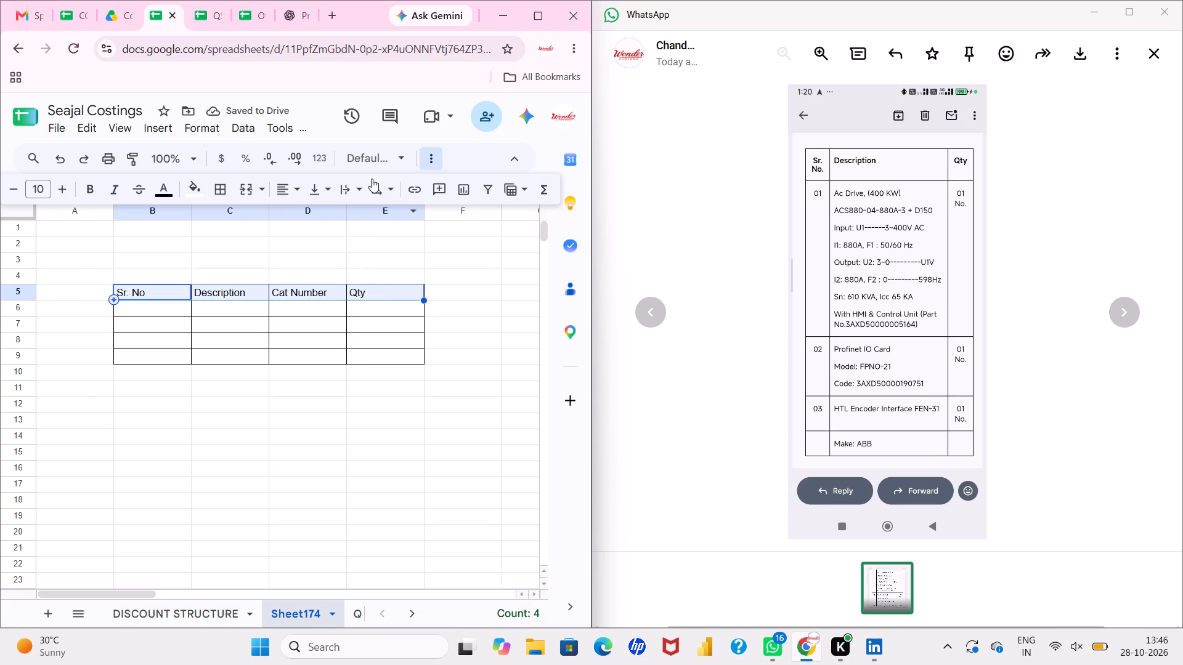
click(301, 191)
click(309, 215)
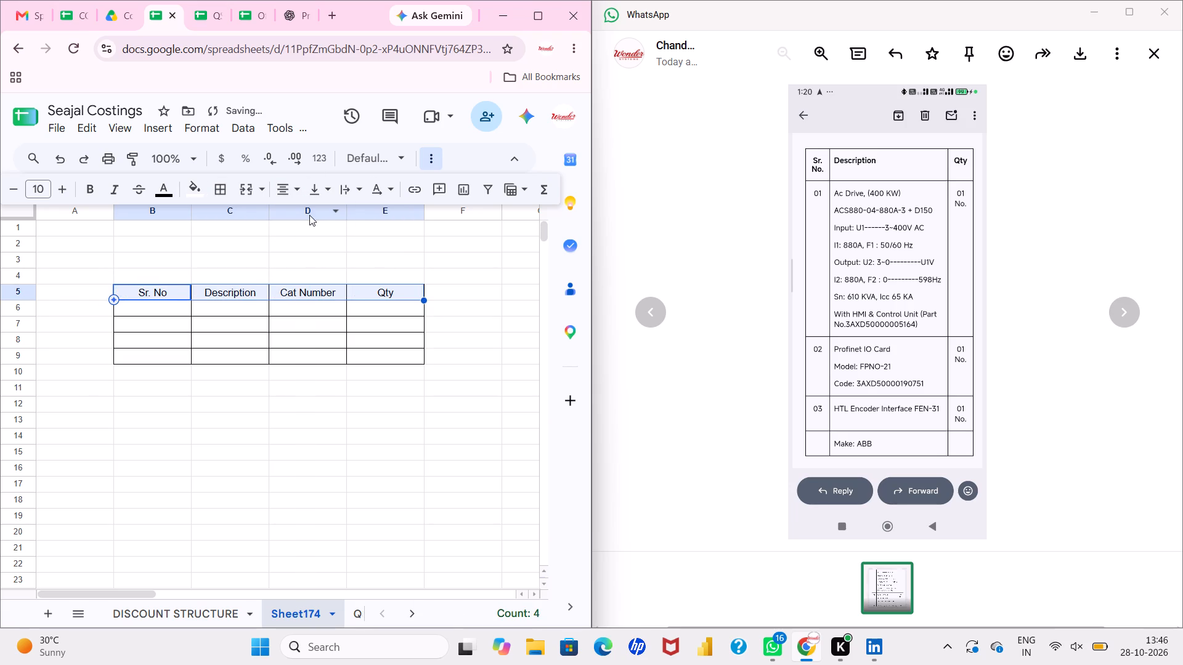
click(83, 185)
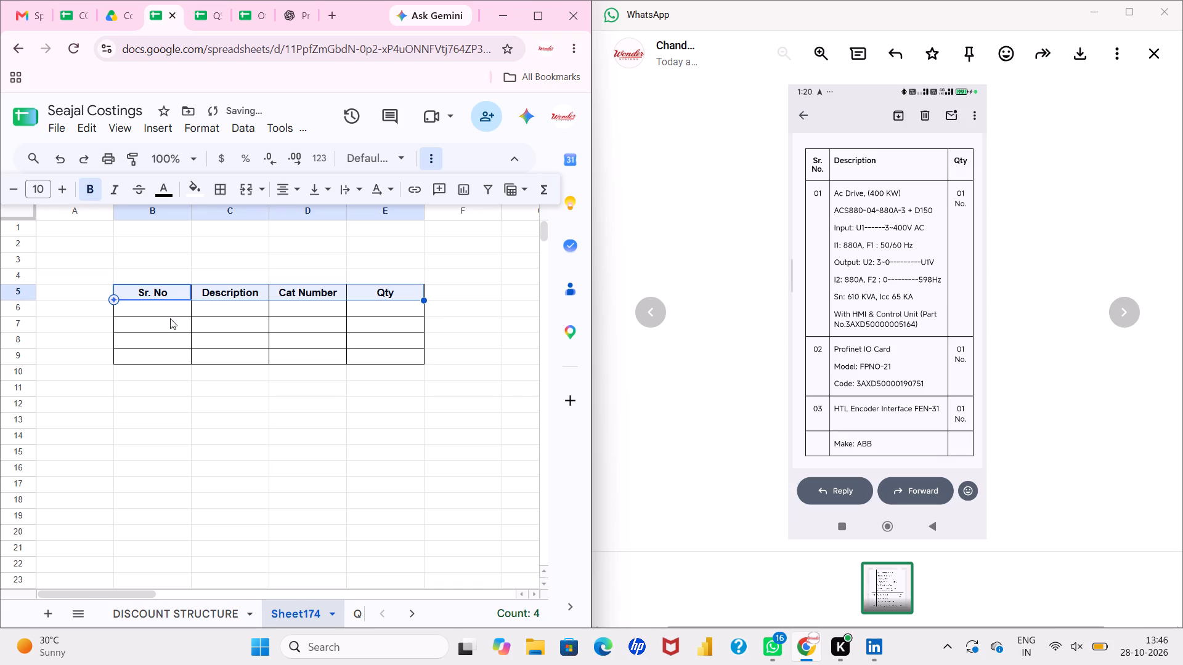
Number the three item rows 1, 2 and 3 in the Sr. No column, cells B6:B8.
click(173, 308)
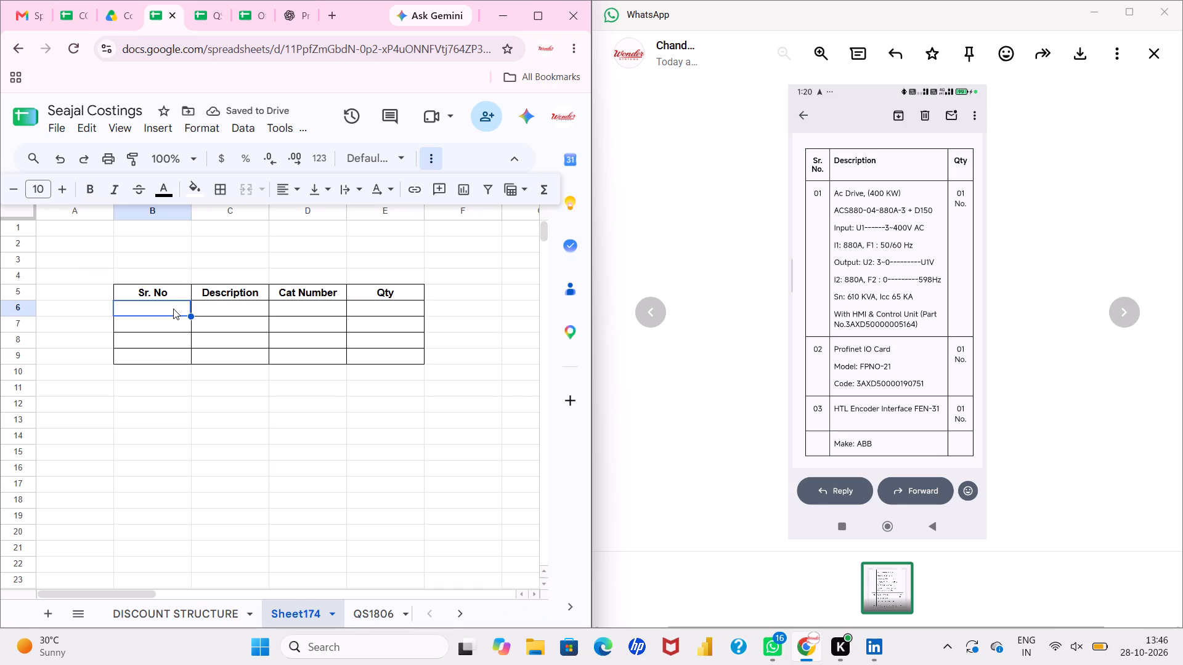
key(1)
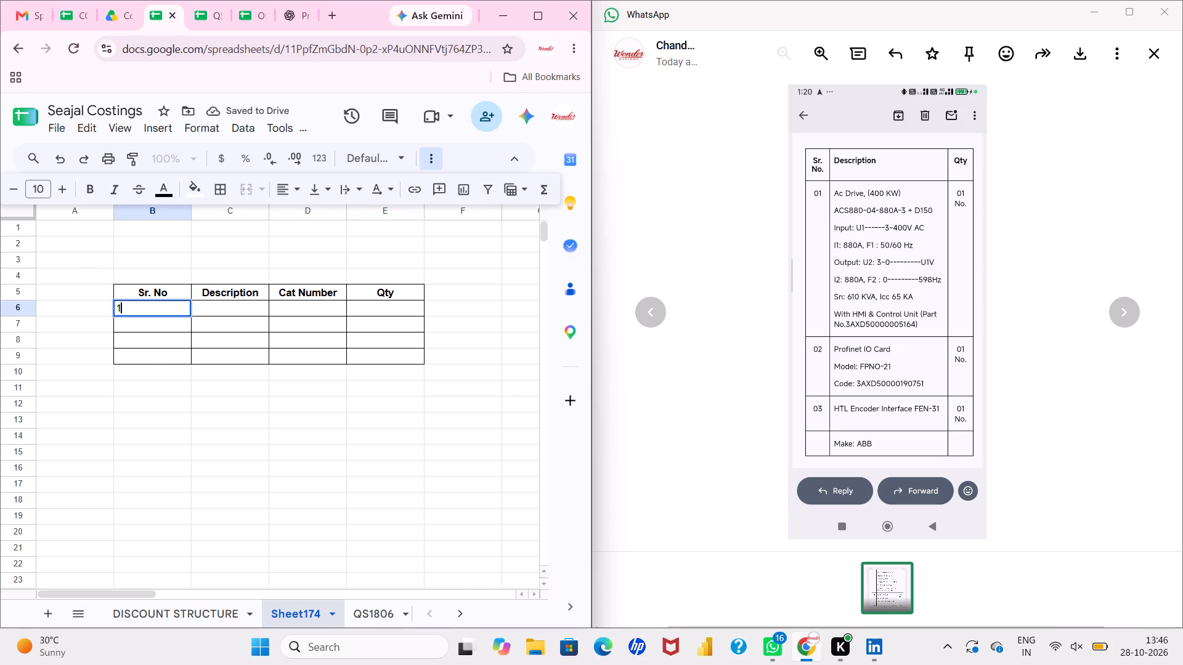
key(Return)
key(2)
key(Return)
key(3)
key(Return)
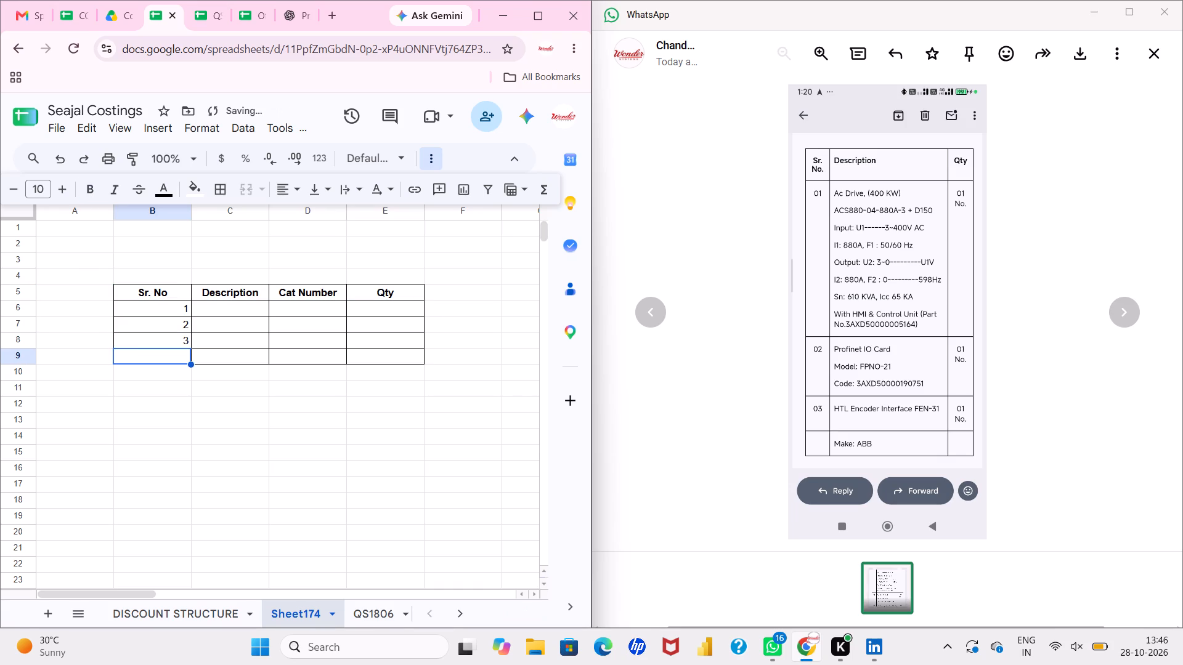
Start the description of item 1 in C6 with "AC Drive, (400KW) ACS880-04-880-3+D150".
click(213, 308)
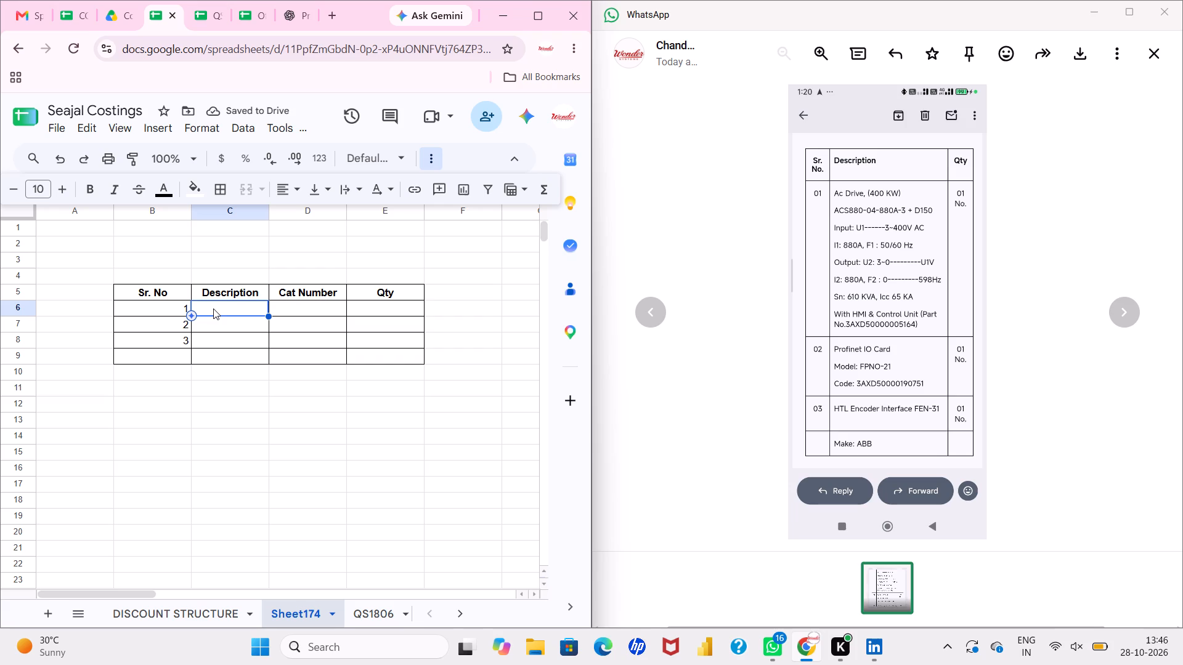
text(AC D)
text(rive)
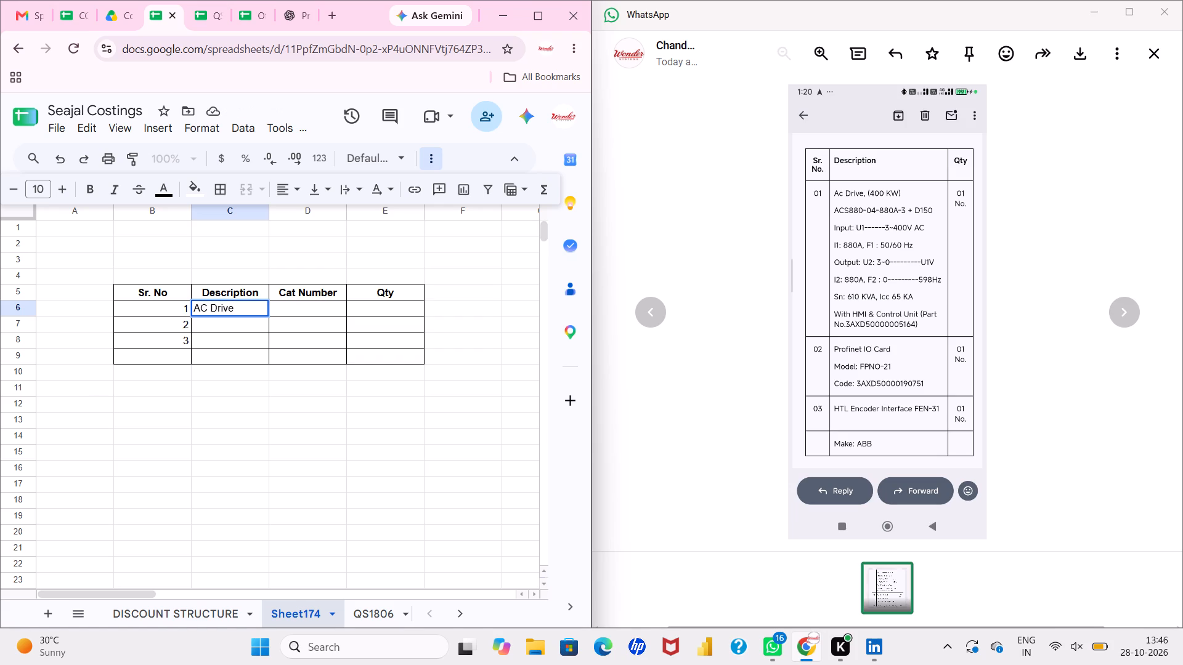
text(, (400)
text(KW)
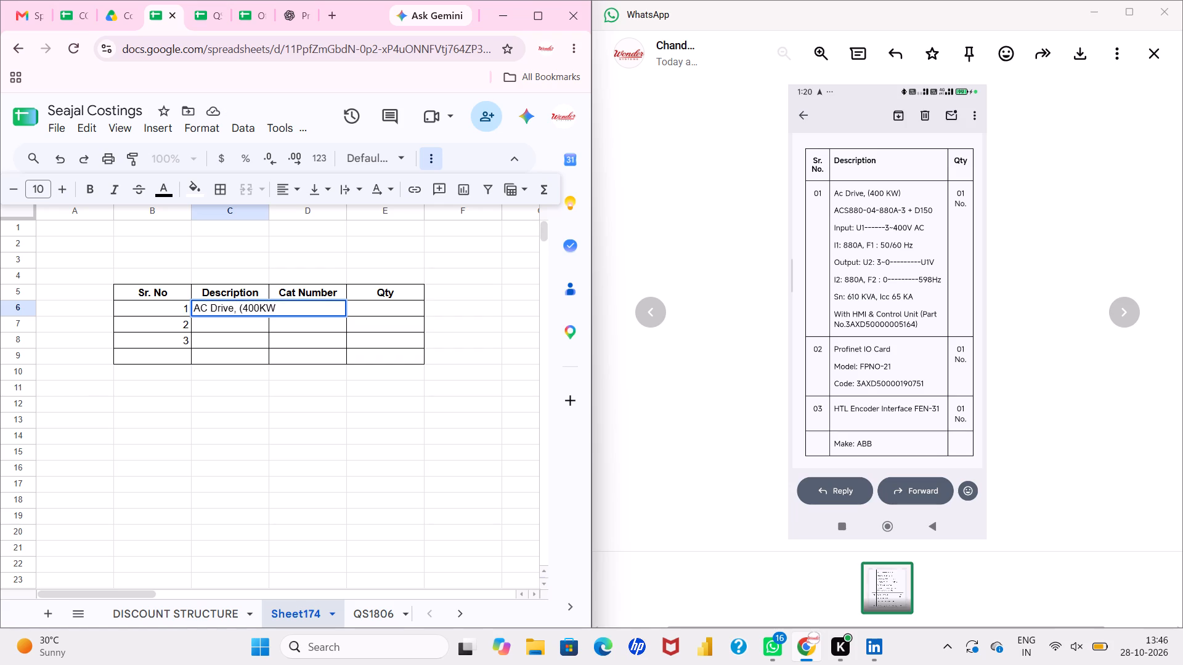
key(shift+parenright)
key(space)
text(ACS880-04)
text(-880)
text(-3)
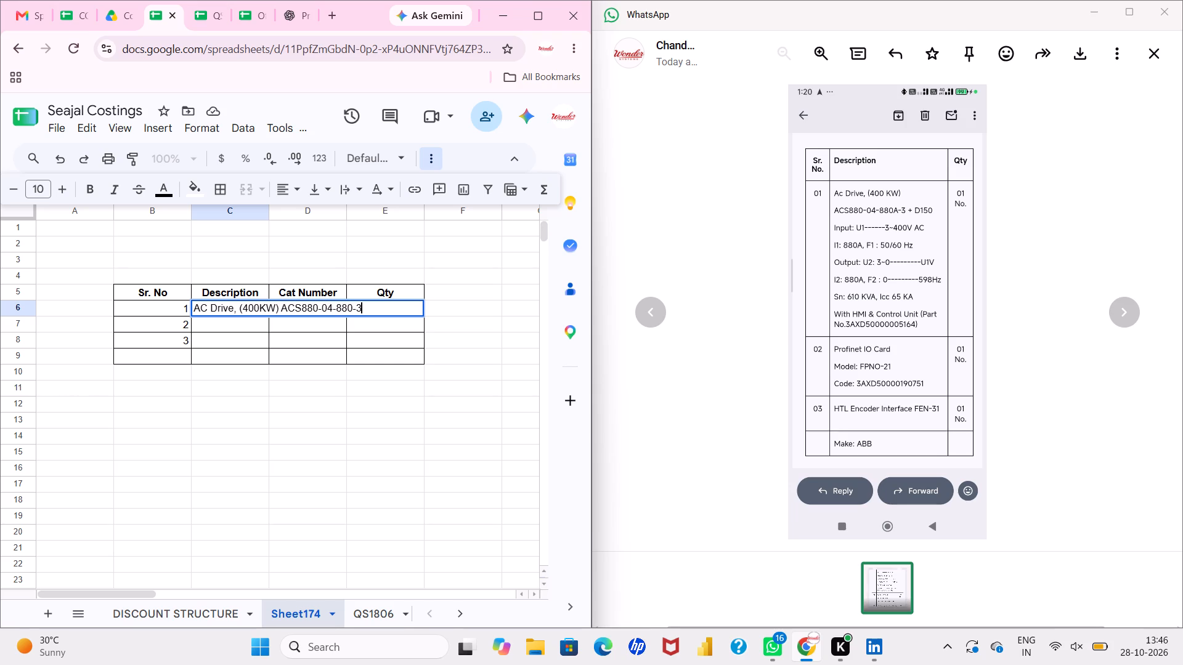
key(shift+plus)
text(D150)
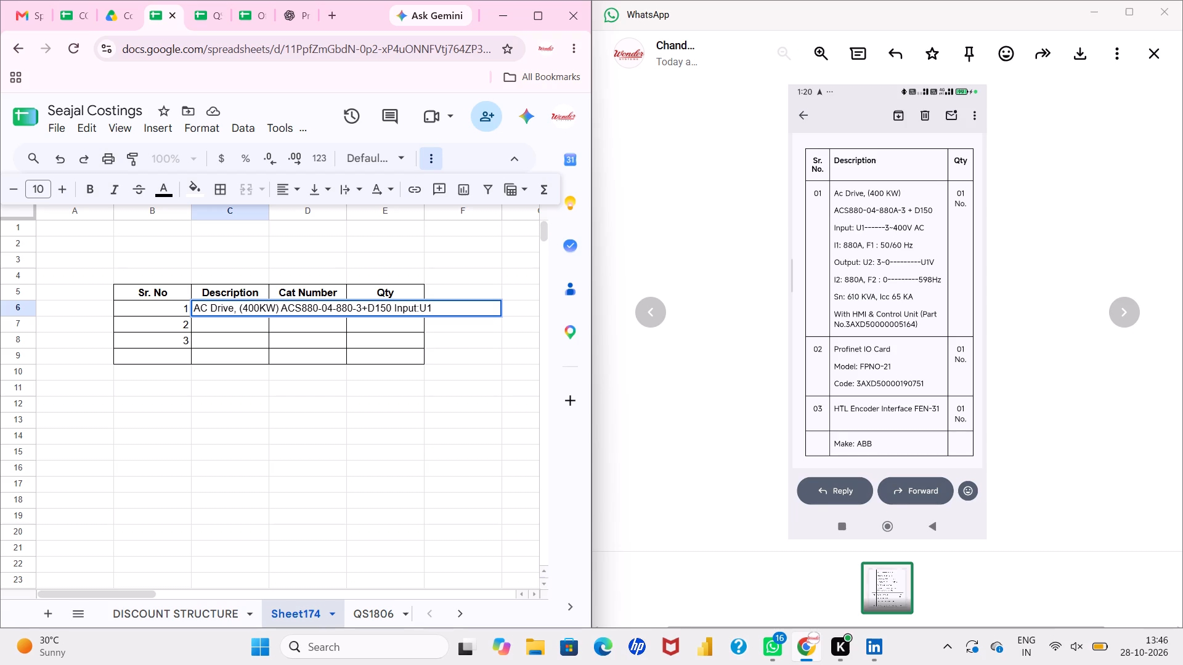
Continue the C6 description with the input rating "Input:U1---------3-400V AC".
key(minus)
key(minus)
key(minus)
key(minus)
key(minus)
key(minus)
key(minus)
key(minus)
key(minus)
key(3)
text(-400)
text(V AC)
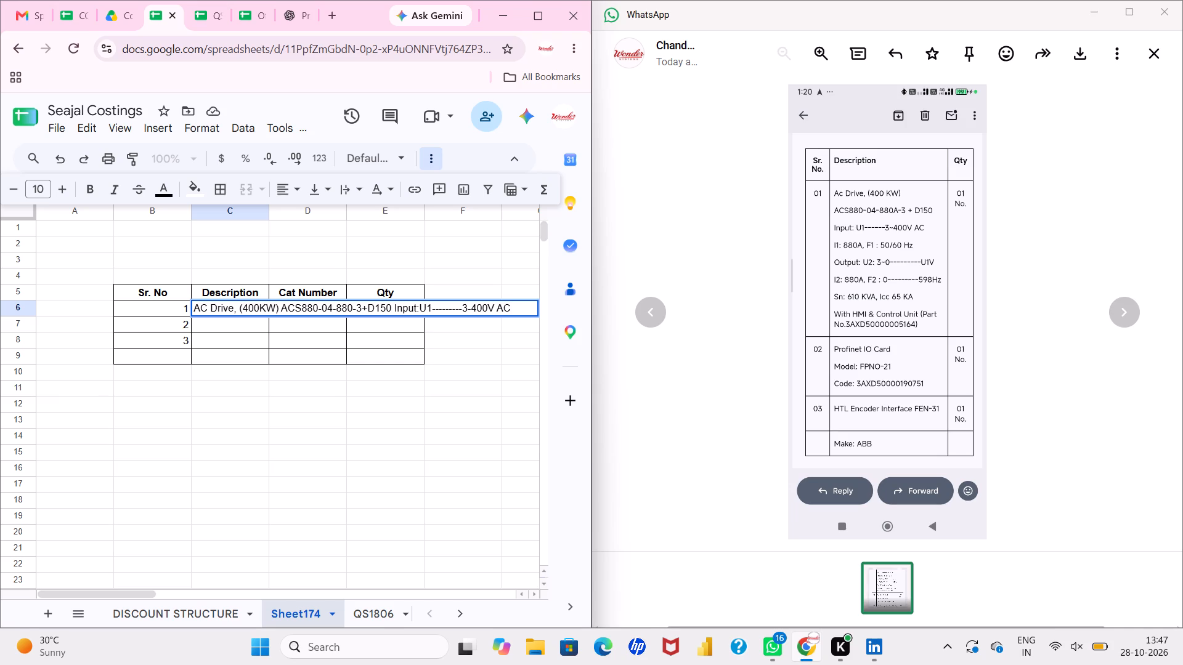
Add the input current and frequency "I1:880A, F1:50/60 Hz" to the C6 description.
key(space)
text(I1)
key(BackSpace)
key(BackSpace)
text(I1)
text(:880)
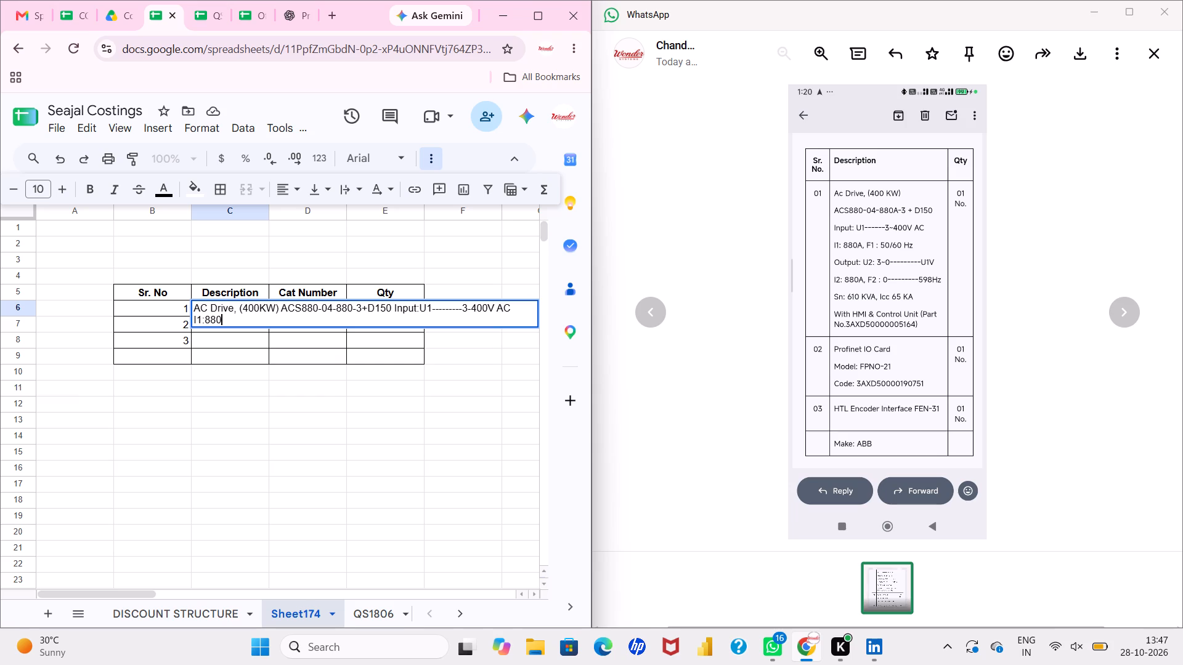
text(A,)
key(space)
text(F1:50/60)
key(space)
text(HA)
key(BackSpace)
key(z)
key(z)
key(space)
Add the output rating "Output:U2:3-0----------------U1V" to the C6 description.
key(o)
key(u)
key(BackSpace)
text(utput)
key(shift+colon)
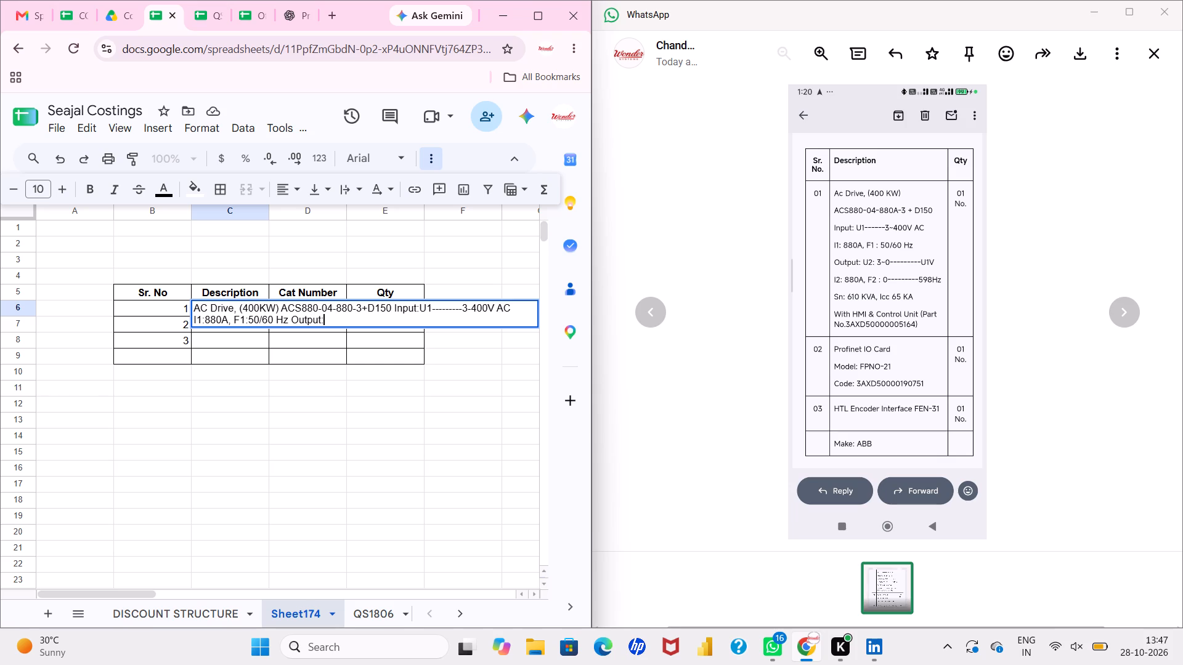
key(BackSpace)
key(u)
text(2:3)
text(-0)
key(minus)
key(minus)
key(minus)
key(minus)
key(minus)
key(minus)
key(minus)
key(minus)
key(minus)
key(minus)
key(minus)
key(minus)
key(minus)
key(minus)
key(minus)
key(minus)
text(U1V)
Add the output current and frequency range "I2:880A,F2:0---------598Hz" to the C6 description.
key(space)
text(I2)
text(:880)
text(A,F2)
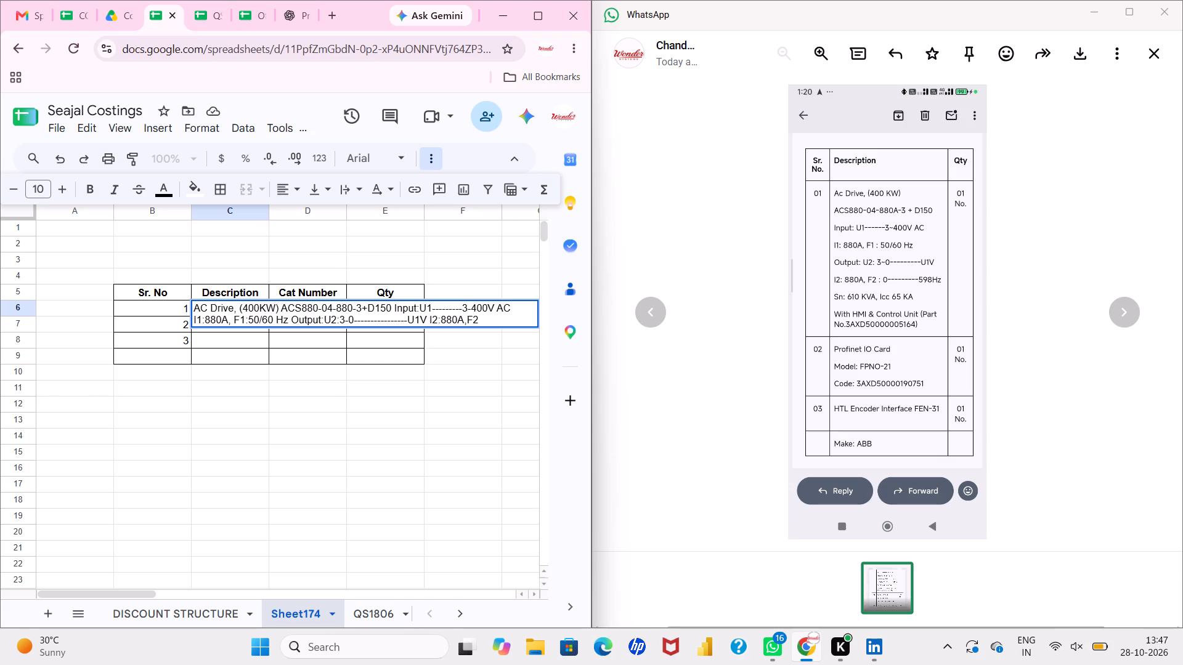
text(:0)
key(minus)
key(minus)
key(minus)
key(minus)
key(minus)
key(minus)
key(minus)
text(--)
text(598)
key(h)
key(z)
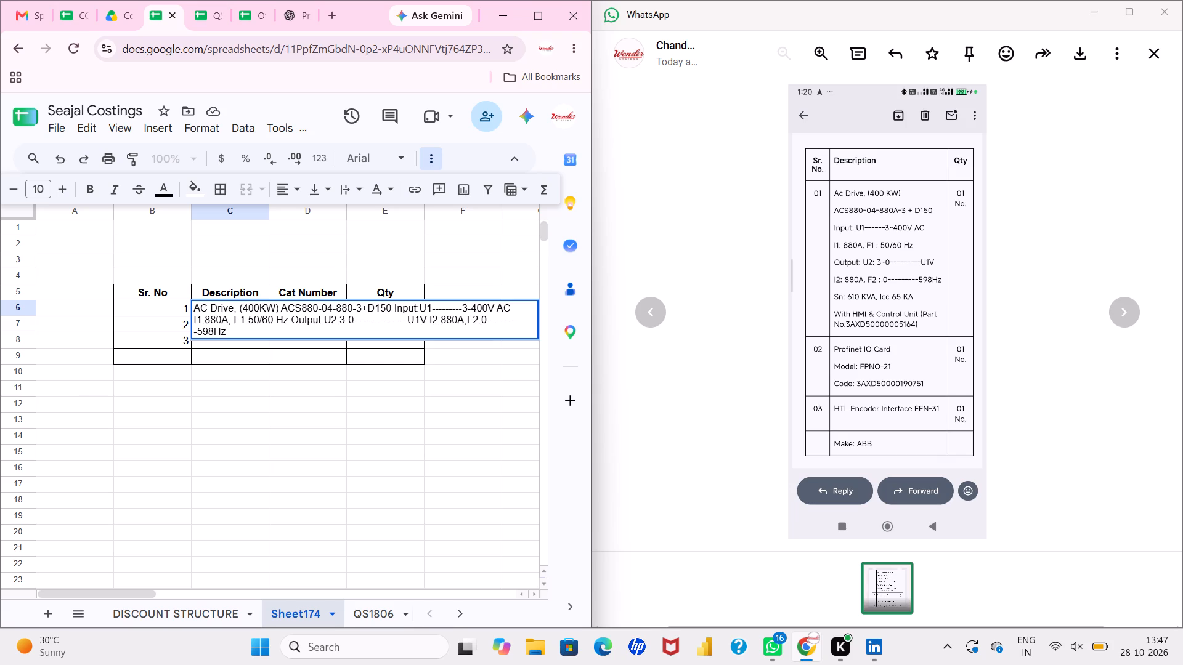
Complete the C6 electrical ratings with "Sn:610KVA,Icc 65KA".
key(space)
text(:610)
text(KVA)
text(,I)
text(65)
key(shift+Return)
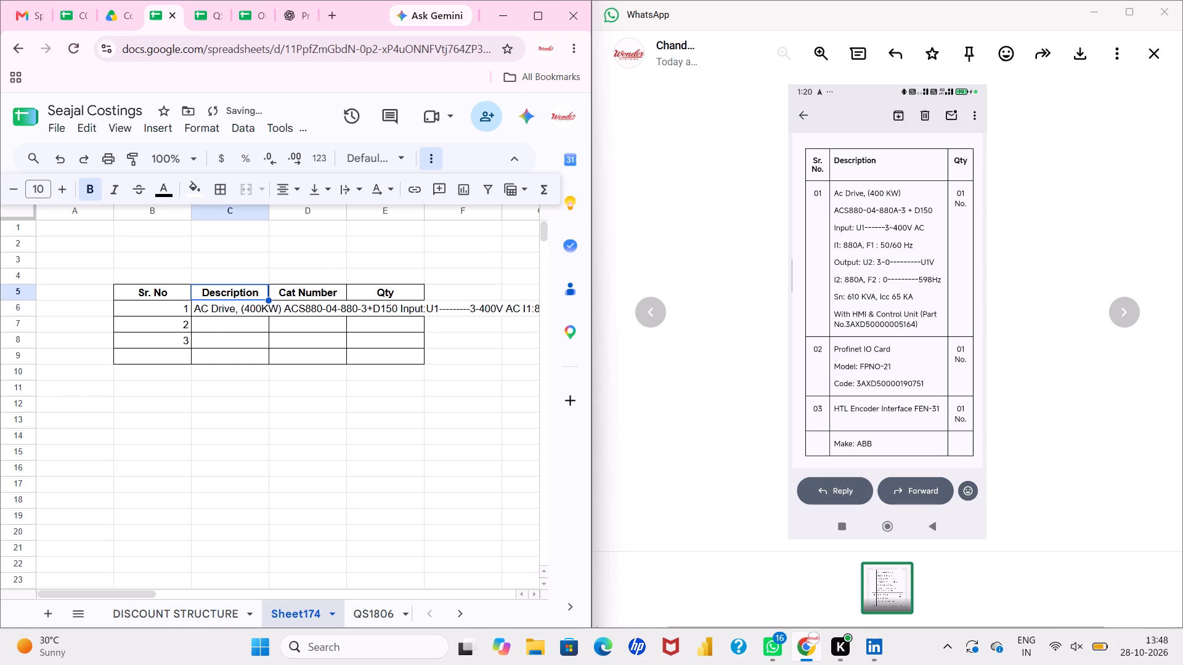
double_click(235, 305)
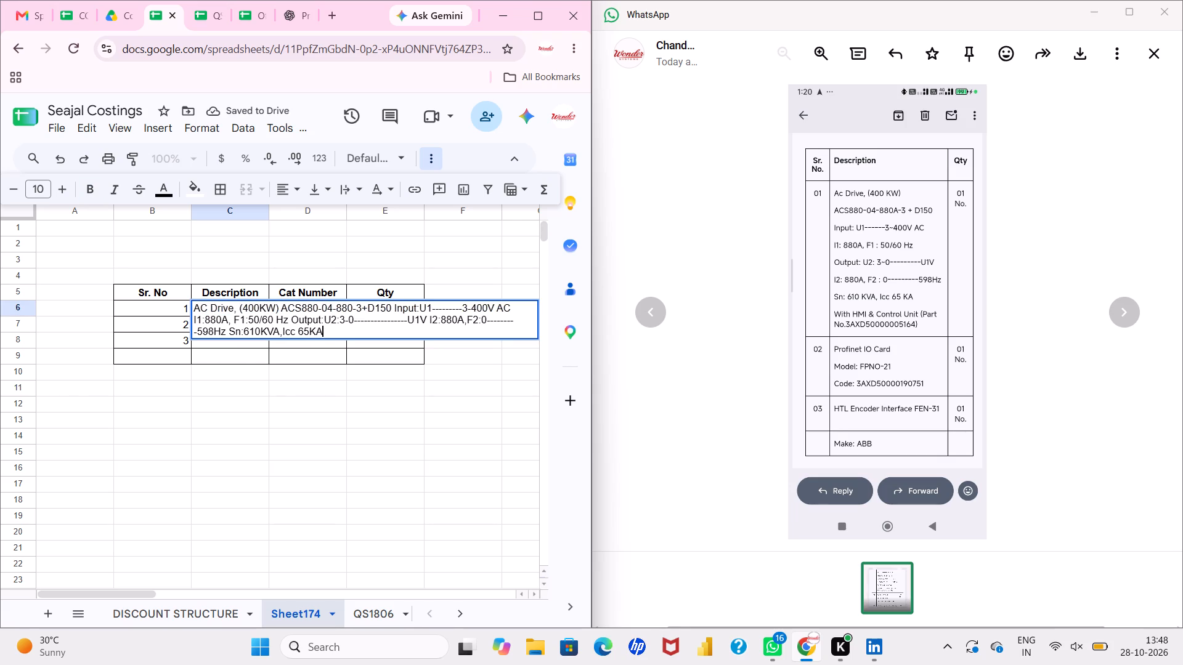
key(ctrl+alt+Return)
key(ctrl+alt+Return)
key(ctrl+Return)
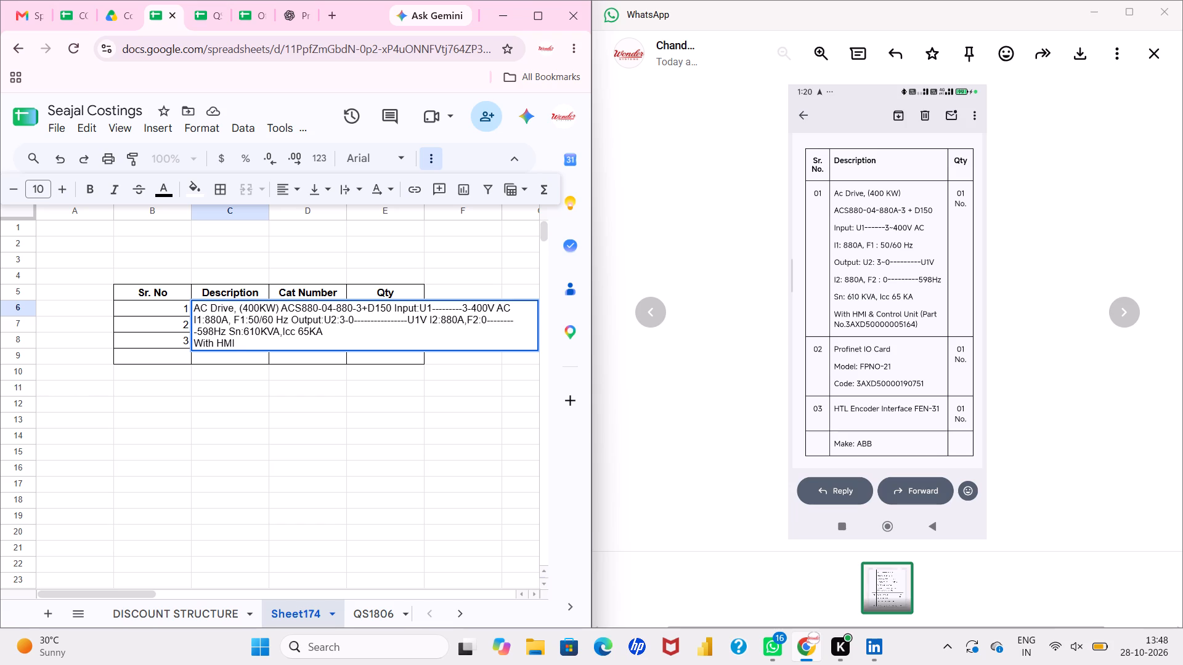
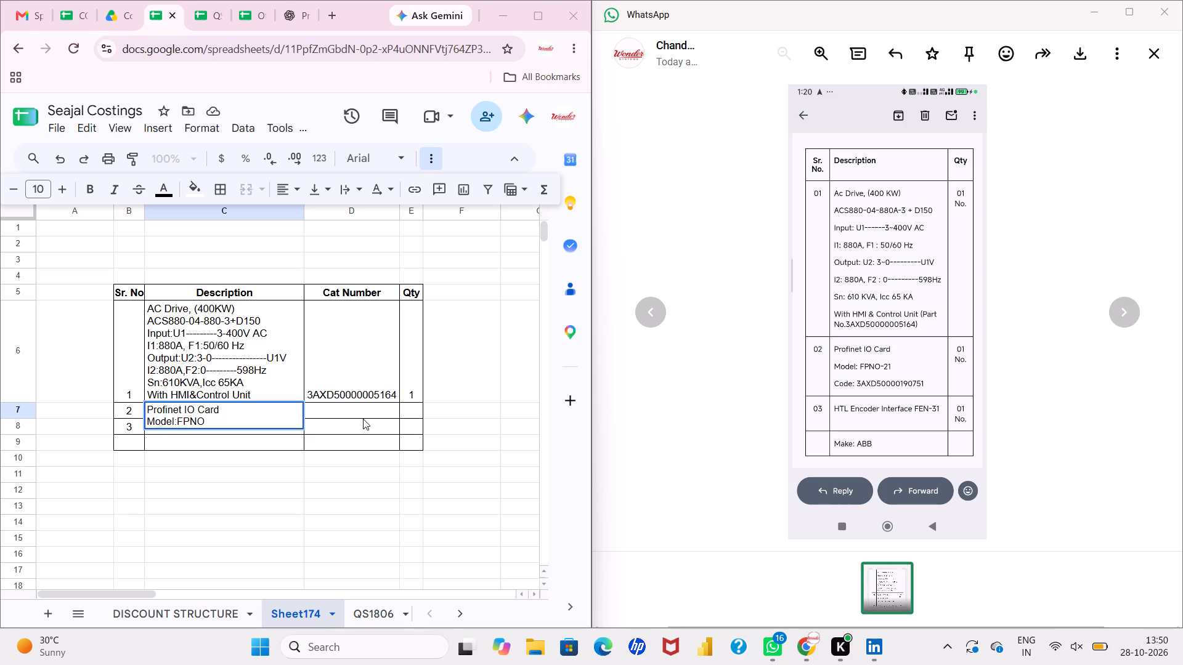
click(274, 422)
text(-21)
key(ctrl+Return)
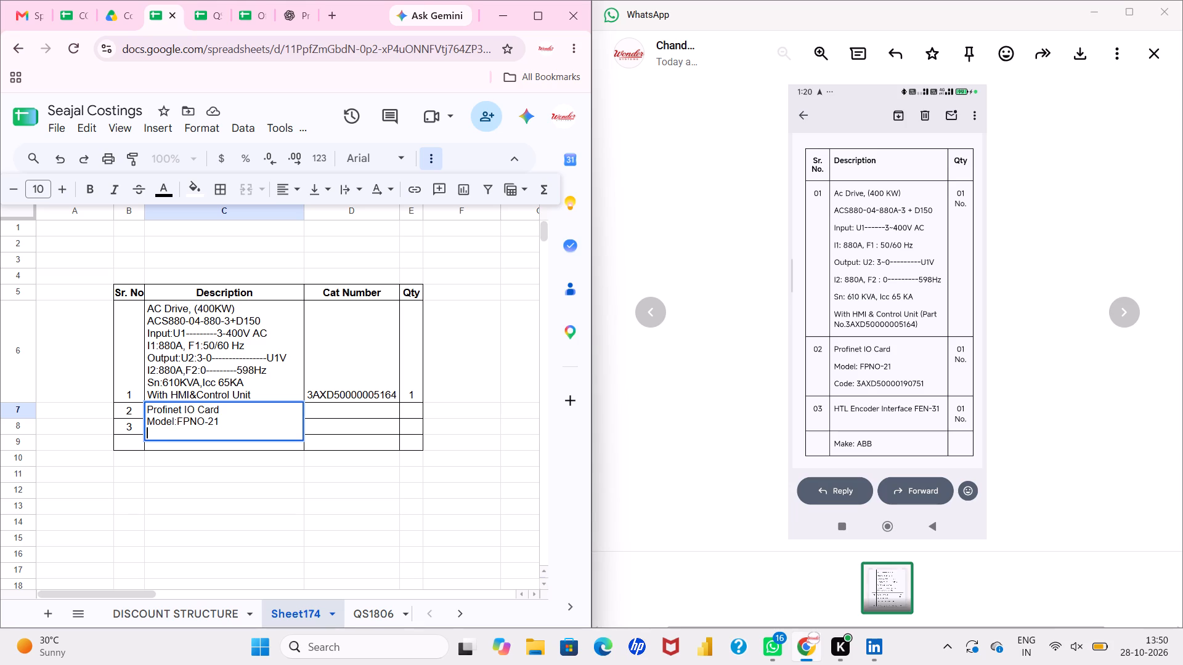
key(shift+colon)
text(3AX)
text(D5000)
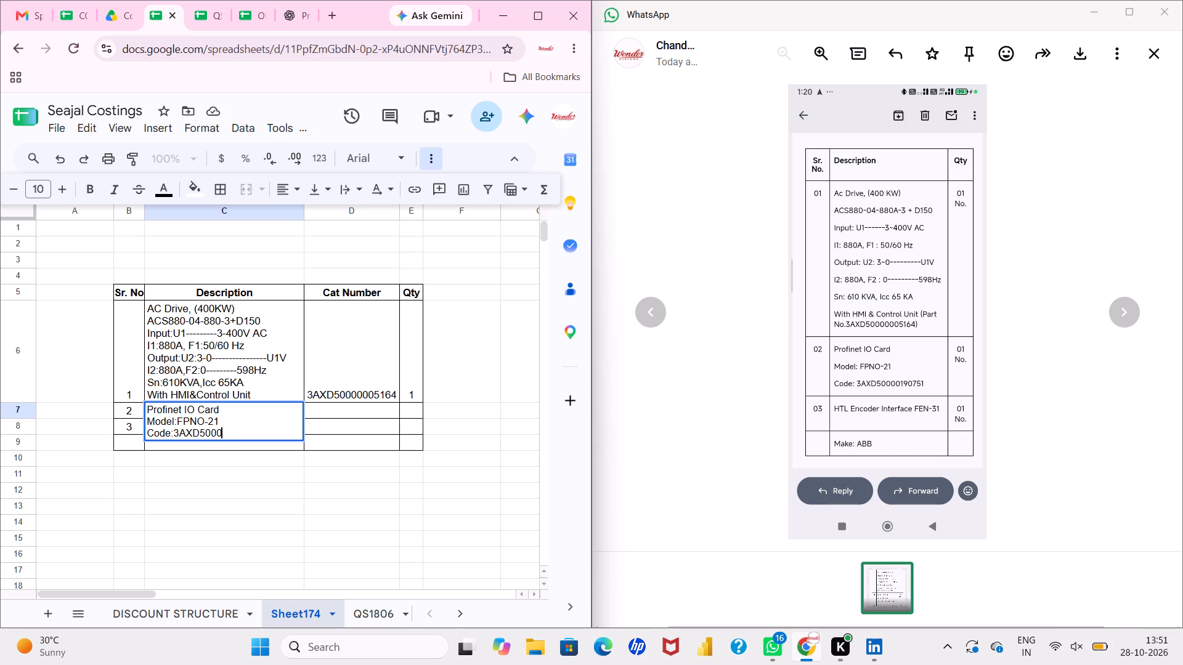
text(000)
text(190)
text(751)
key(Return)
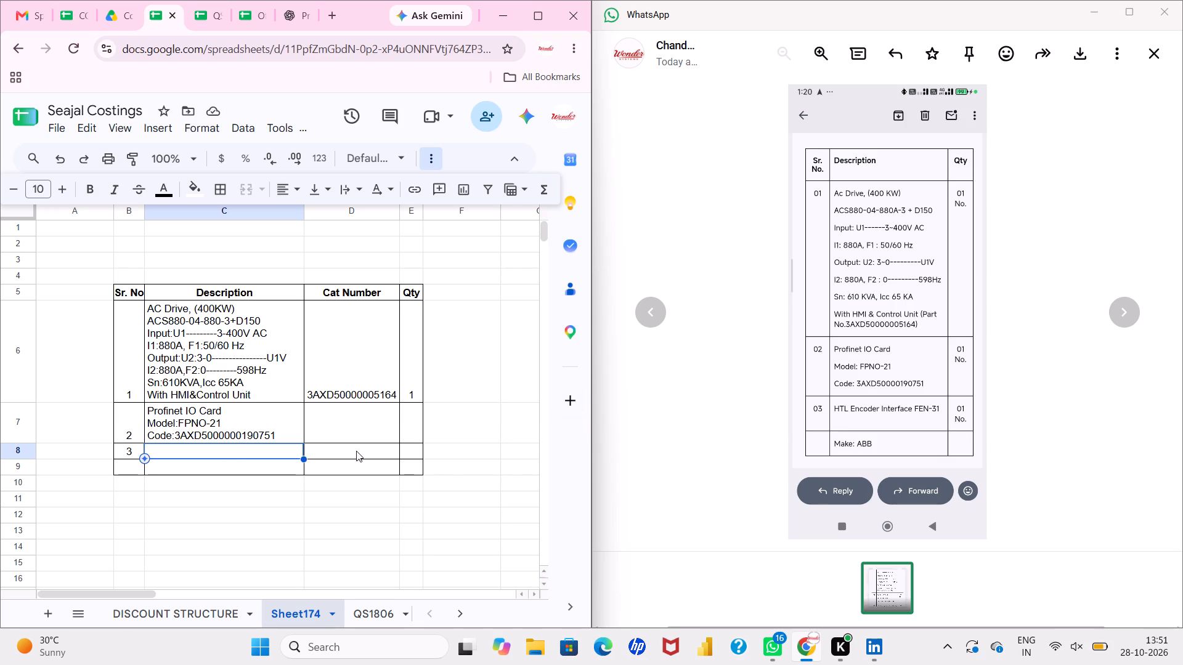
Enter "HTL Encoder Interface FEN-31" as the third item's description in C8.
text(HTL E)
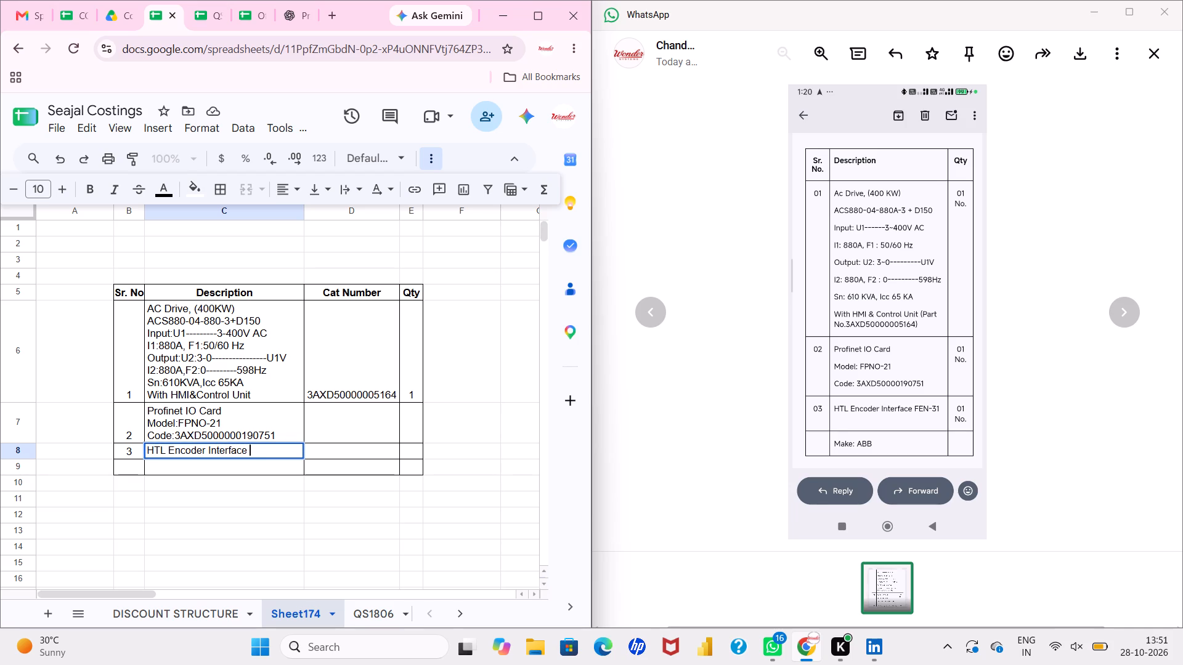
text(FEN-31)
key(Return)
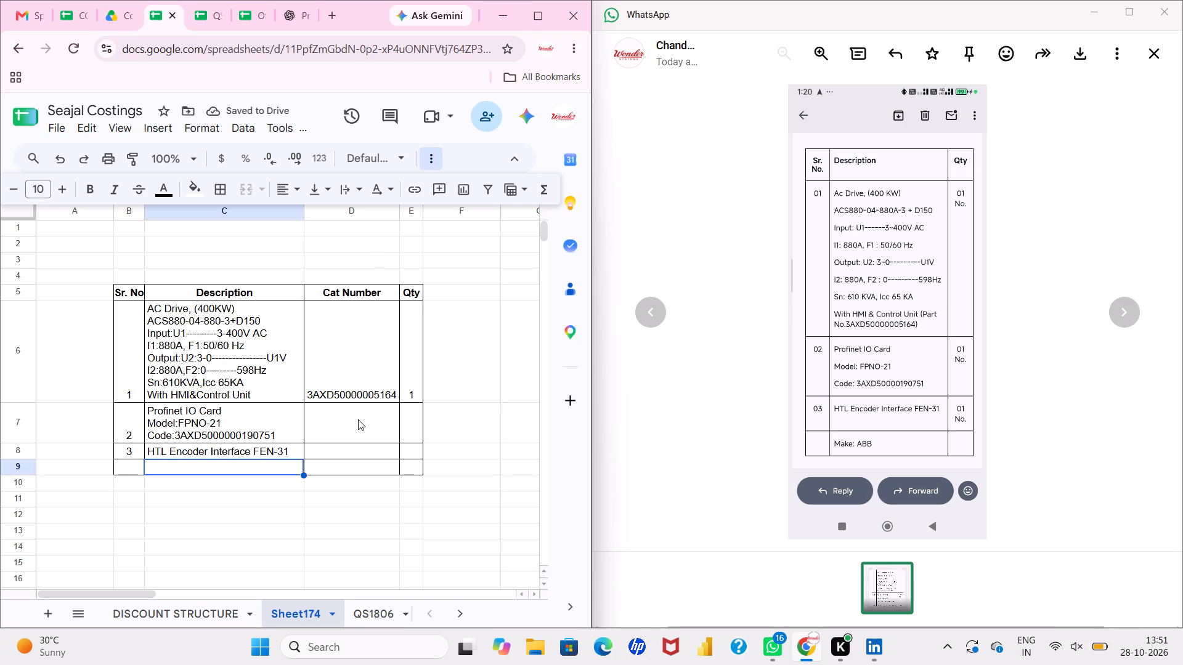
click(284, 449)
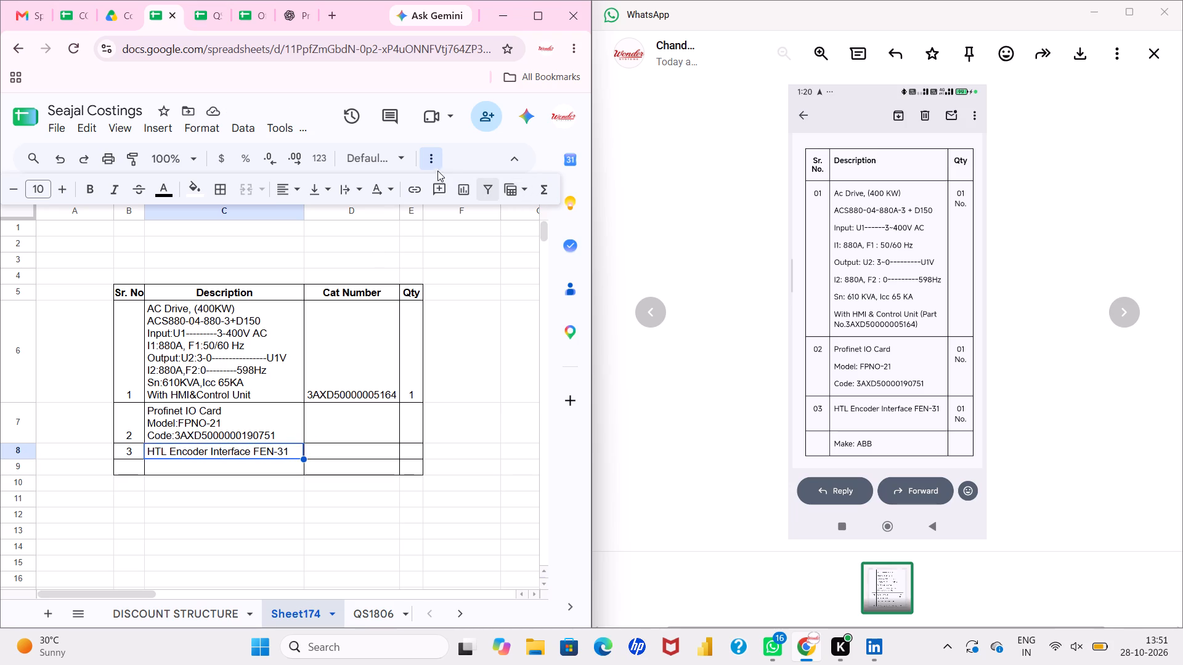
click(436, 167)
click(429, 158)
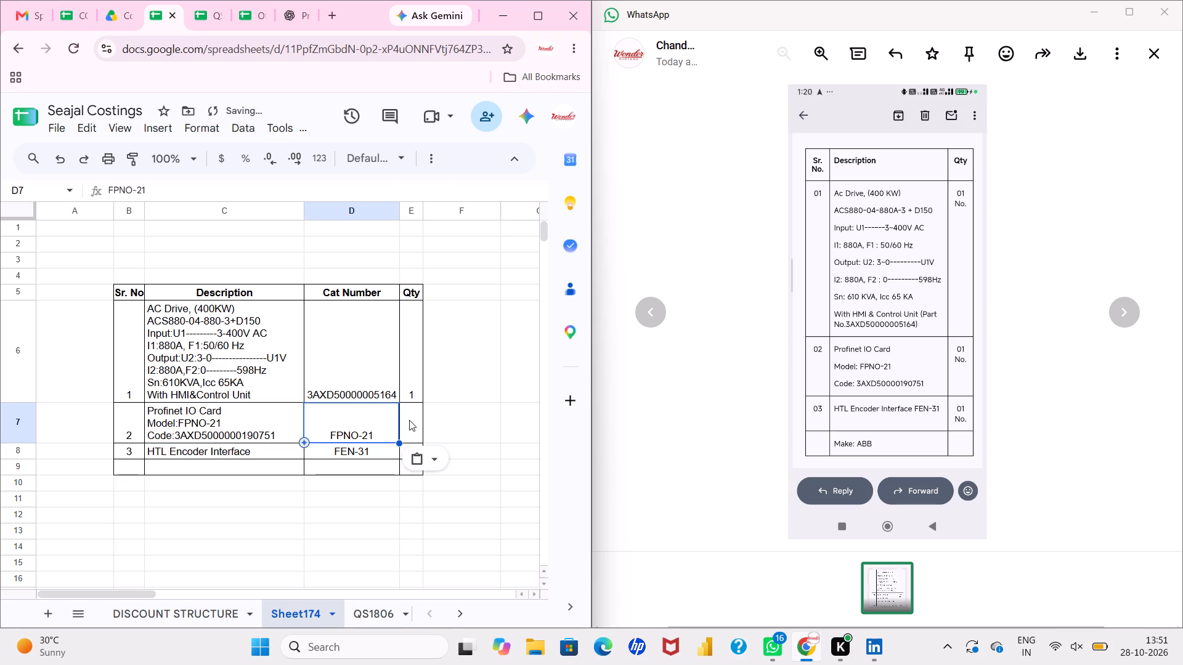
Enter a quantity of 1 for the Profinet IO Card and the HTL Encoder Interface in E7:E8.
click(409, 420)
key(1)
key(Return)
key(1)
key(Return)
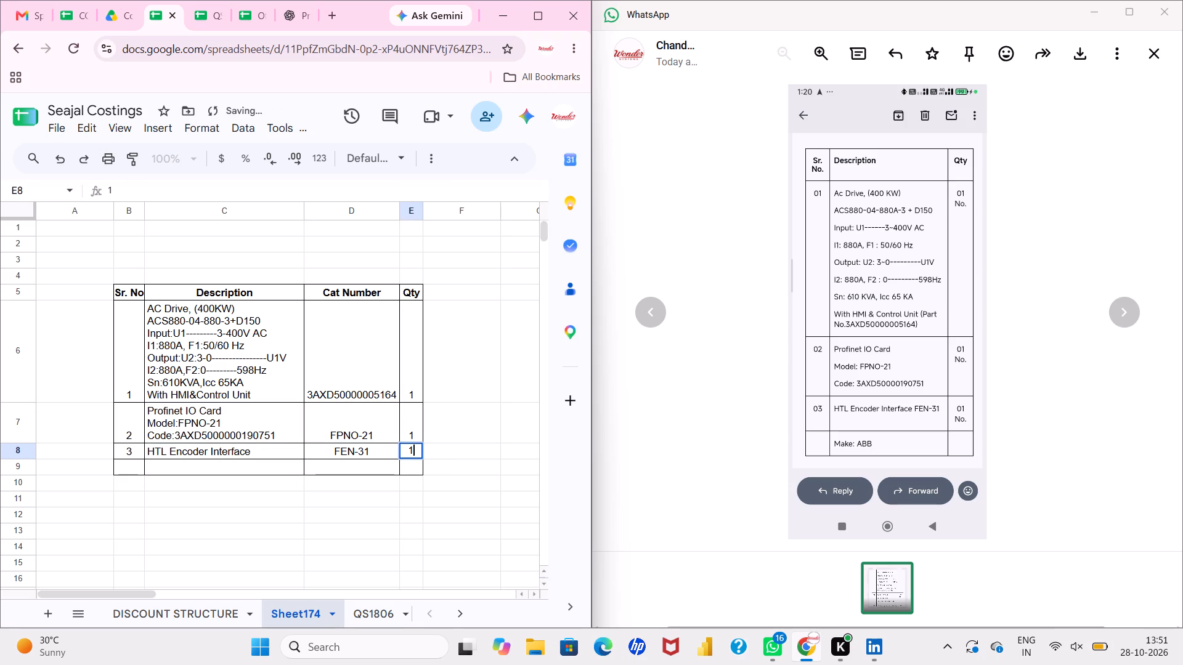
Insert a new column between Description and Cat Number and give it the header "Make" in D5.
click(351, 209)
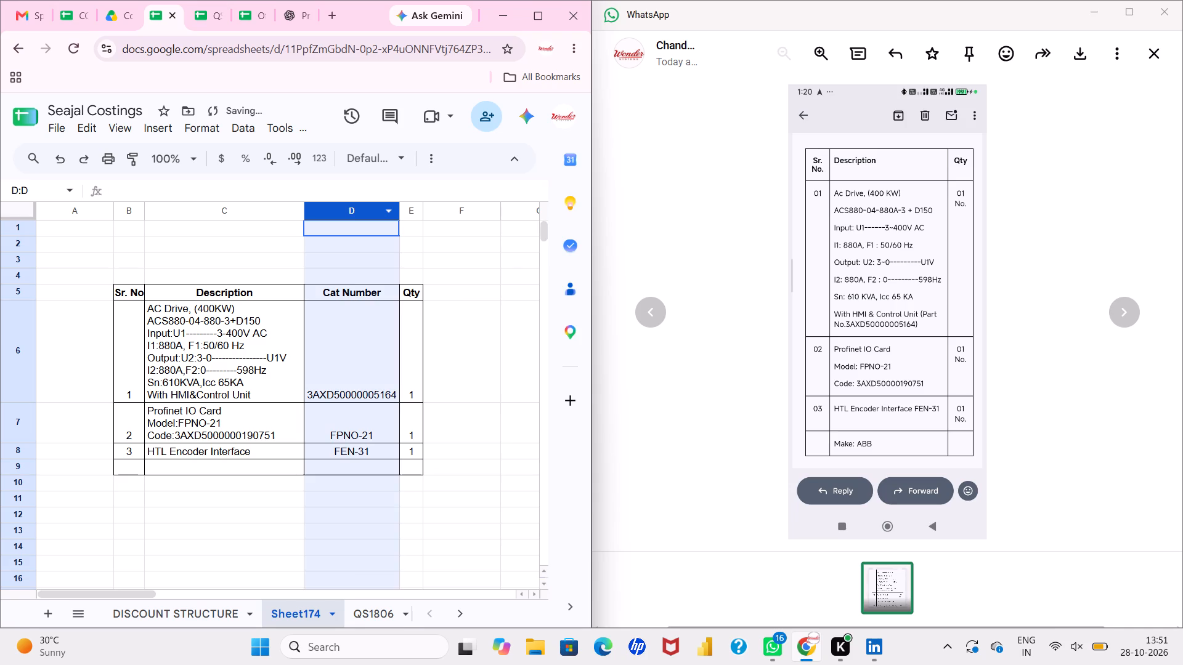
right_click(351, 209)
click(390, 286)
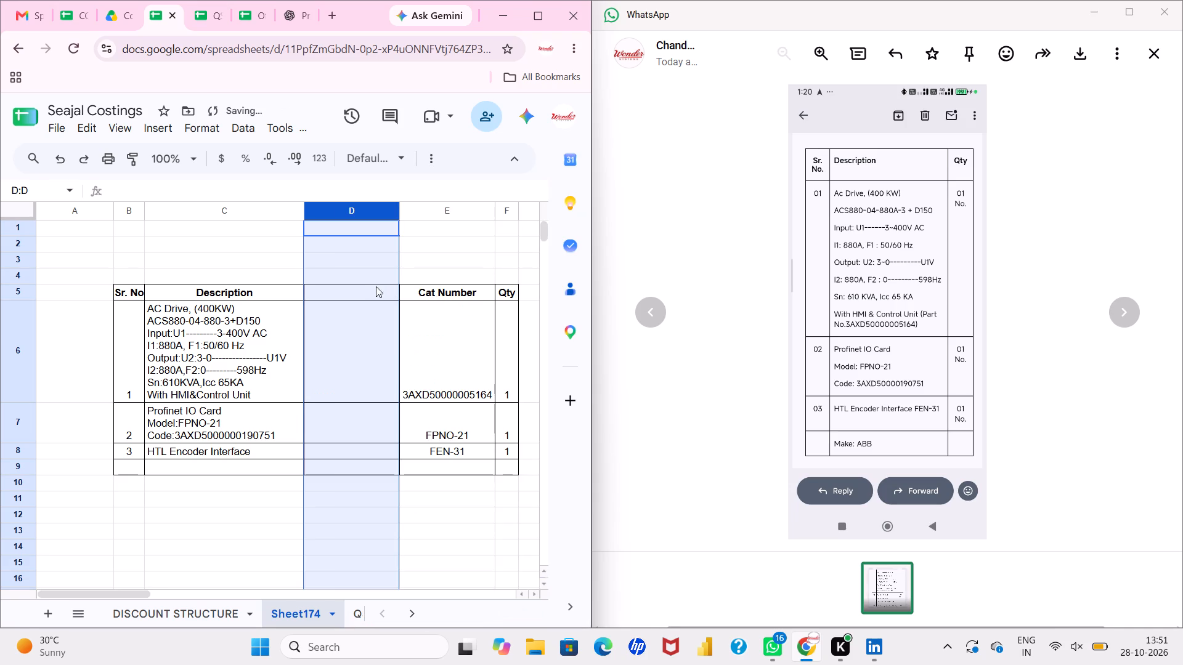
click(359, 291)
key(m)
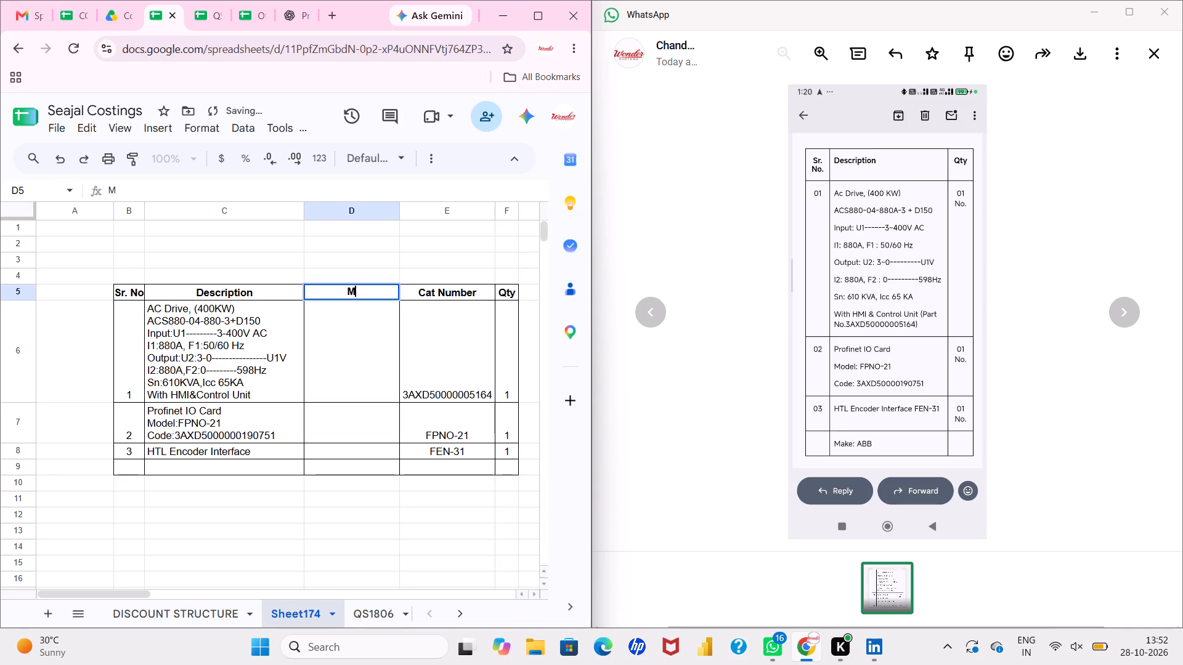
key(Return)
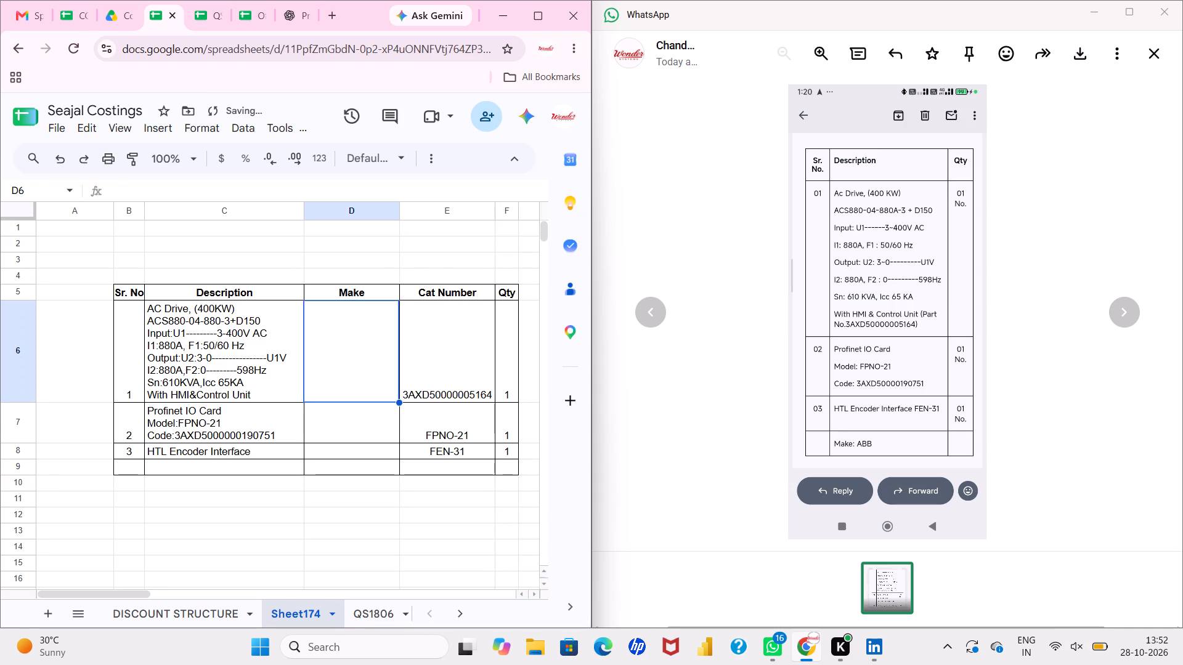
Enter ABB as the make for all three items in D6:D8.
text(ABB)
key(Return)
text(ABB)
key(Return)
text(ABB)
key(Return)
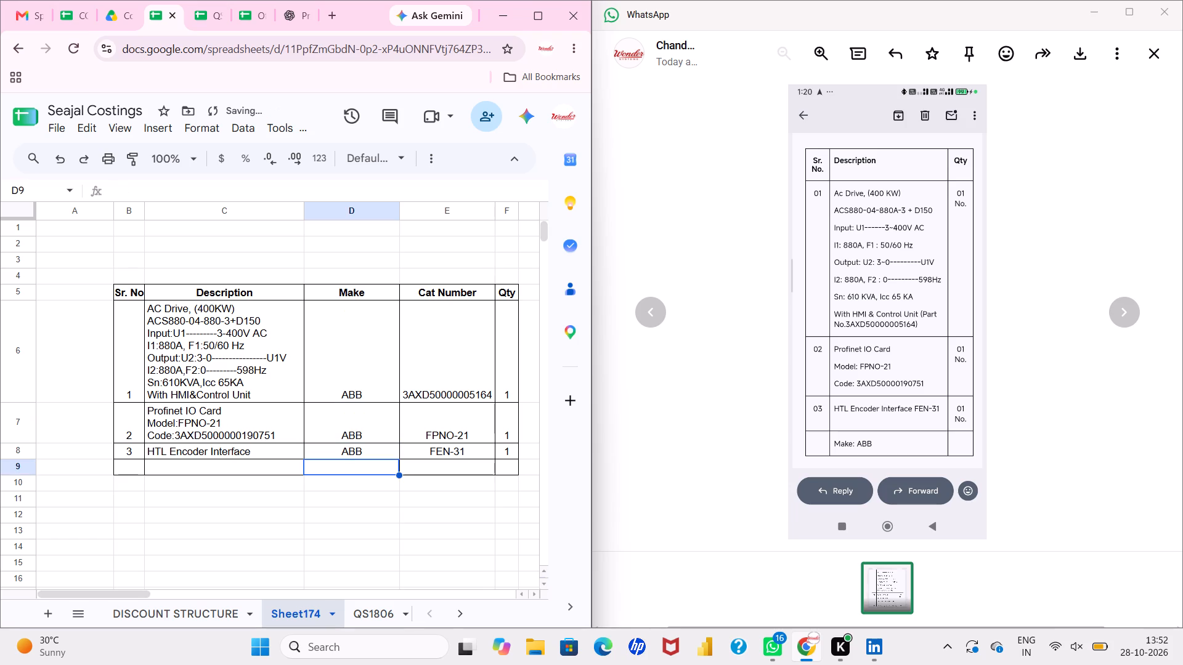
Select the AC Drive description cell C6.
click(280, 374)
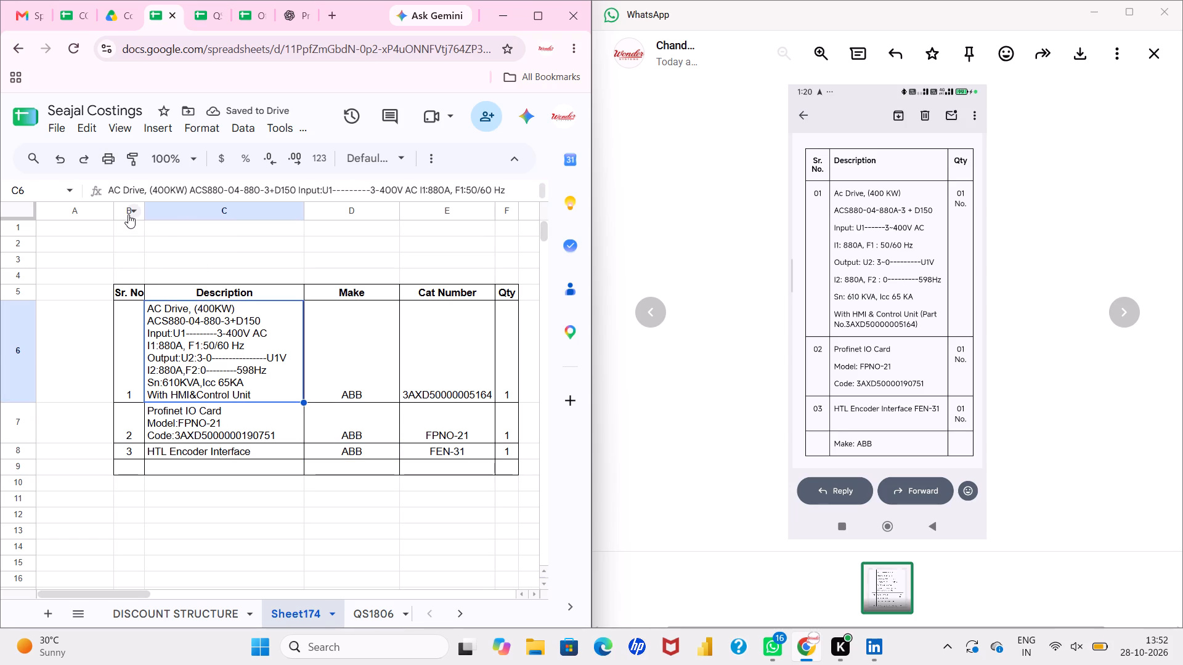
Fit the widths of the Make and Cat Number columns (D and E) to their contents.
click(192, 248)
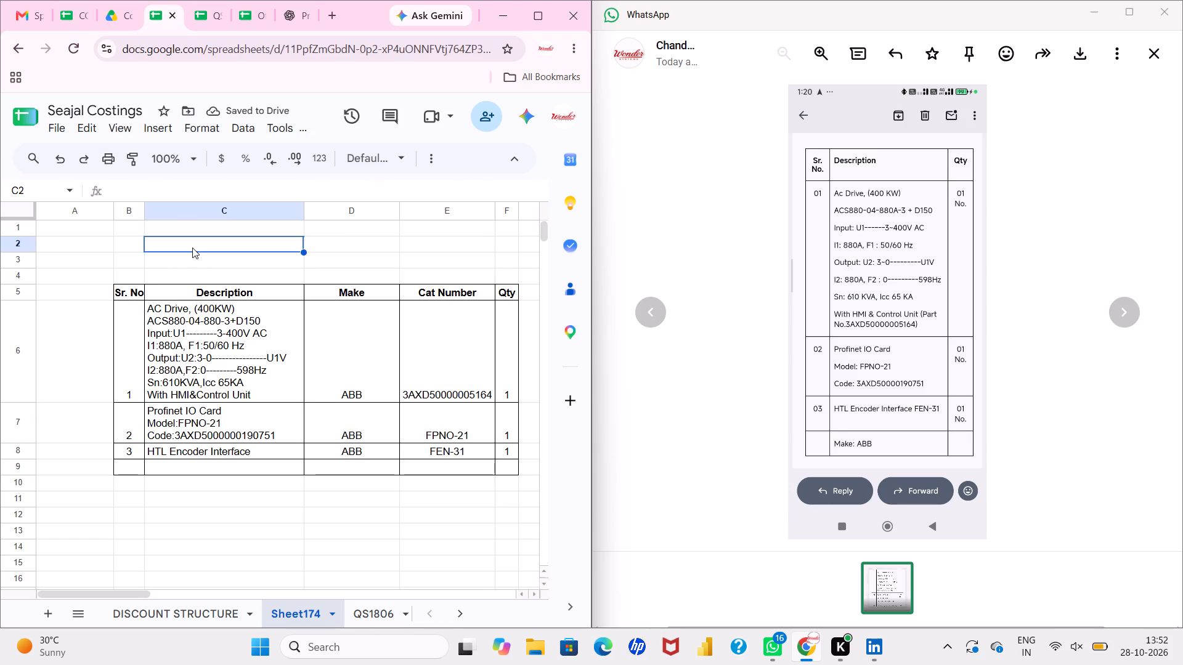
double_click(396, 209)
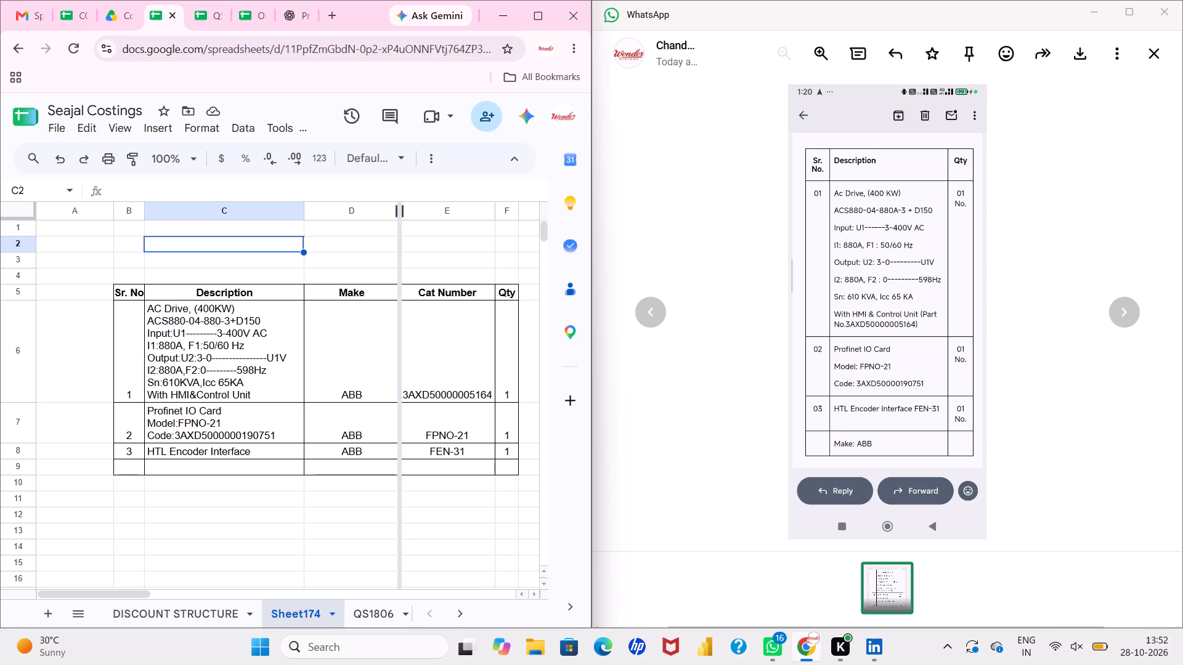
double_click(430, 211)
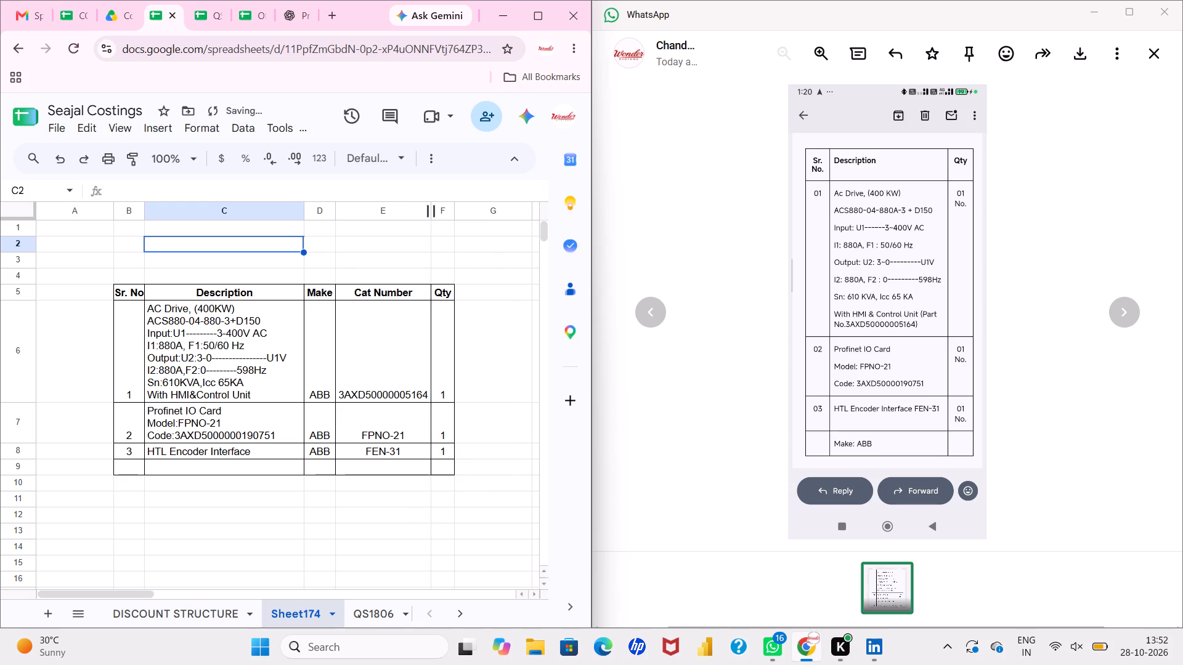
click(503, 321)
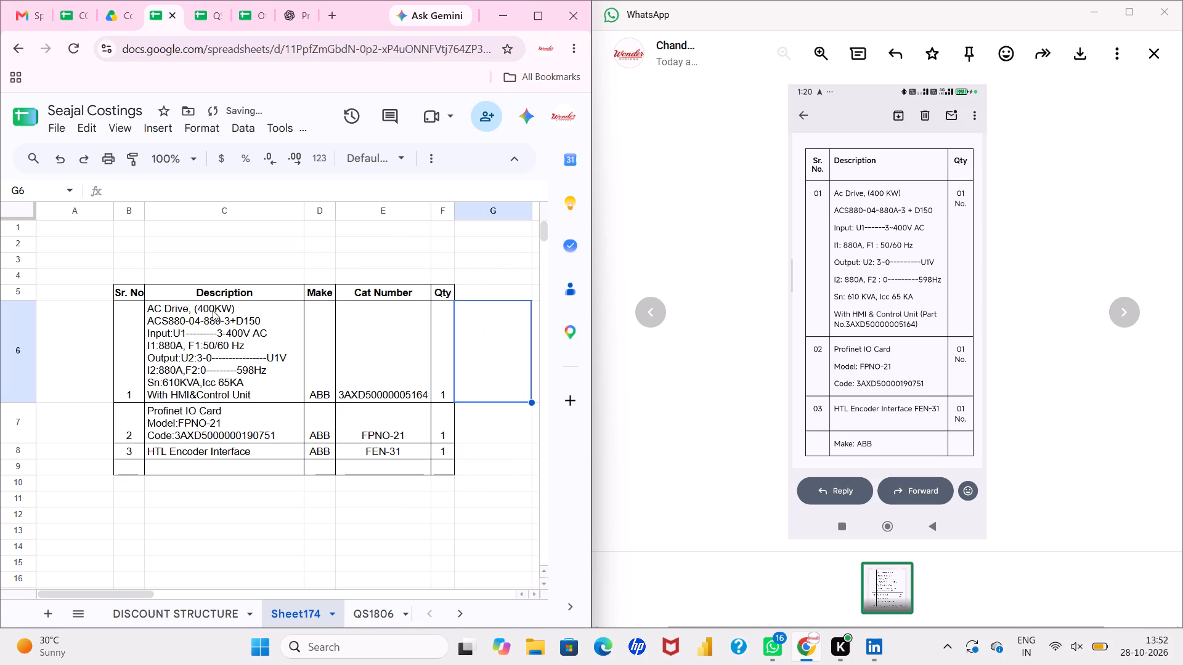
drag(306, 215, 391, 206)
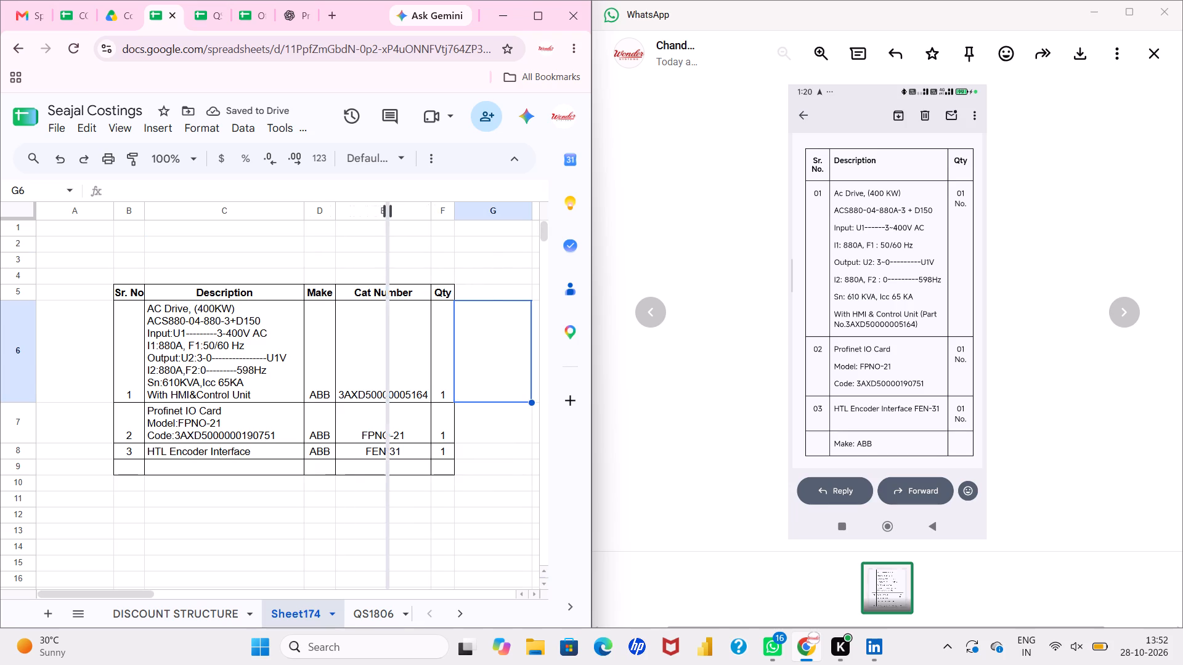
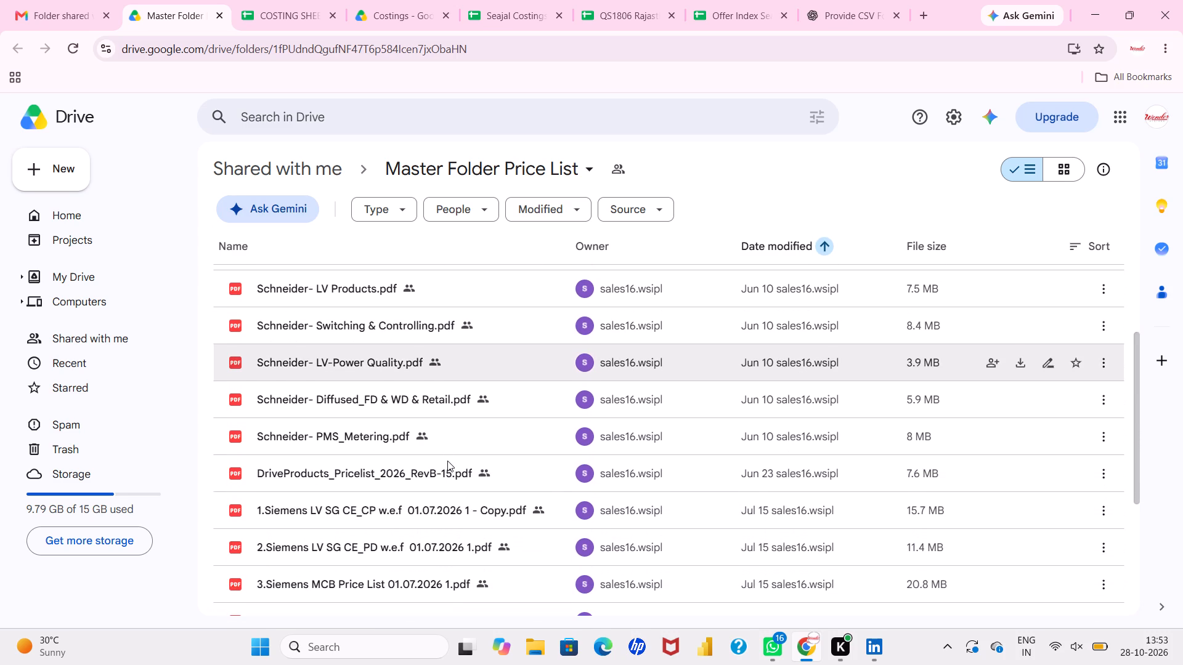
Look through the PDFs in the Master Folder Price List folder for a price list covering the ABB drive items.
scroll(447, 461, up, 1)
scroll(447, 461, down, 1)
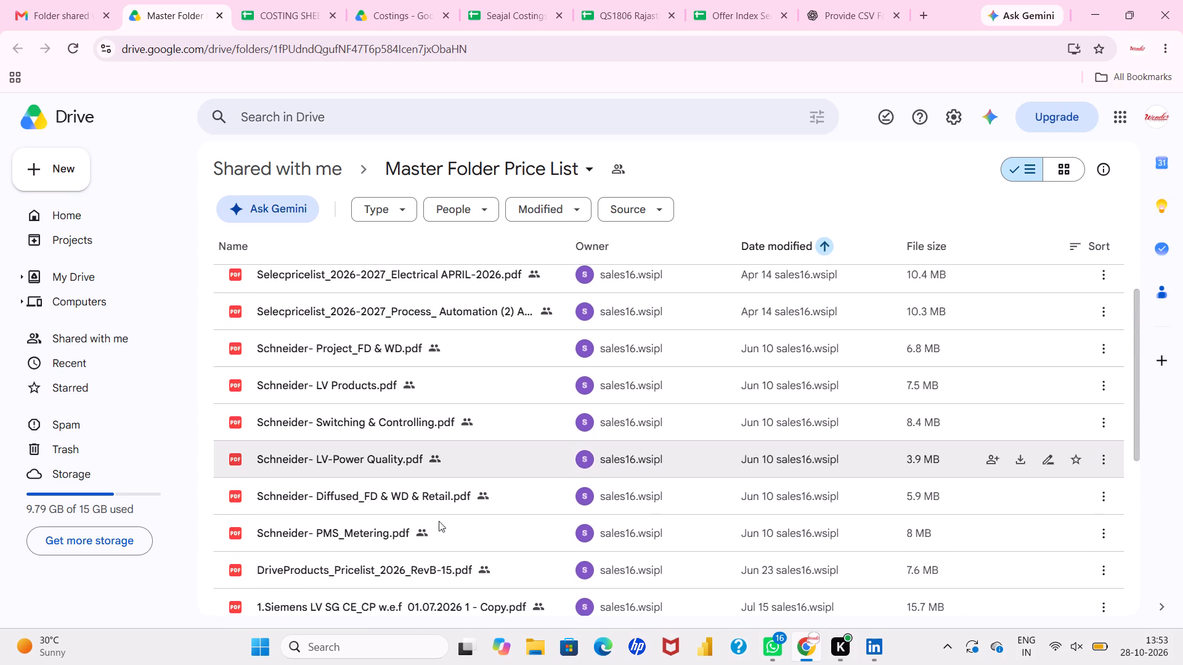
Open DriveProducts_Pricelist_2026_RevB-15.pdf from the Master Folder Price List and bring up its document search.
double_click(442, 576)
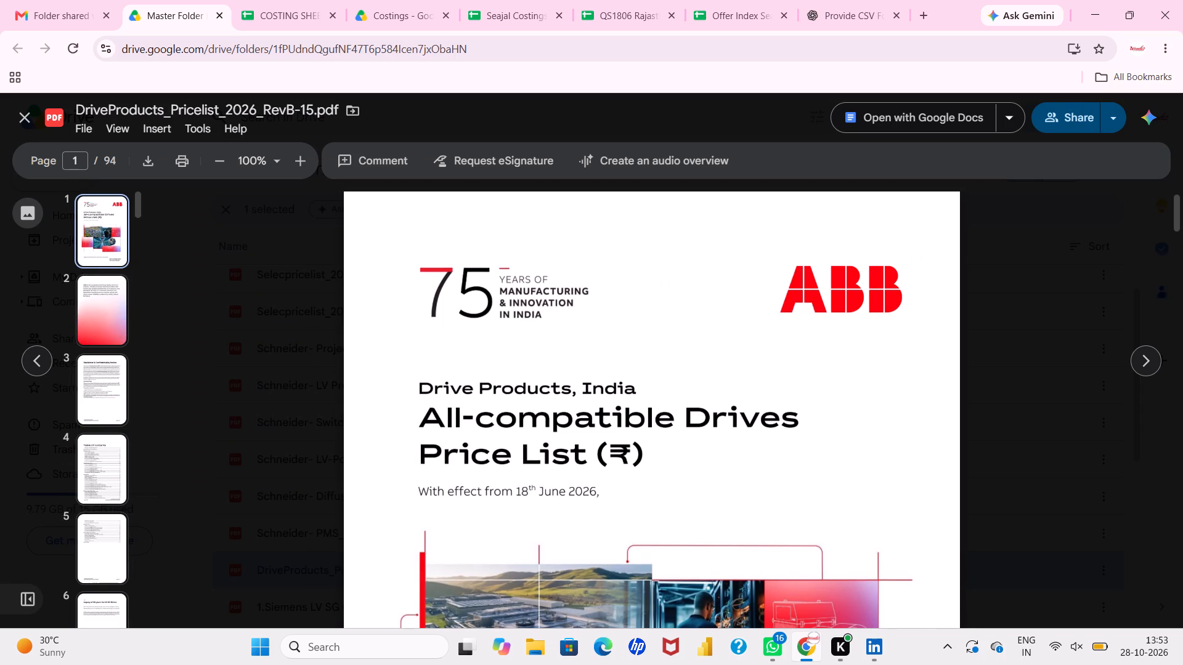
click(794, 417)
key(ctrl+f)
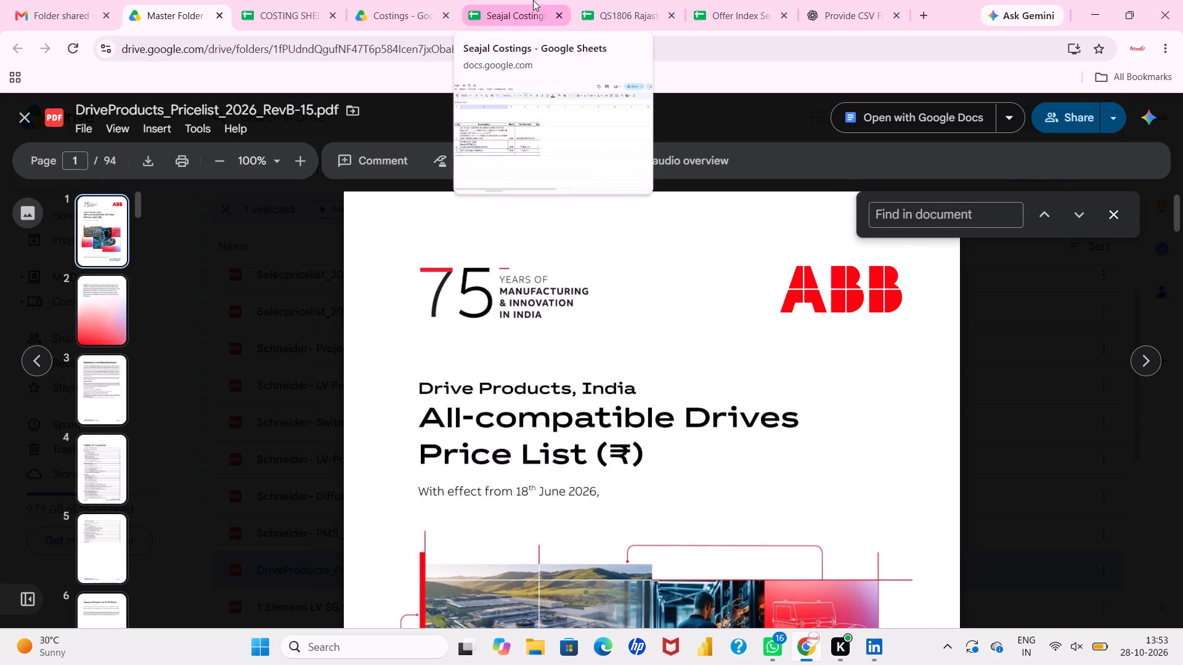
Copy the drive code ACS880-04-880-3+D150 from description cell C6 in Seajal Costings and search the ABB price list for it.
click(533, 0)
click(470, 344)
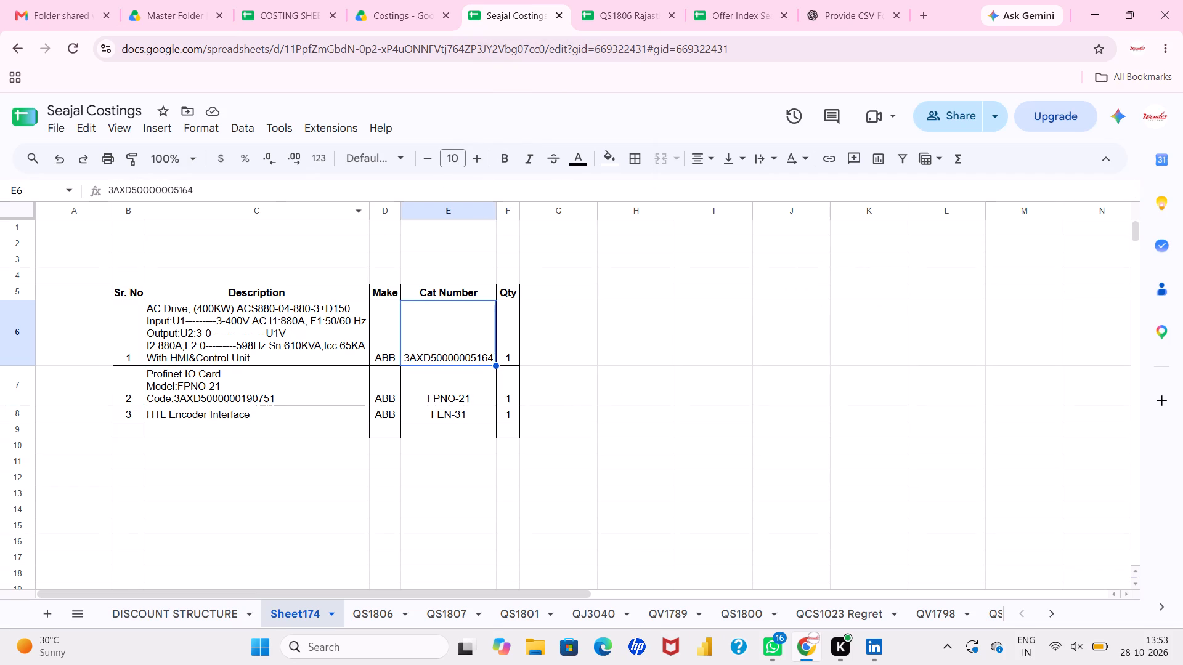
drag(197, 190, 107, 195)
click(307, 323)
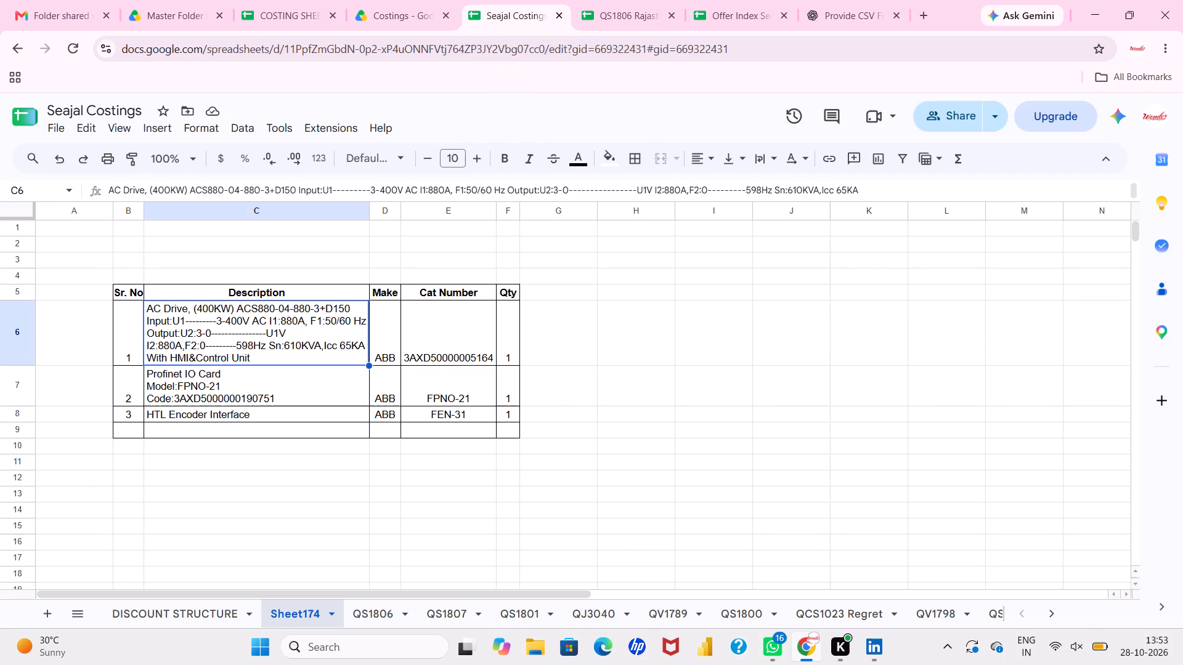
drag(297, 189, 195, 185)
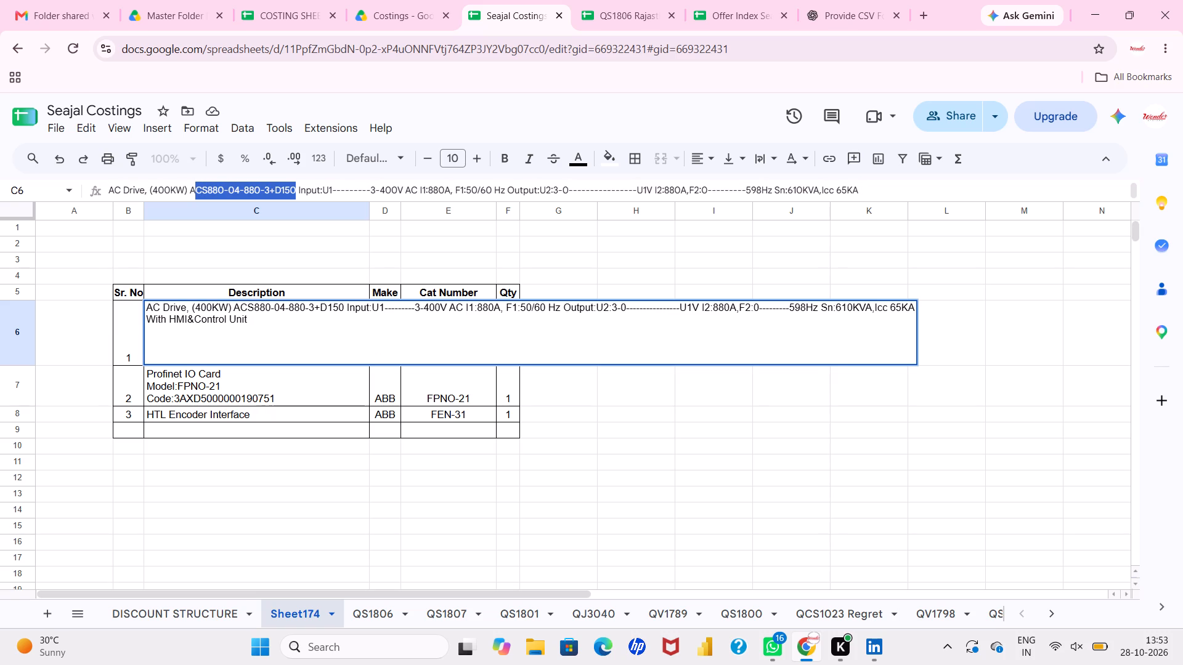
drag(195, 185, 190, 186)
key(ctrl+c)
click(196, 6)
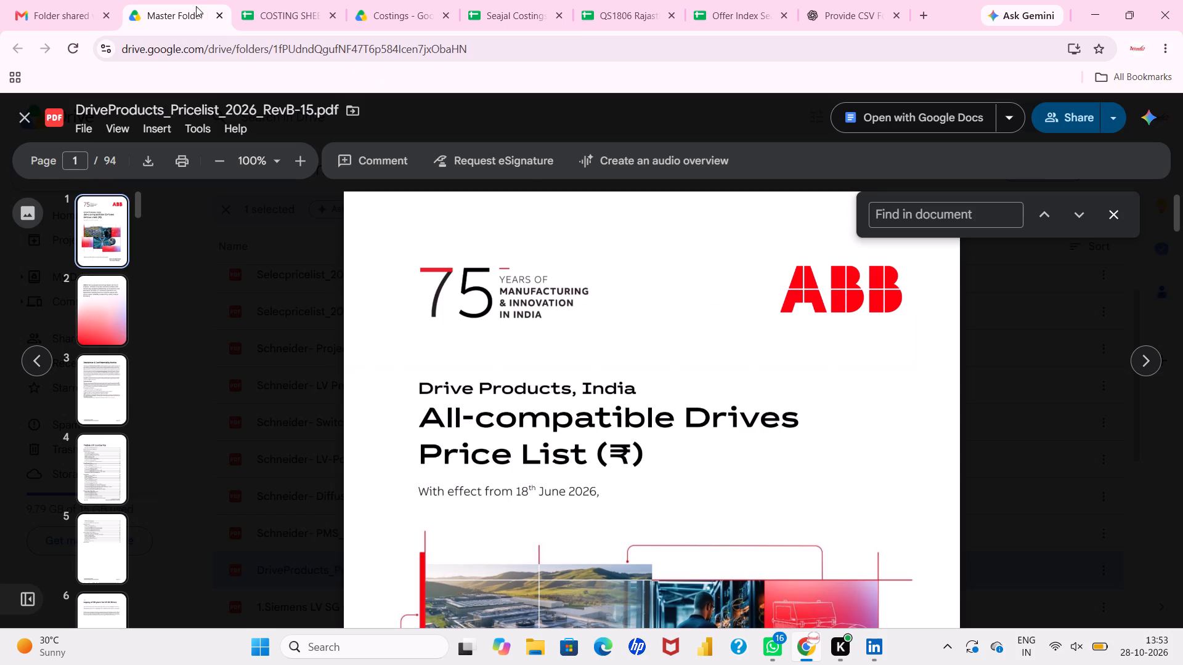
key(ctrl+v)
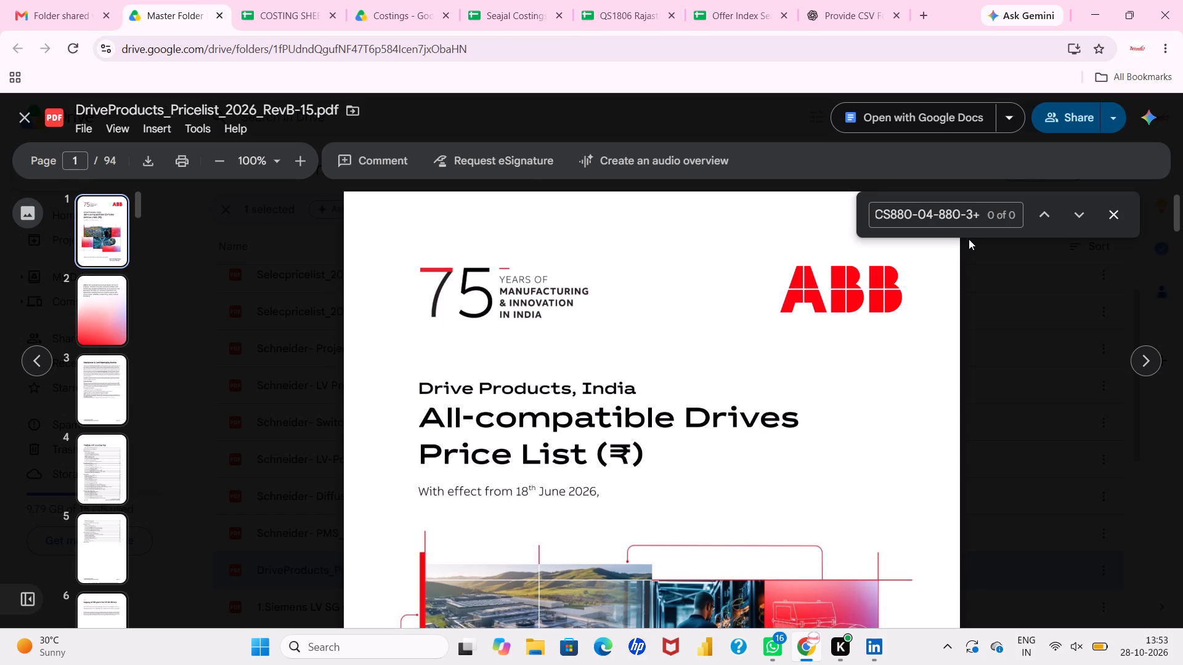
scroll(974, 220, left, 1)
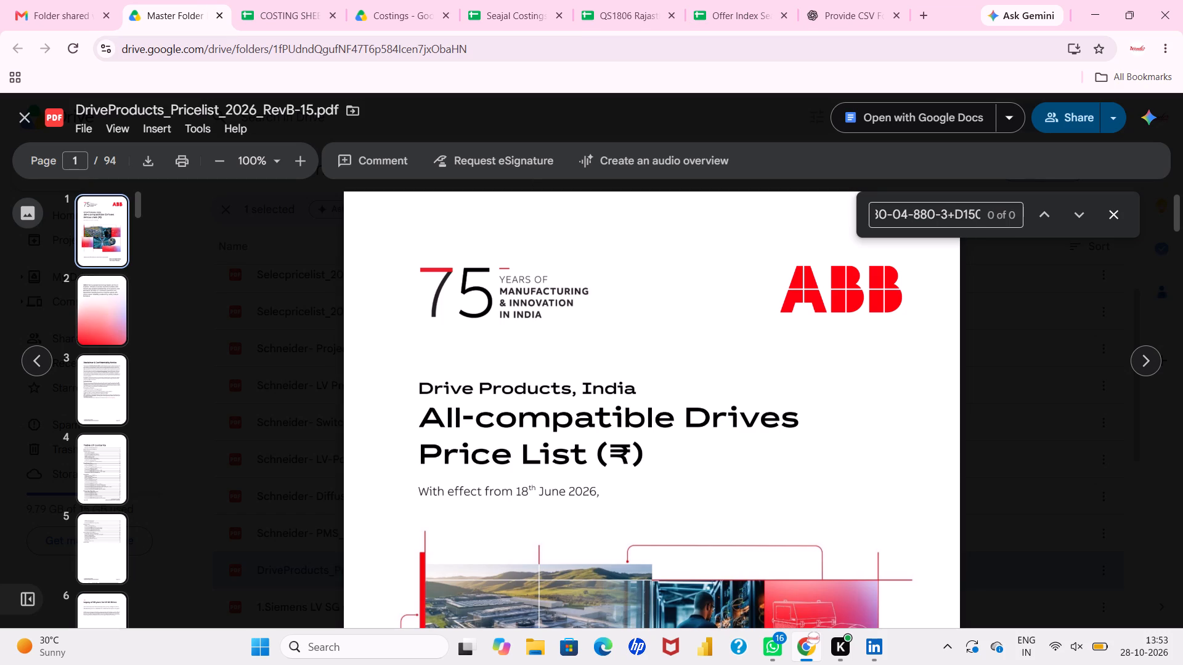
Shorten the price list search term to ACS88.
key(BackSpace)
key(BackSpace)
key(BackSpace)
key(BackSpace)
key(BackSpace)
key(BackSpace)
key(BackSpace)
key(BackSpace)
key(BackSpace)
key(BackSpace)
key(BackSpace)
key(BackSpace)
key(BackSpace)
key(BackSpace)
key(BackSpace)
key(BackSpace)
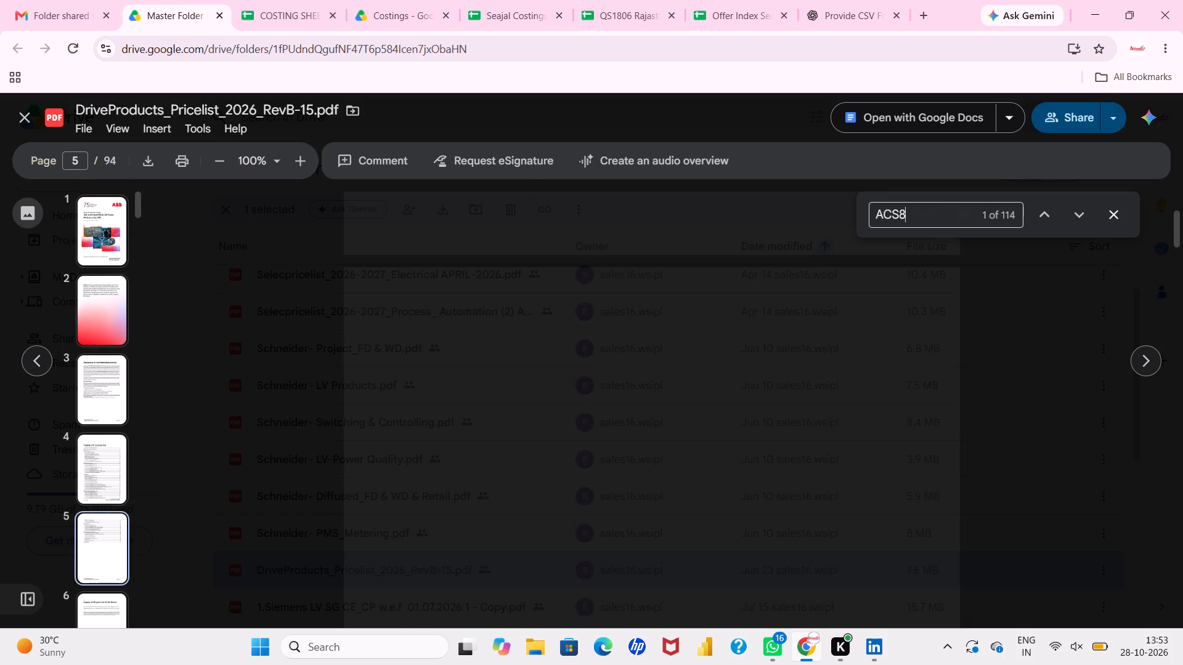
key(8)
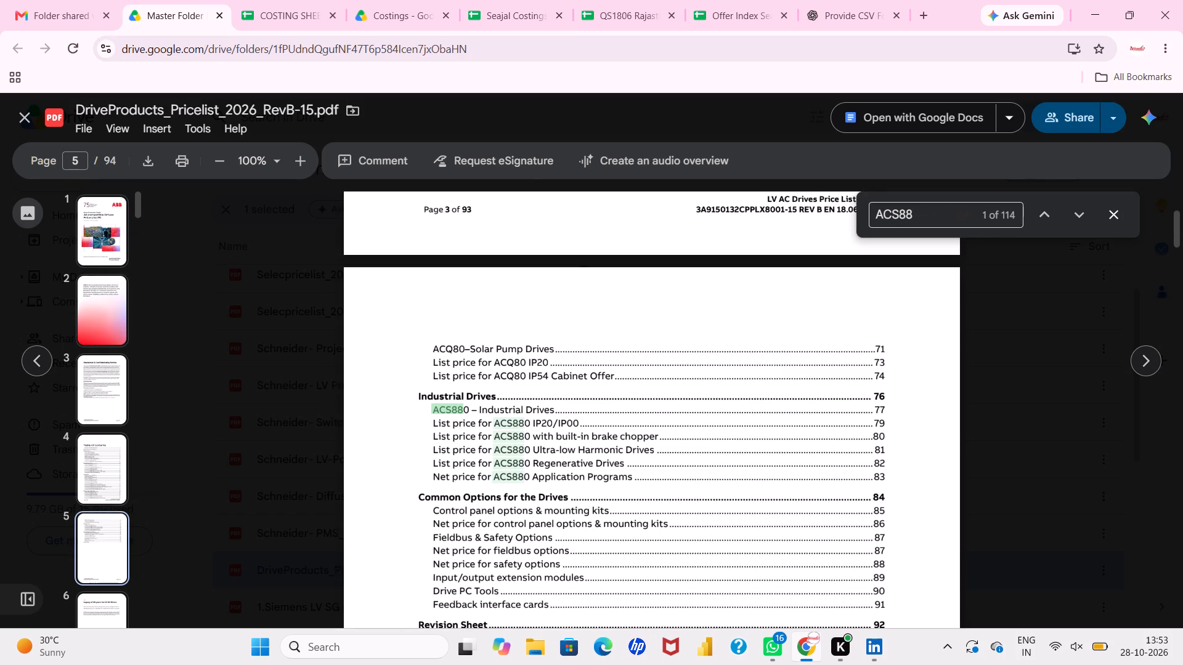
key(minus)
key(BackSpace)
Go to page 76 of the price list and step forward through the ACS88 matches.
click(76, 157)
key(BackSpace)
text(76)
key(Return)
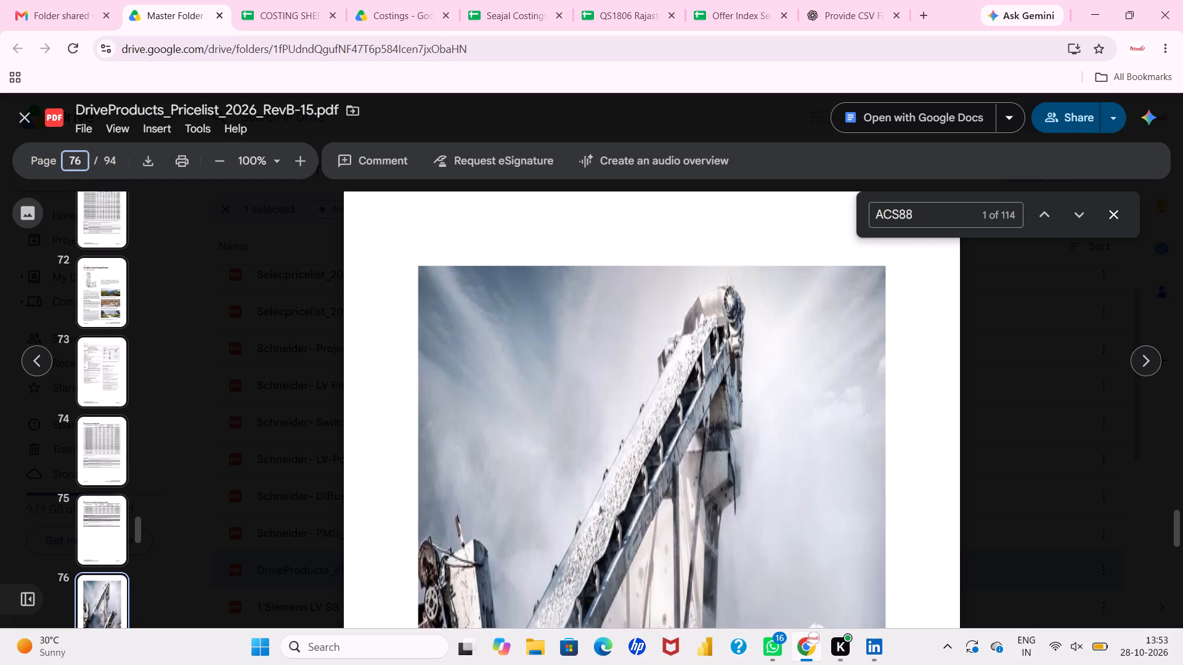
triple_click(1083, 216)
click(1083, 216)
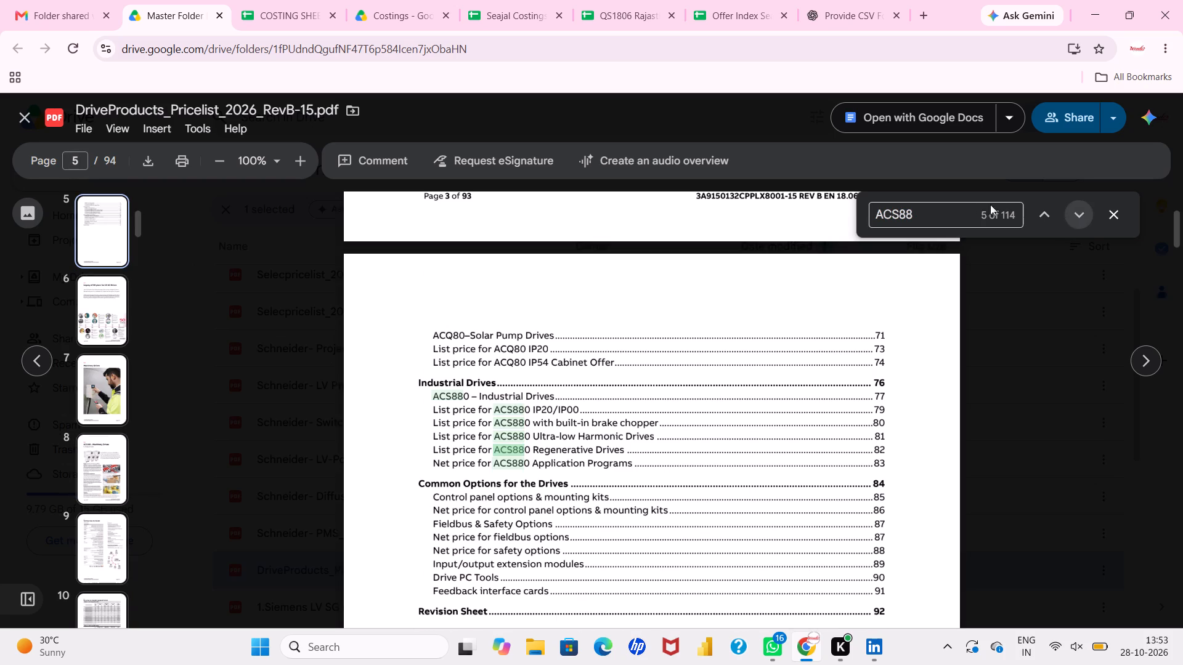
Search the price list for the copied drive code without its +D150 suffix, ACS880-04-880-3.
click(917, 219)
key(ctrl+a)
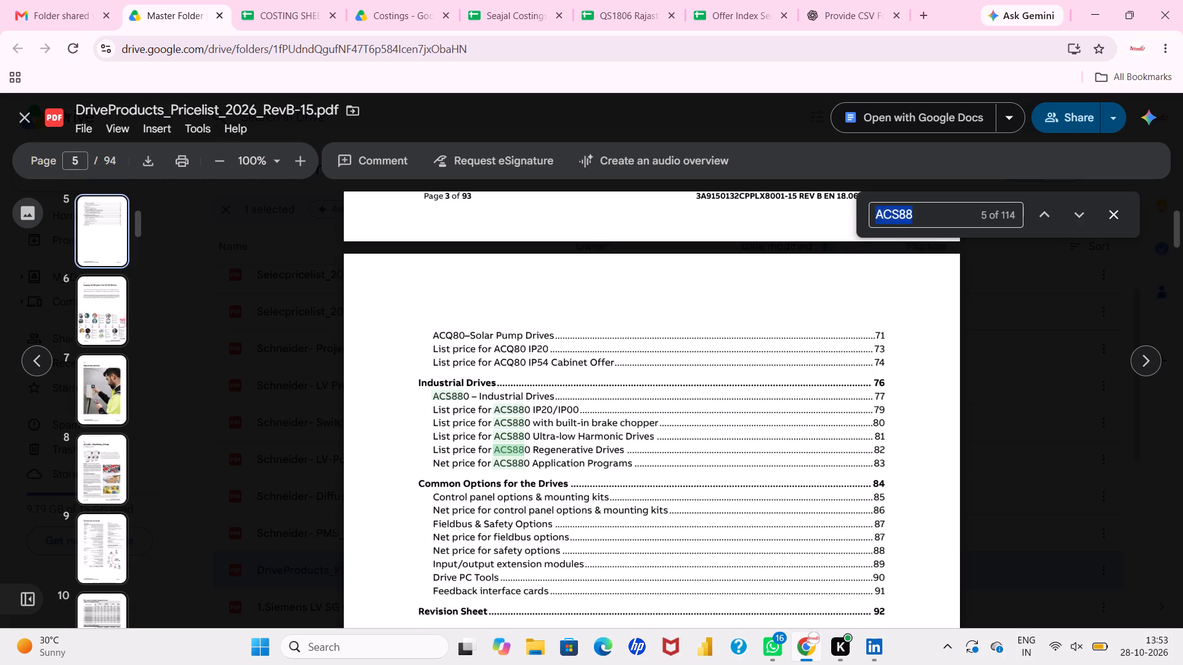
key(ctrl+v)
click(911, 219)
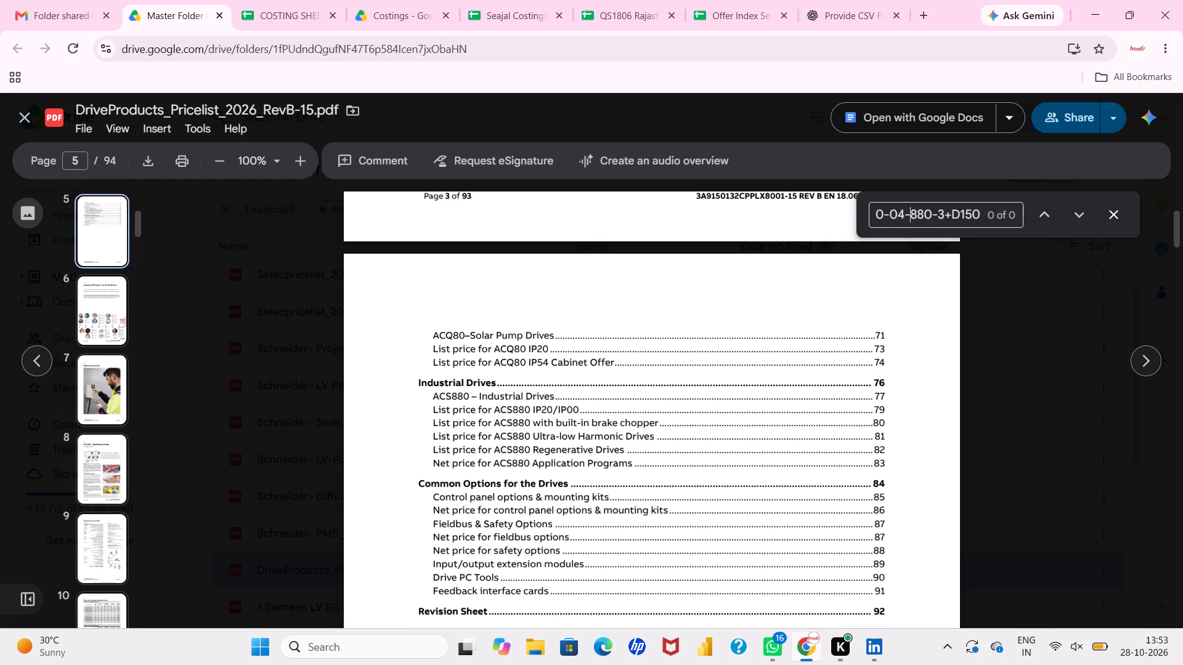
scroll(911, 219, right, 1)
scroll(960, 217, left, 1)
drag(945, 217, 1020, 211)
key(Delete)
key(Return)
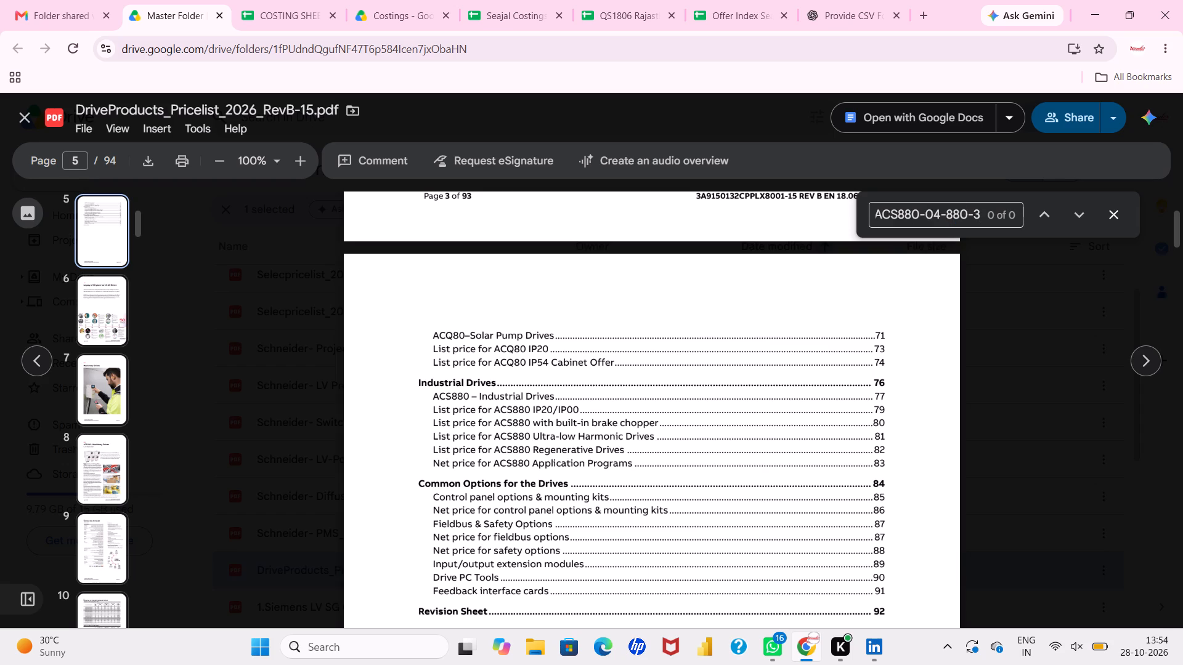
Reduce the search term to ACS880-04 and examine the matching drive rows and their list prices.
drag(922, 215, 931, 214)
drag(942, 216, 988, 216)
key(Delete)
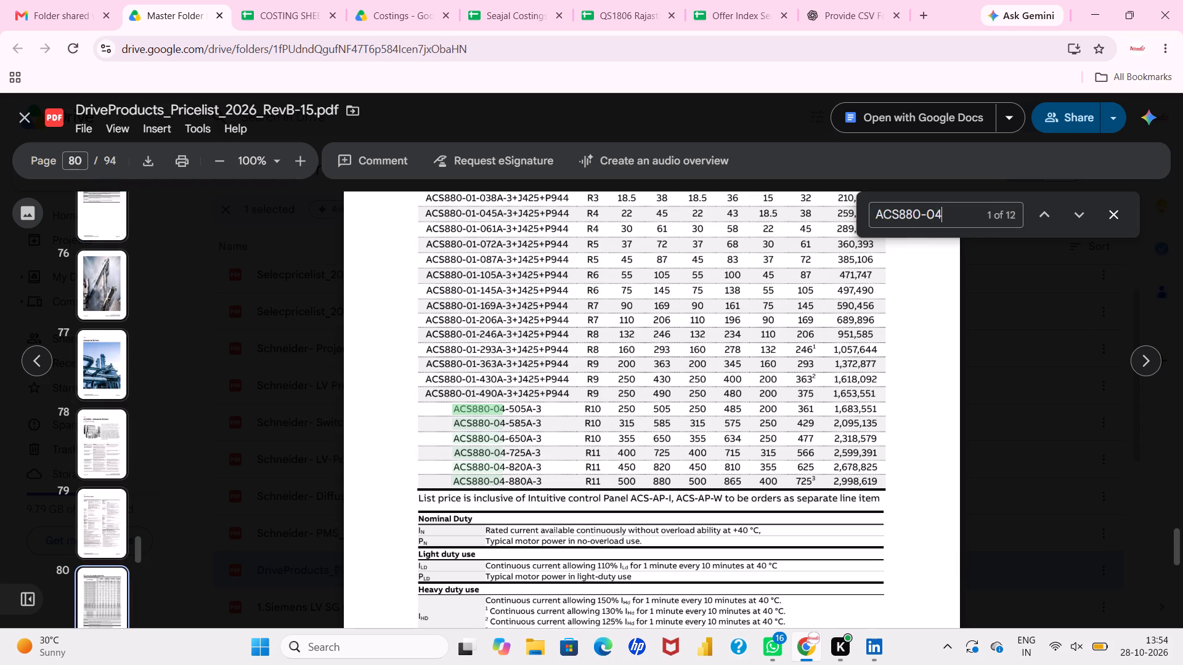
scroll(560, 442, down, 1)
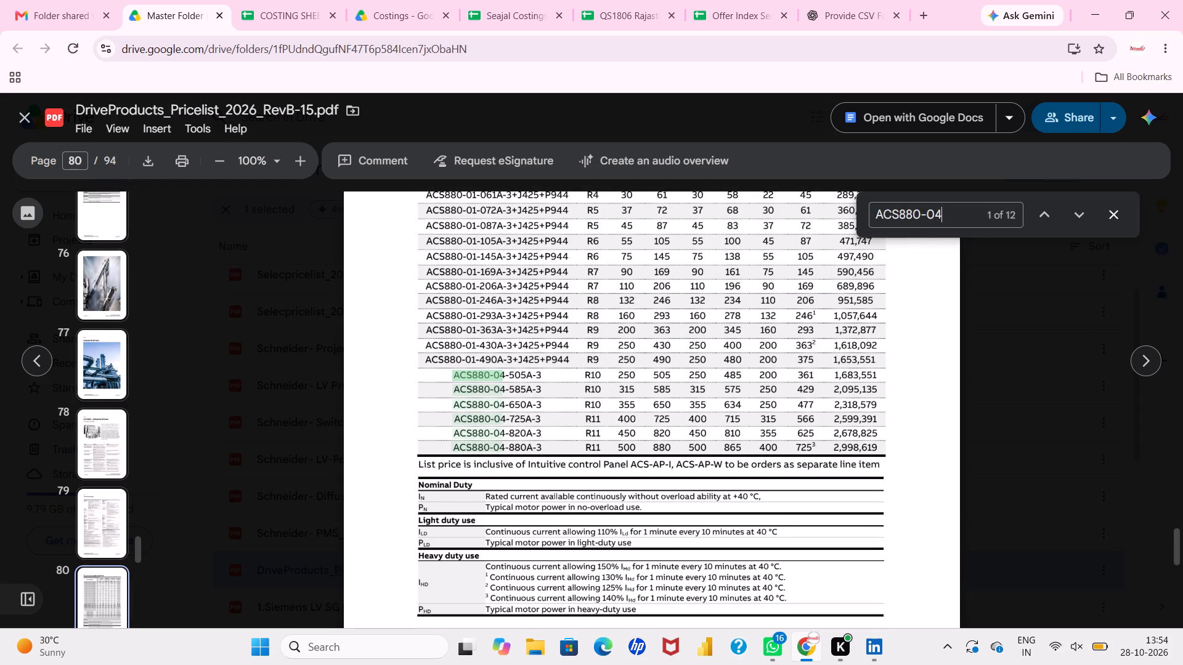
scroll(560, 442, down, 3)
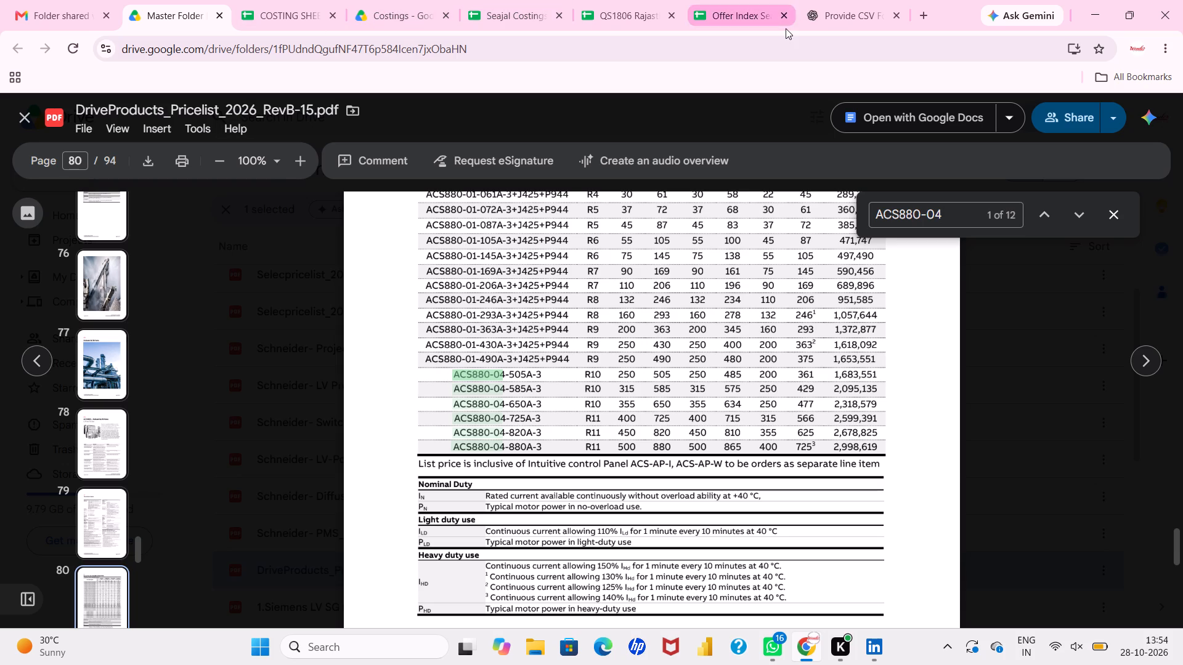
Move the price list into its own window and place it side by side with the Seajal Costings sheet.
drag(178, 12, 412, 124)
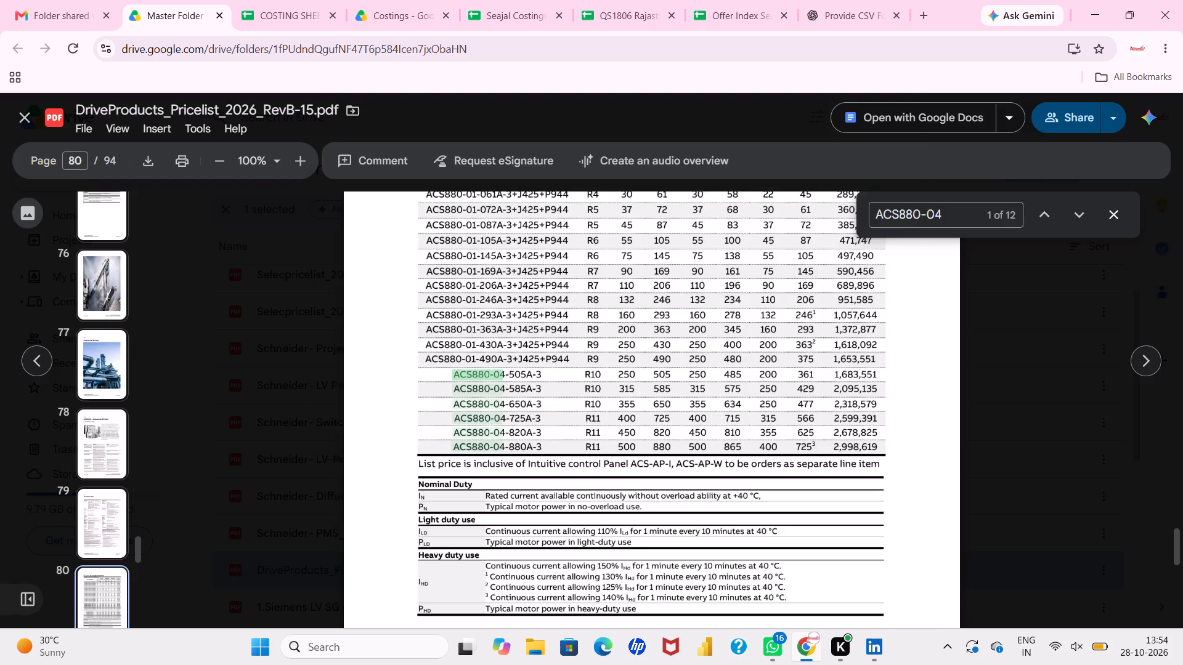
drag(412, 124, 521, 185)
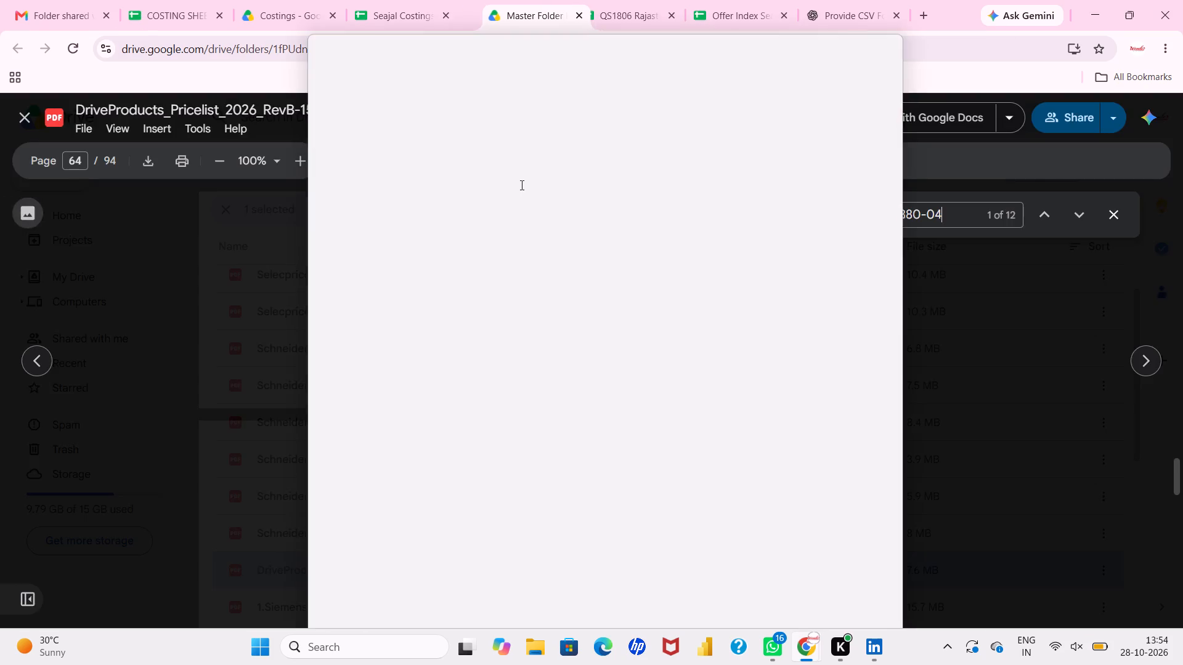
drag(521, 185, 523, 99)
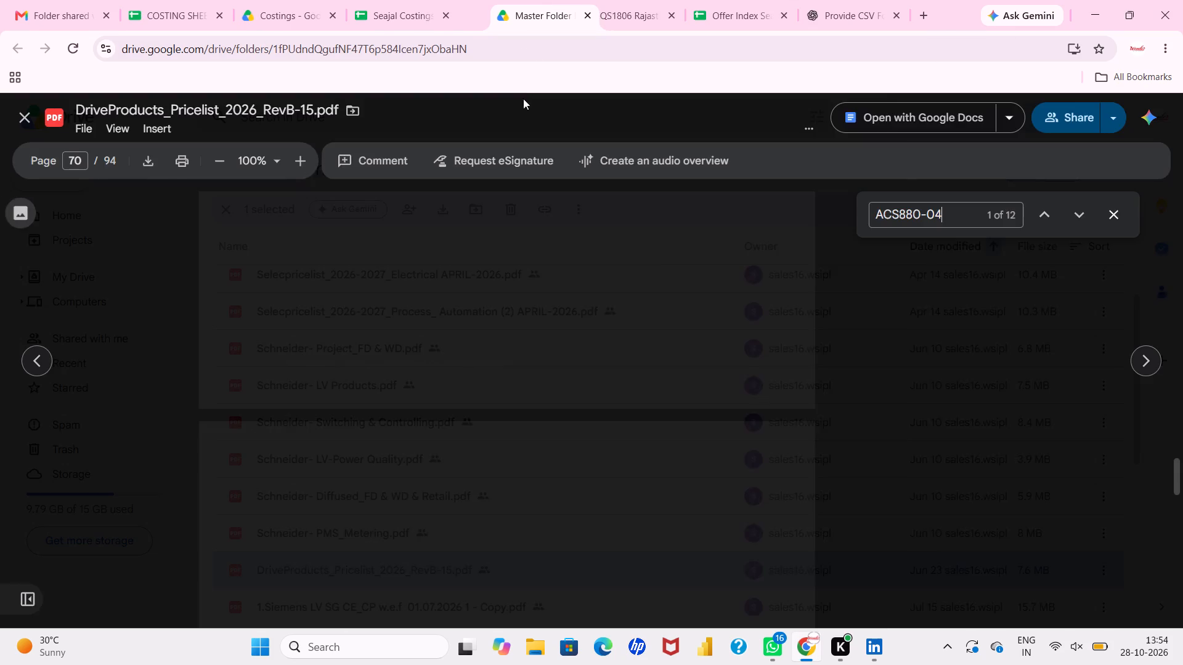
drag(523, 99, 524, 139)
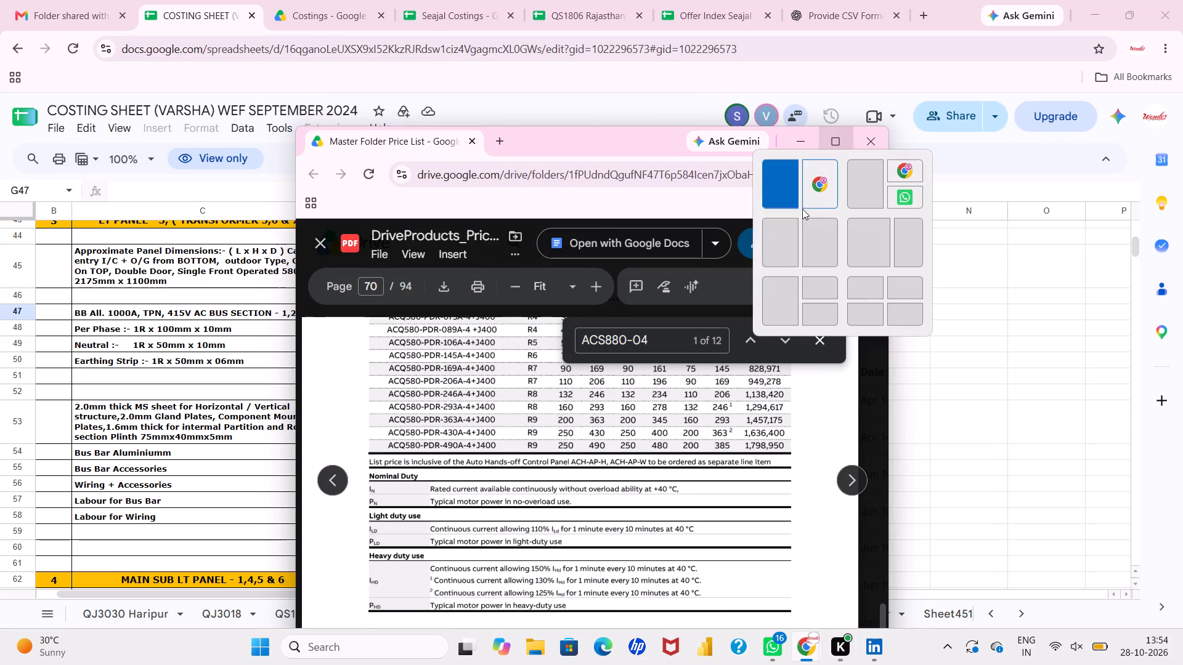
click(818, 245)
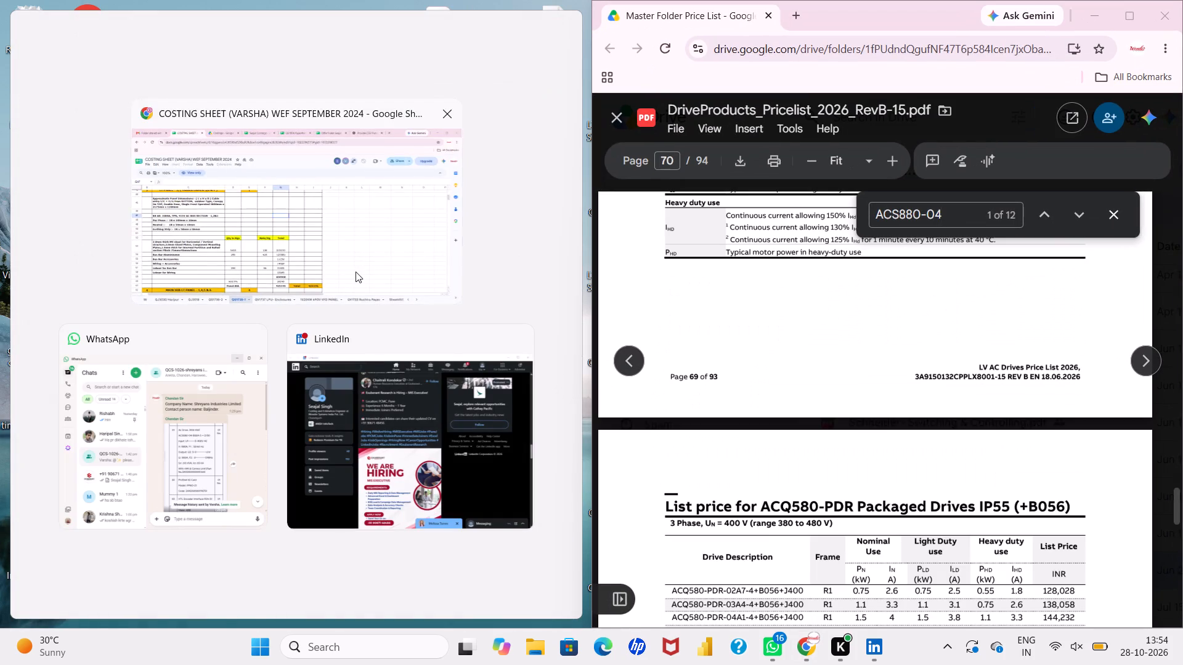
click(356, 272)
click(165, 14)
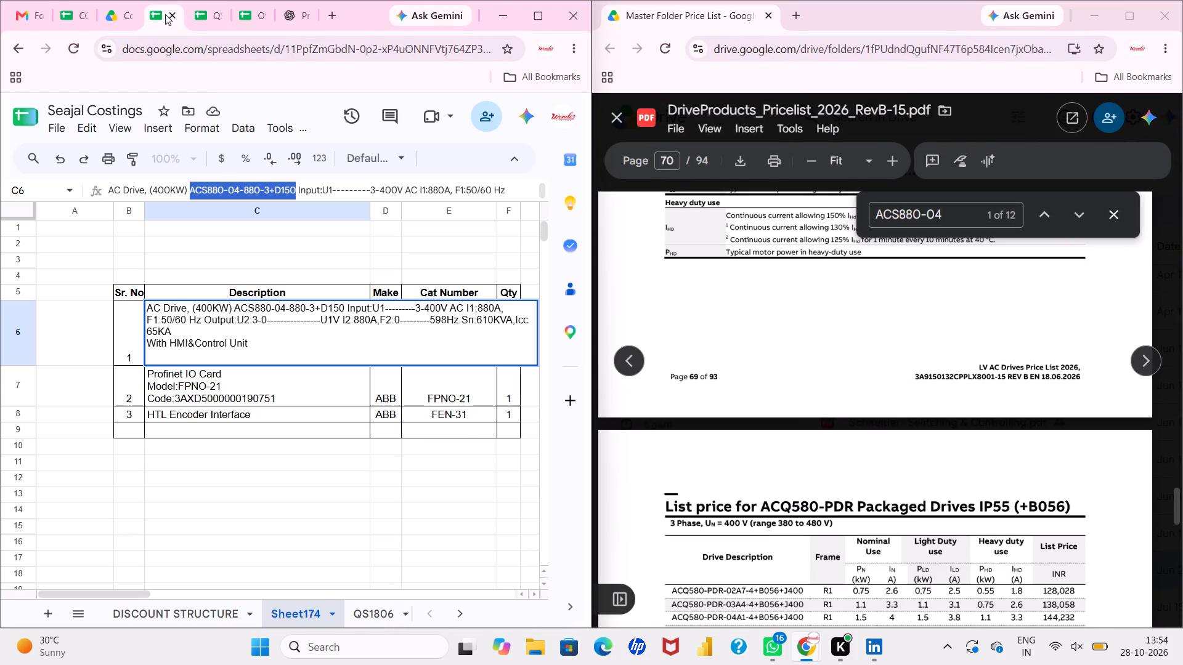
Add all borders to the empty range G5:J9 beside the Qty column to extend the item table by four columns.
click(412, 393)
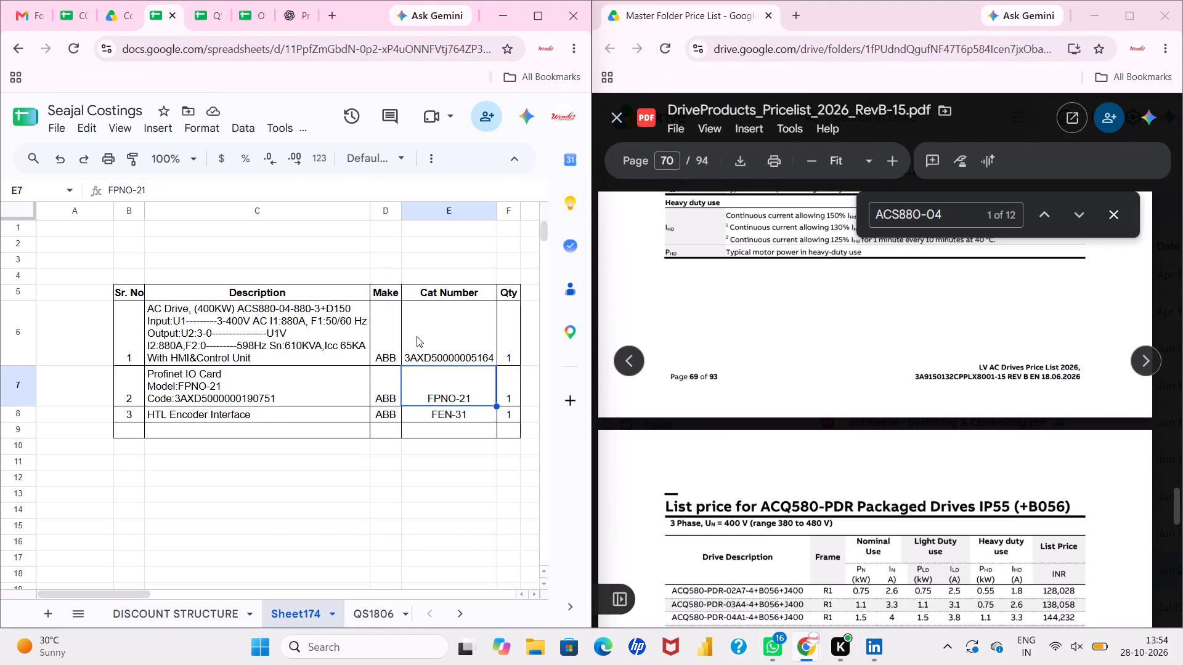
click(417, 336)
scroll(417, 336, left, 2)
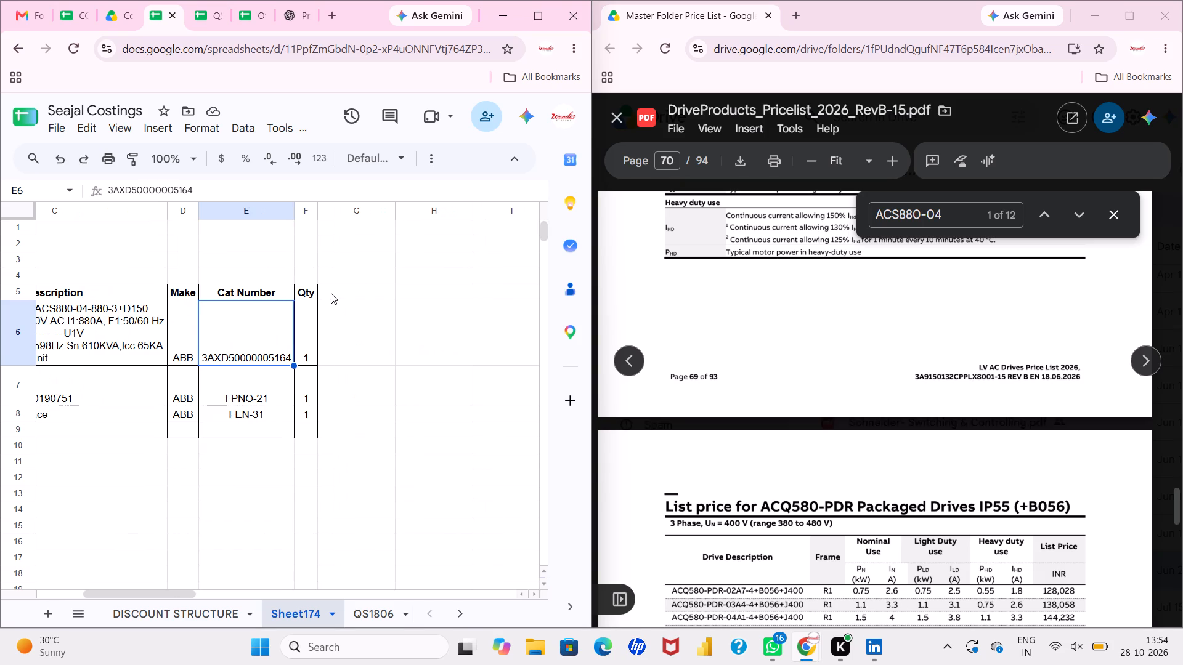
drag(331, 293, 487, 368)
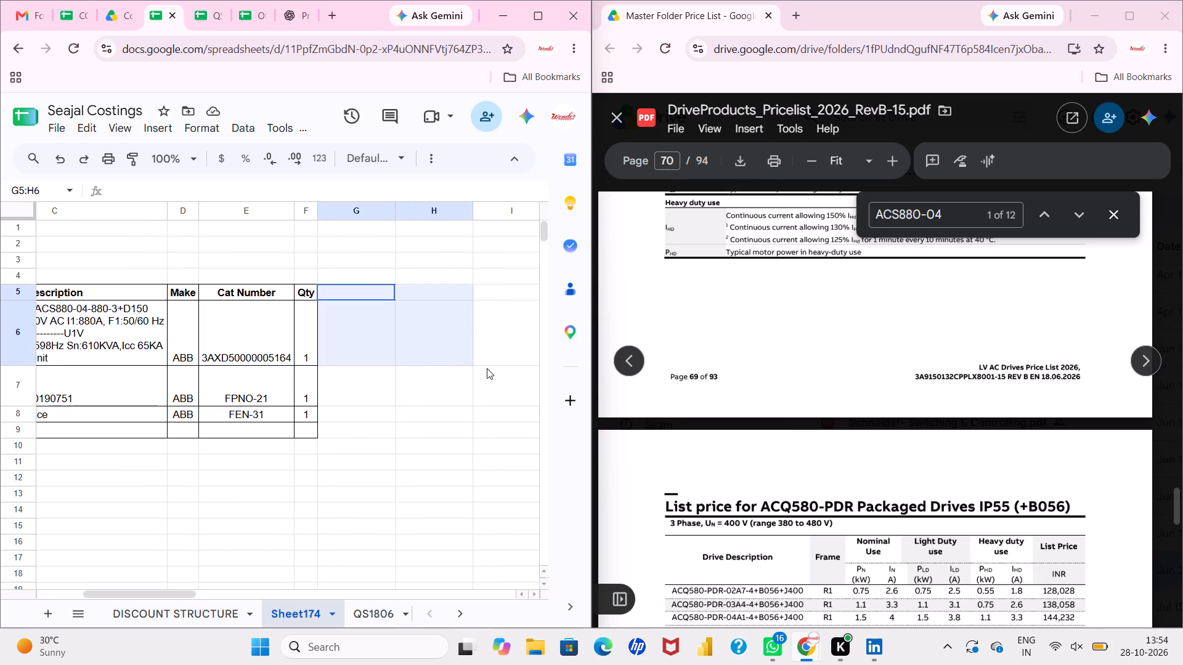
drag(487, 368, 323, 440)
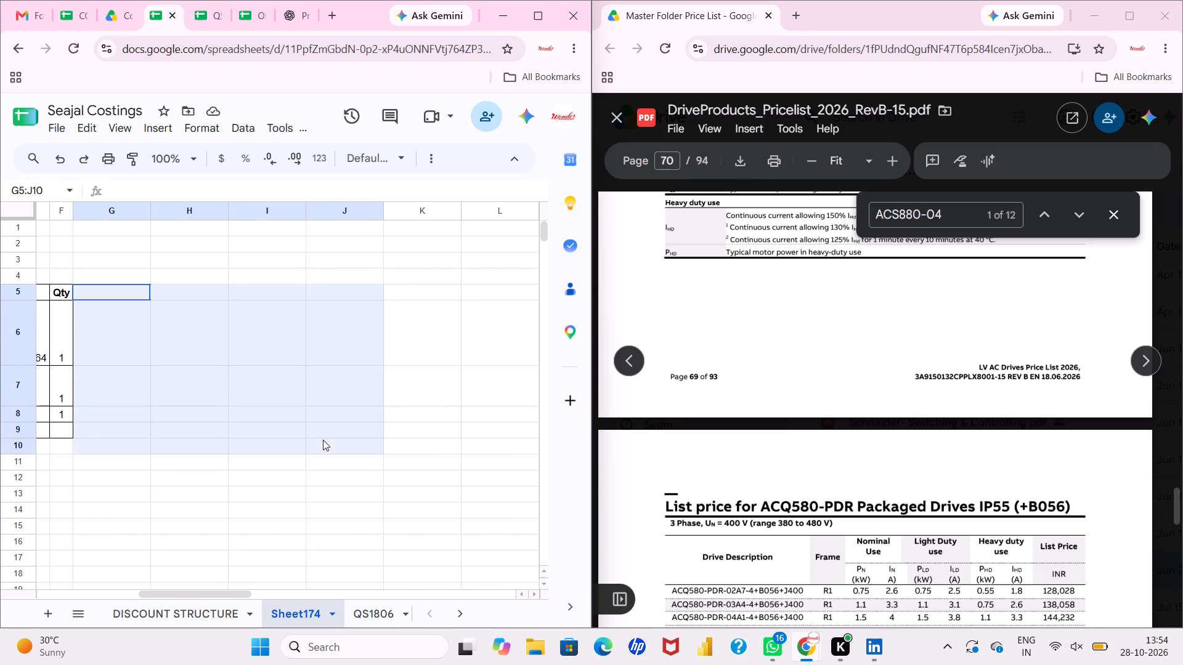
drag(323, 440, 325, 432)
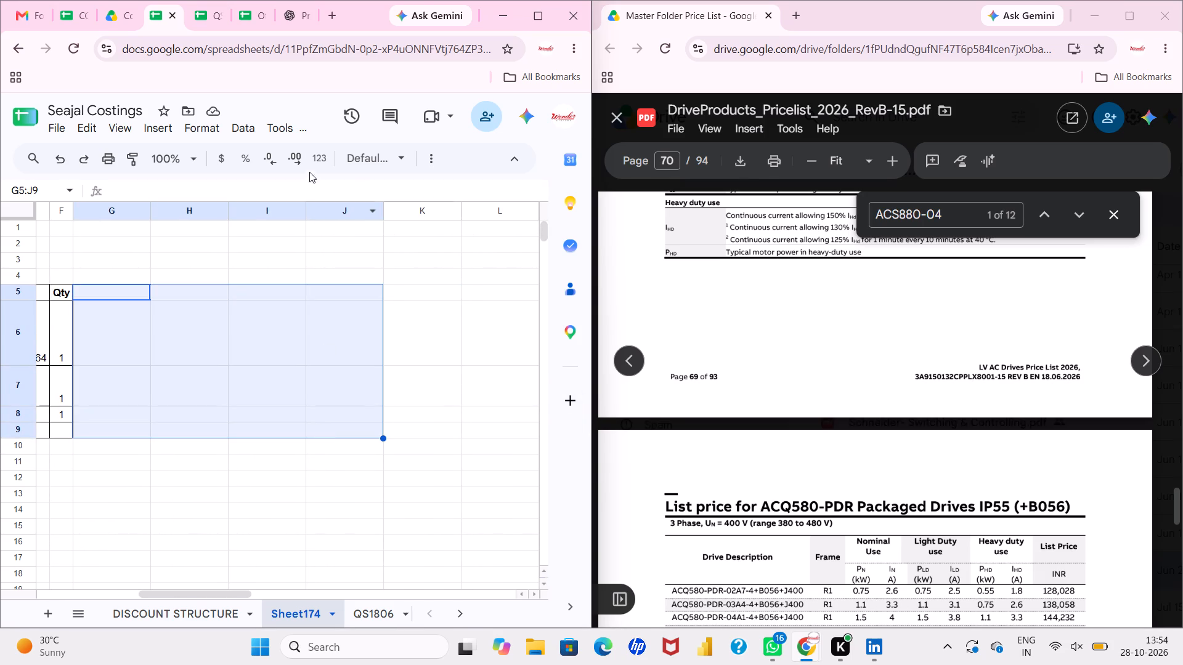
click(433, 164)
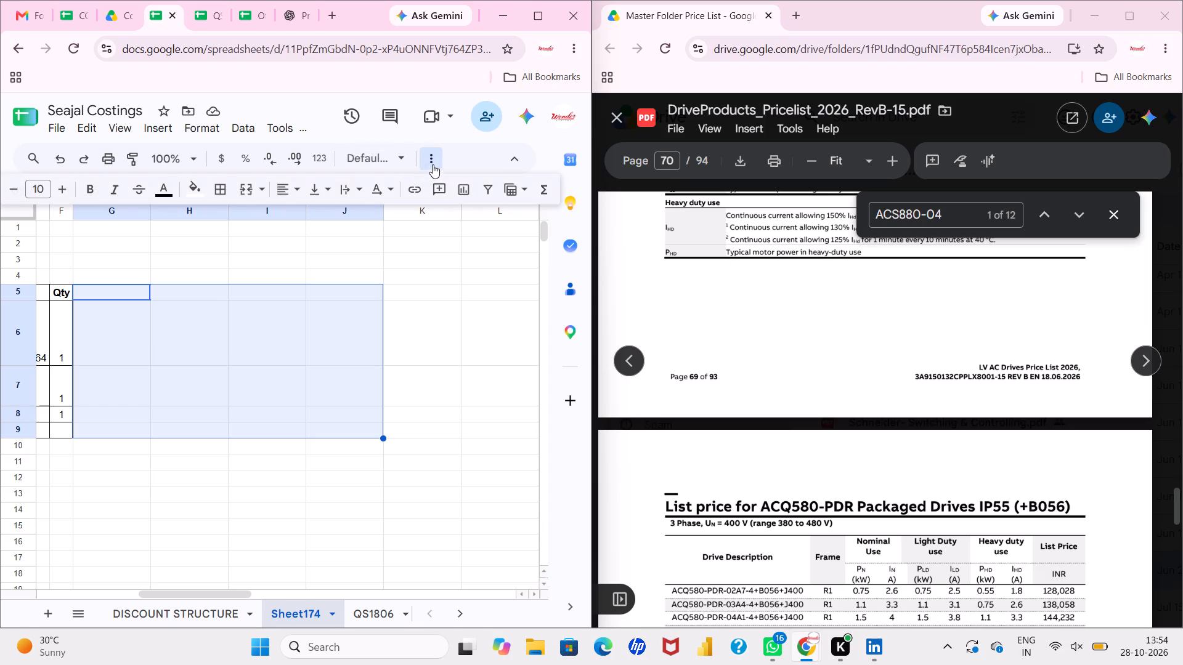
click(211, 192)
click(229, 234)
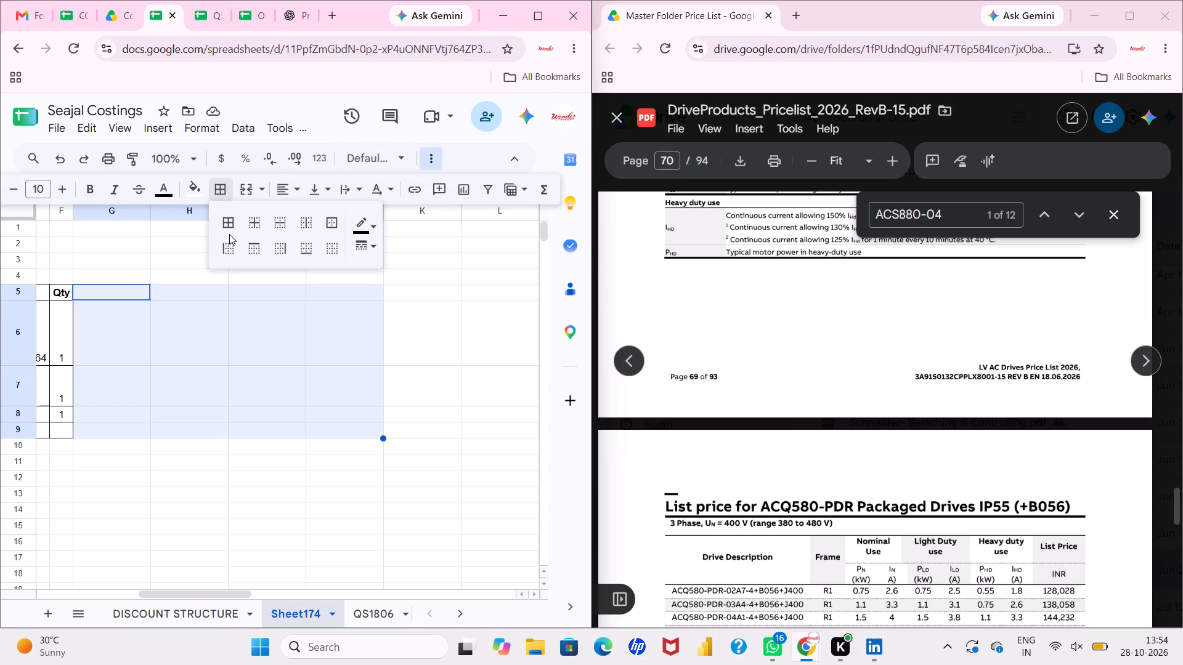
click(229, 227)
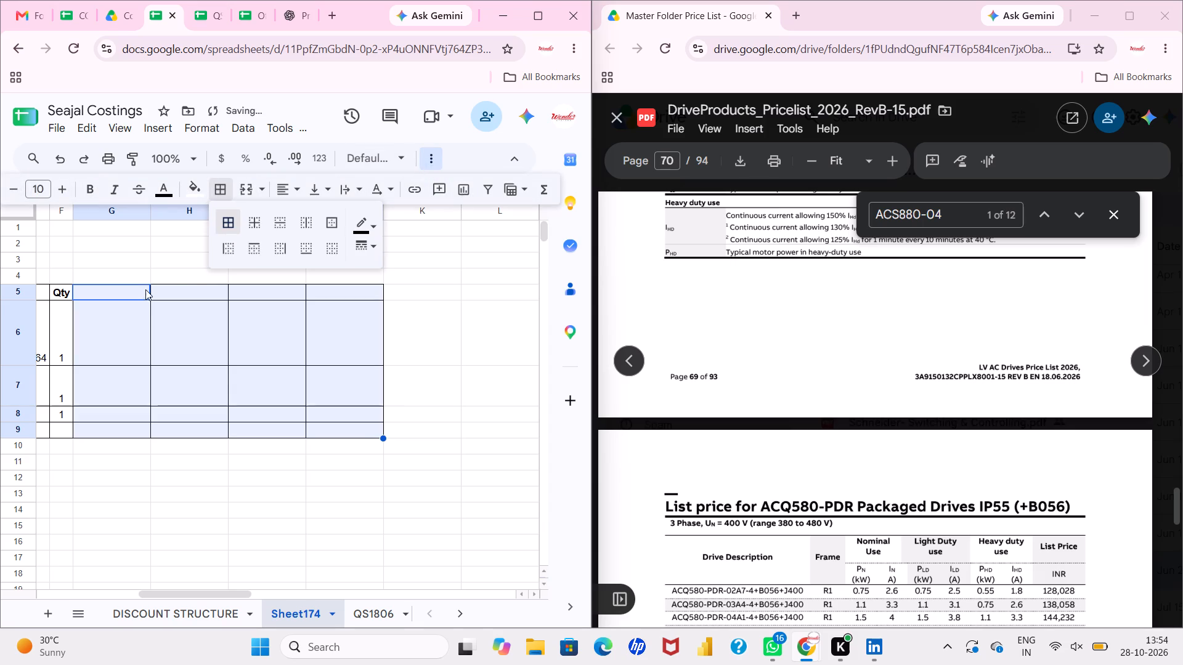
Enter the bold header "Cost" in G5, next to the Qty header.
click(145, 290)
scroll(145, 290, right, 2)
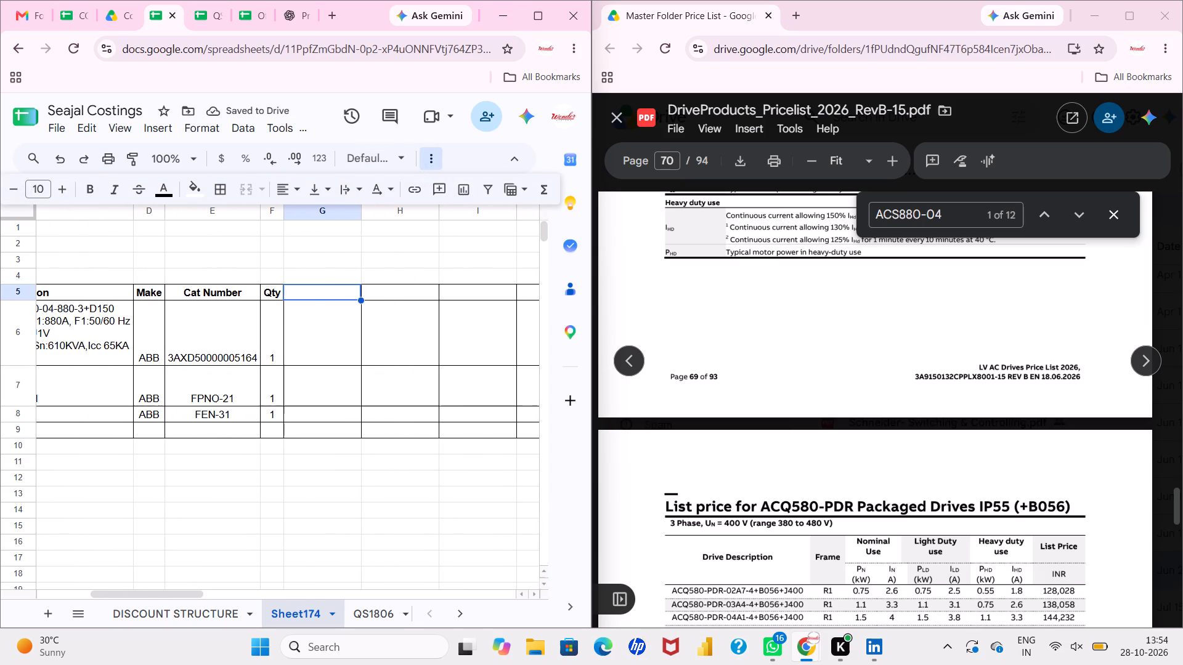
click(317, 293)
key(c)
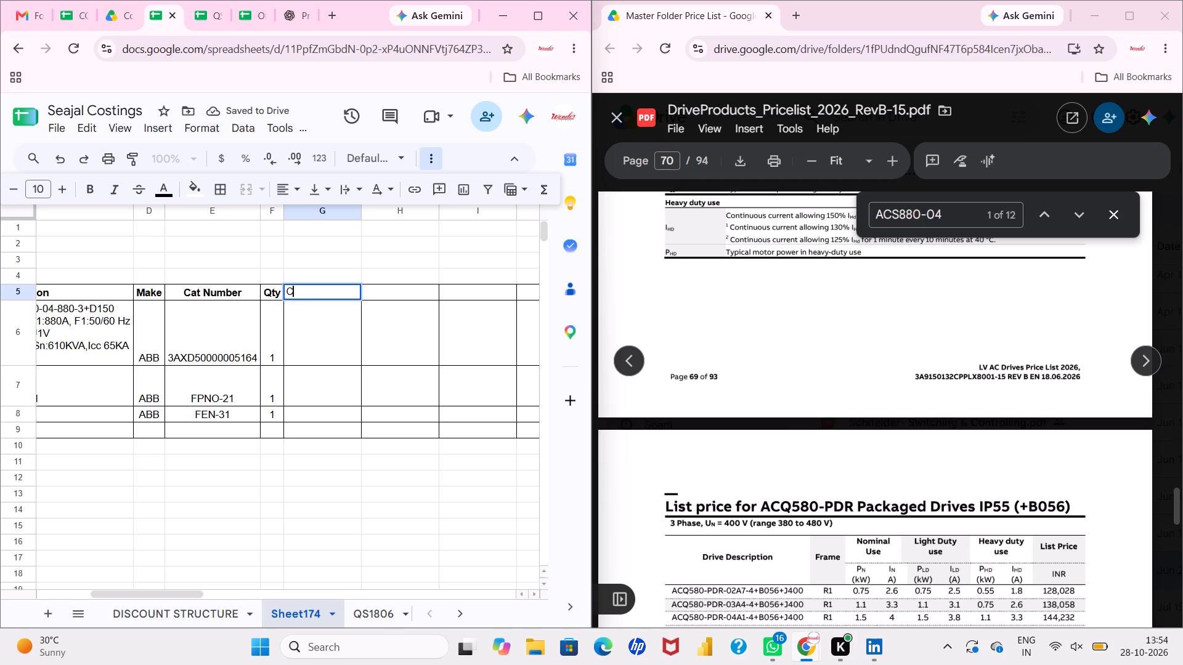
key(ctrl+a)
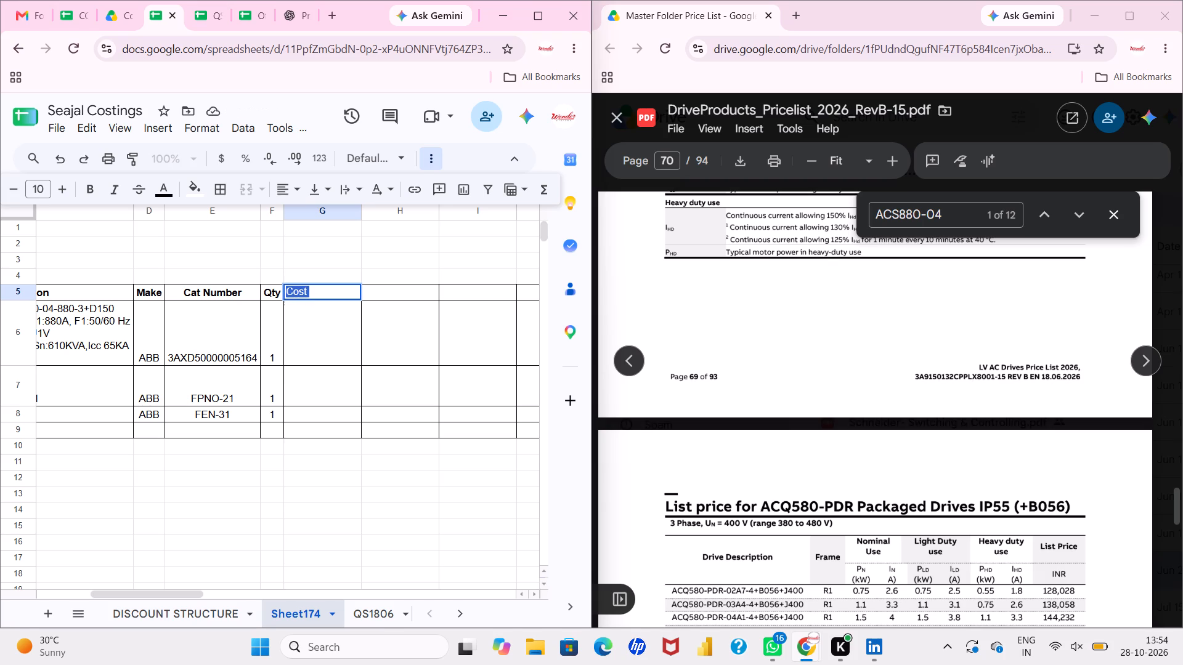
key(ctrl+b)
key(Return)
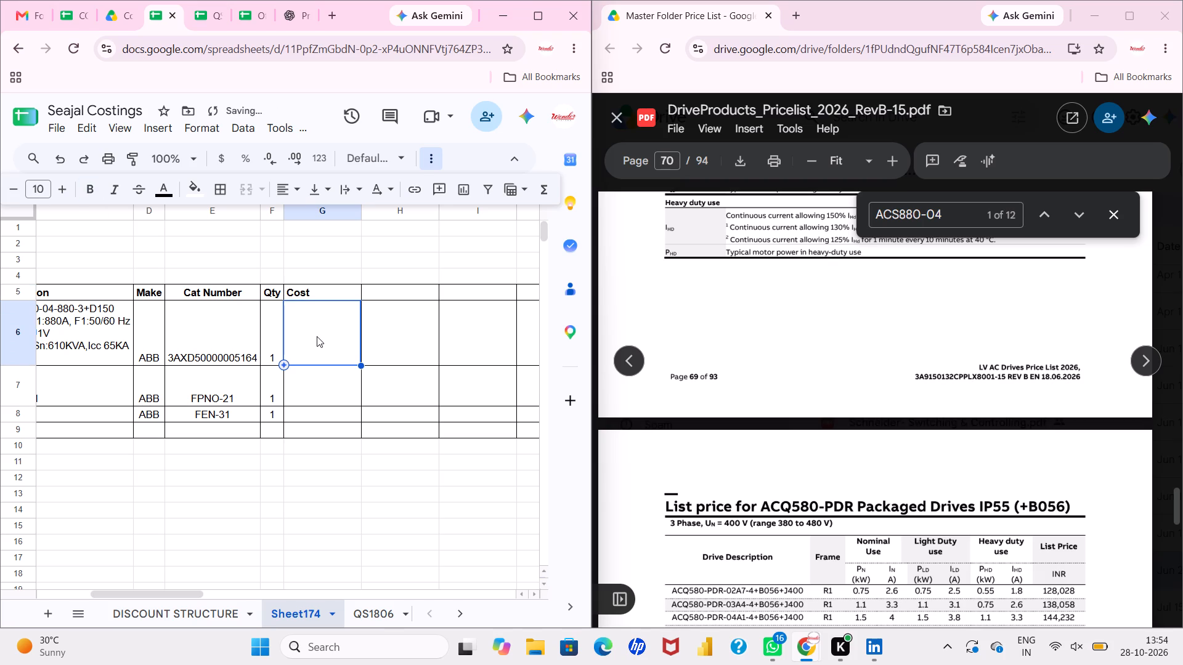
Extend the price list search term to ACS880-04-880 and go to the match in the +D150 drive table.
click(317, 336)
scroll(768, 370, up, 1)
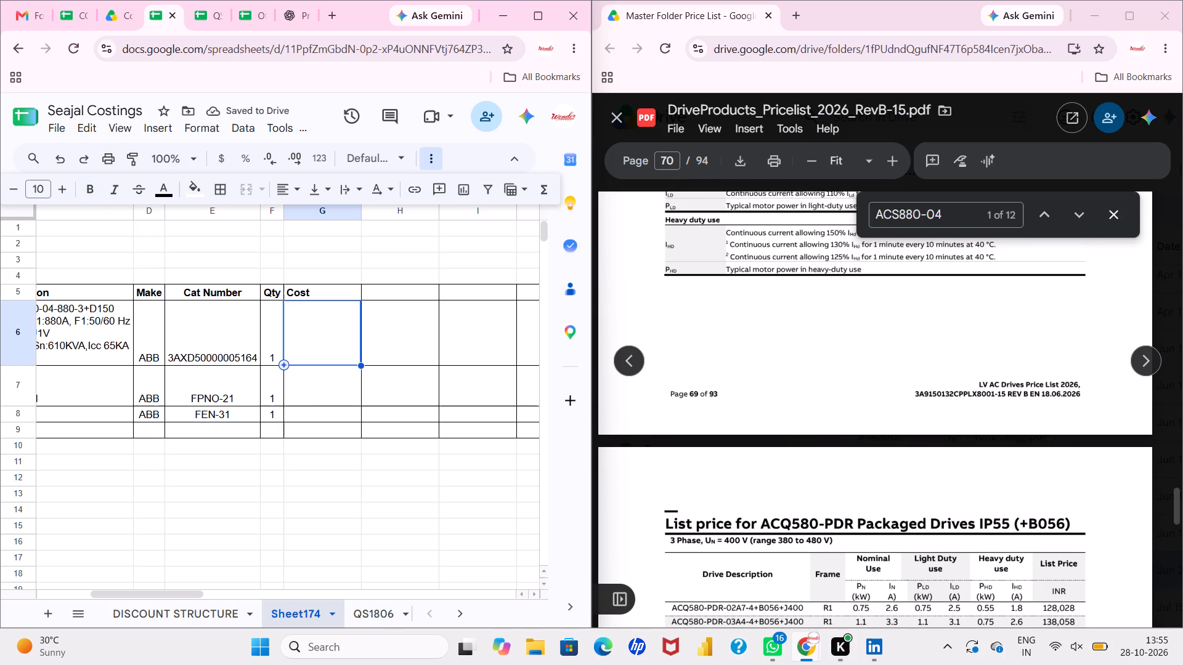
scroll(422, 376, right, 3)
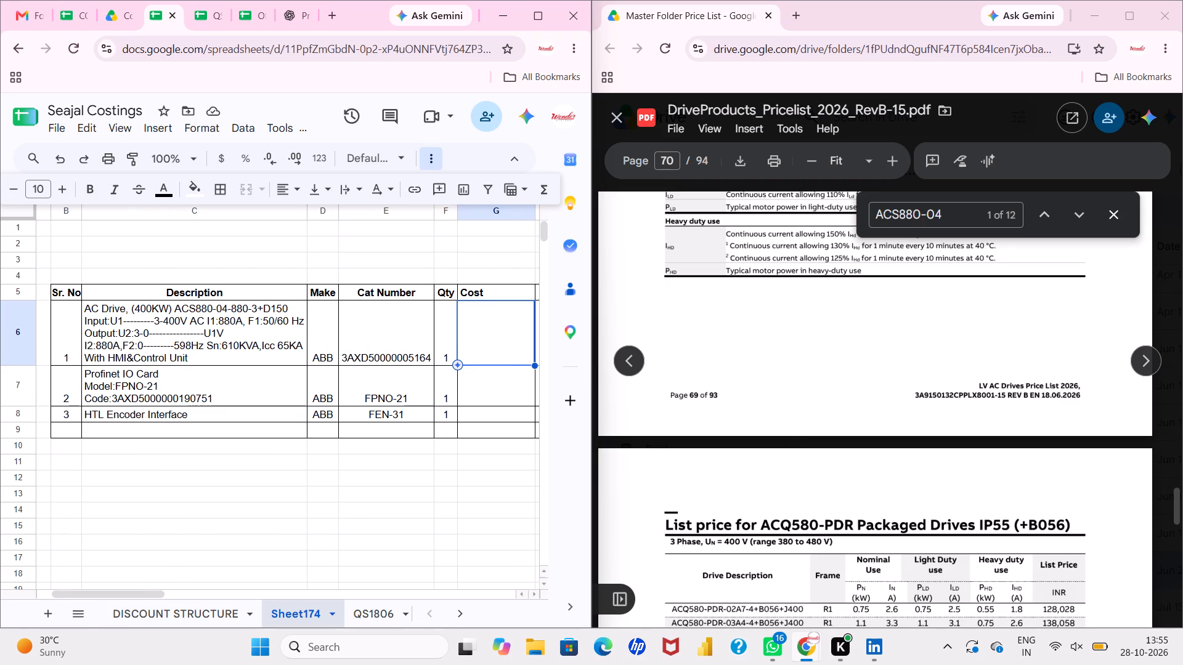
scroll(937, 318, down, 4)
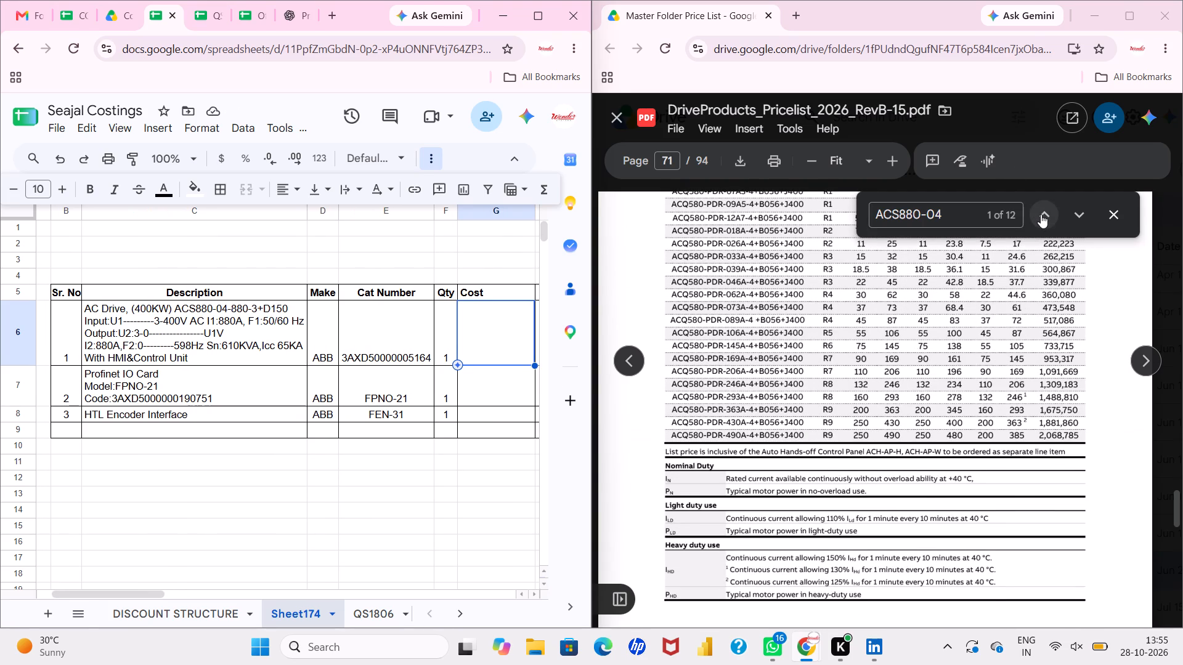
click(1041, 214)
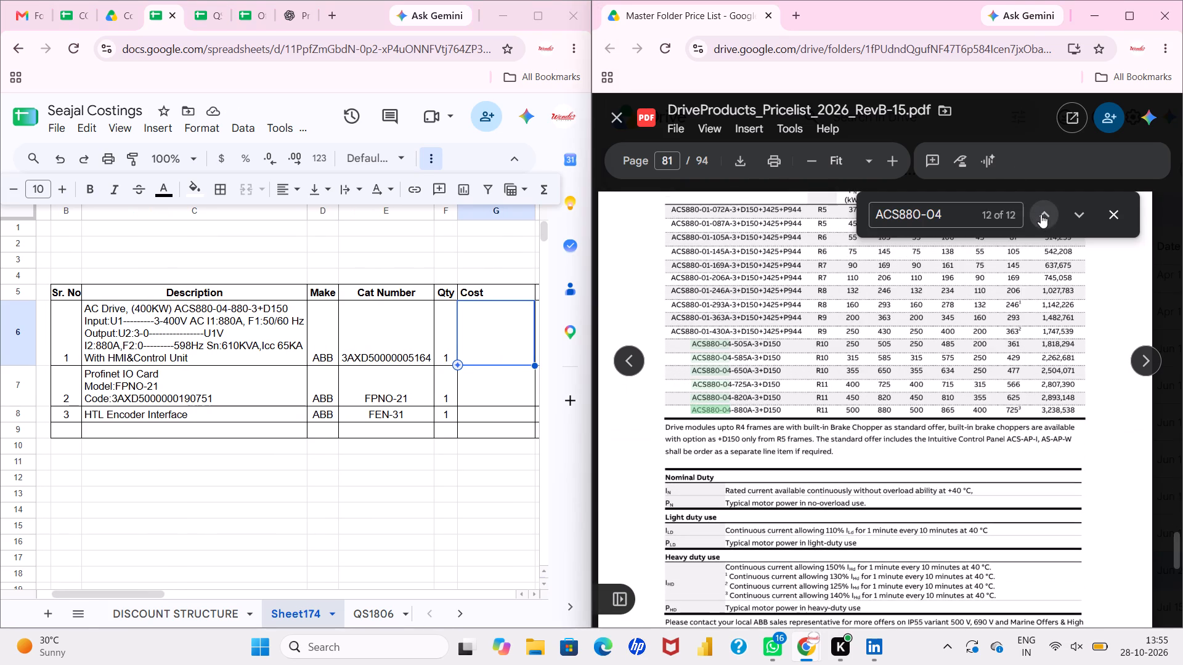
click(953, 216)
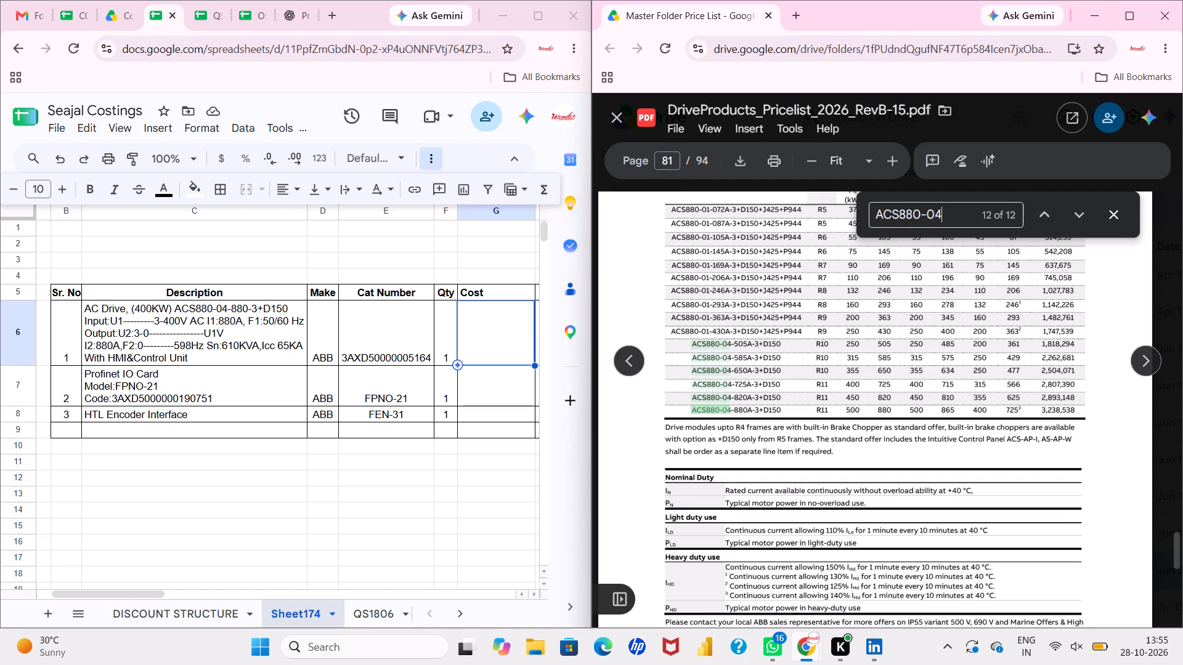
text(-880)
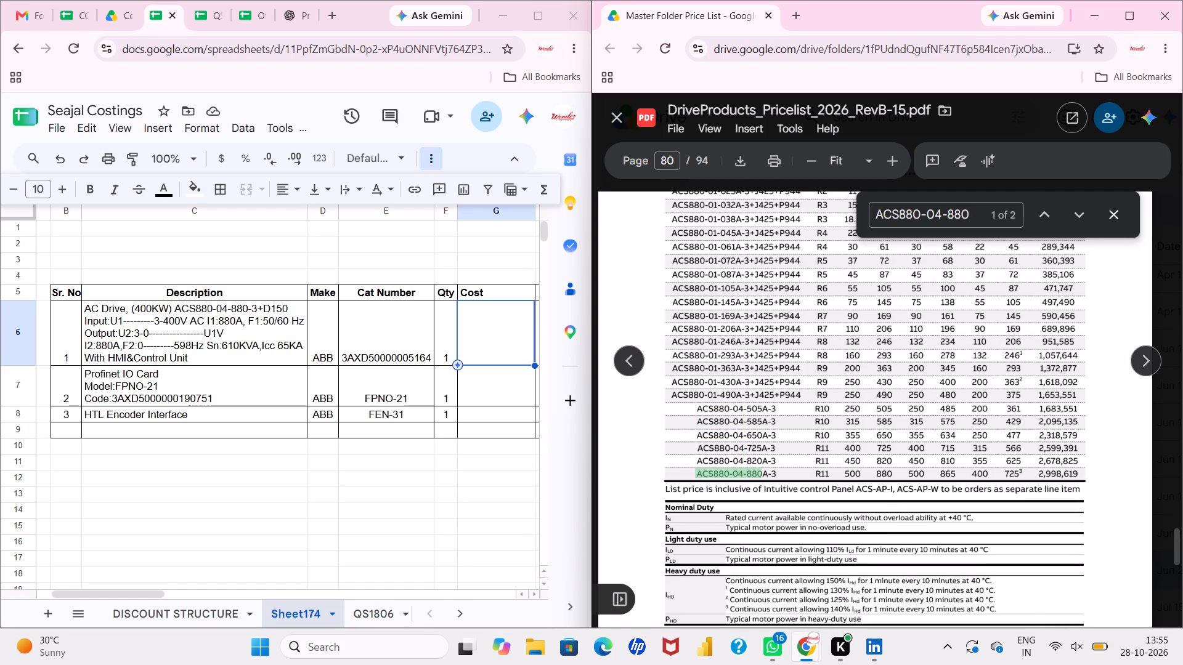
scroll(884, 429, down, 1)
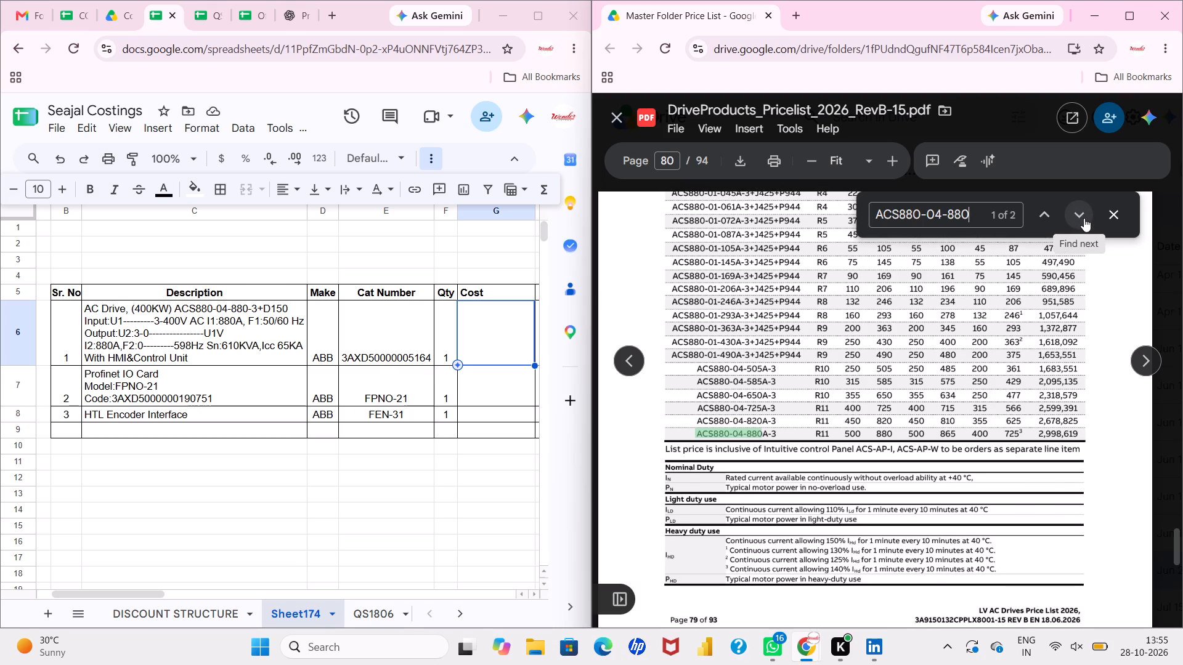
click(1084, 218)
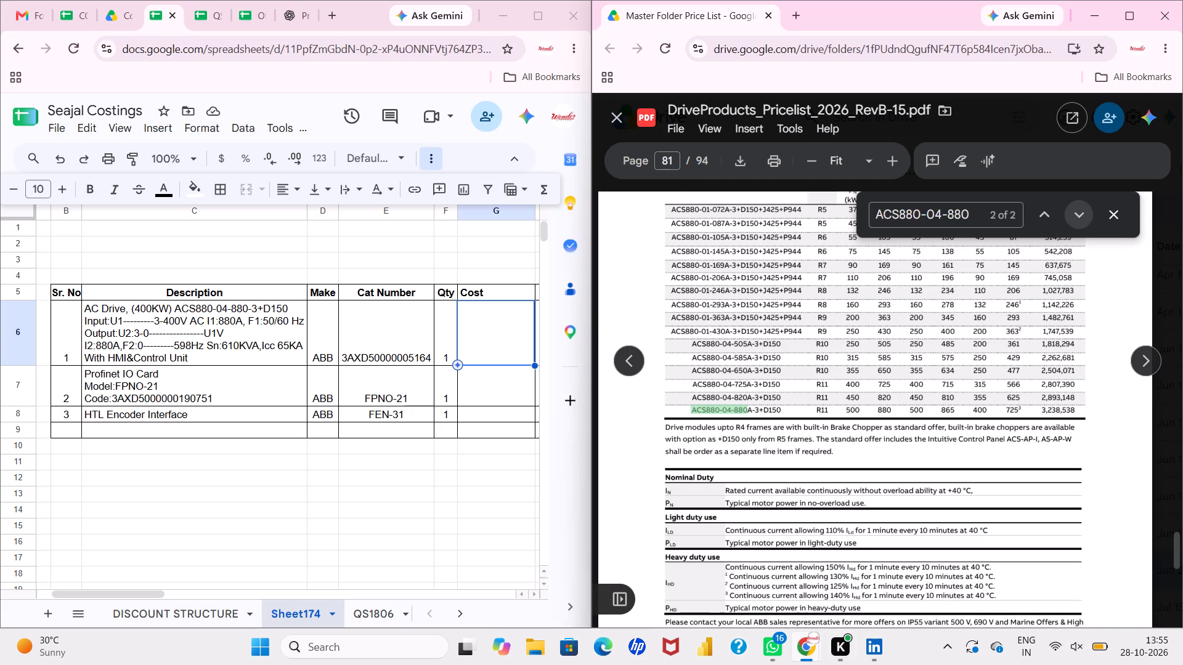
Copy ACS880-04-880A-3+D150 from the price list onto a new line in the AC drive's Cat Number cell, E6.
drag(784, 409, 780, 409)
drag(780, 409, 699, 409)
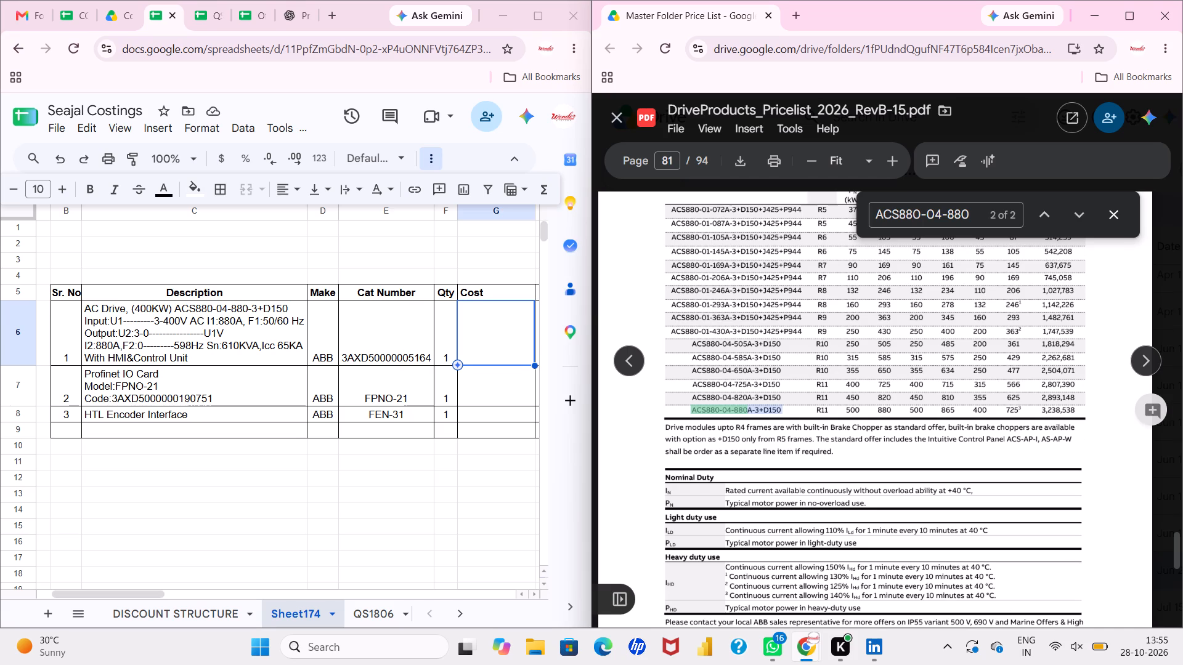
drag(699, 409, 692, 409)
drag(692, 409, 692, 411)
drag(692, 411, 693, 411)
key(ctrl+c)
click(397, 334)
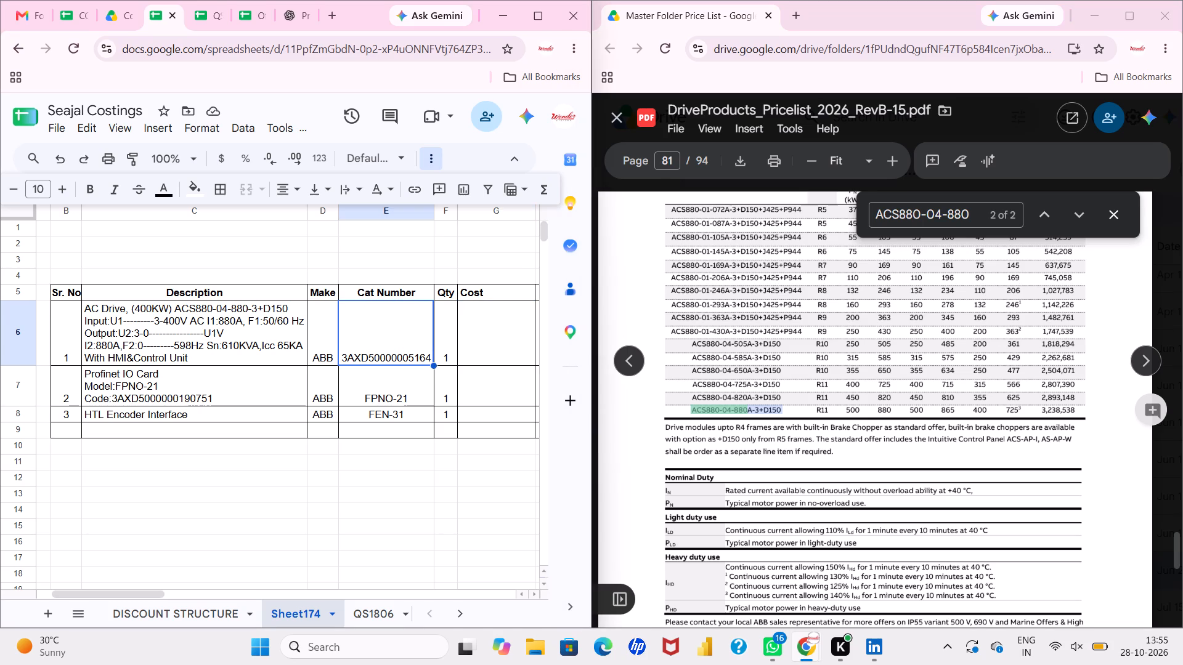
scroll(667, 342, up, 1)
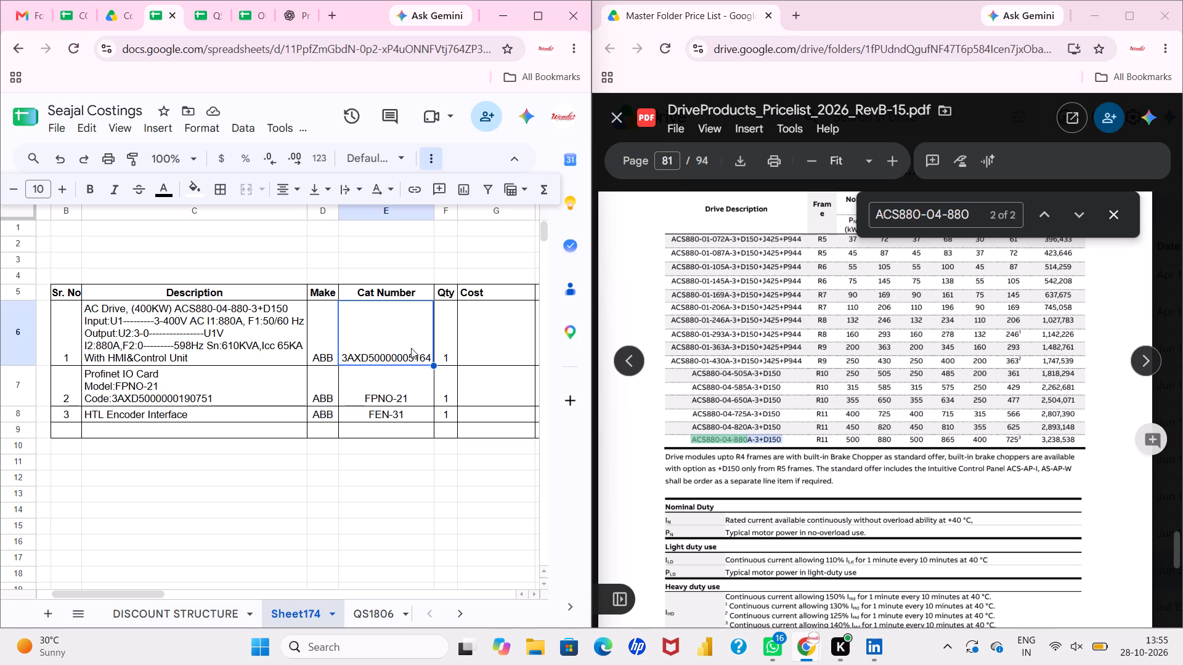
double_click(411, 347)
key(ctrl+Return)
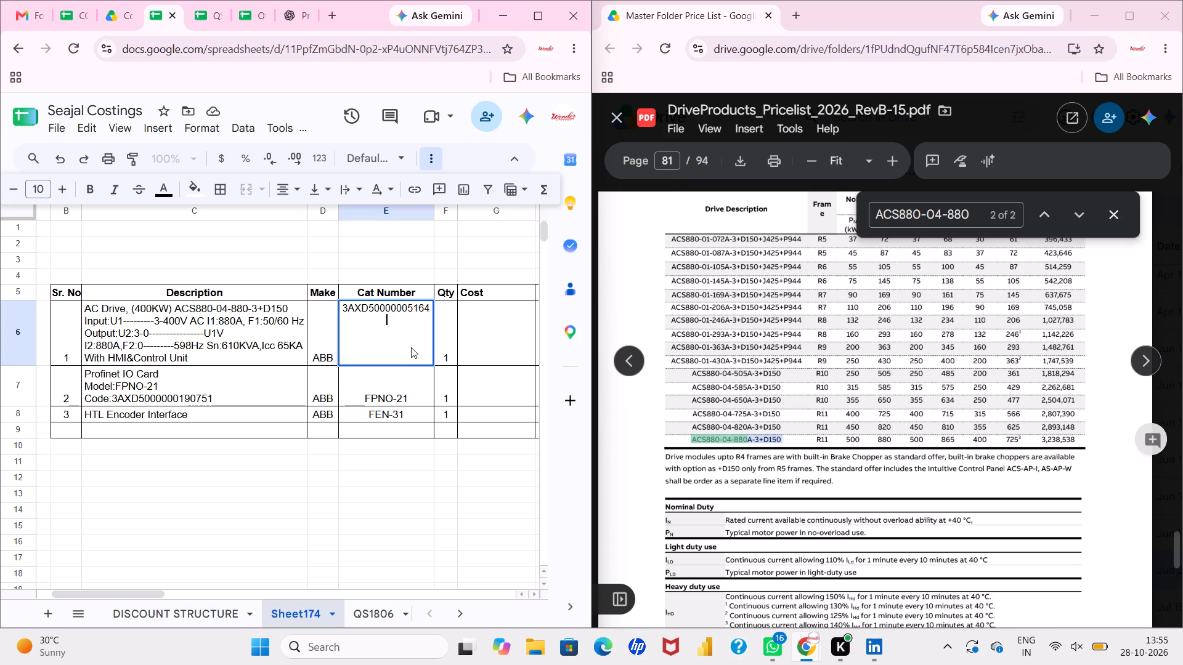
key(ctrl+v)
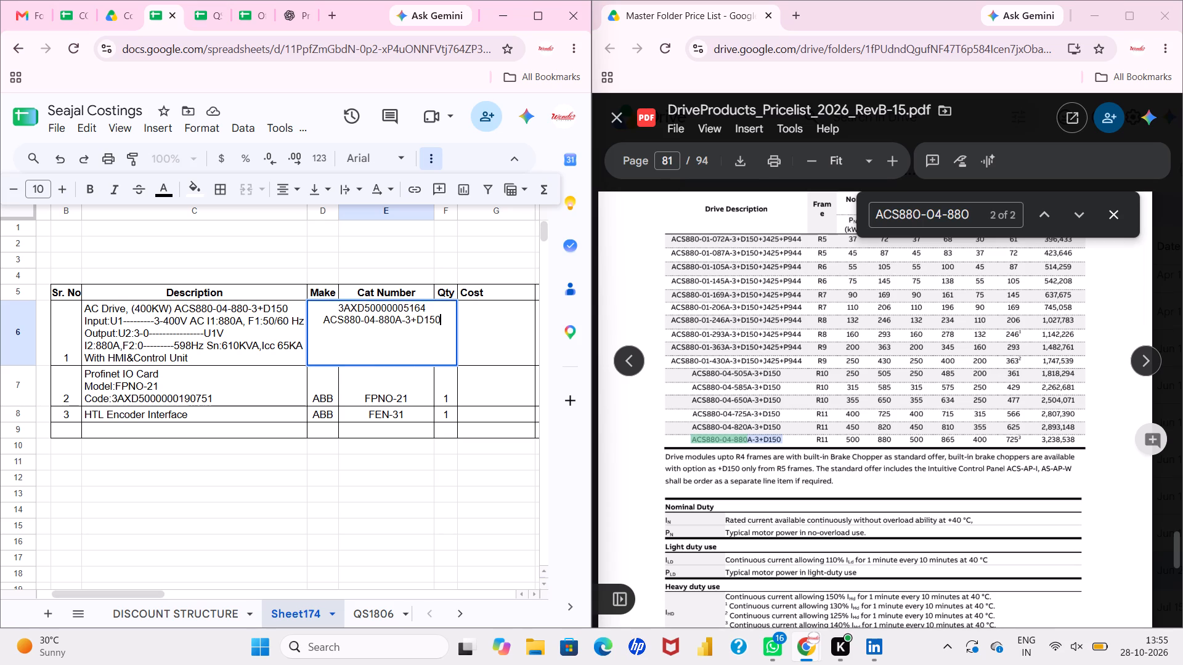
drag(430, 311, 324, 309)
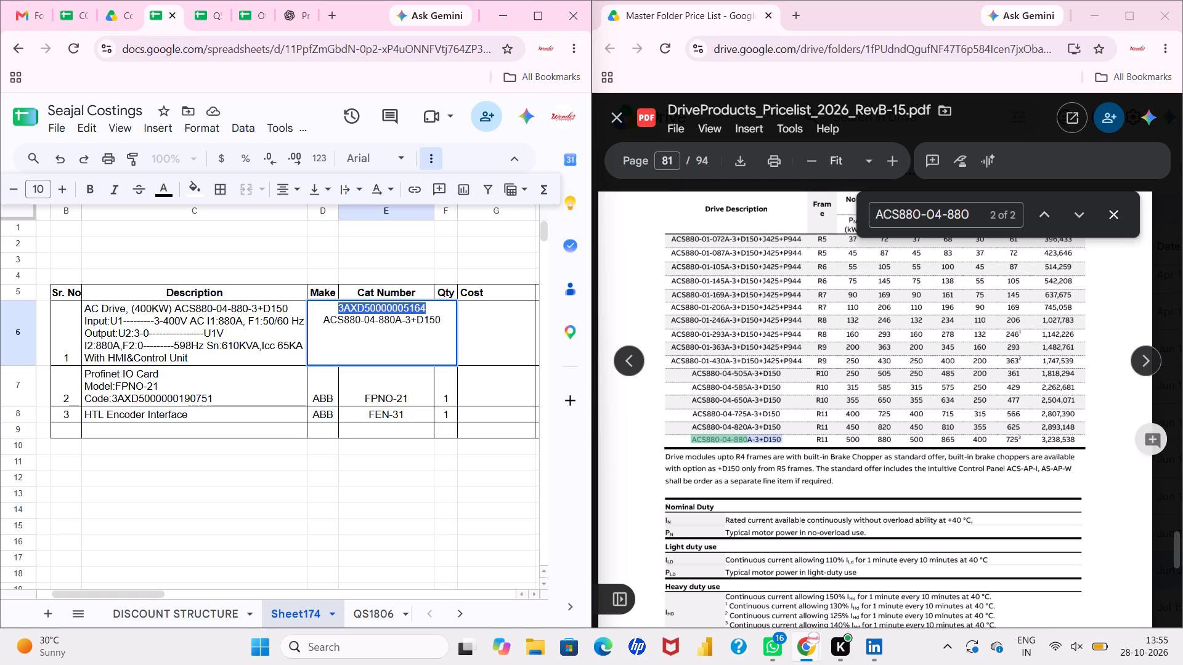
key(ctrl+c)
key(Delete)
click(204, 350)
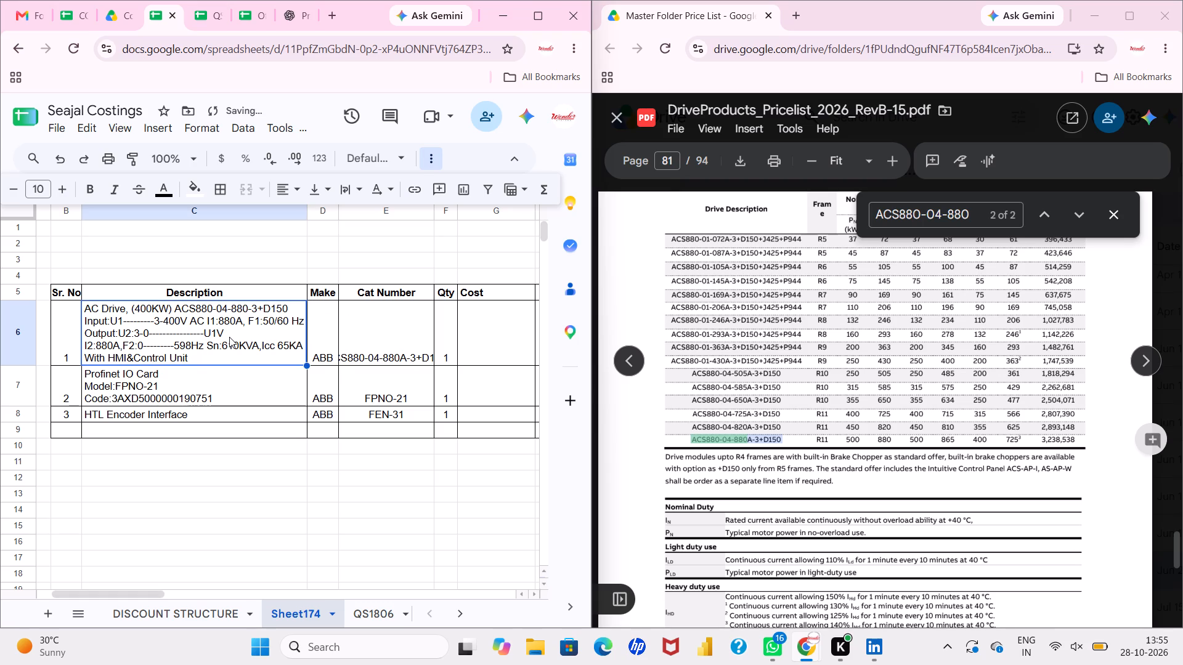
double_click(229, 337)
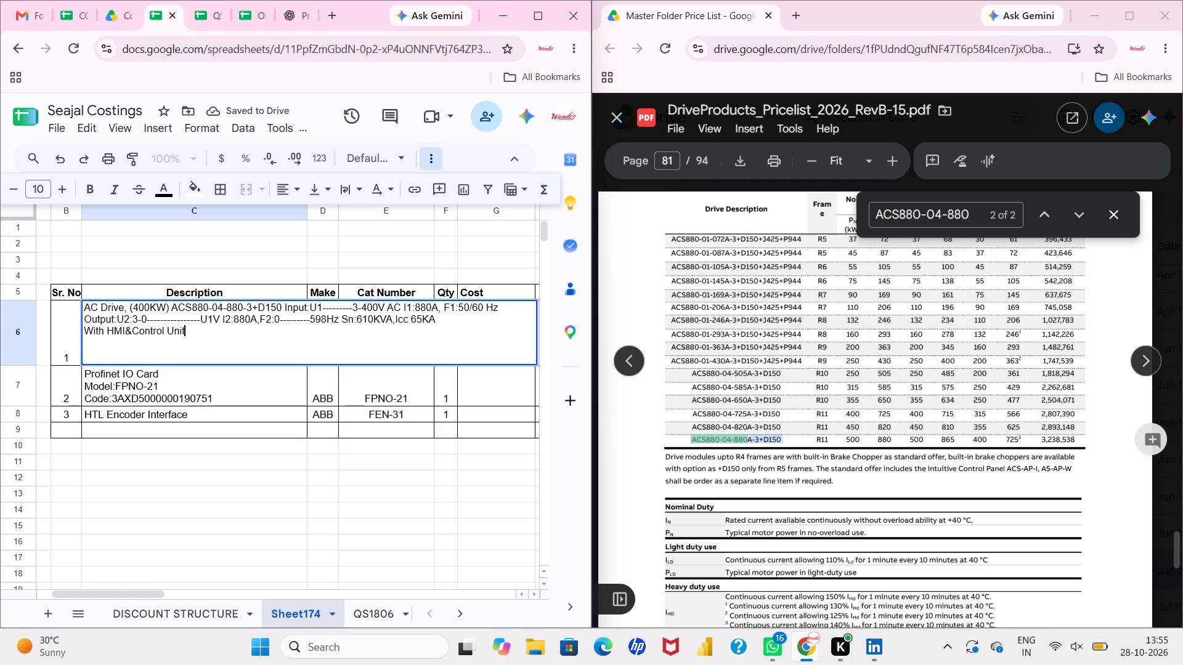
click(442, 323)
text(,)
key(space)
key(ctrl+v)
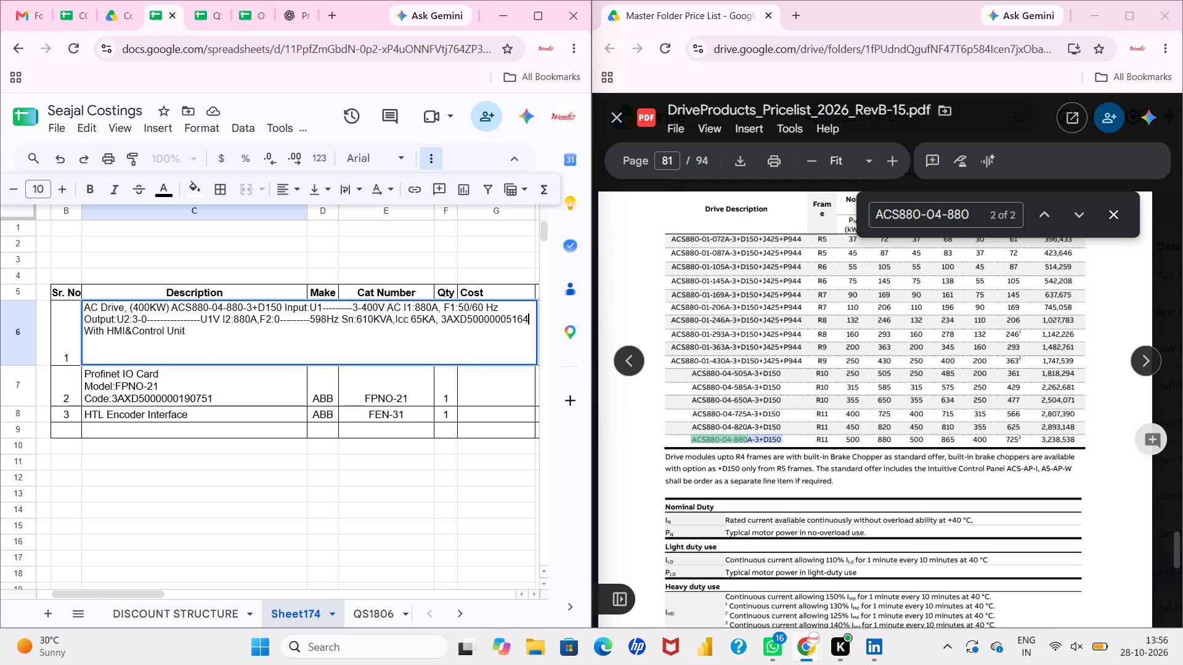
key(Return)
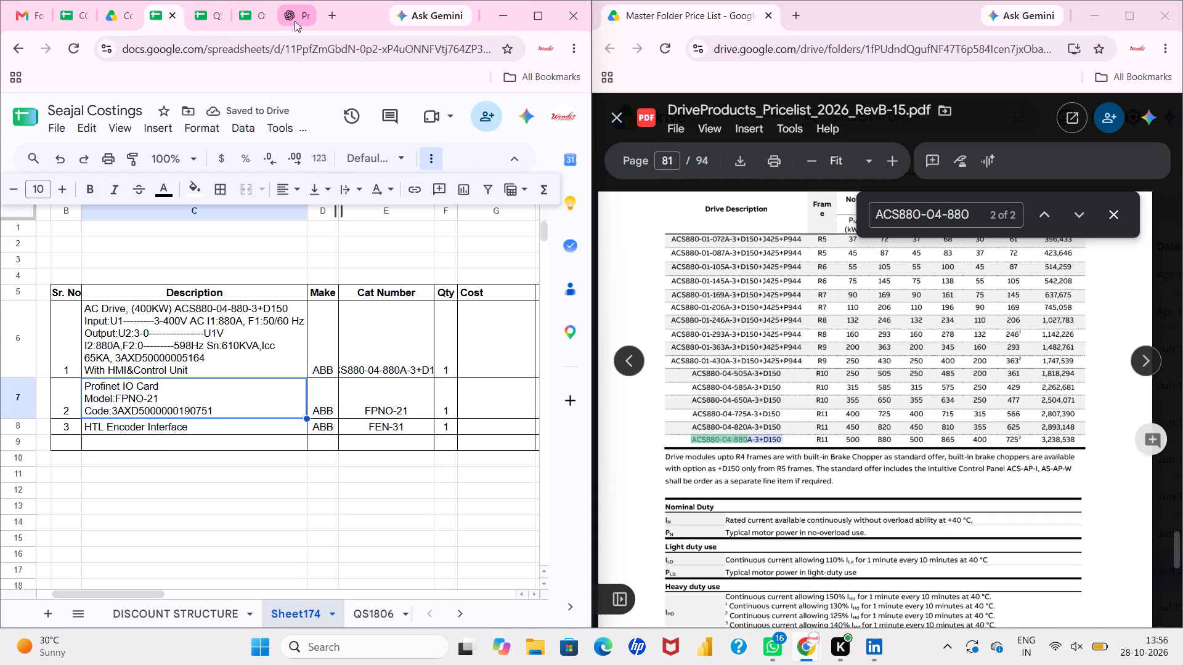
Fit the width of the Cat Number column to its contents so the AC drive's full catalogue number shows.
click(362, 355)
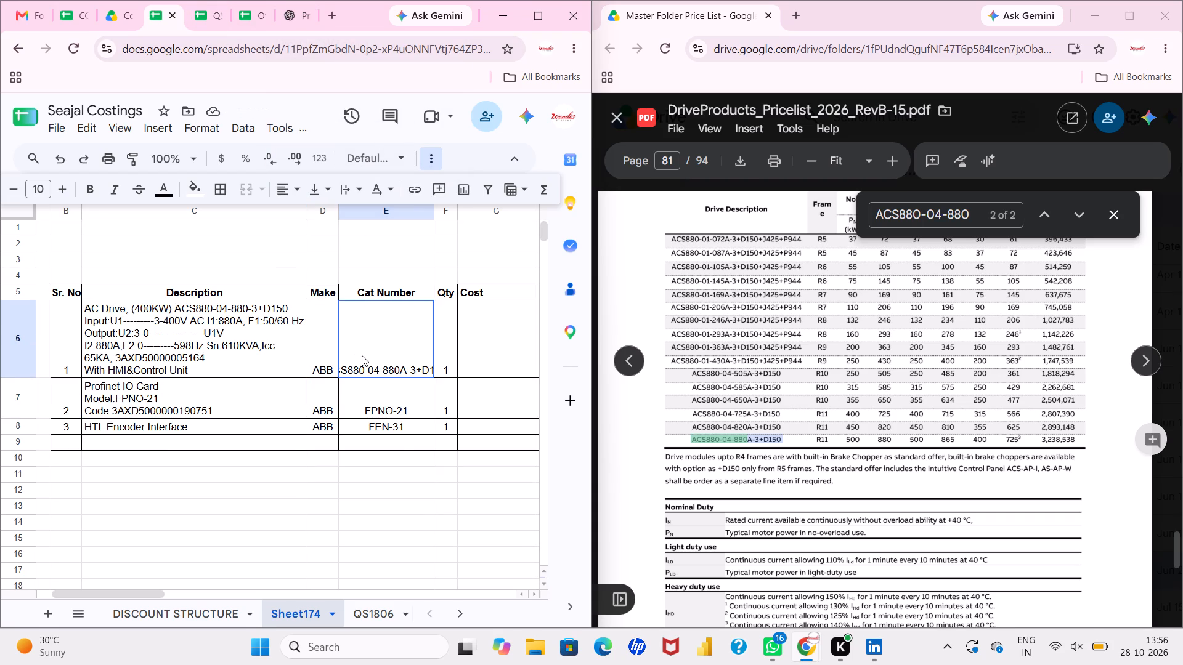
double_click(436, 215)
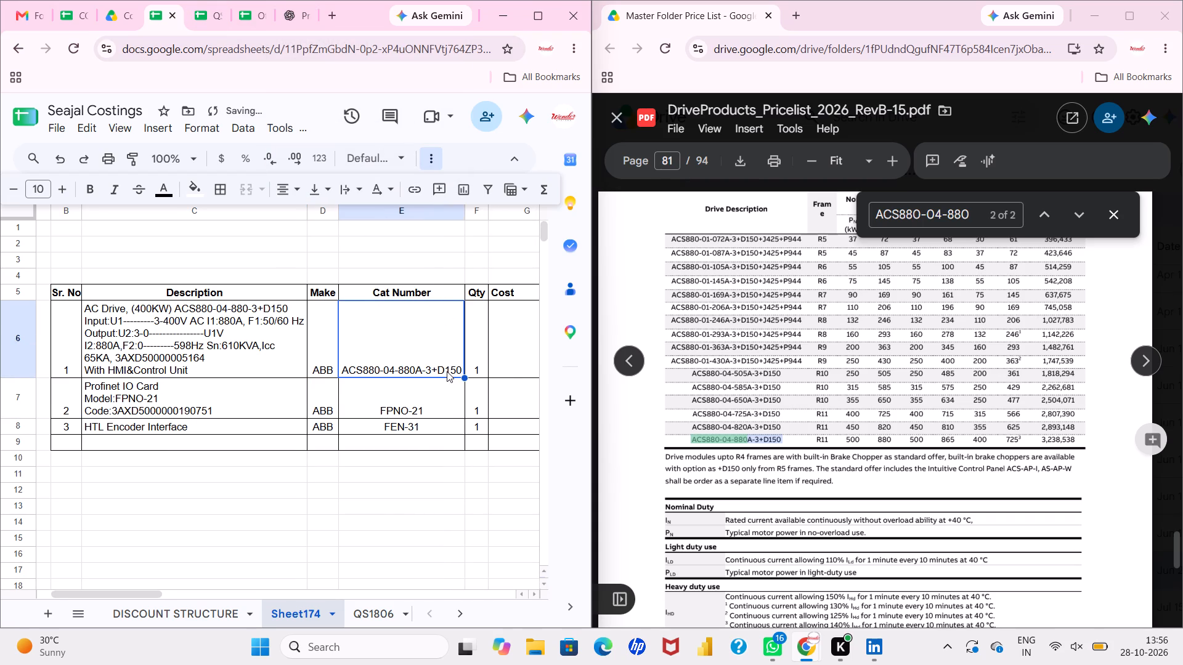
Check the AC drive's description in C6 against the heavy duty kW rating of ACS880-04-880A-3+D150 in the price list.
scroll(447, 371, left, 1)
click(470, 369)
scroll(470, 369, left, 1)
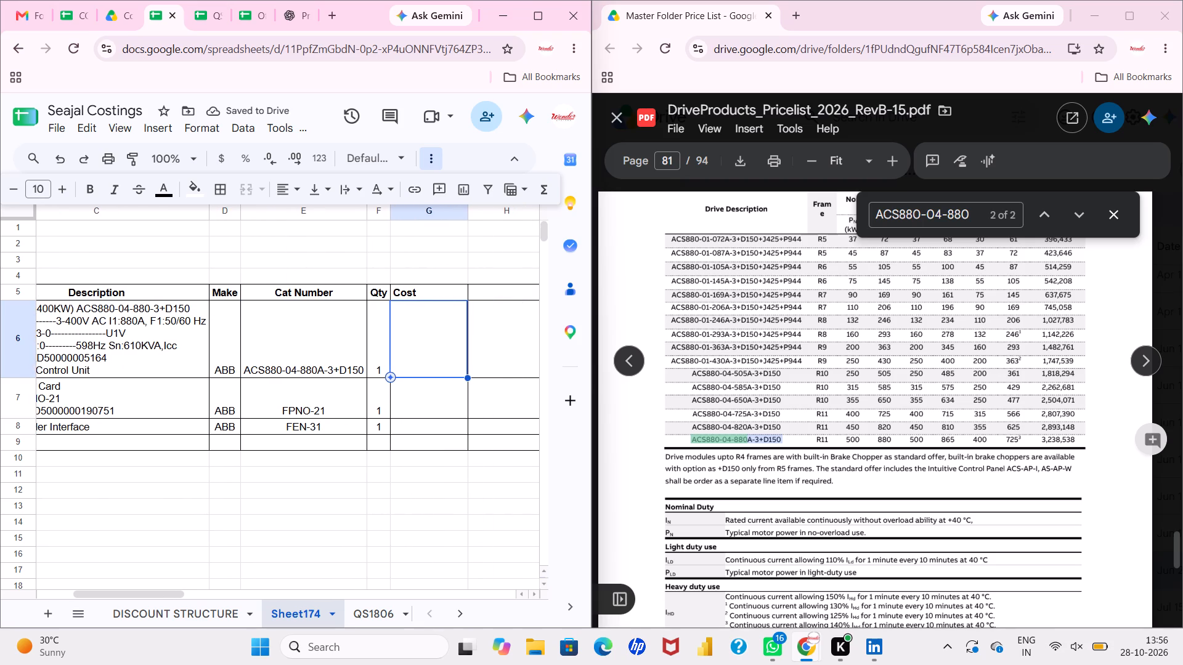
scroll(470, 369, right, 1)
click(320, 357)
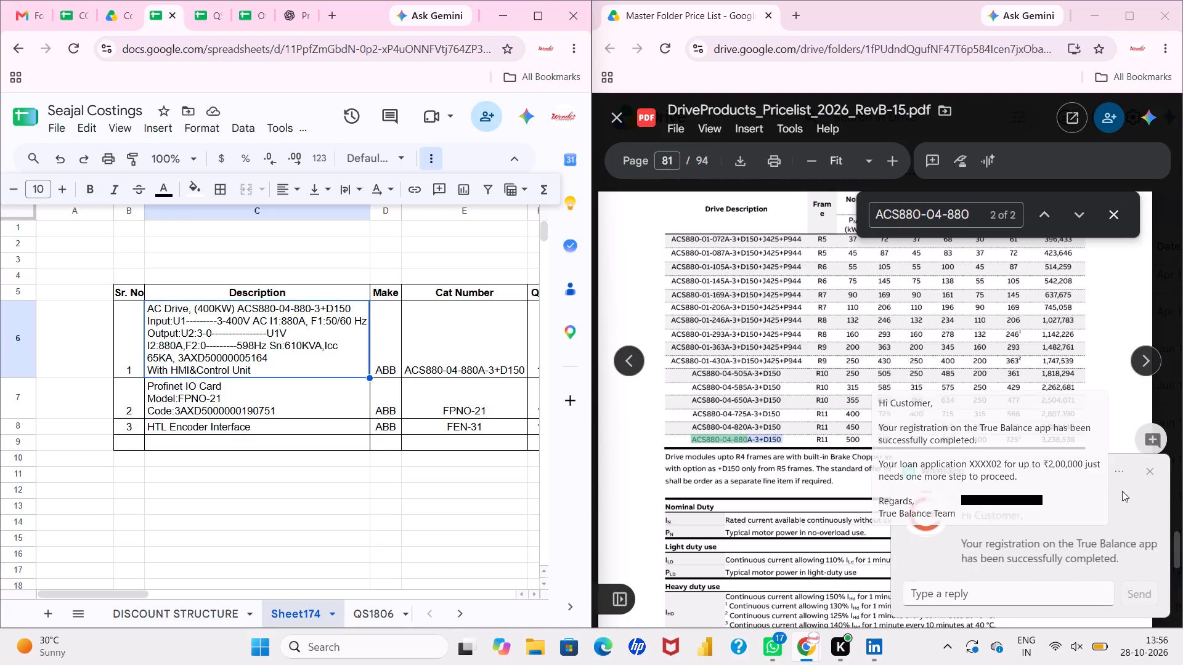
click(1142, 473)
scroll(986, 457, up, 1)
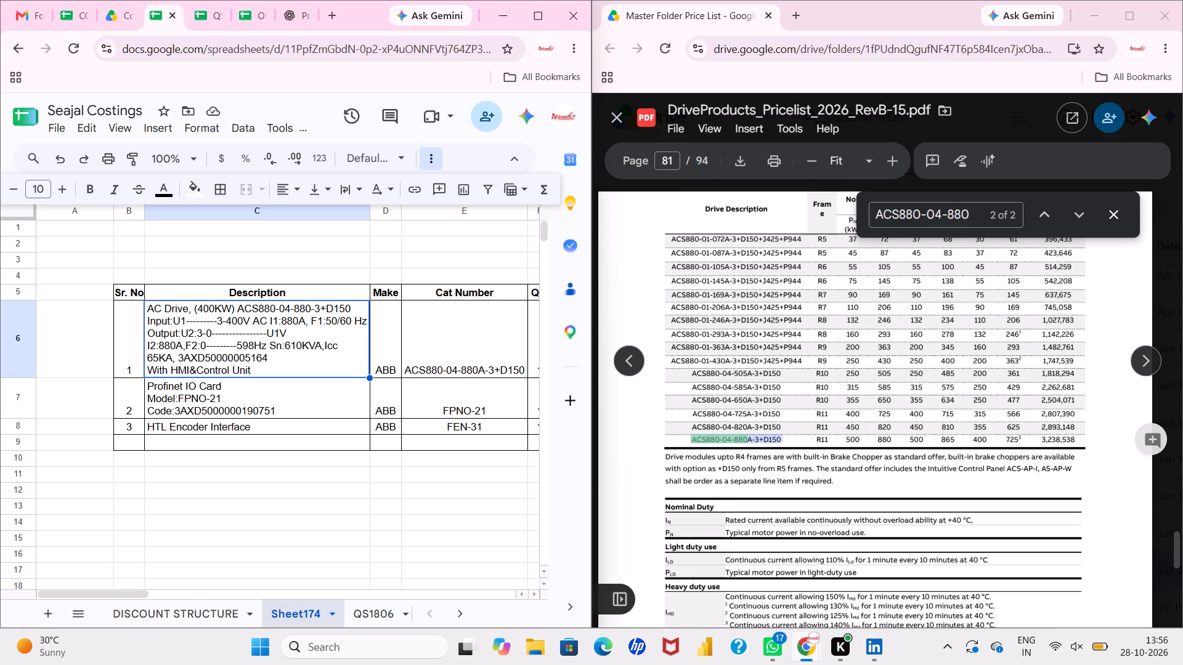
scroll(986, 457, up, 1)
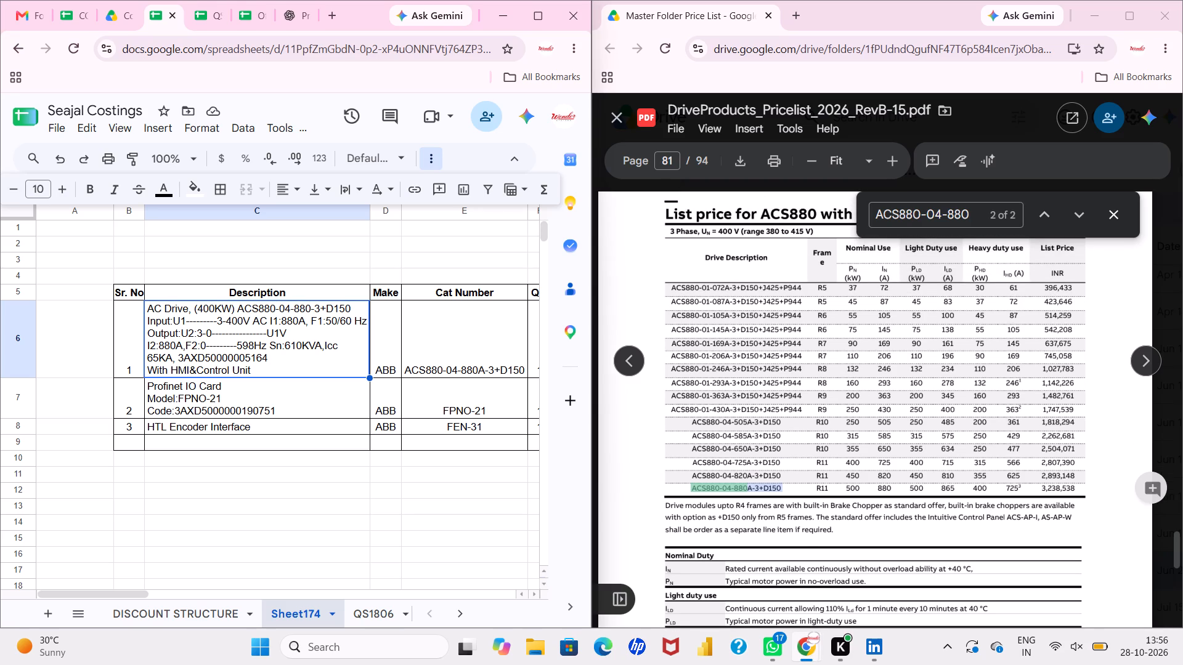
drag(990, 486, 974, 487)
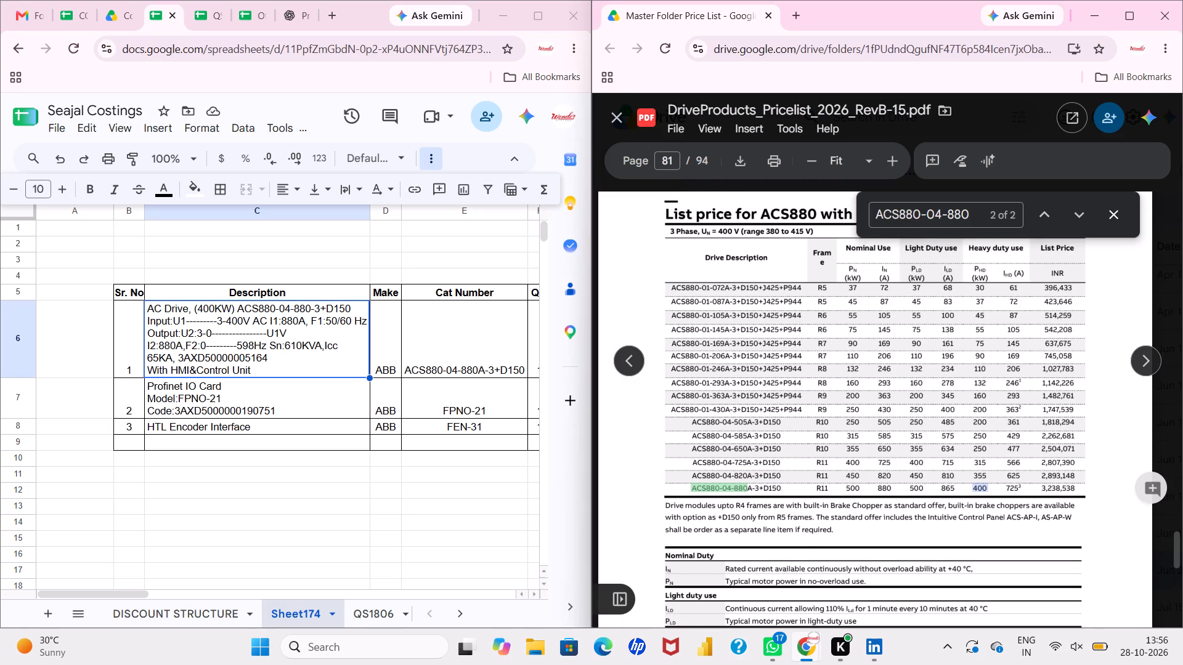
Enter the ACS880-04-880A-3+D150 list price 3238538 as the AC drive's cost in G6.
drag(974, 487, 974, 488)
scroll(508, 337, left, 3)
click(336, 351)
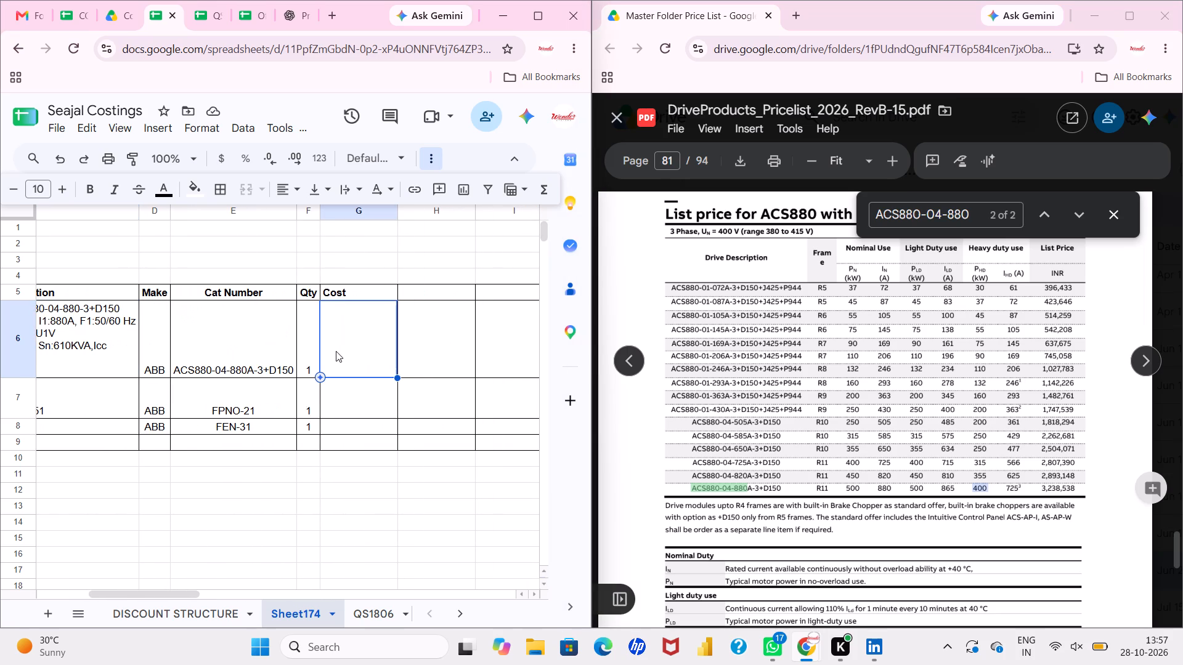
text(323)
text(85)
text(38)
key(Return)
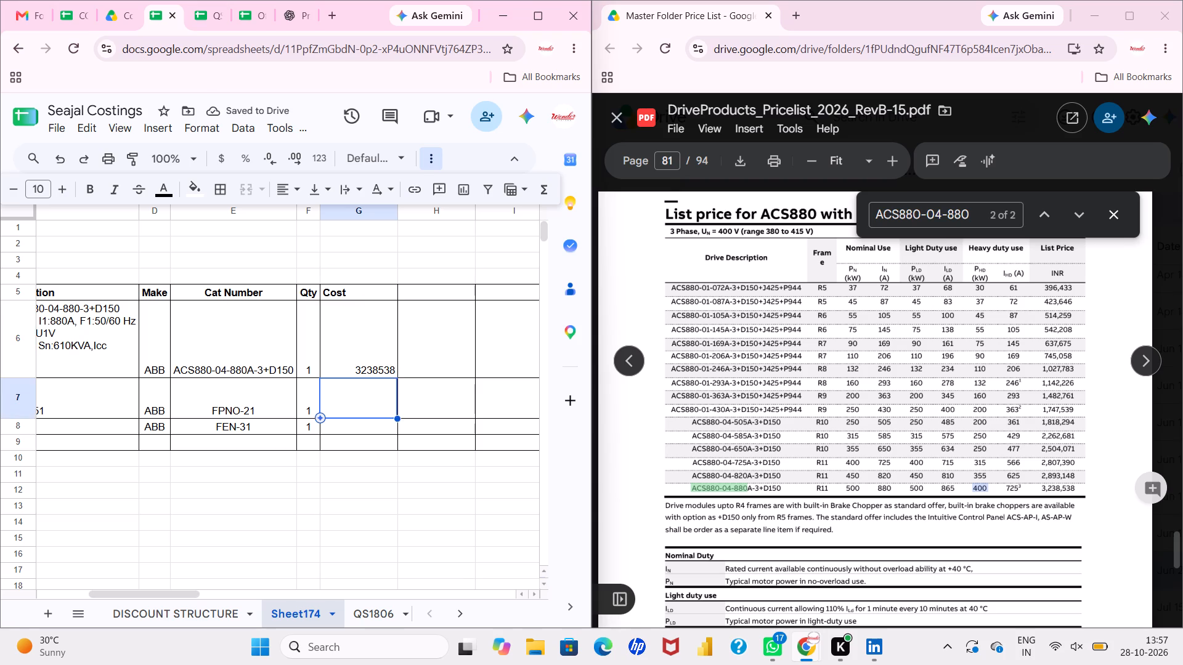
Snip the ACS880-04-880A-3+D150 row of the price list with Snipping Tool, copy the image and close the snip.
click(358, 358)
scroll(358, 358, right, 1)
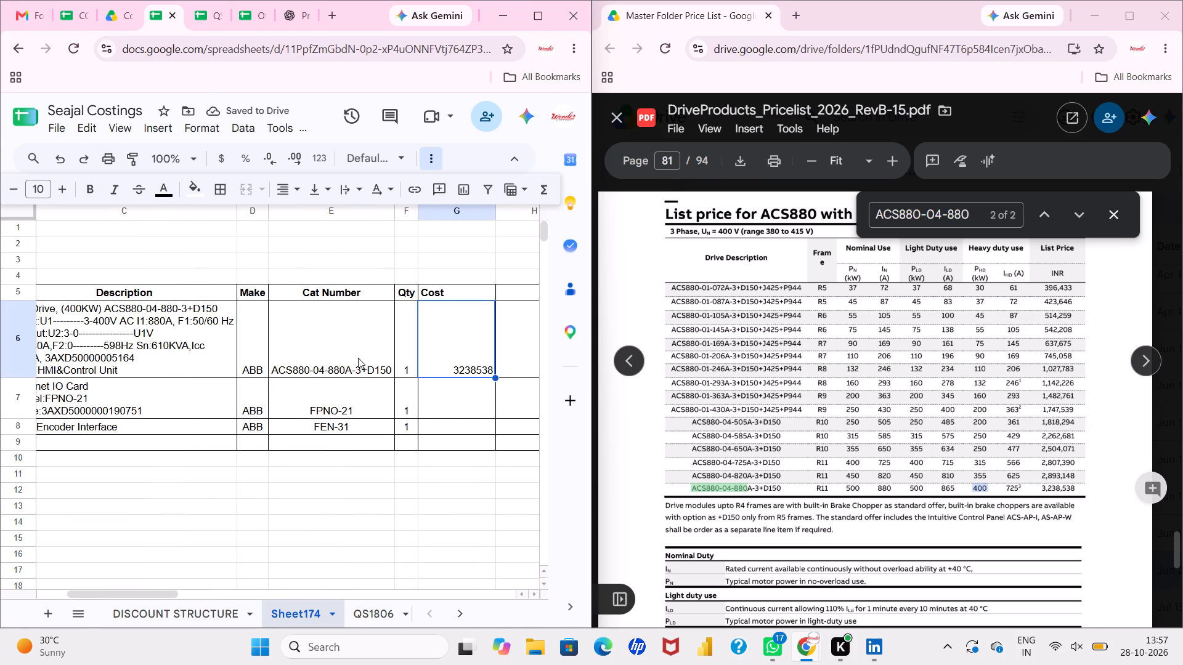
scroll(412, 377, right, 1)
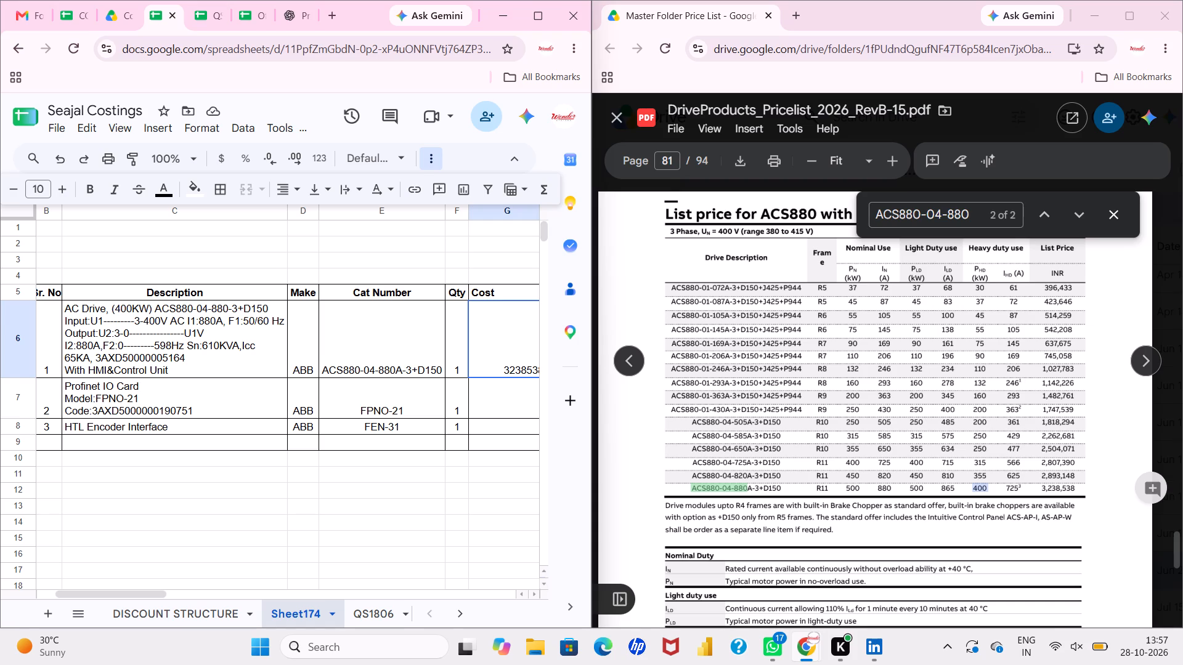
key(shift+super+s)
drag(677, 482, 1087, 494)
click(1070, 461)
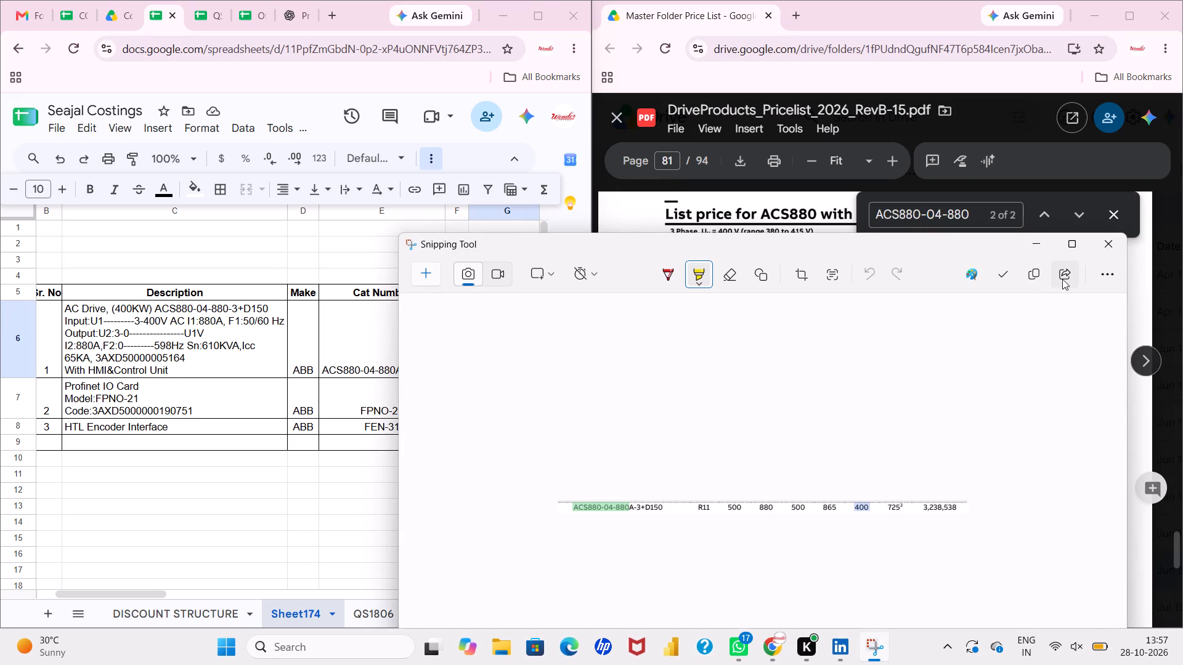
click(1029, 283)
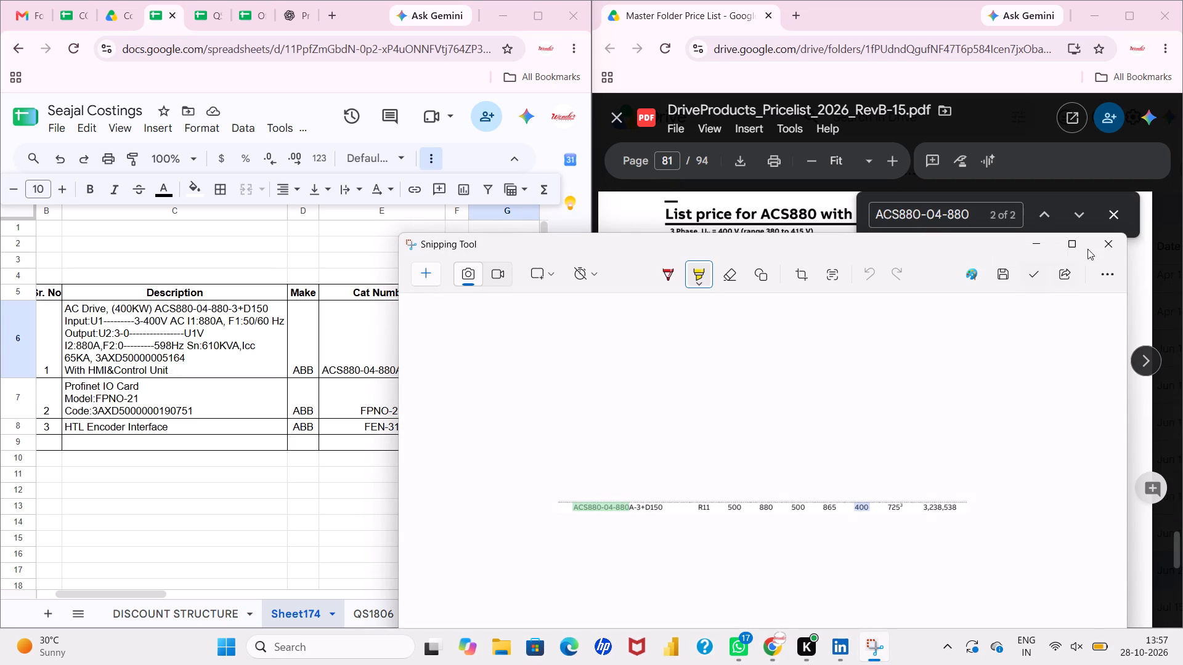
click(1100, 241)
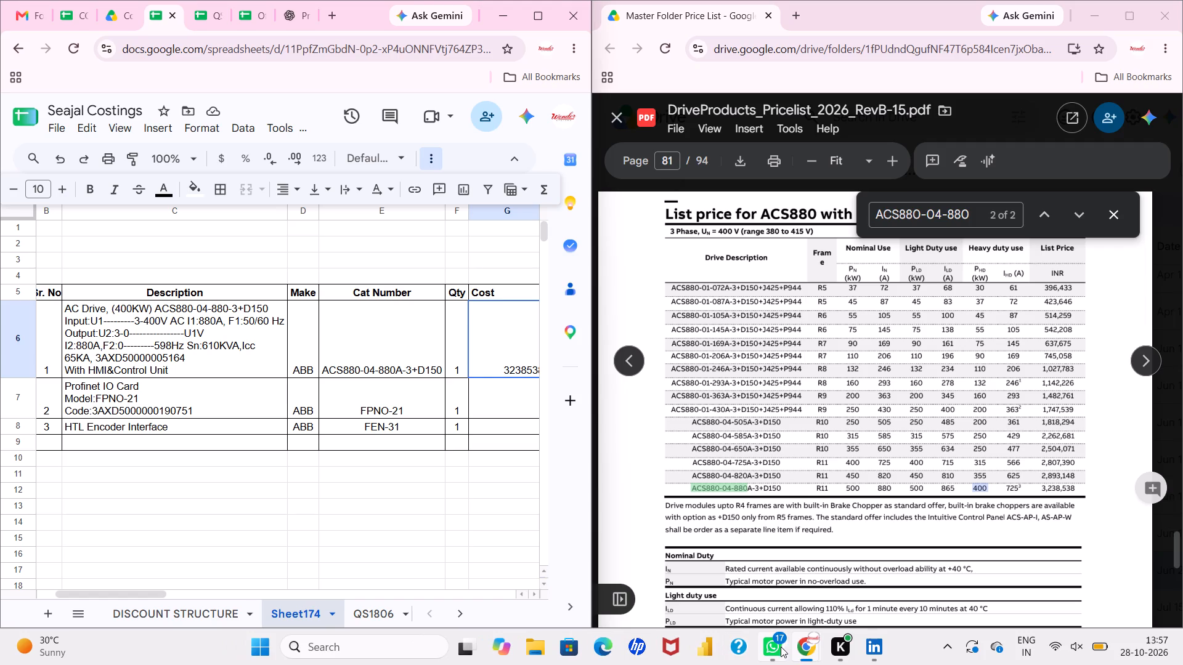
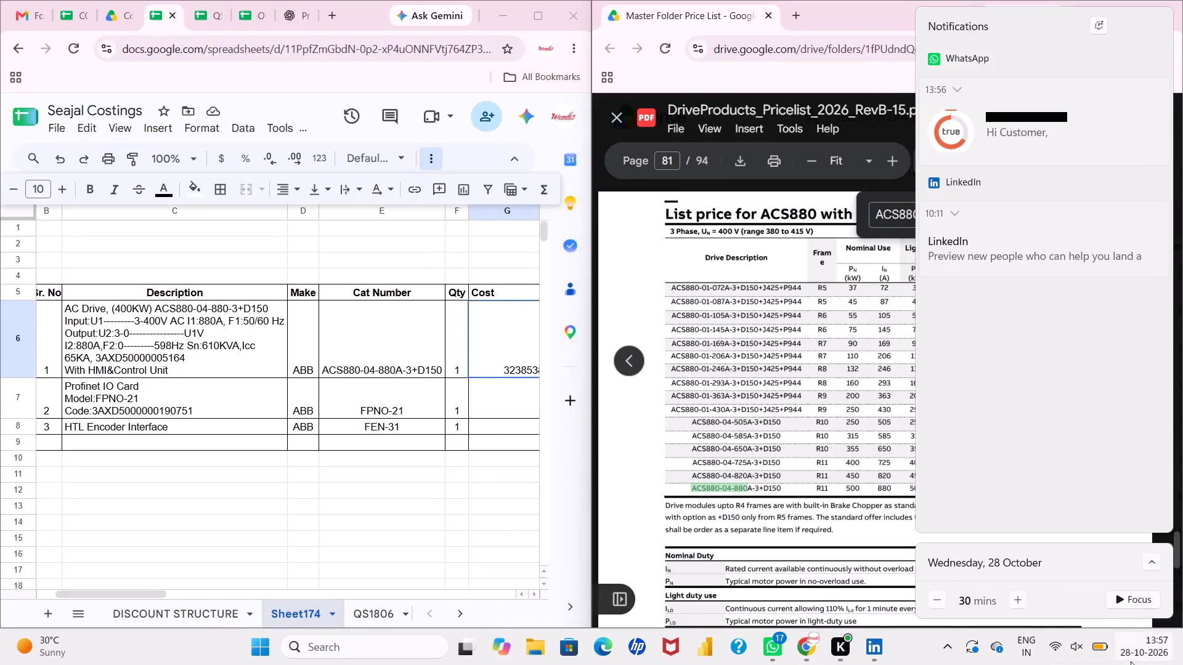
Turn on Do not disturb for Windows notifications and close the notification centre.
click(1099, 20)
click(832, 374)
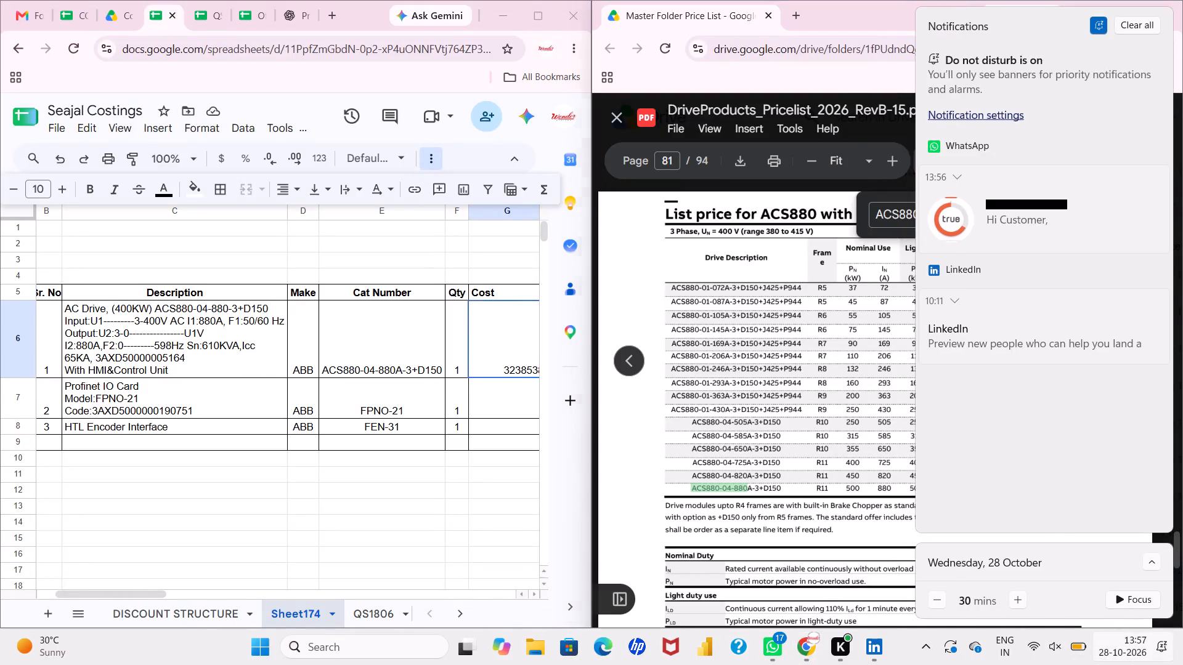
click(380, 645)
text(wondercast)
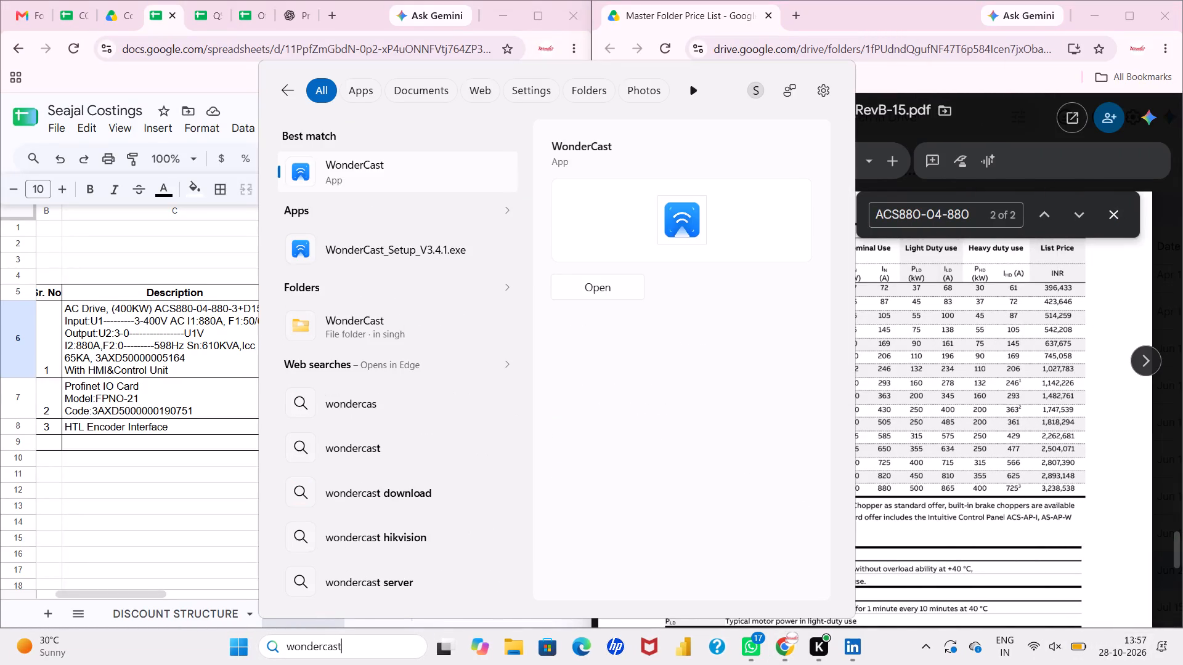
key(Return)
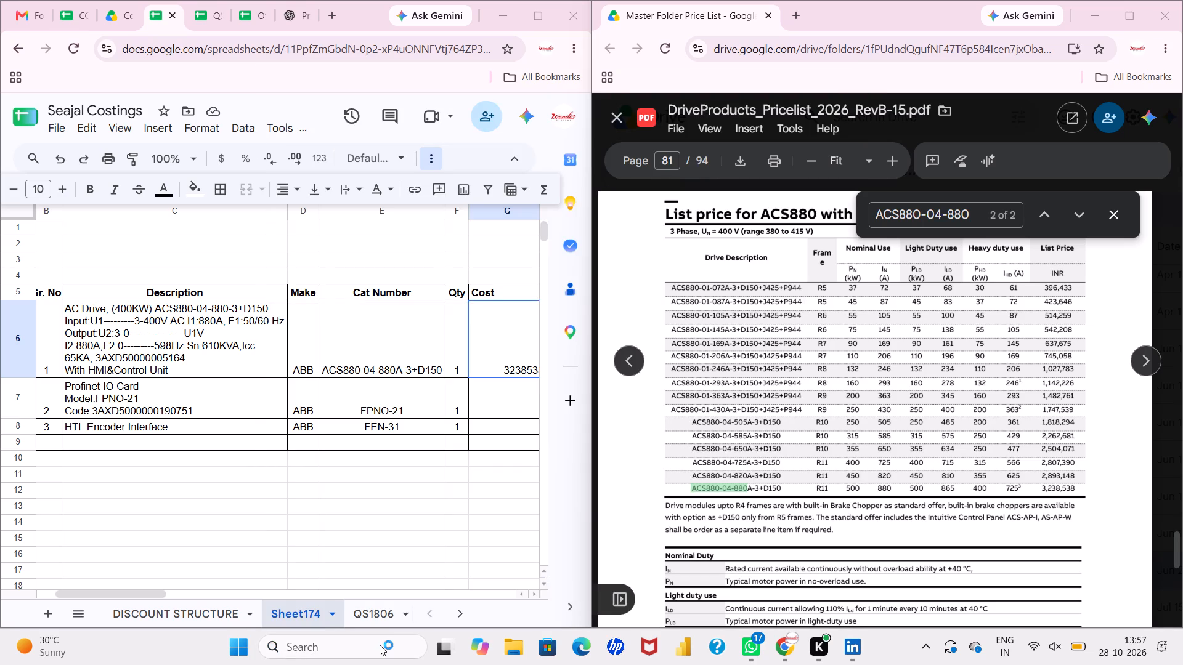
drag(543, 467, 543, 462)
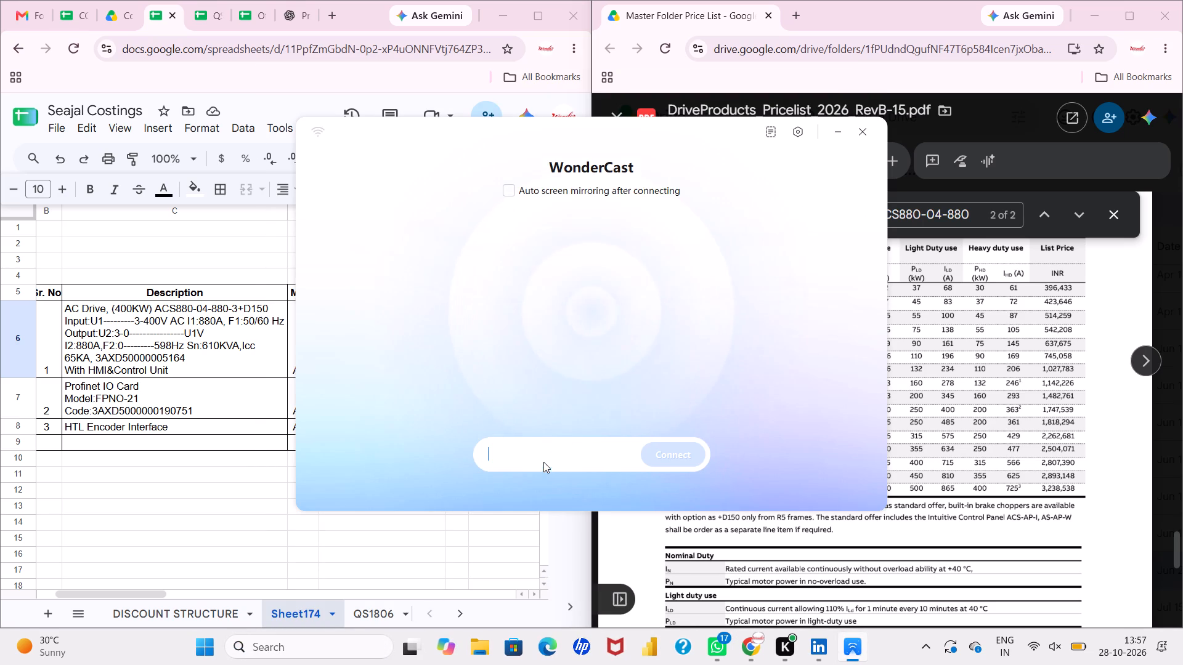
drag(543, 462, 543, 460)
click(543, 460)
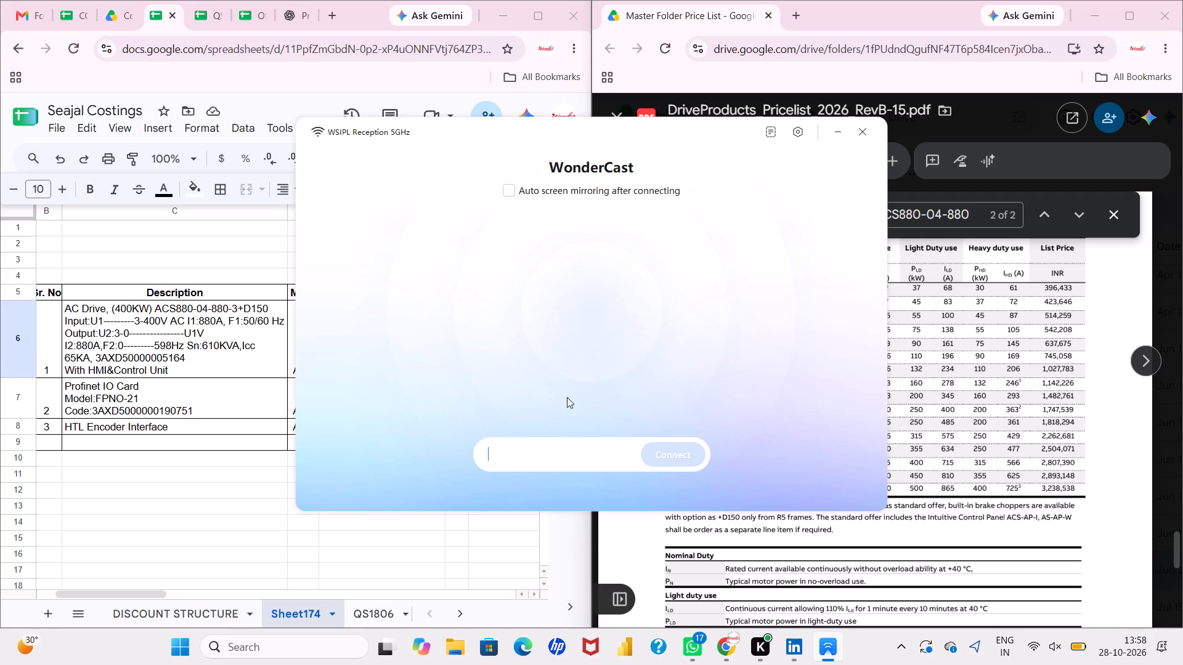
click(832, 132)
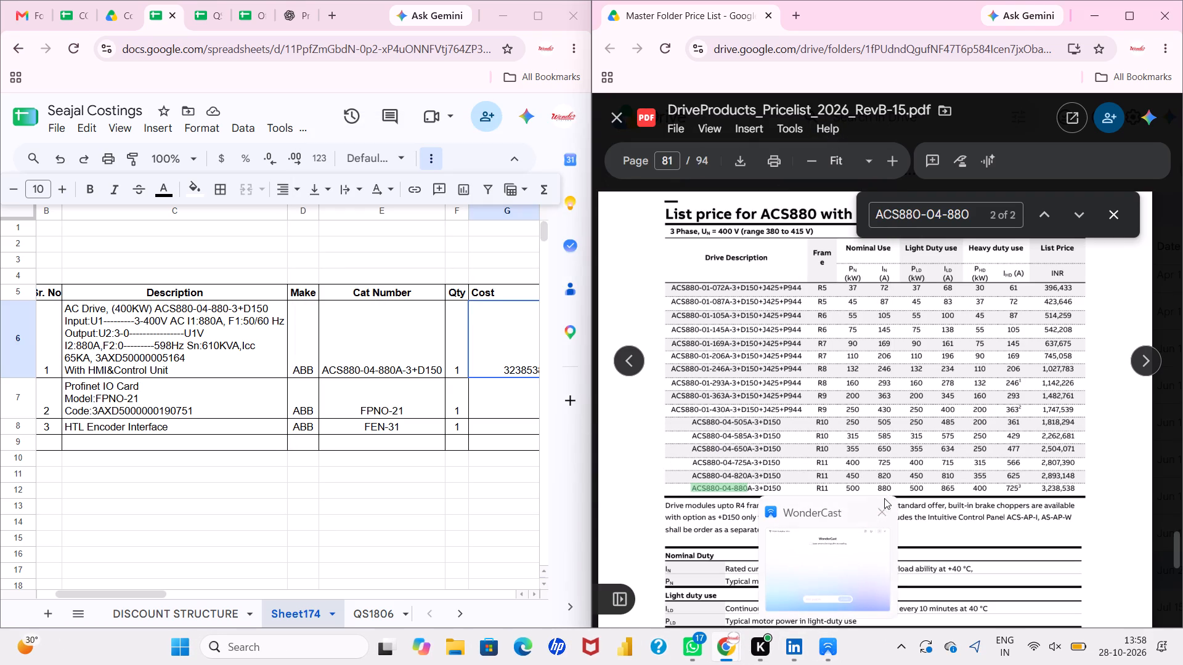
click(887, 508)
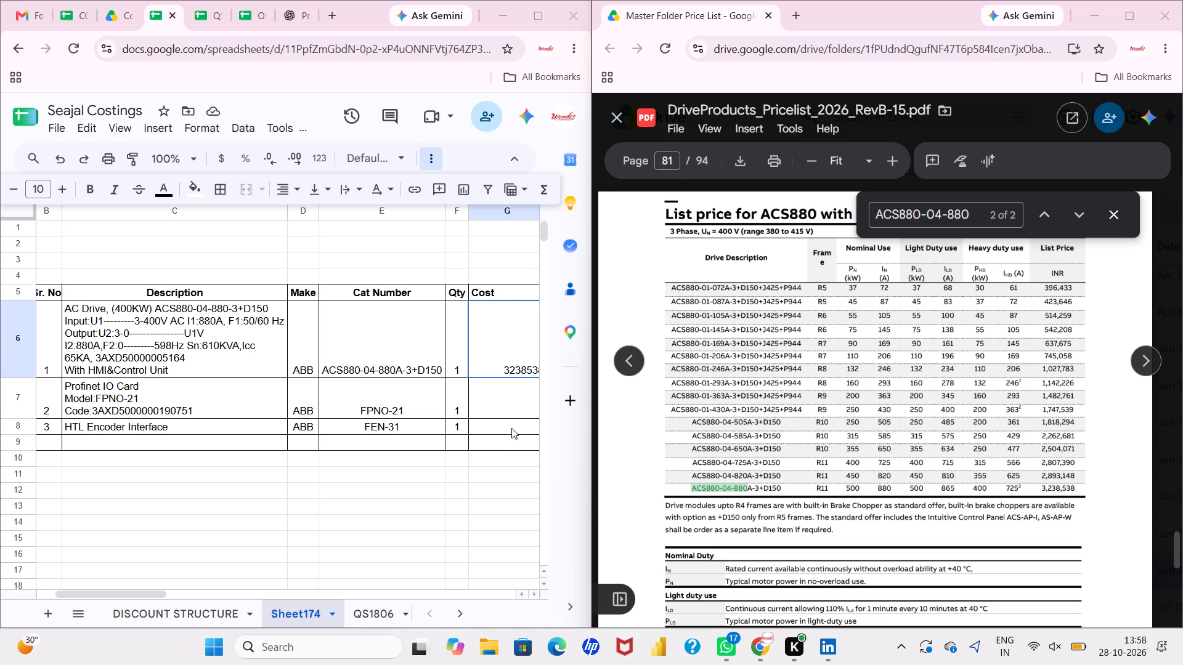
Search the price list for FPNO-21 and enter its net price 13000 as the Profinet IO Card's cost in G7.
click(510, 421)
scroll(510, 421, left, 1)
click(400, 405)
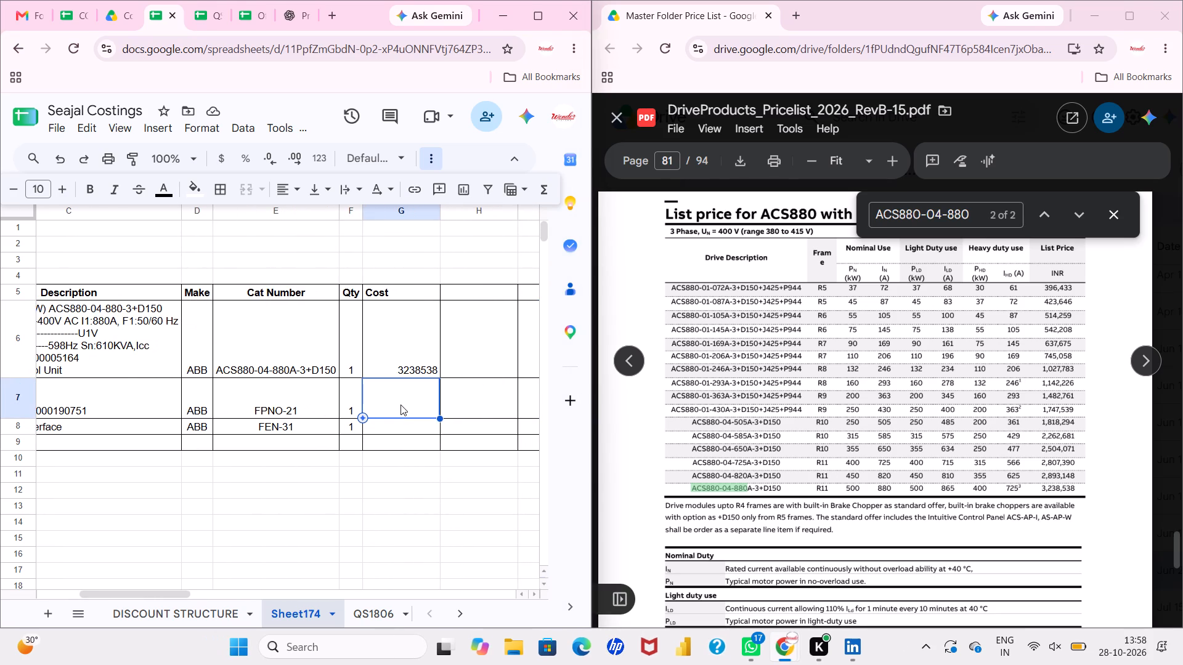
scroll(400, 405, right, 1)
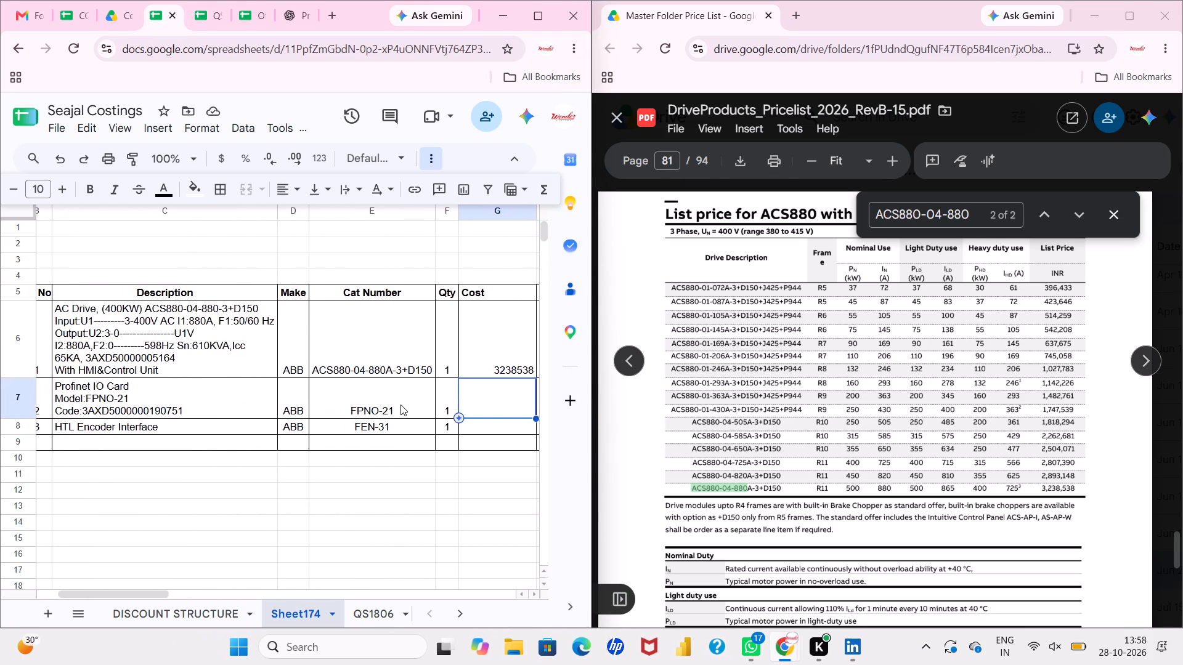
drag(972, 213, 861, 210)
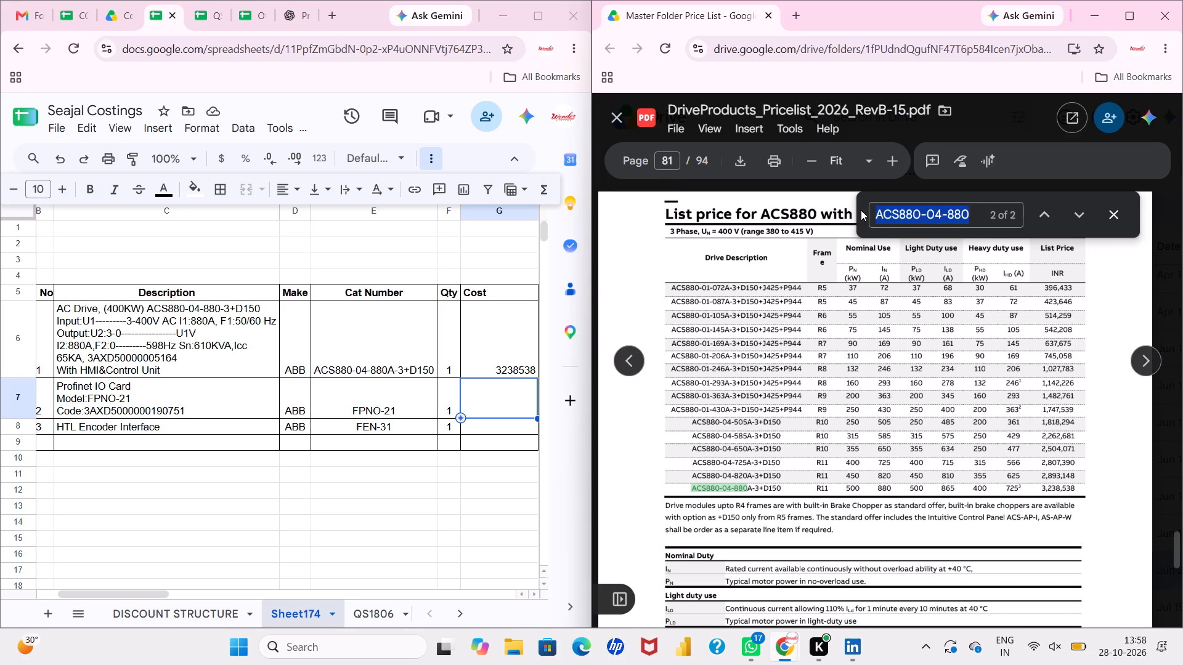
drag(861, 210, 852, 211)
text(FPNO)
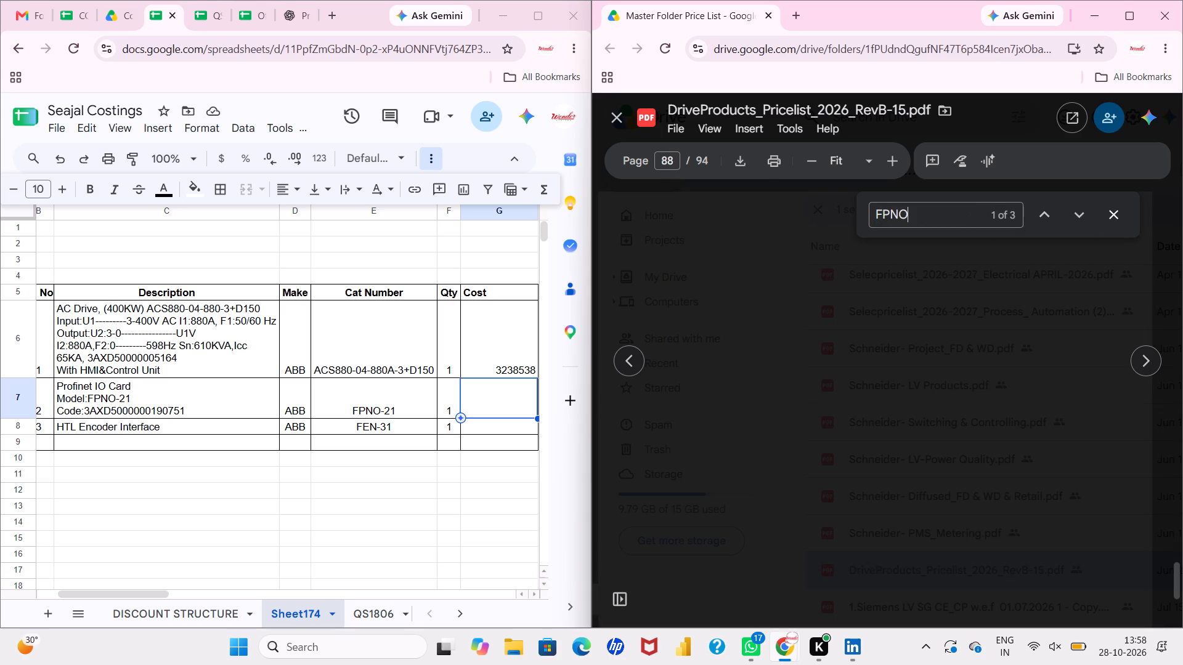
text(-21)
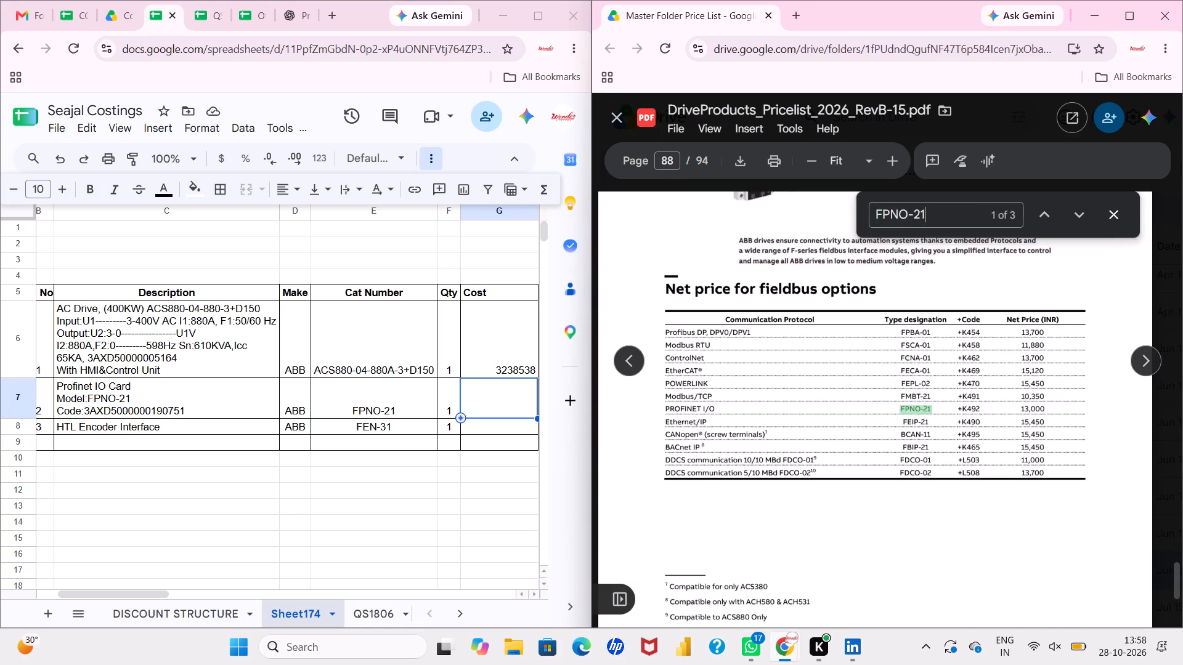
click(505, 402)
text(13)
text(000)
key(Return)
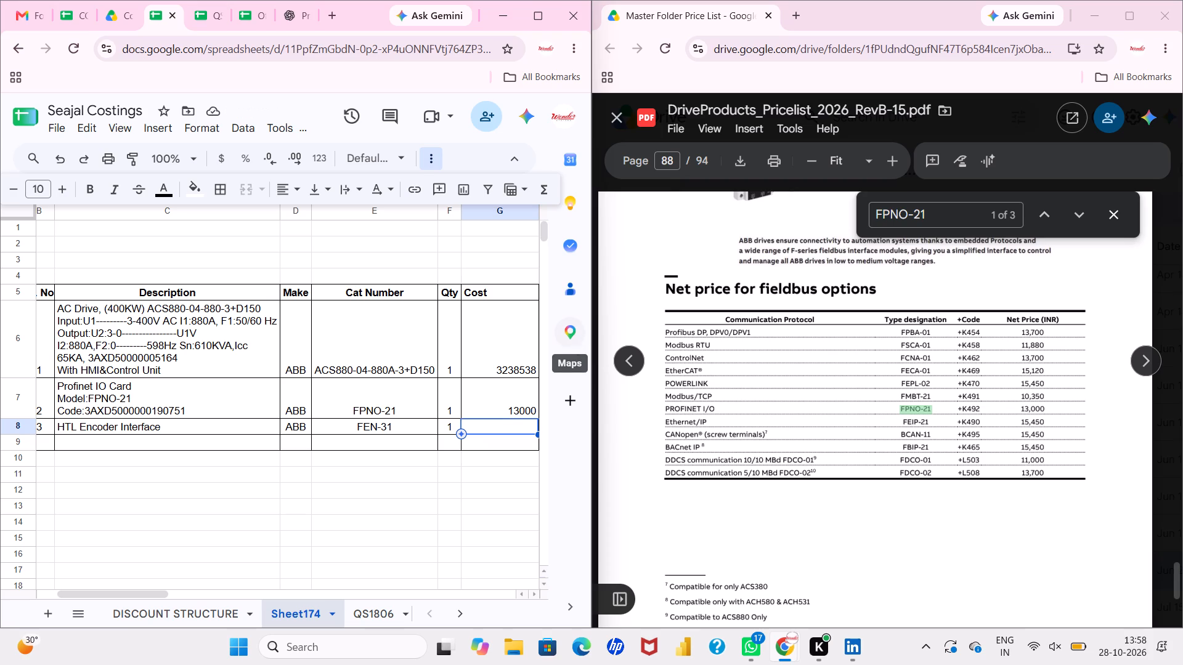
Search the price list for FEN-31 and copy its description "1 Input (HTL pulse encoder), 1 output".
drag(932, 216, 874, 220)
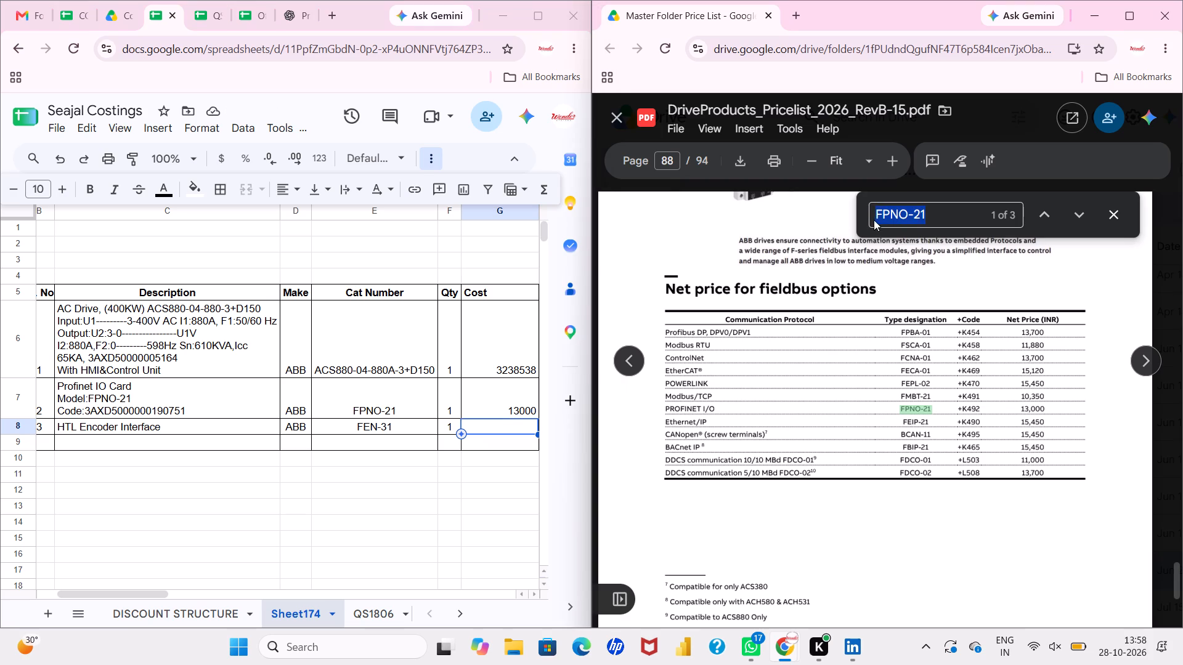
drag(874, 220, 862, 220)
text(FEN-31)
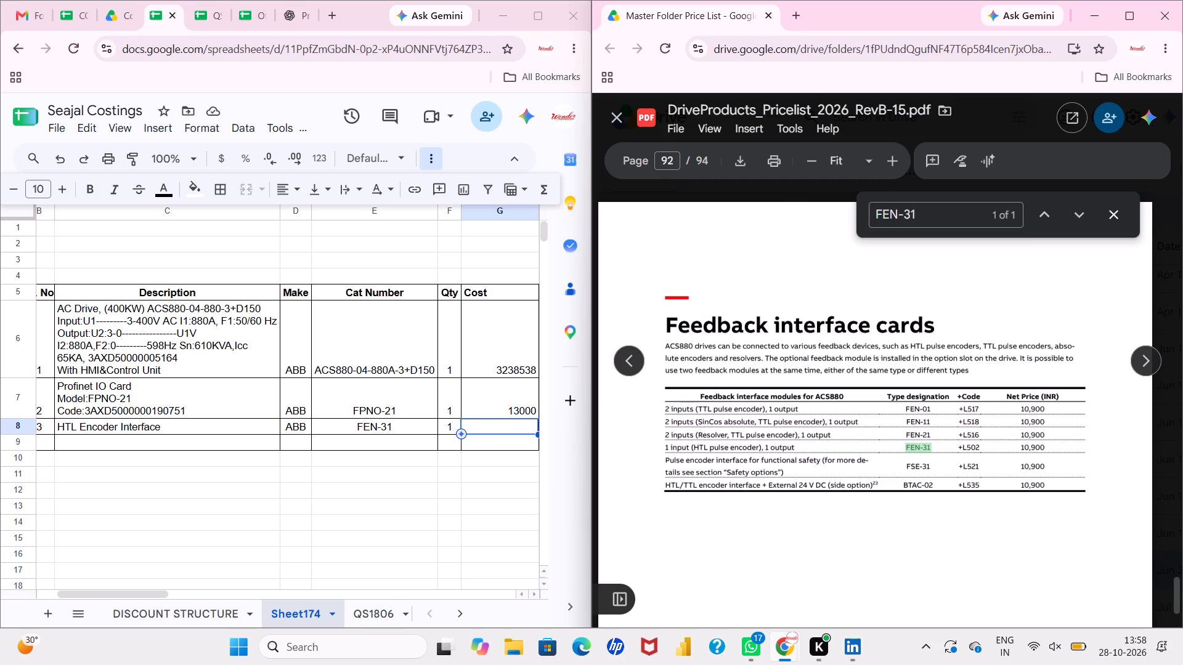
drag(801, 452, 767, 452)
drag(767, 452, 665, 449)
key(ctrl+c)
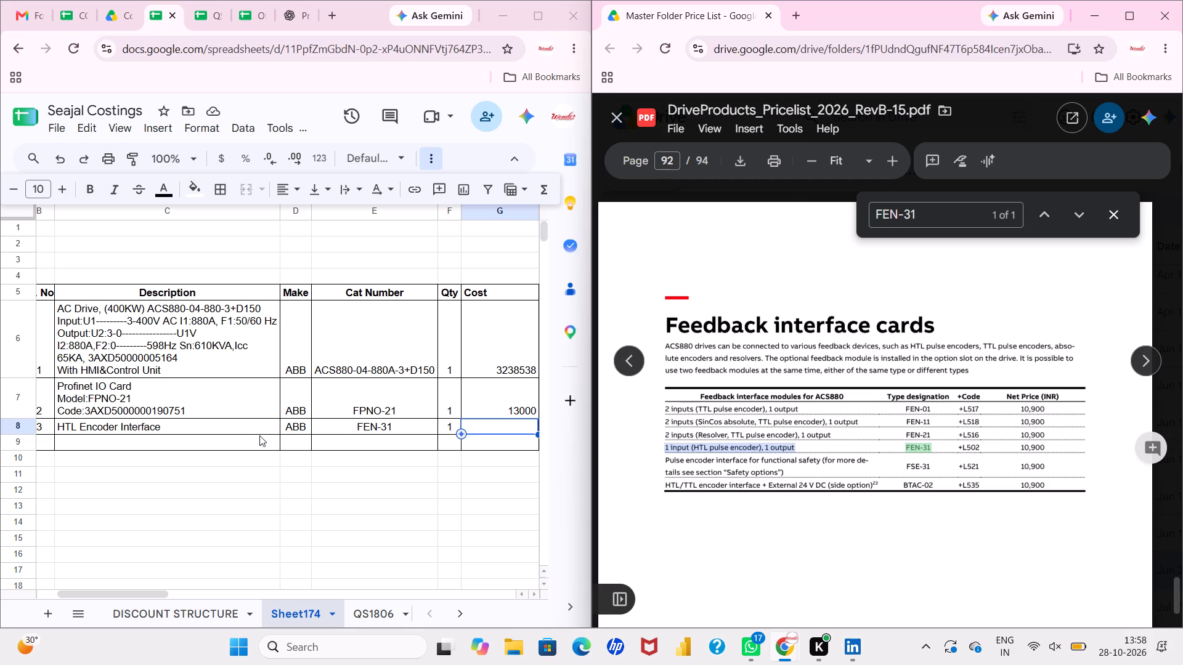
Enter the FEN-31 net price 10900 as the HTL Encoder Interface's cost in G8.
click(489, 430)
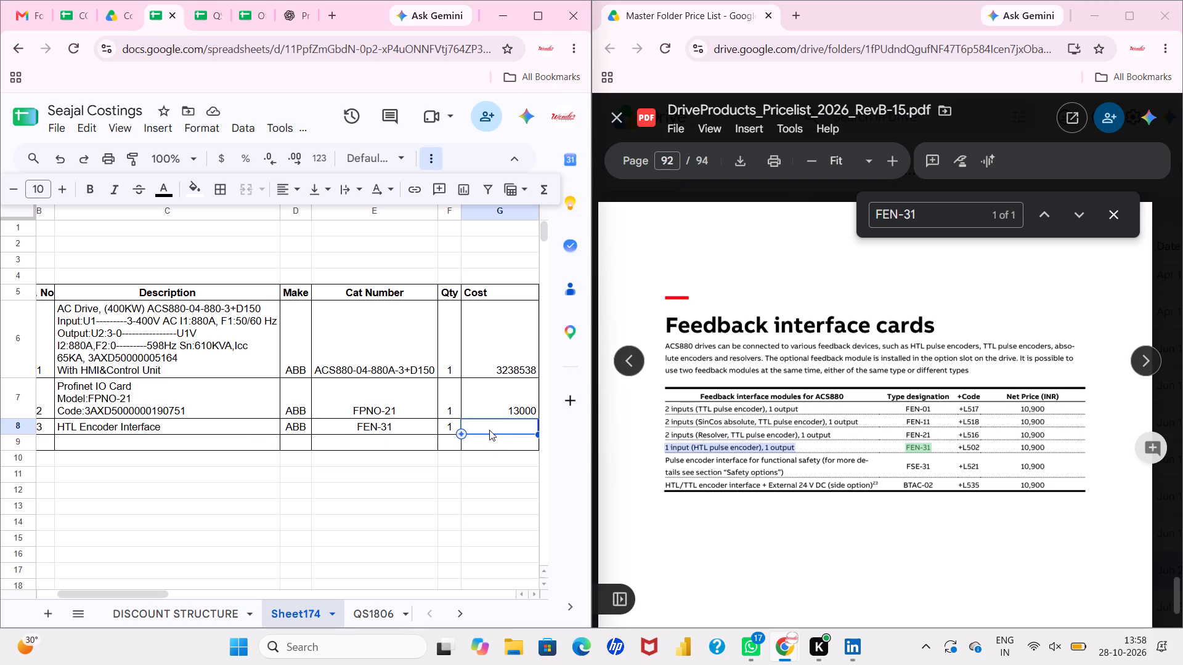
text(10900)
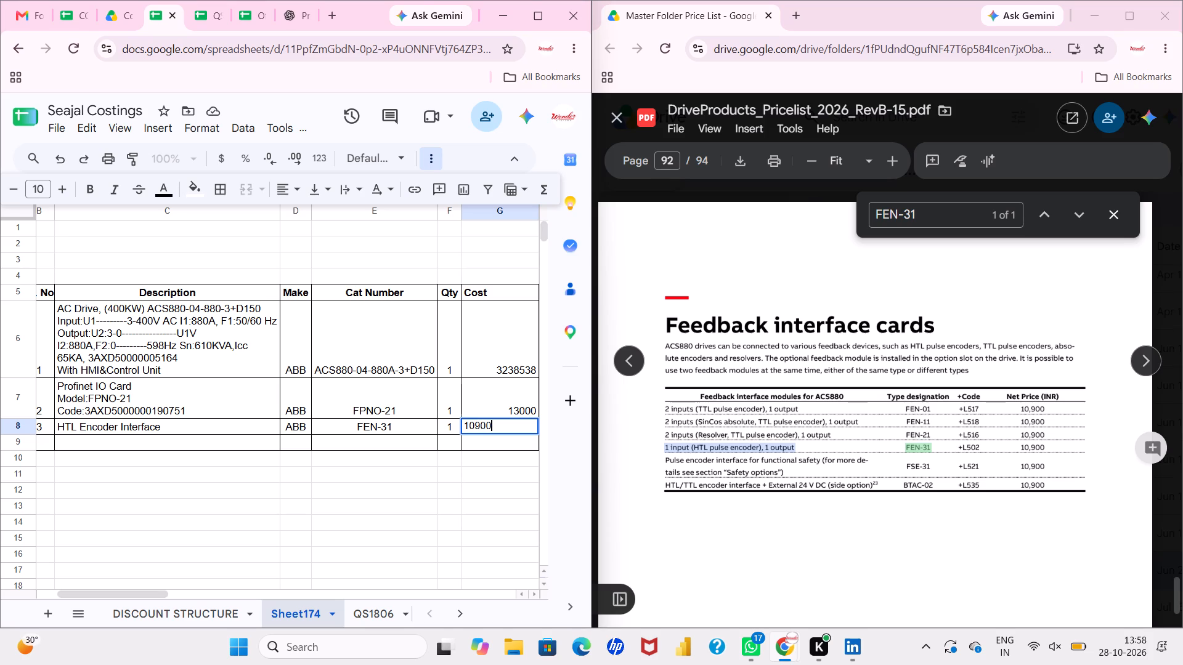
key(Return)
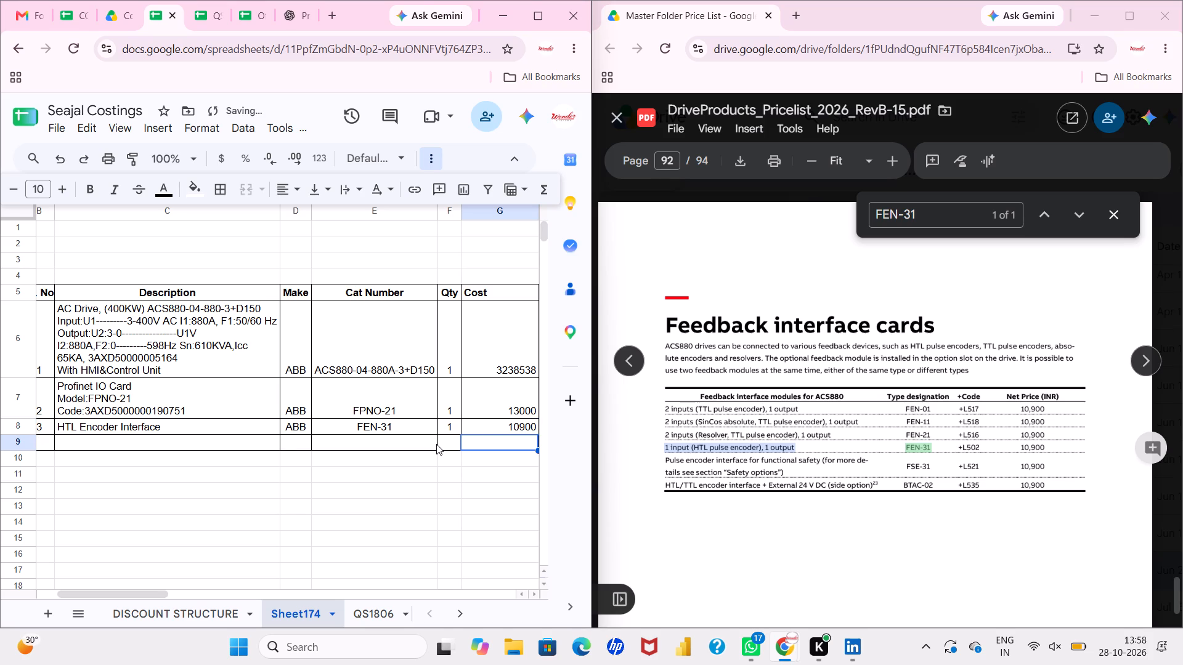
Center the contents of the whole Cost column (G) horizontally.
click(436, 444)
scroll(436, 444, left, 2)
click(420, 213)
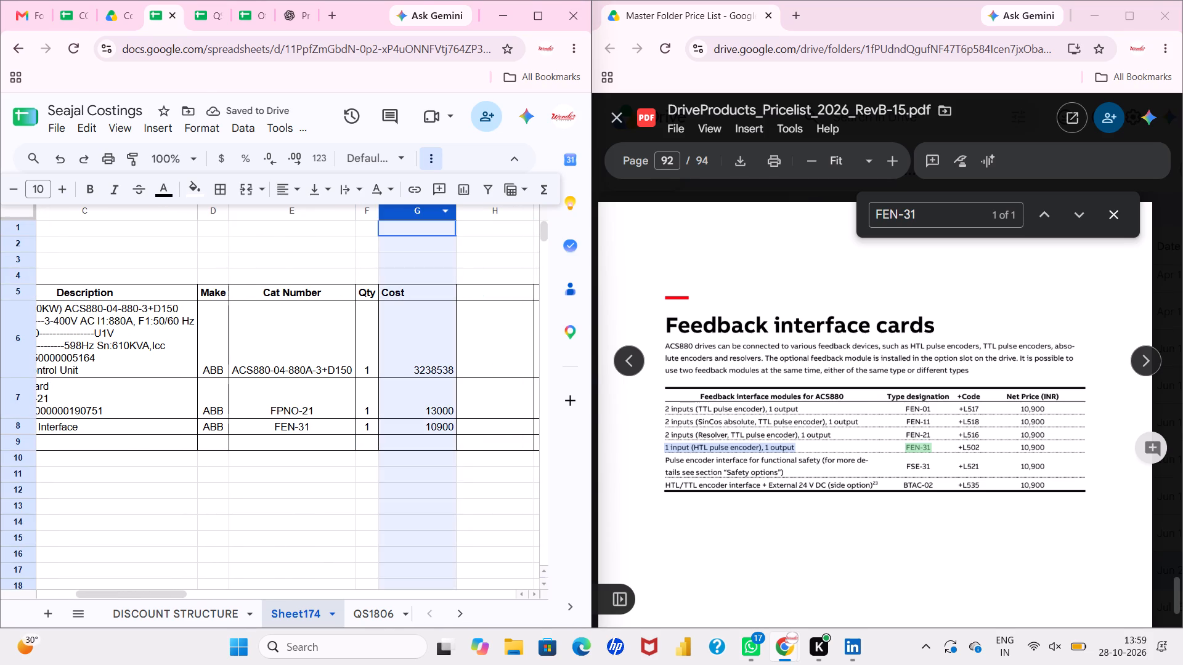
click(298, 185)
click(307, 221)
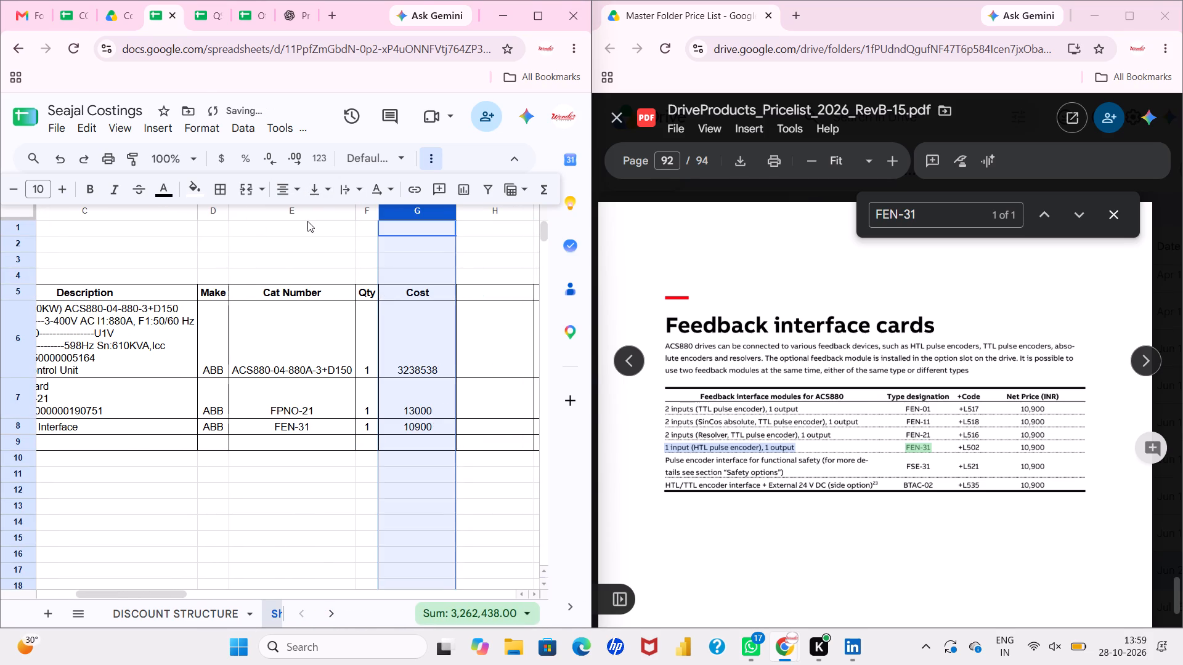
Apply horizontal centering to the columns from Make (D) through the table's blank columns after Cost.
click(296, 333)
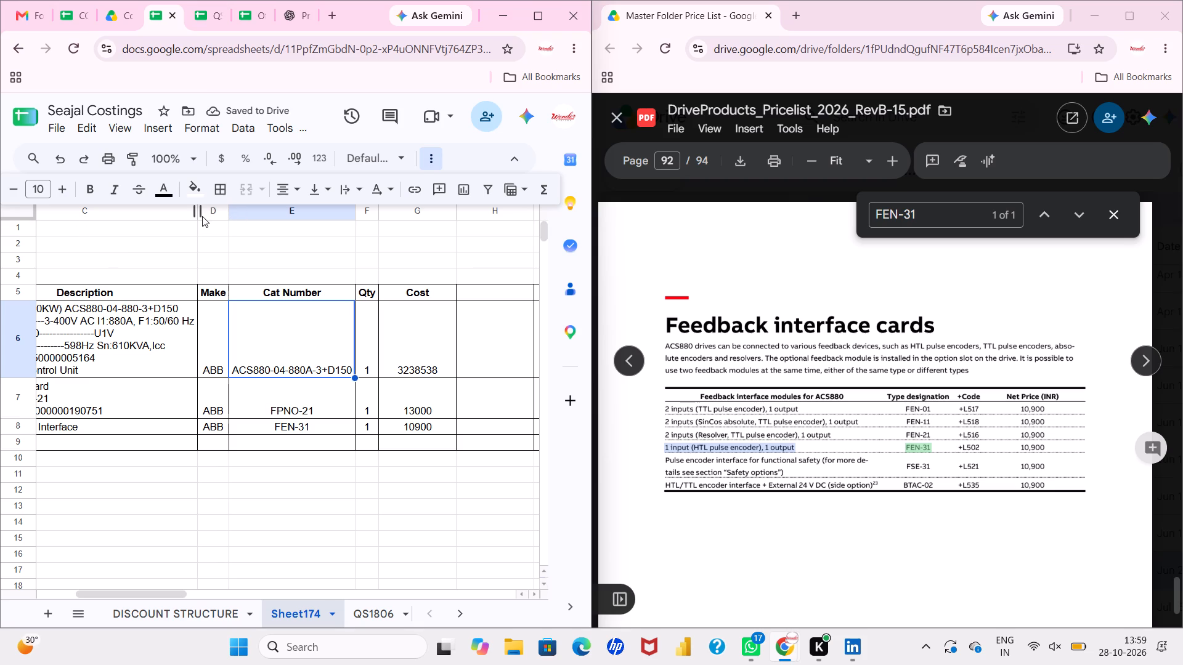
click(210, 238)
drag(210, 215, 217, 215)
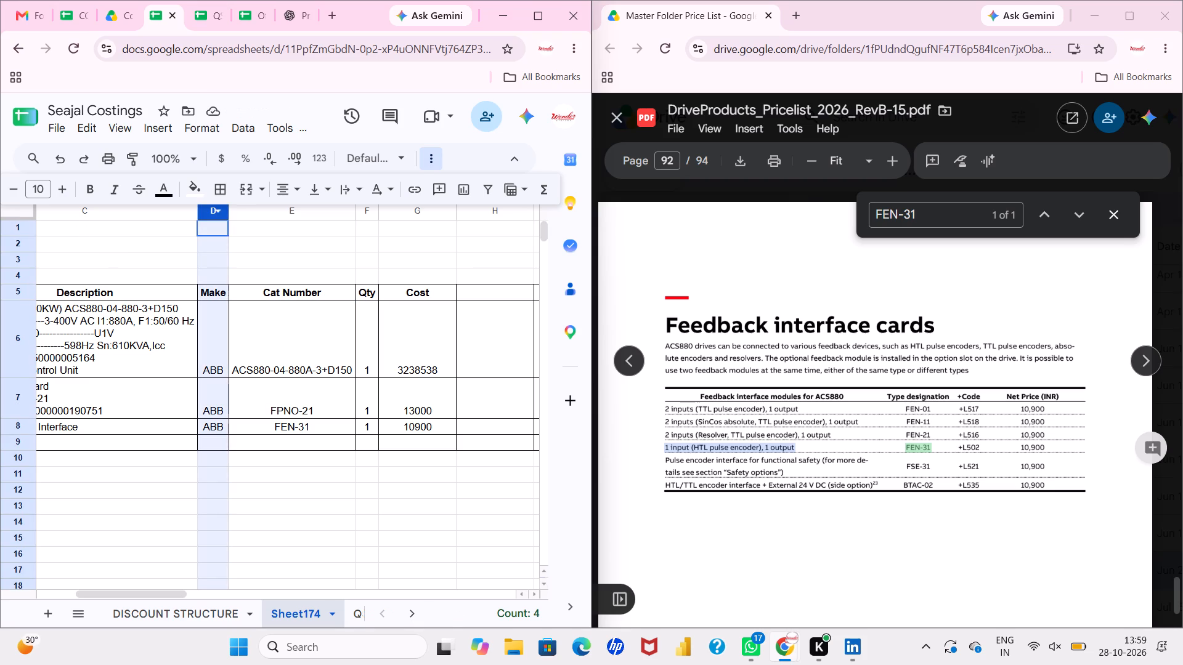
drag(217, 215, 368, 256)
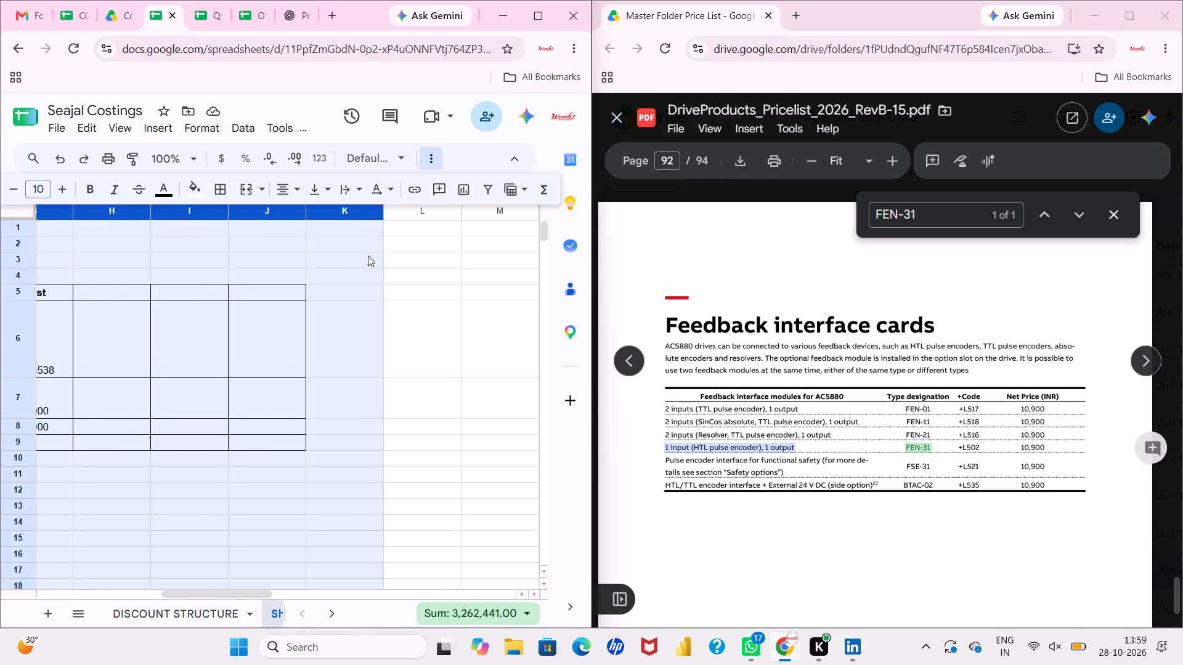
drag(368, 256, 293, 257)
scroll(293, 257, right, 2)
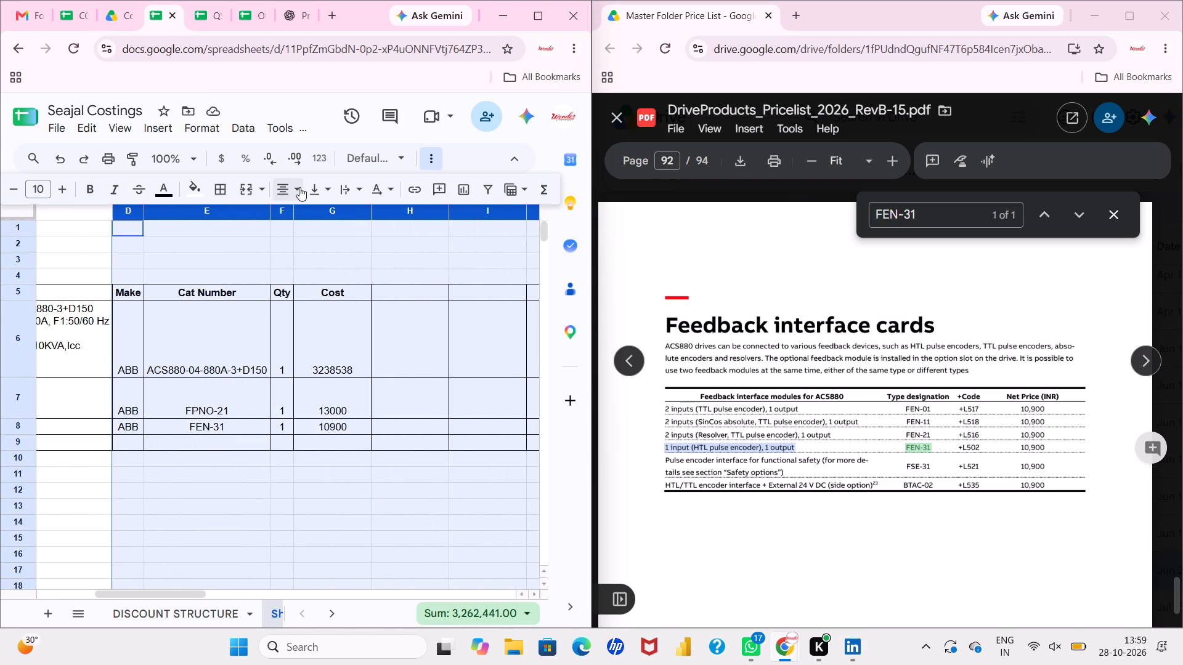
click(299, 187)
click(310, 217)
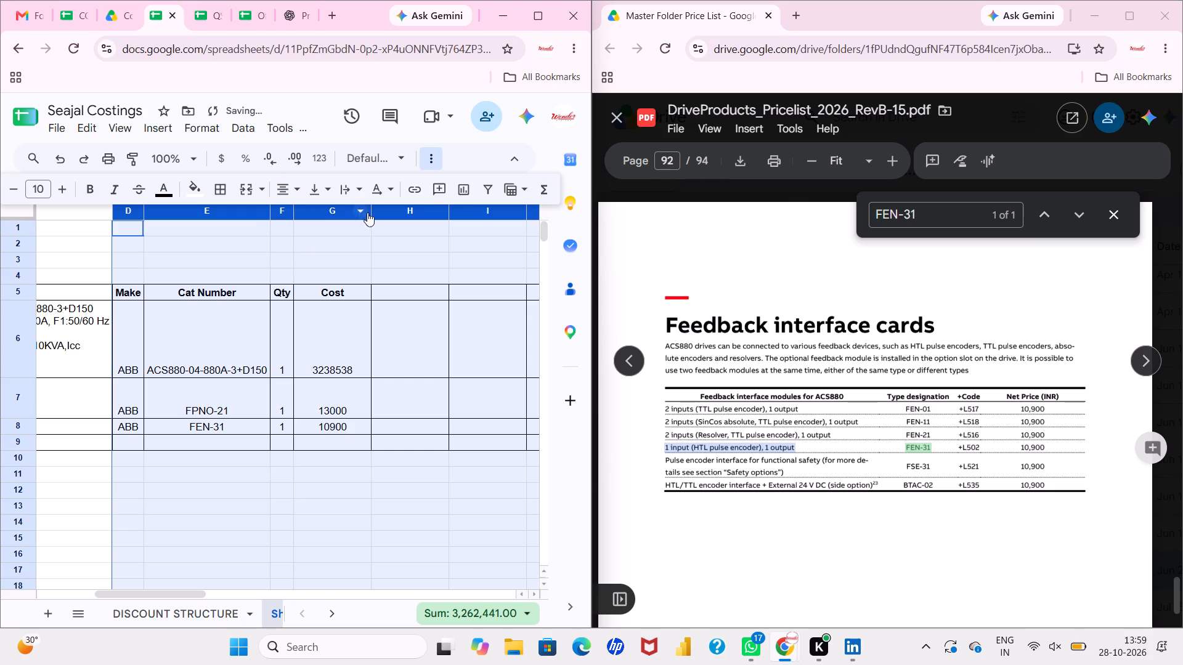
Fit the width of the Cost column to its contents and deselect the columns.
double_click(371, 214)
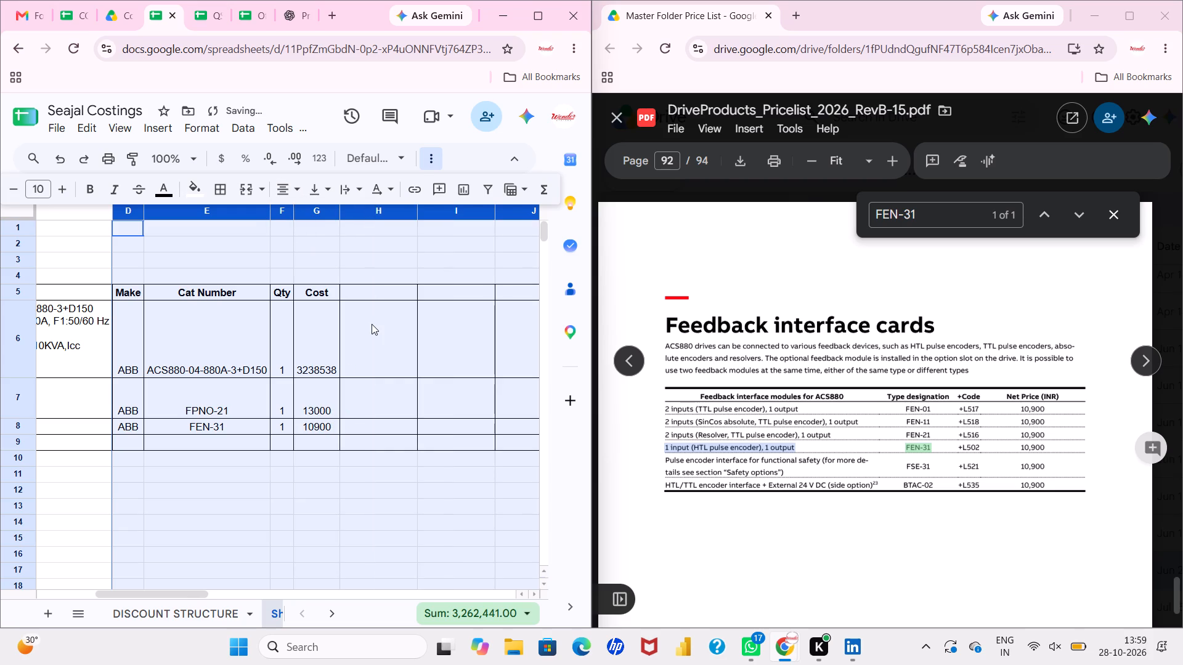
click(372, 324)
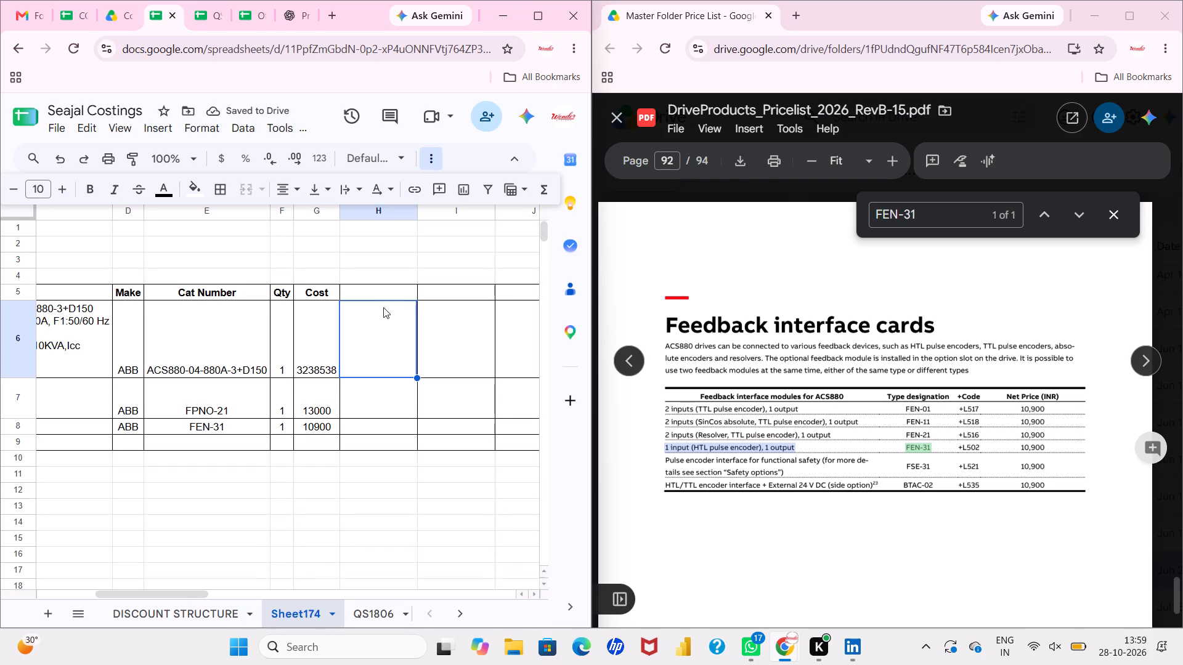
click(384, 291)
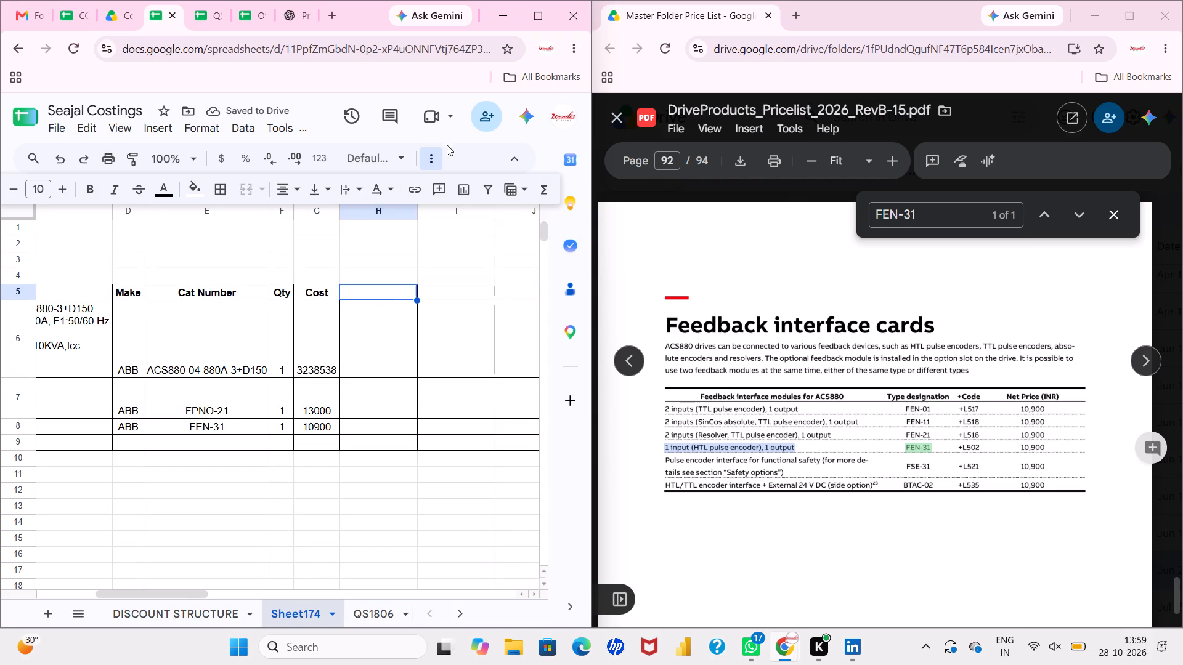
Maximize the spreadsheet window and set the entire sheet's font to Times New Roman, size 9.
click(434, 155)
click(539, 17)
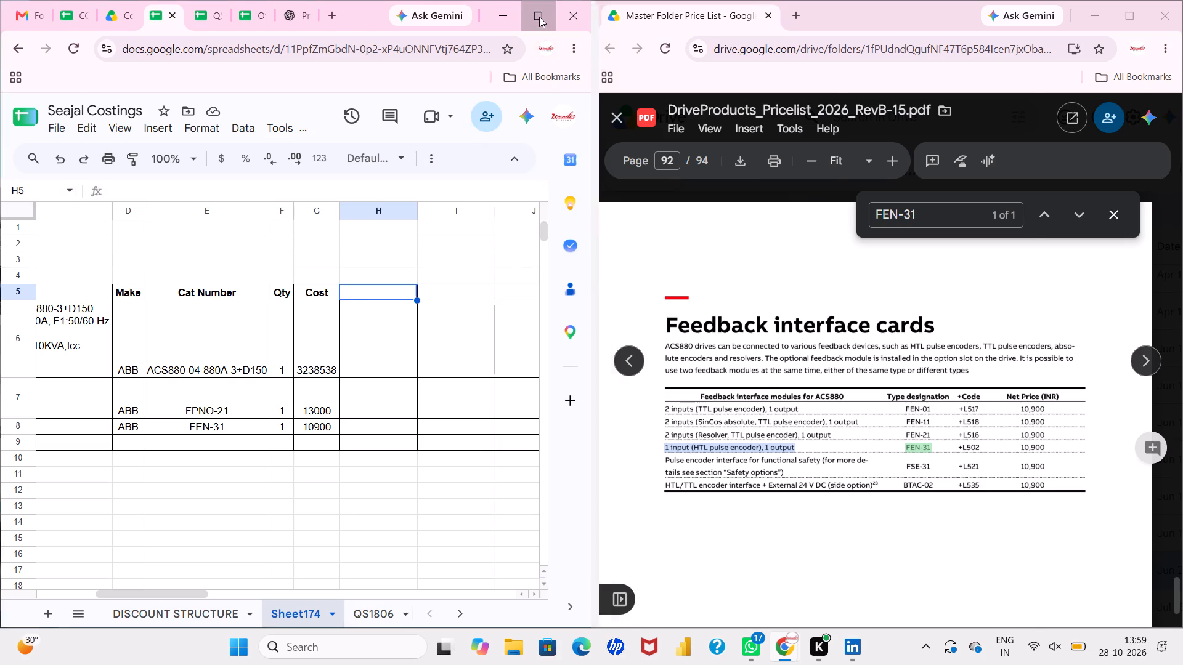
click(407, 164)
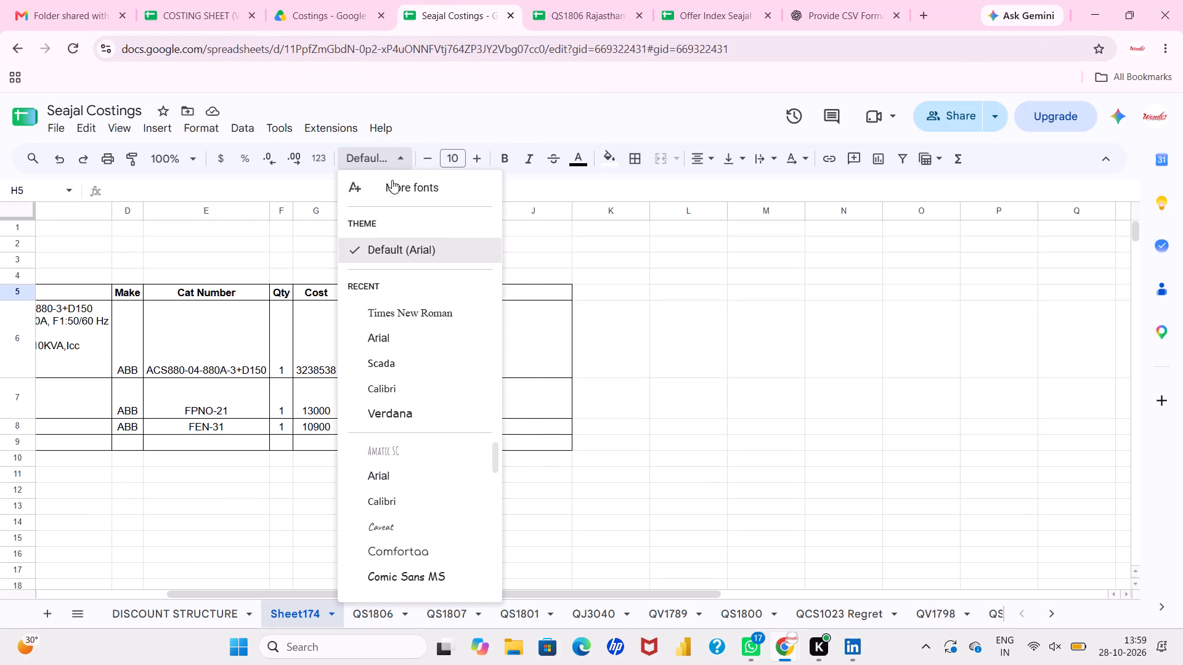
scroll(242, 268, right, 2)
click(23, 214)
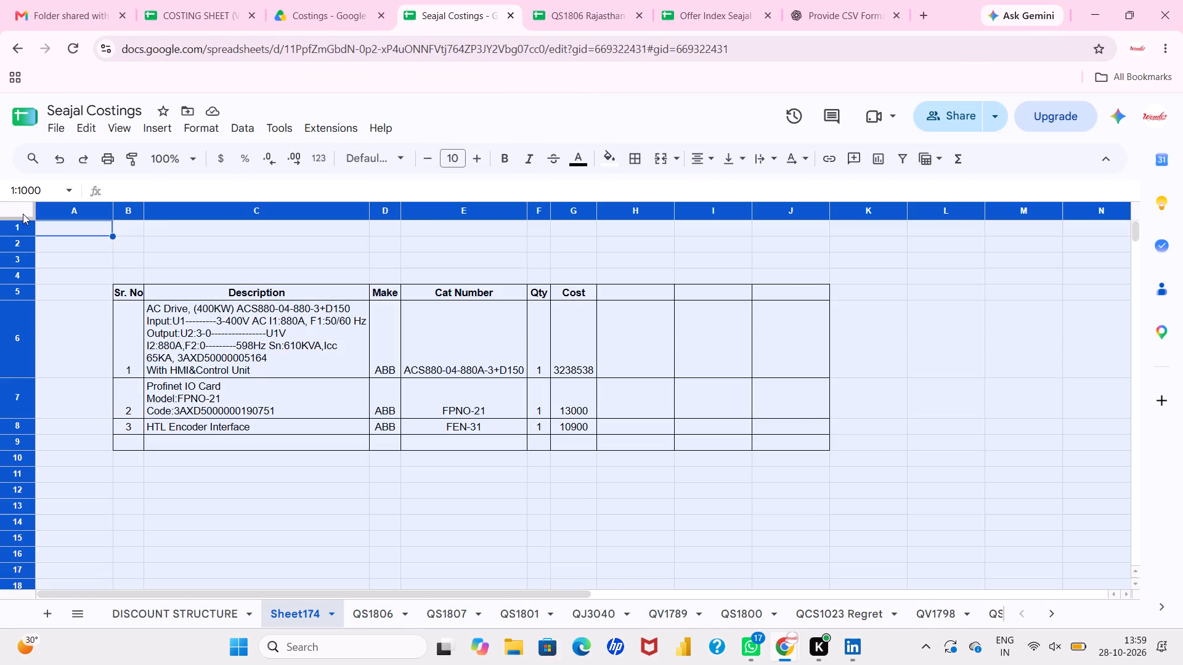
click(399, 161)
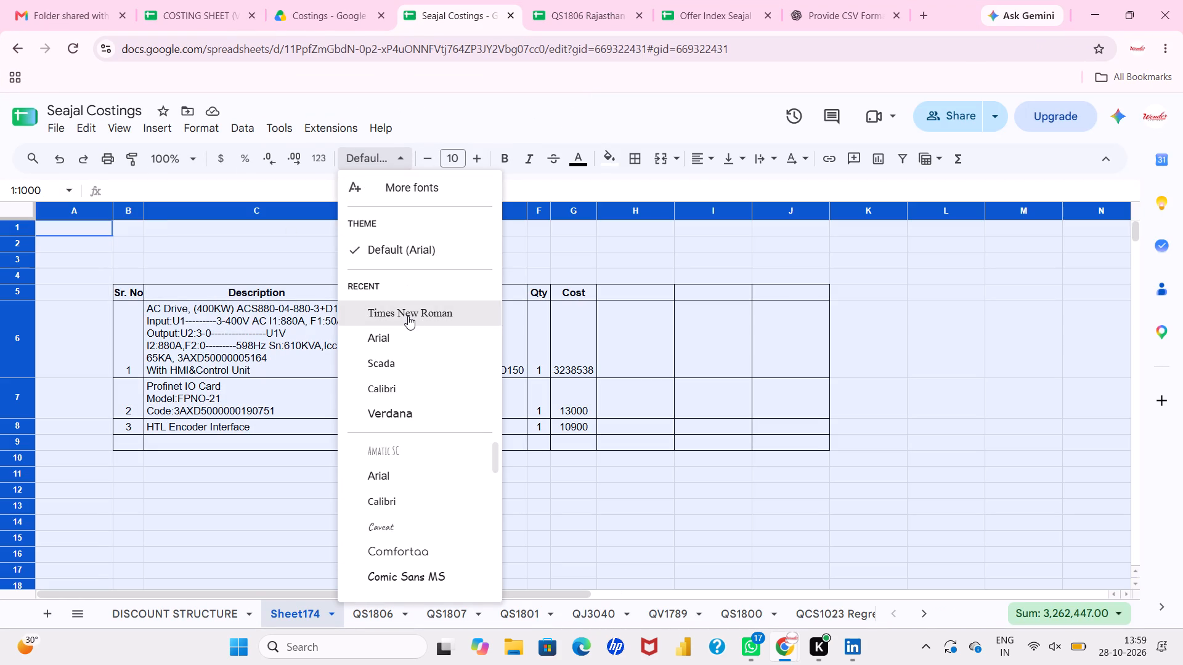
click(408, 316)
click(429, 155)
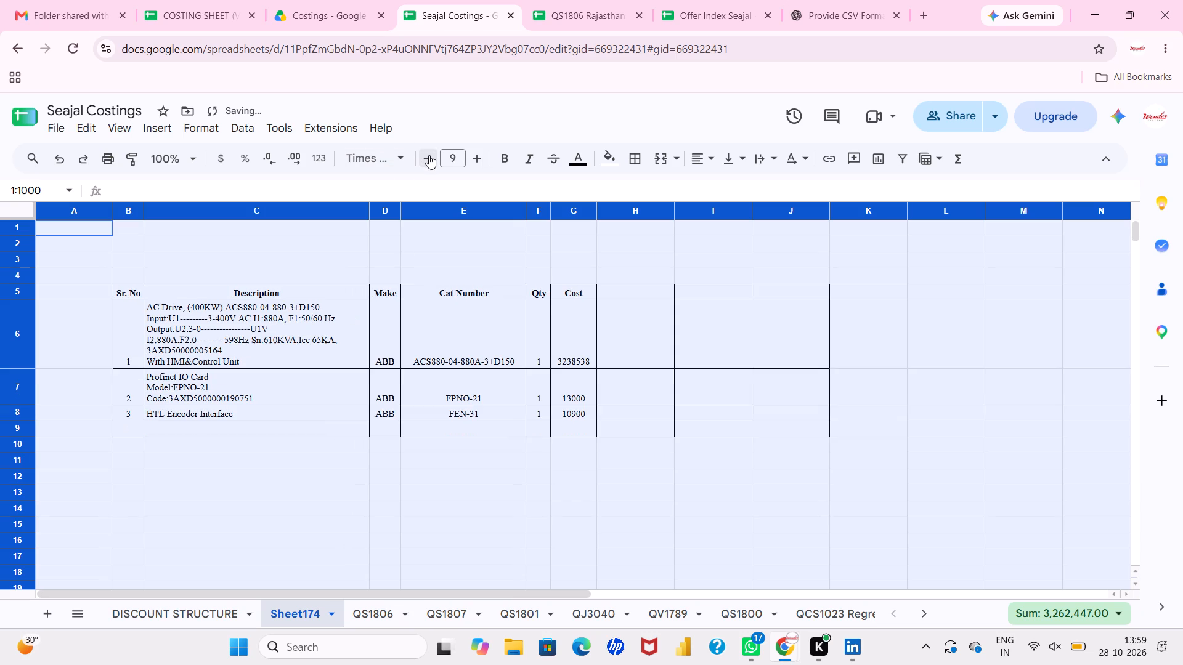
Fit all columns of the selected sheet to the width of their contents.
double_click(528, 212)
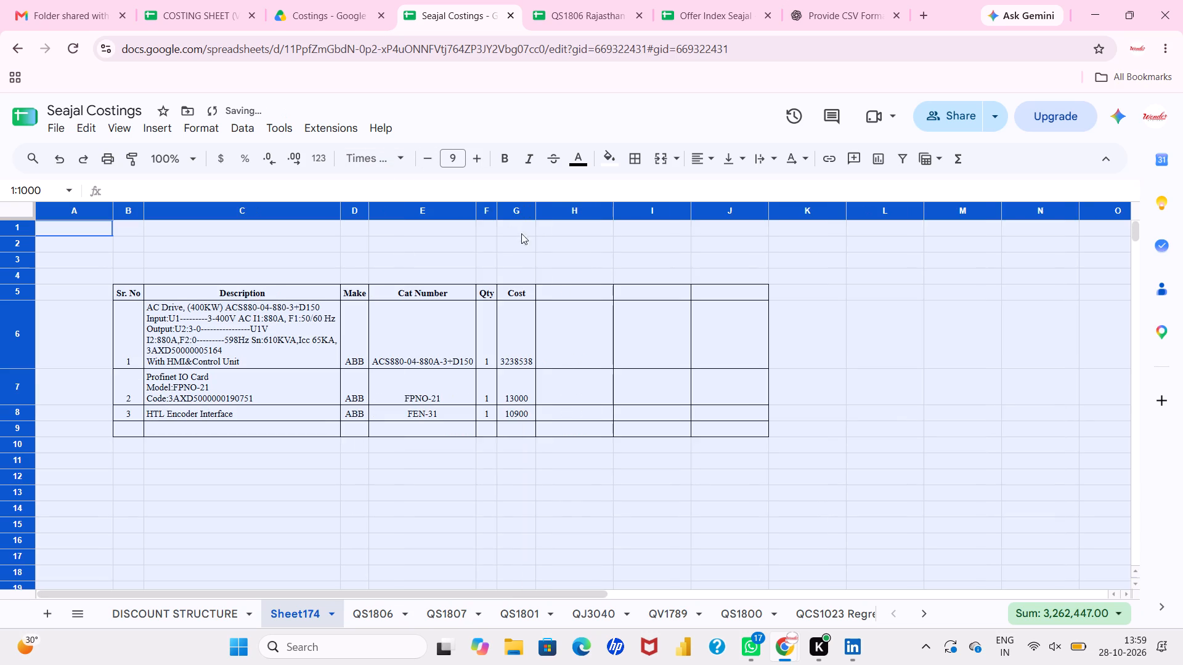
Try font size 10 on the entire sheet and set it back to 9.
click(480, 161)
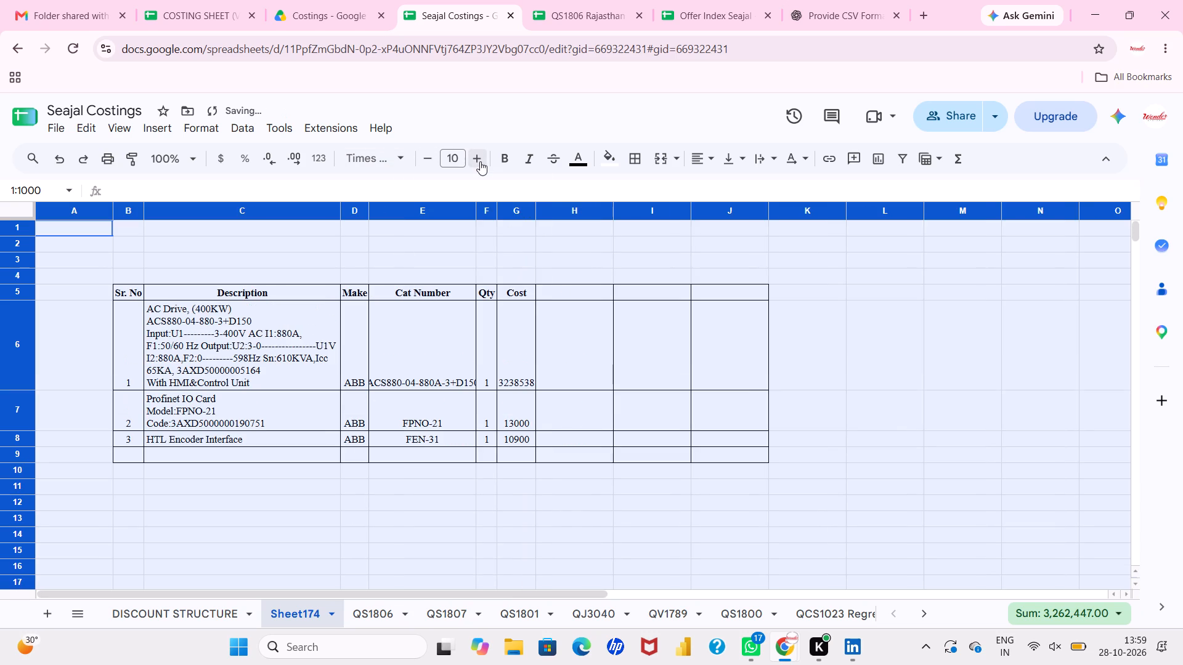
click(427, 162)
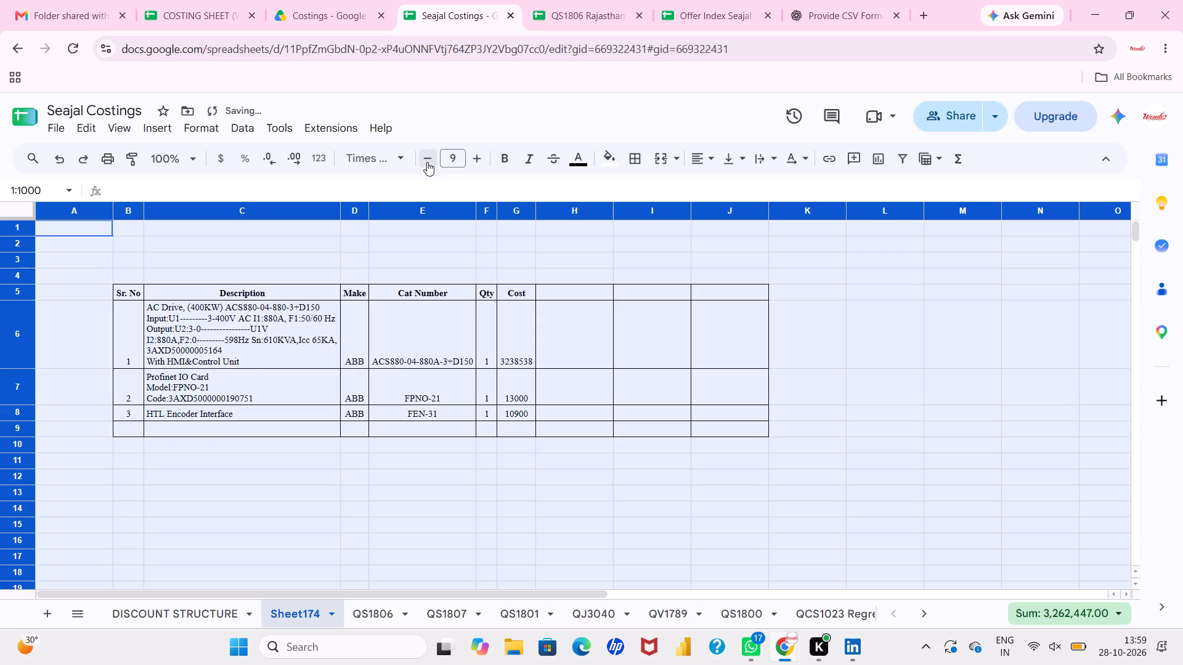
Fill the table's header row B5:J5 with the light blue custom color.
drag(139, 297, 656, 298)
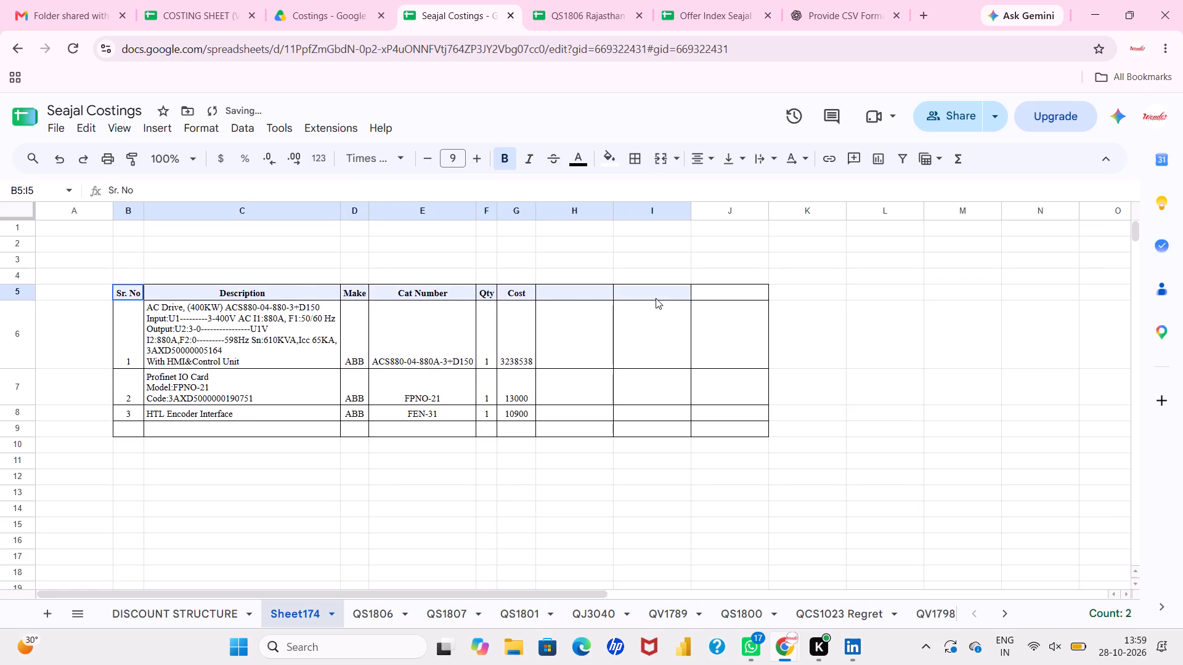
drag(656, 298, 705, 297)
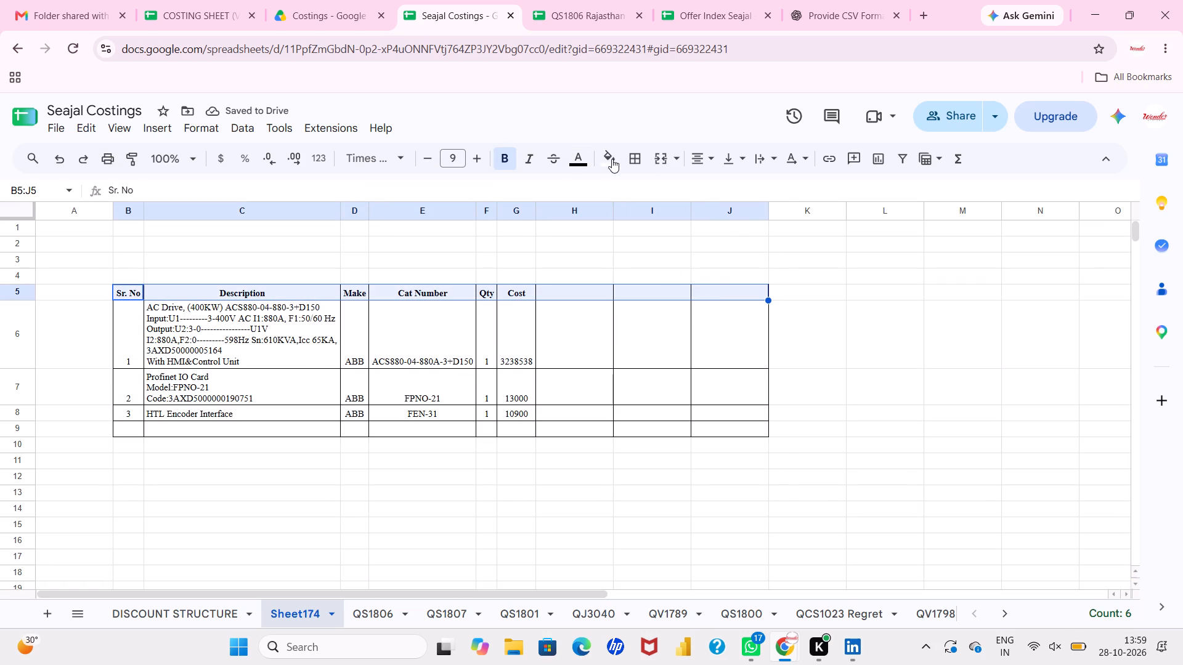
click(612, 159)
click(631, 411)
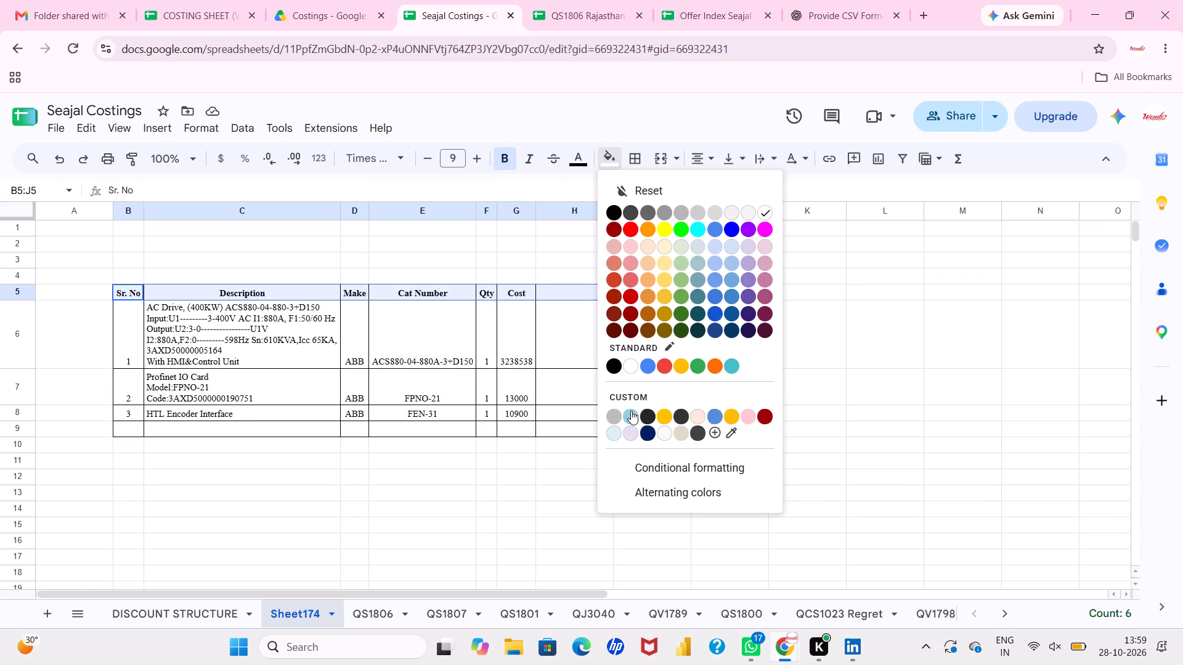
click(580, 368)
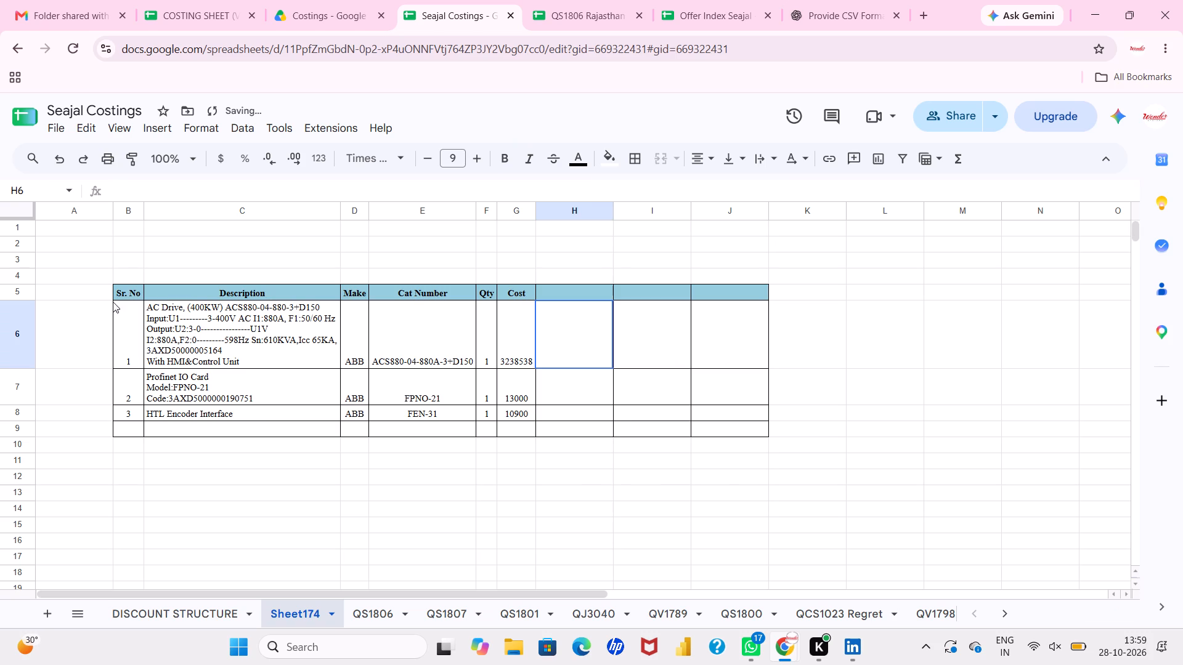
Merge cells A5:A9 beside the table into one cell and enter 1 in it.
drag(92, 296, 98, 422)
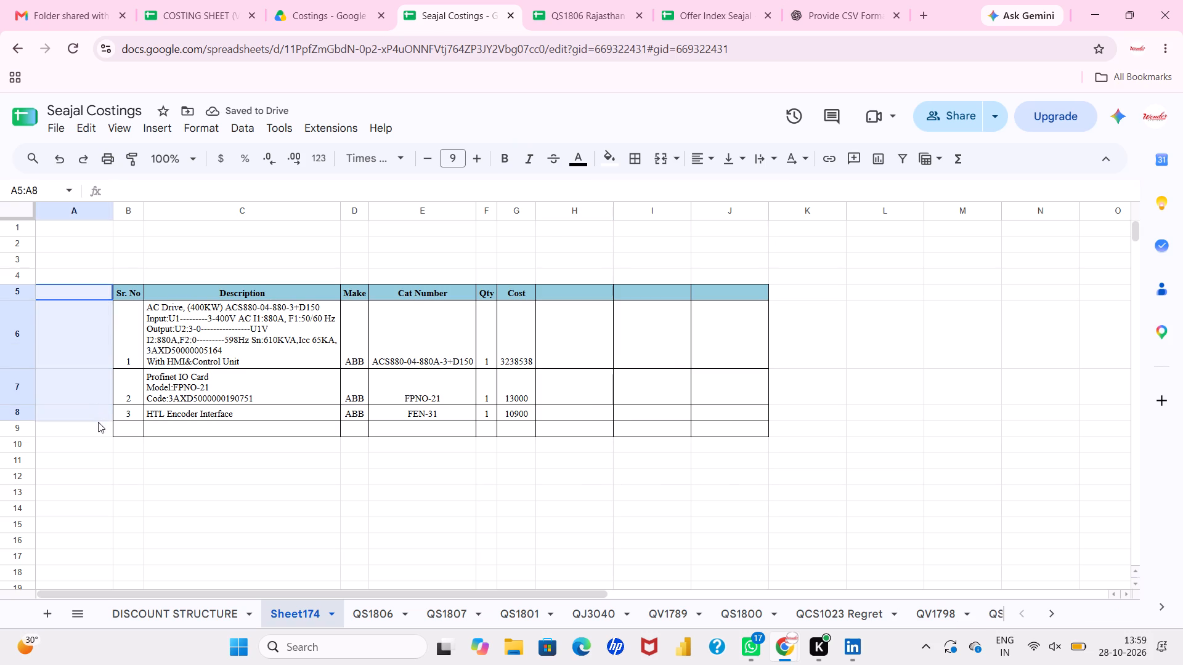
drag(98, 422, 98, 424)
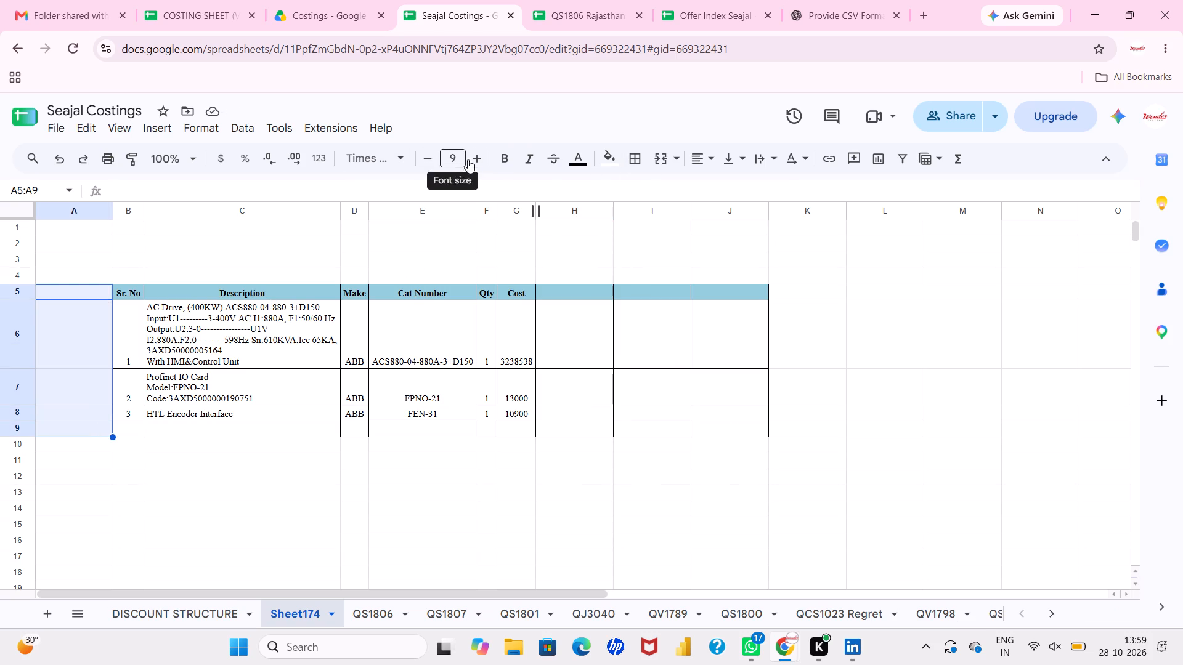
click(682, 162)
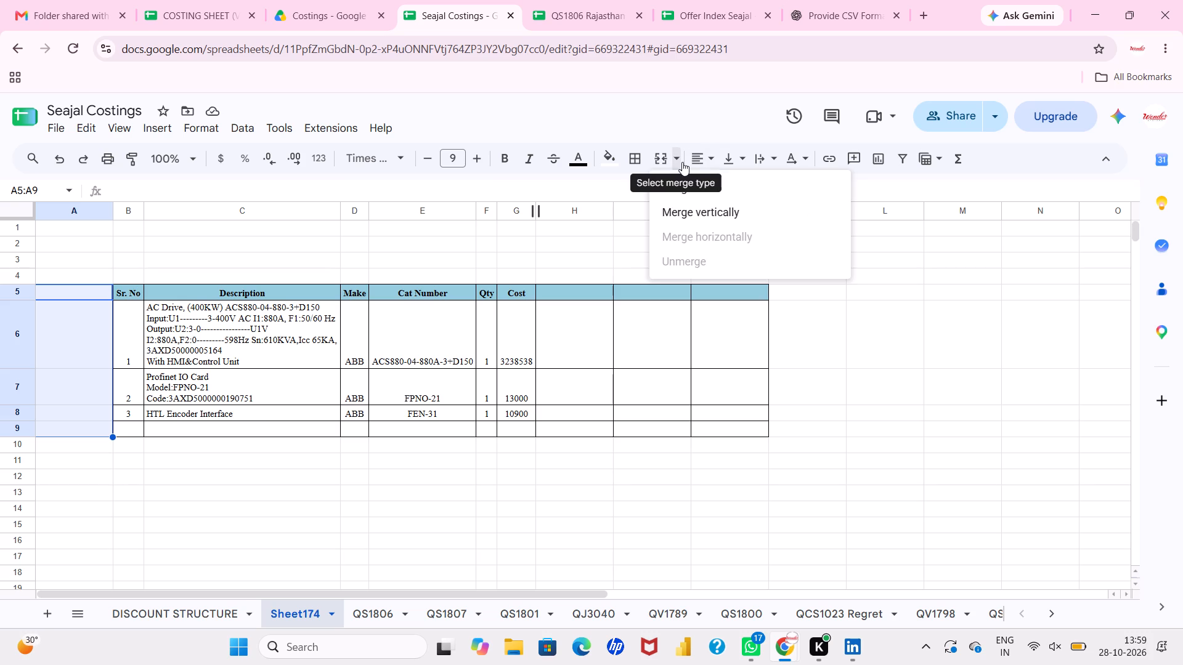
click(693, 181)
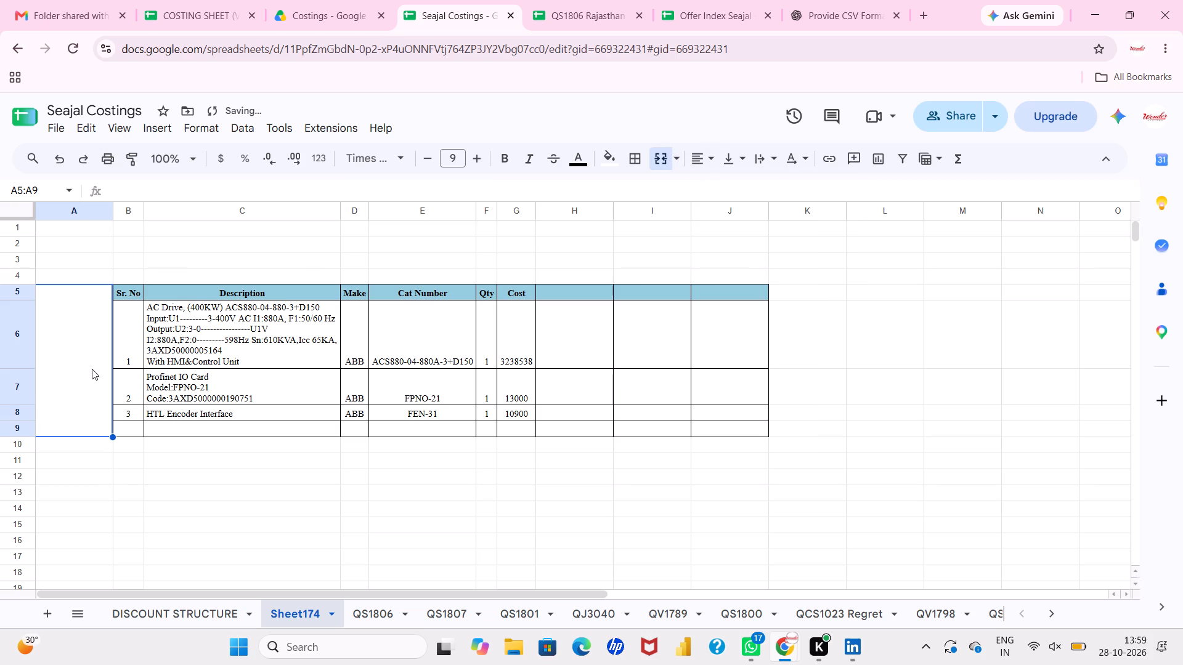
click(92, 369)
key(1)
key(Return)
Format the merged cell A5:A9 with a yellow fill, horizontal and vertical centering, and bold text.
click(73, 353)
click(604, 167)
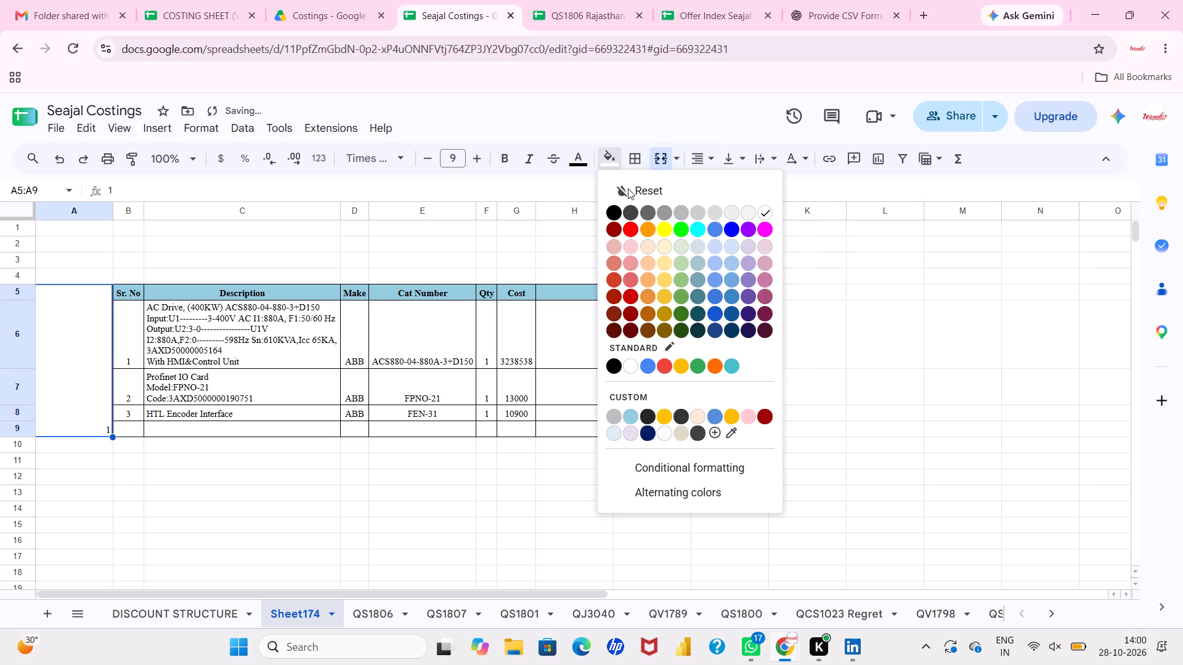
click(667, 235)
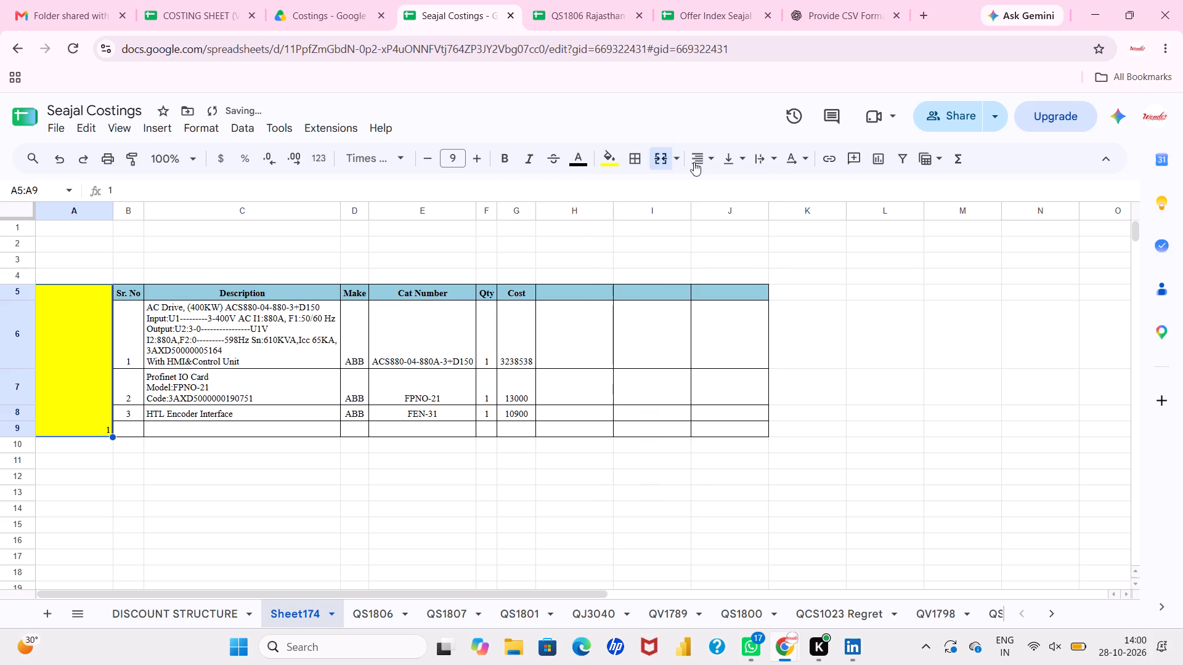
click(711, 163)
click(728, 191)
drag(745, 155, 755, 190)
click(755, 190)
click(512, 161)
Fit the width of column A to its contents.
double_click(114, 215)
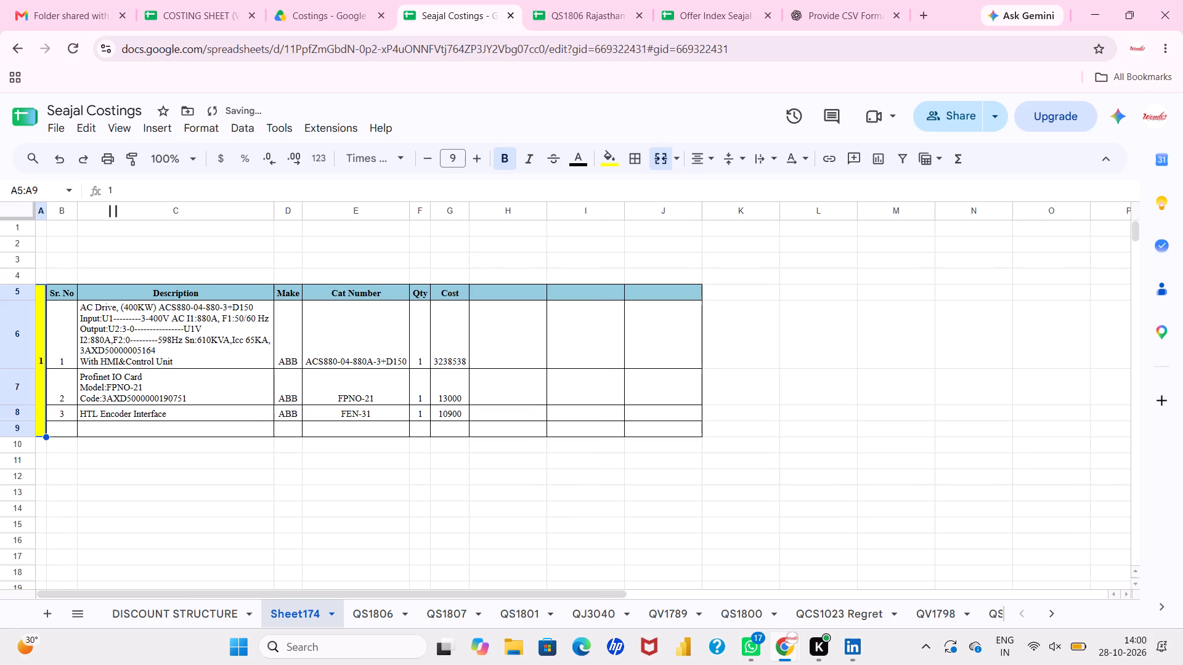
click(179, 352)
scroll(179, 352, right, 2)
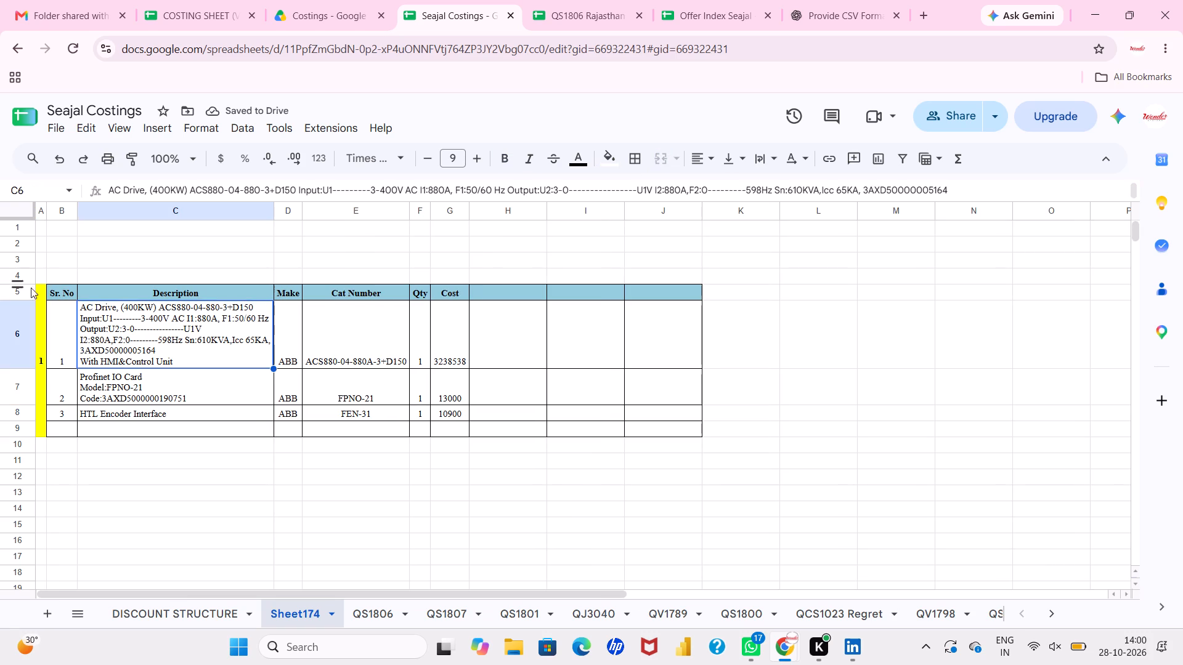
Apply all borders to the table range A5:J9, including the yellow merged cell.
drag(41, 291, 582, 411)
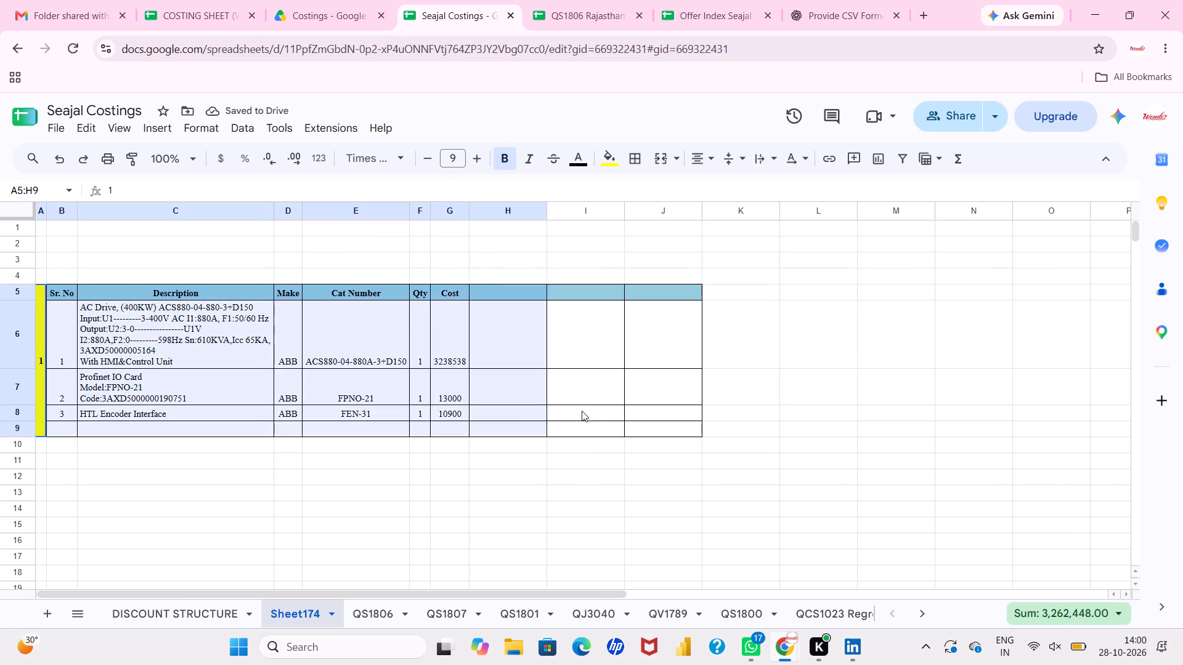
drag(582, 411, 678, 411)
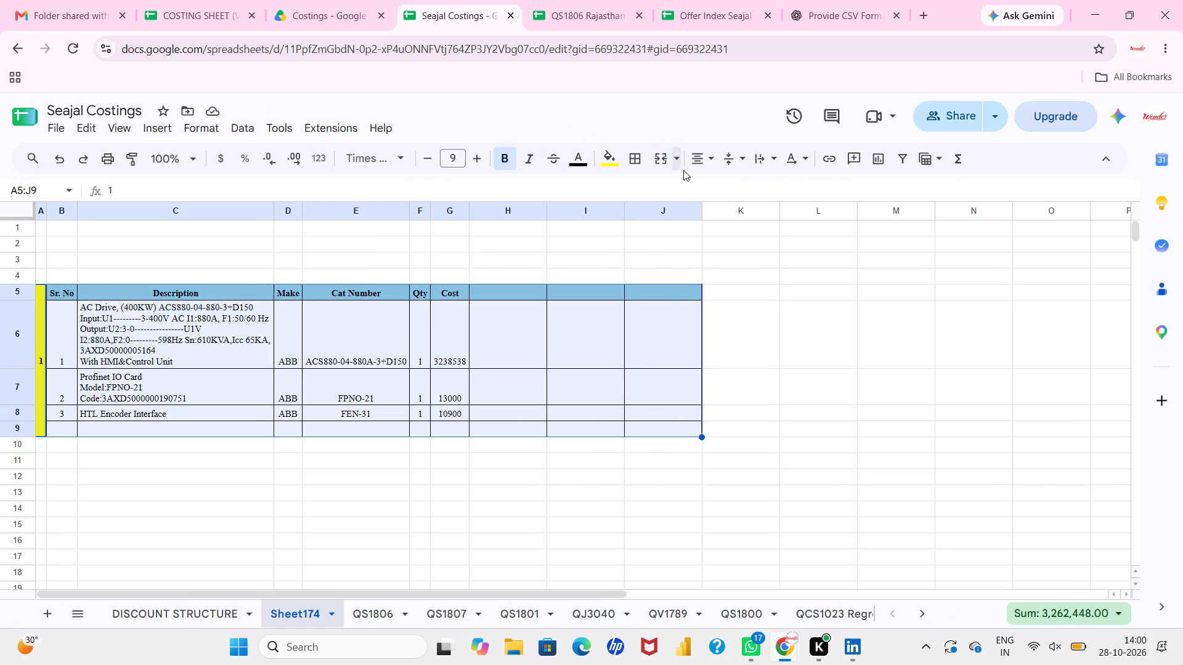
click(642, 167)
click(643, 183)
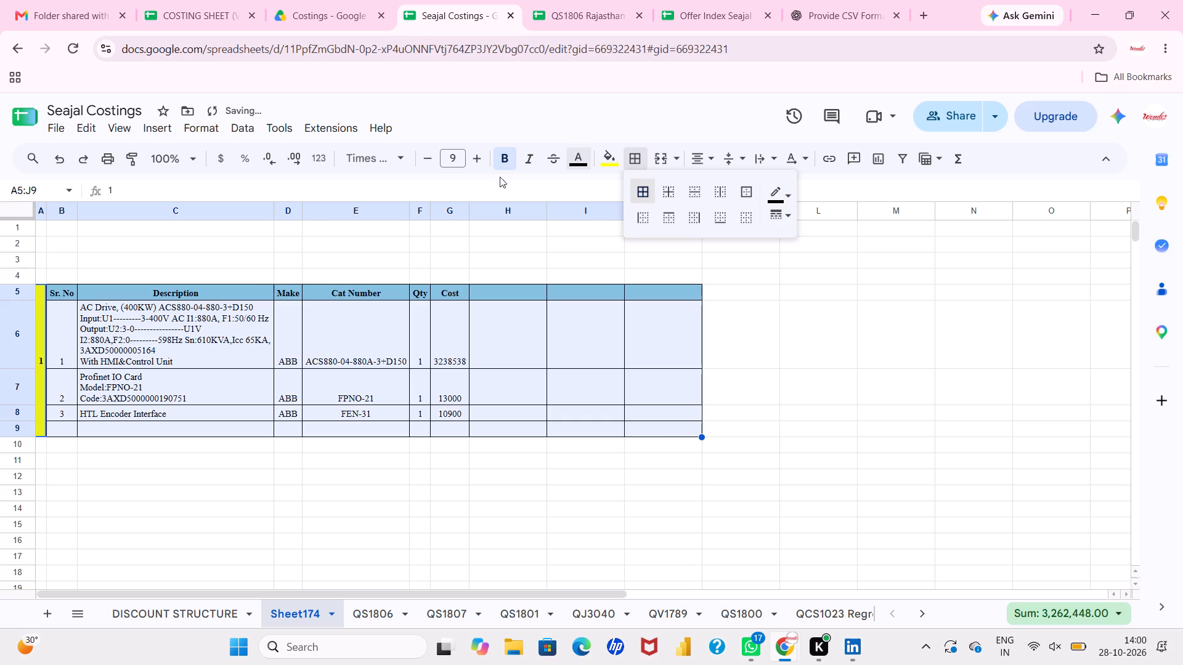
click(107, 230)
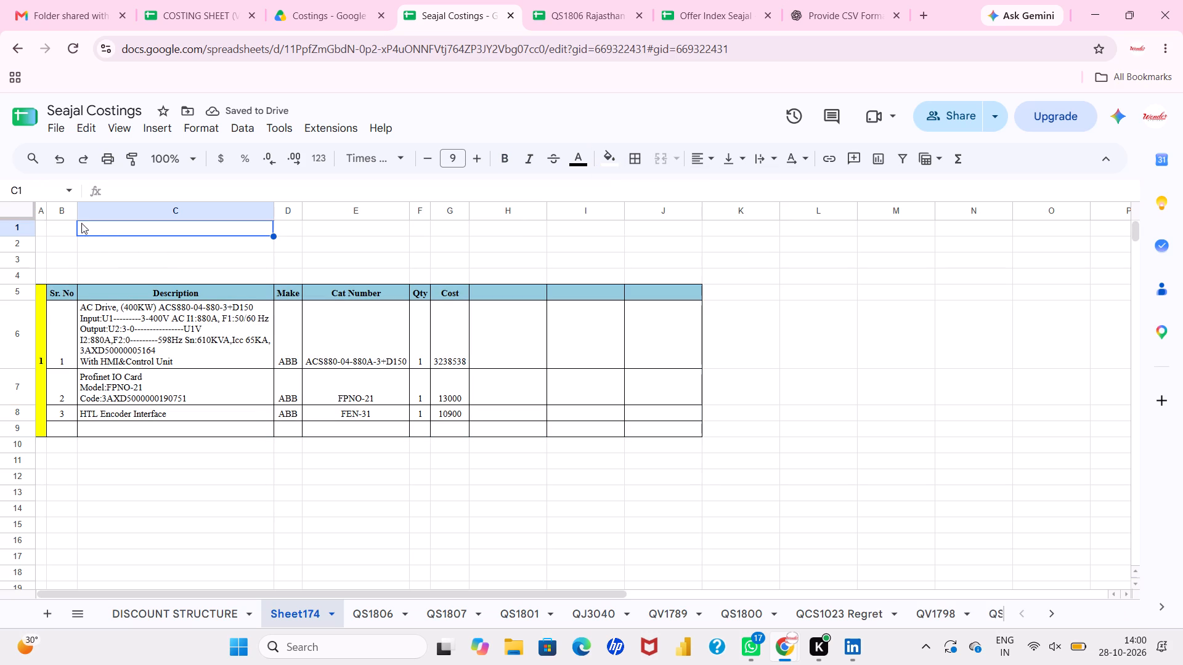
Widen column A slightly to give the merged number cell more room.
drag(47, 207, 62, 207)
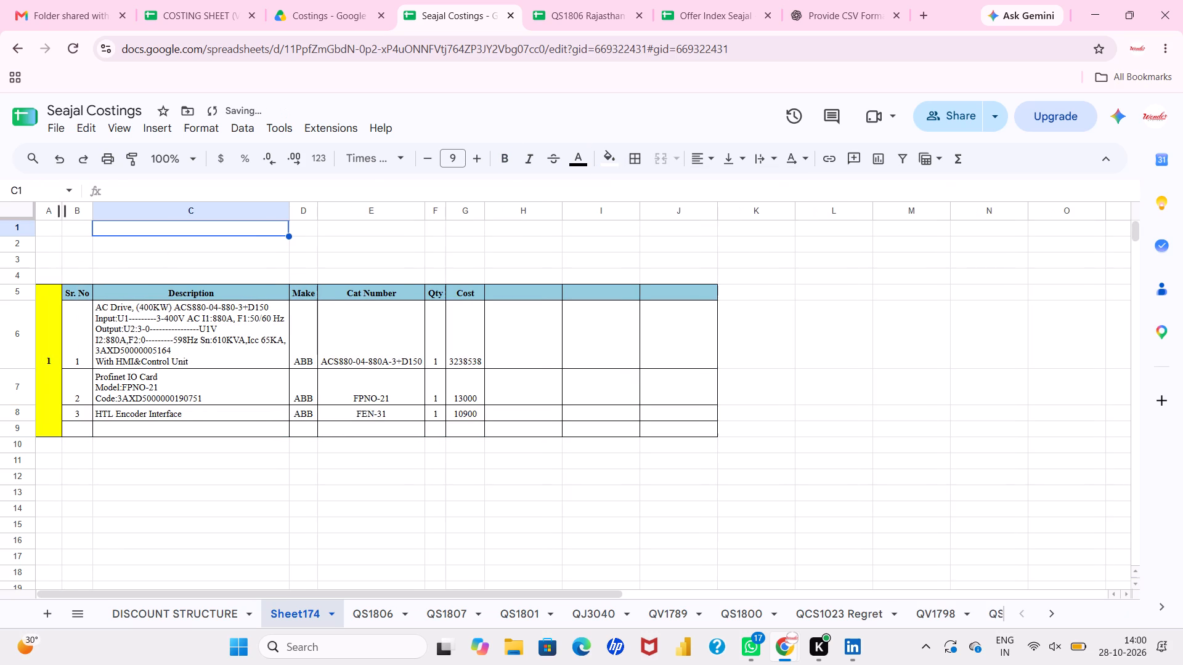
click(172, 331)
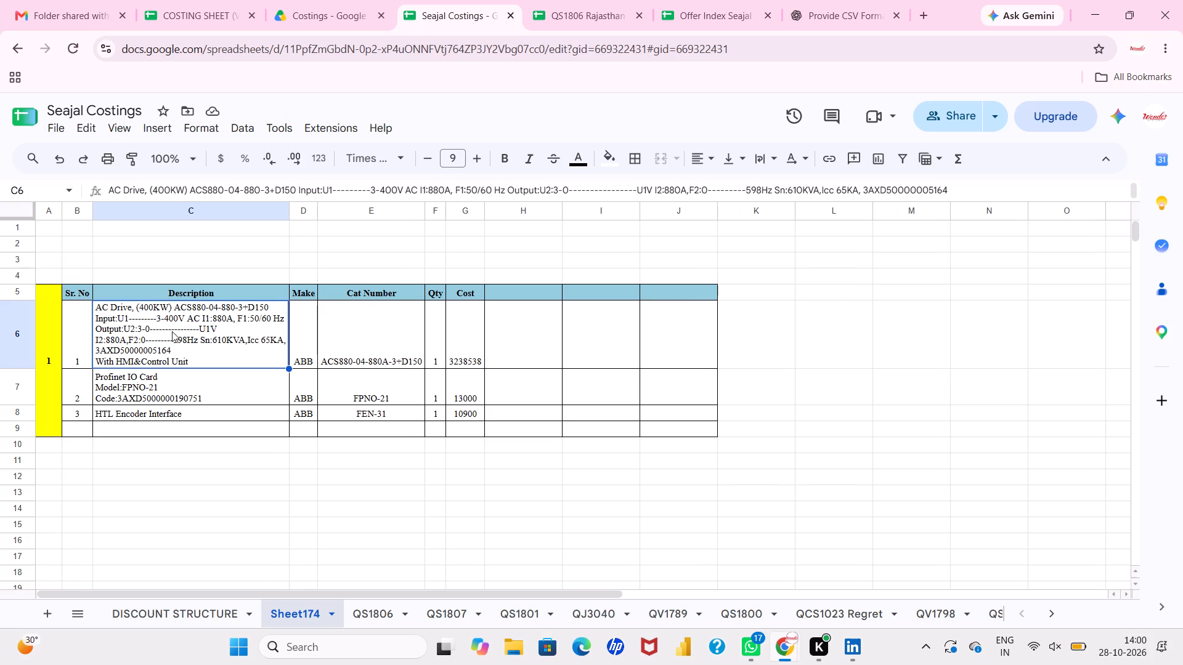
Retype the headings in B5:G5 in capitals as SR. NO, DESCRIPTION, MAKE, CAT. NUMBER, QTY and COST.
click(84, 296)
text(SR. NO)
key(Right)
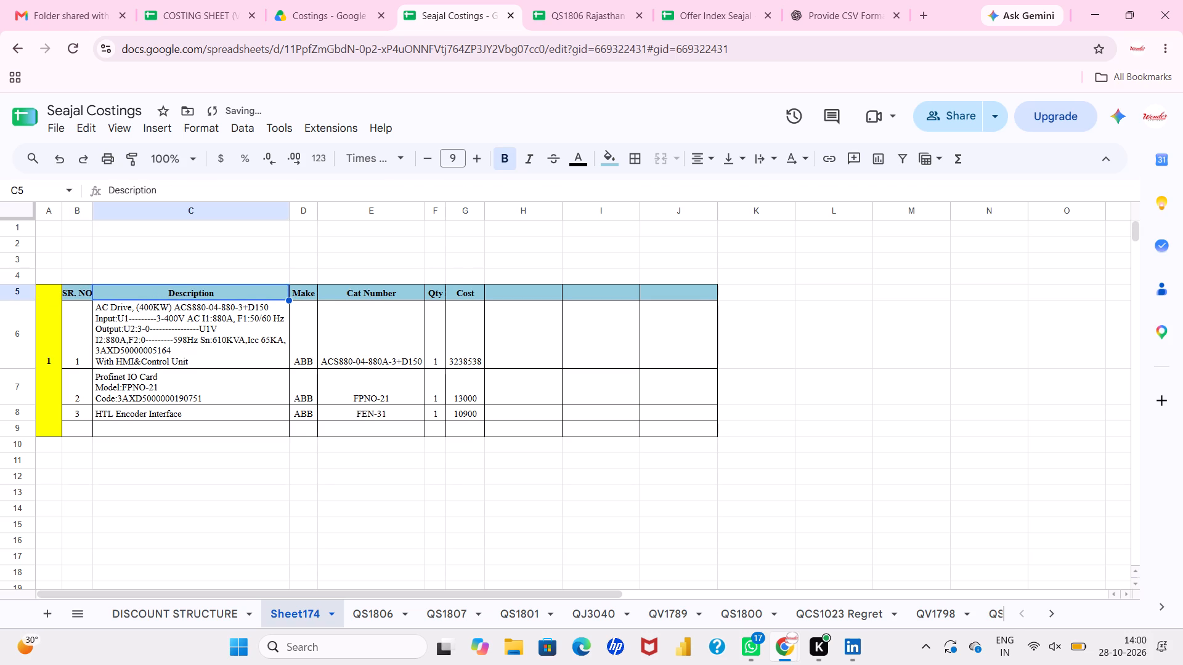
text(DESCRIPTION)
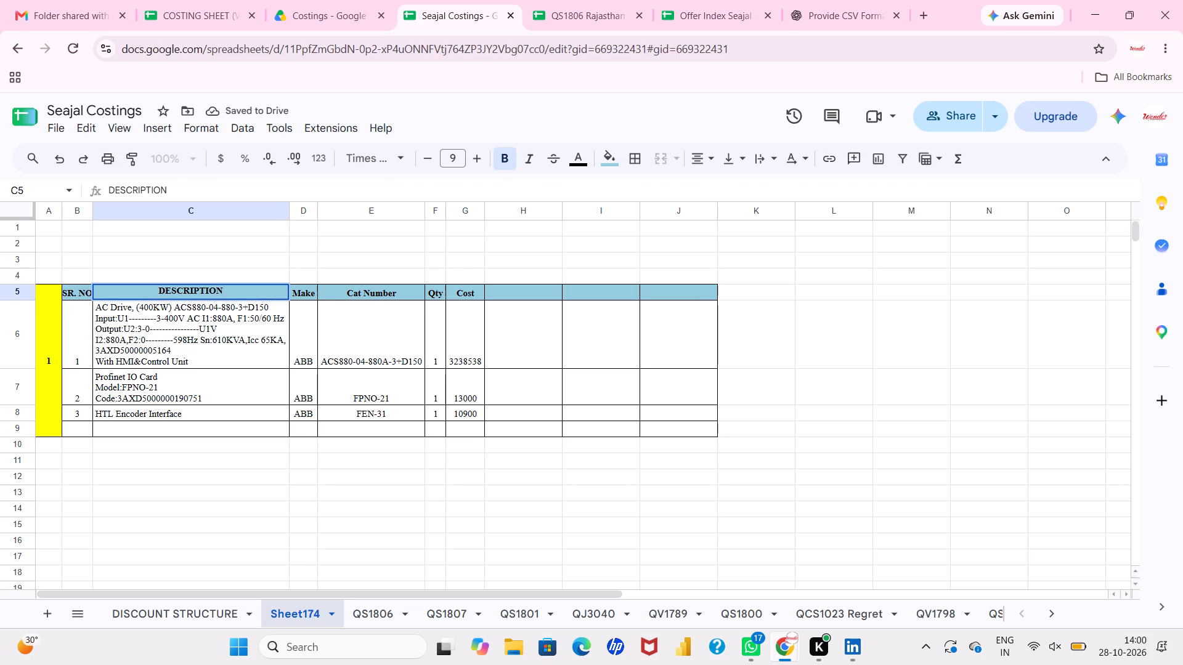
key(Right)
text(MAKE)
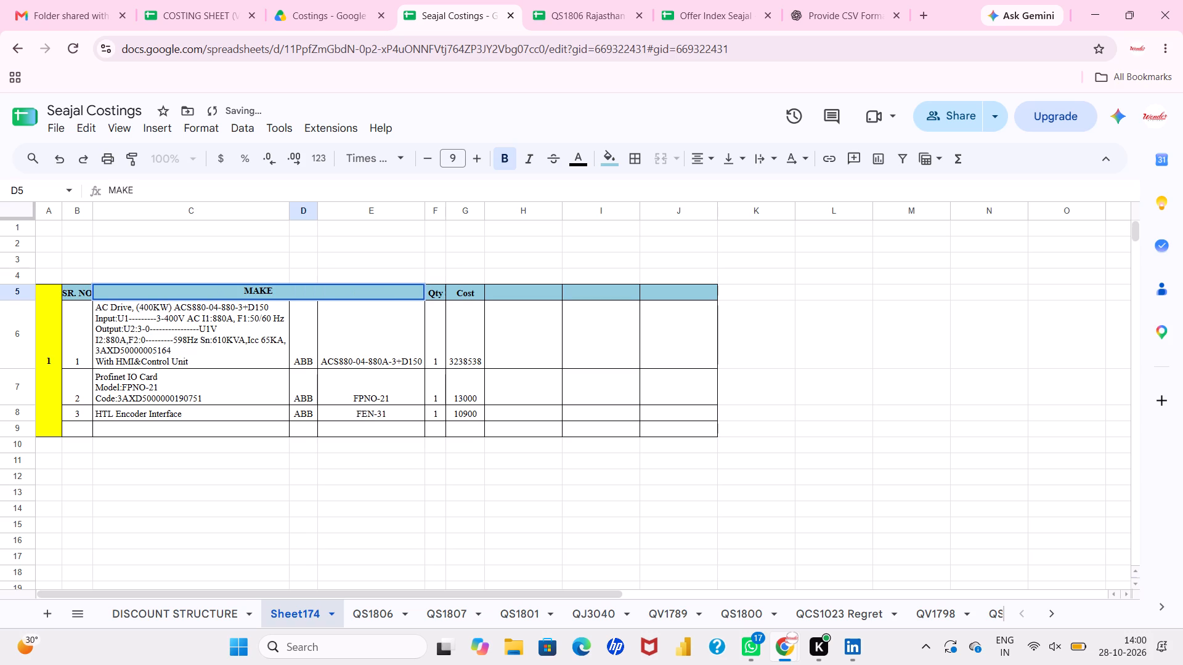
key(Right)
text(CAT)
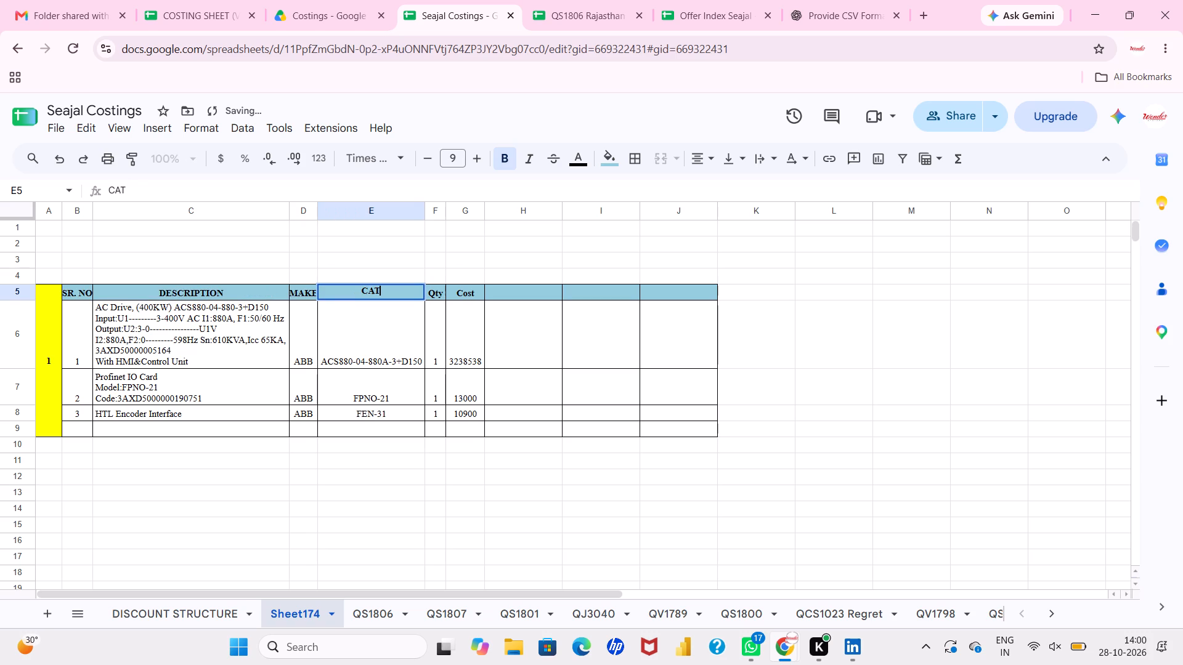
text(. NO)
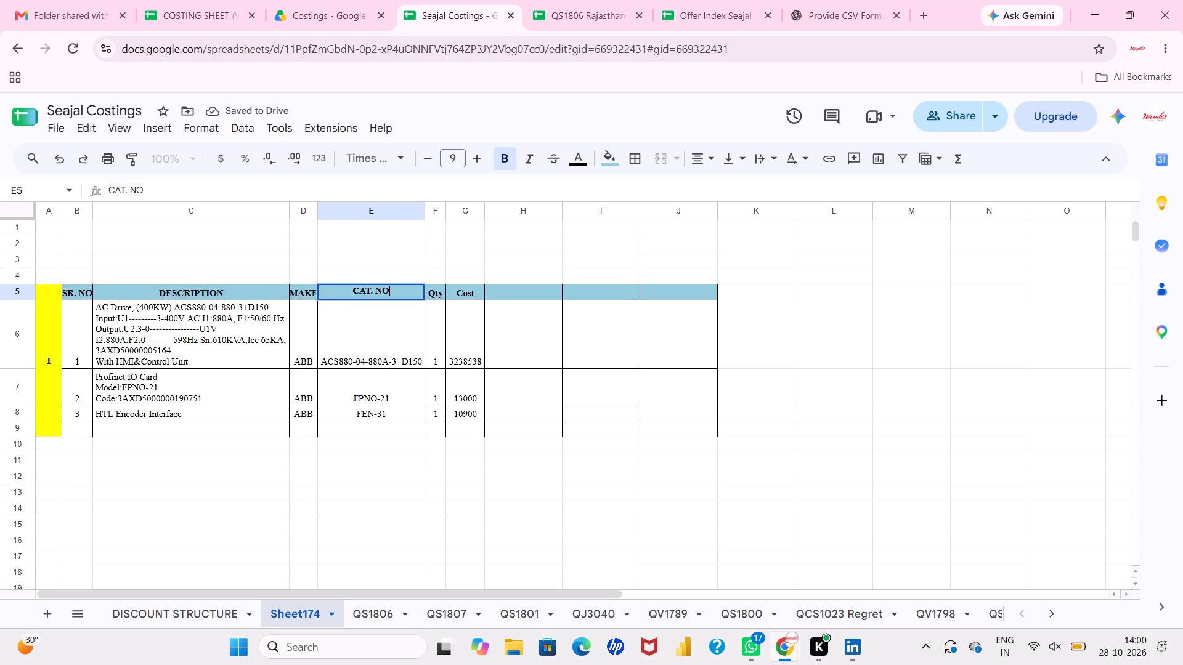
key(BackSpace)
text(UMBER)
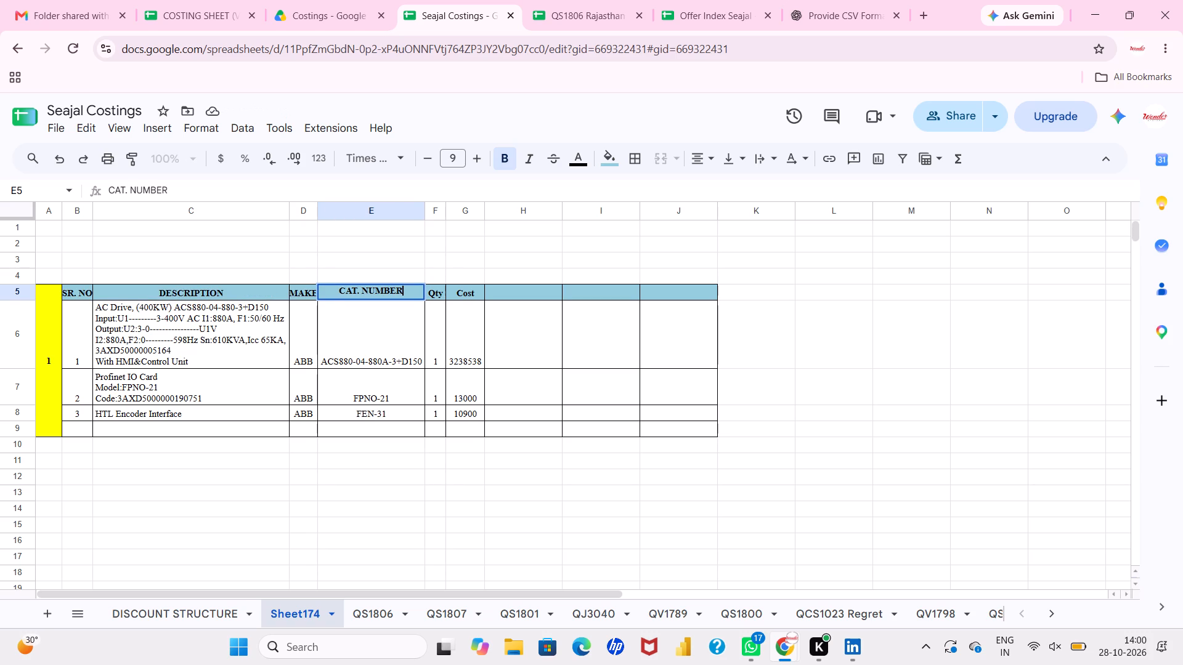
key(Right)
text(QTY)
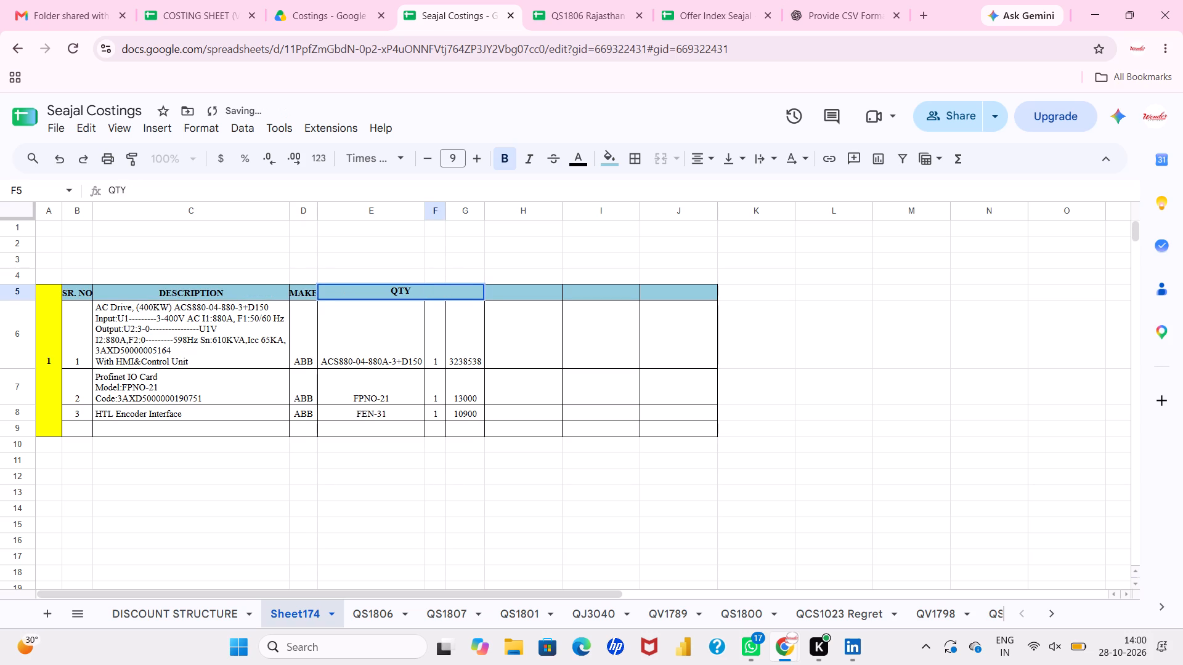
key(Right)
text(COST)
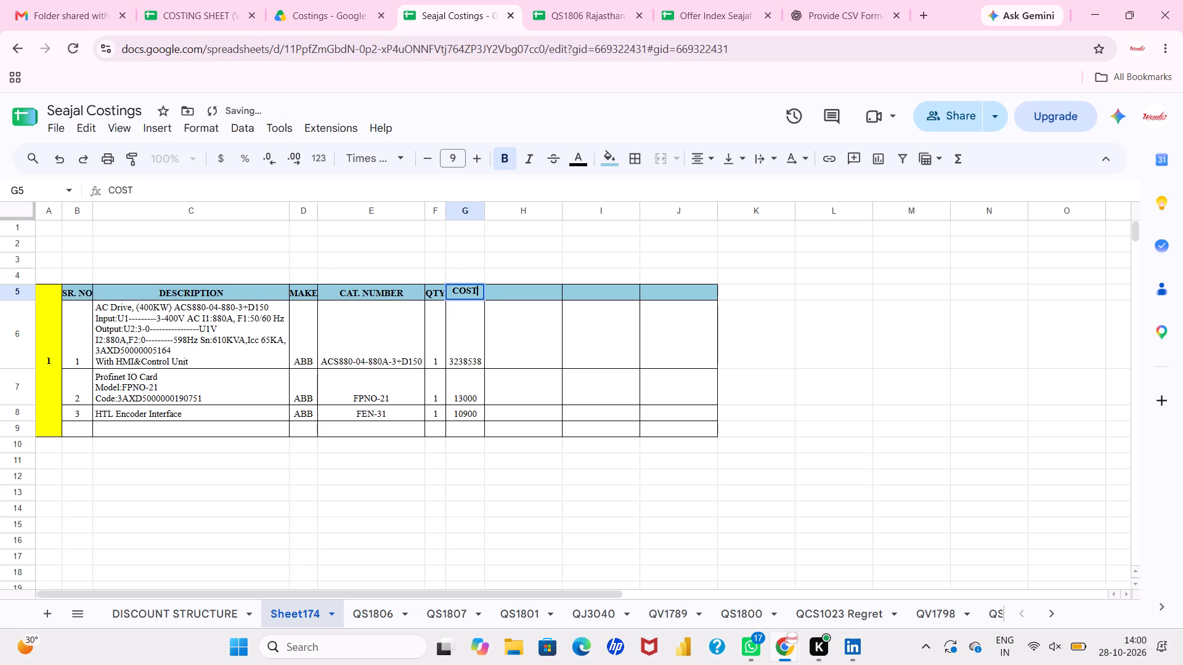
key(Right)
Add the bold heading MARGIN in cell H5, next to COST.
text(MARGIN)
key(ctrl+a)
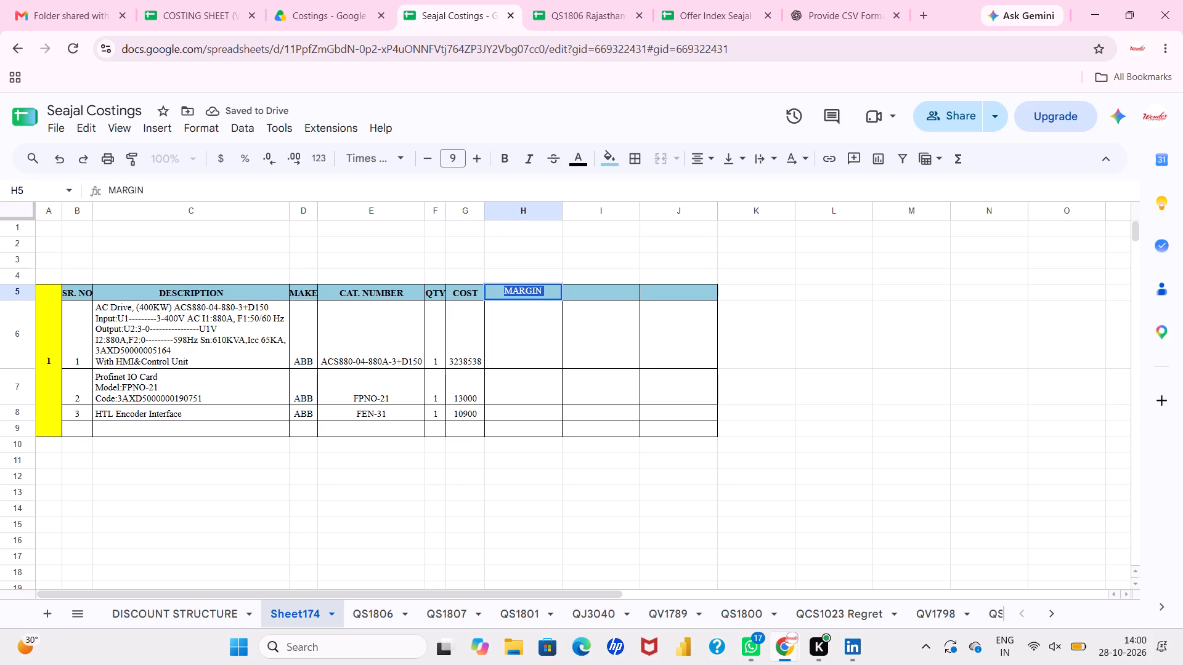
key(ctrl+b)
key(Right)
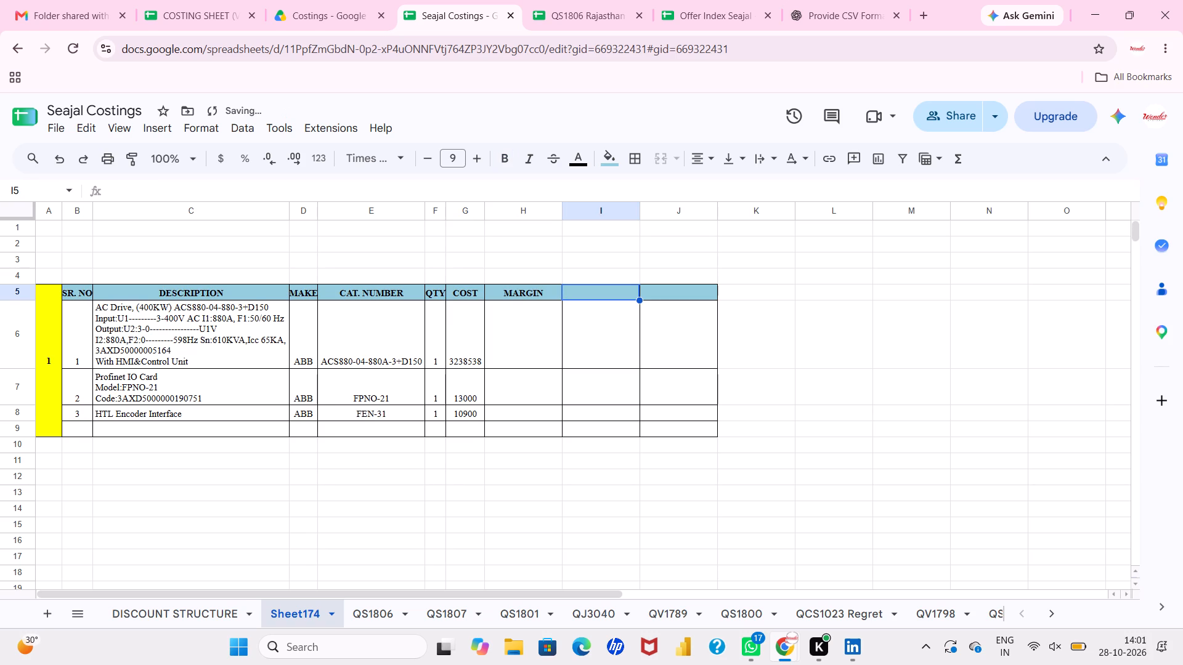
Add the bold heading NEG MARGIN in cell I5, next to MARGIN.
text(NEG)
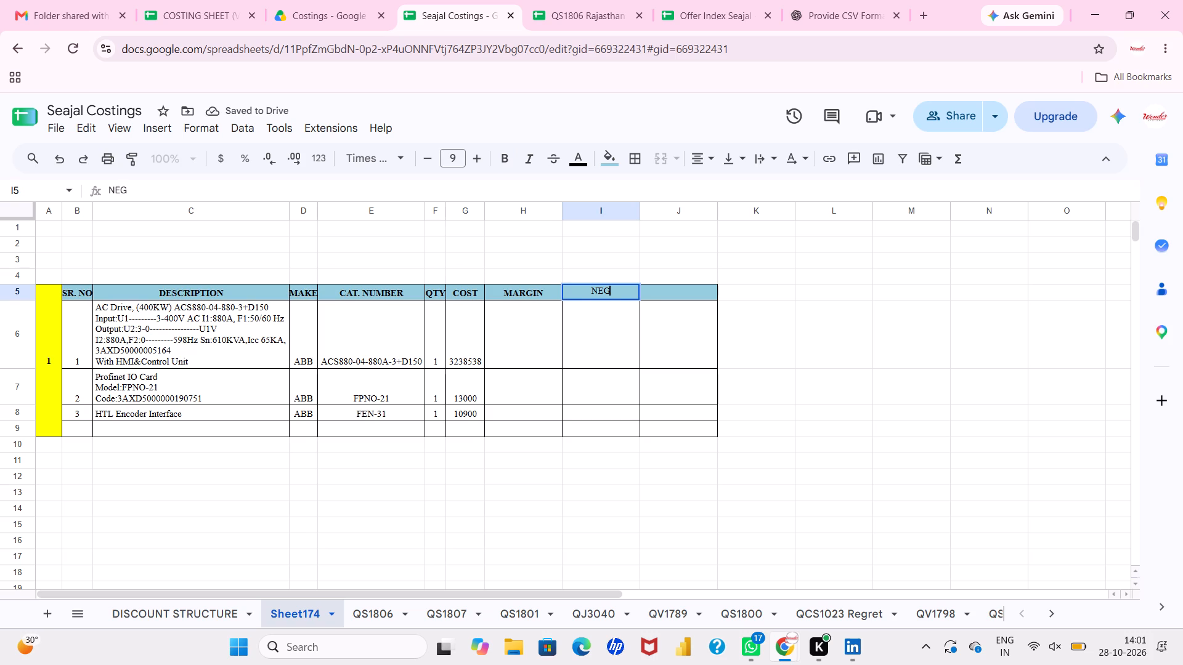
key(ctrl+a)
key(ctrl+v)
key(ctrl+z)
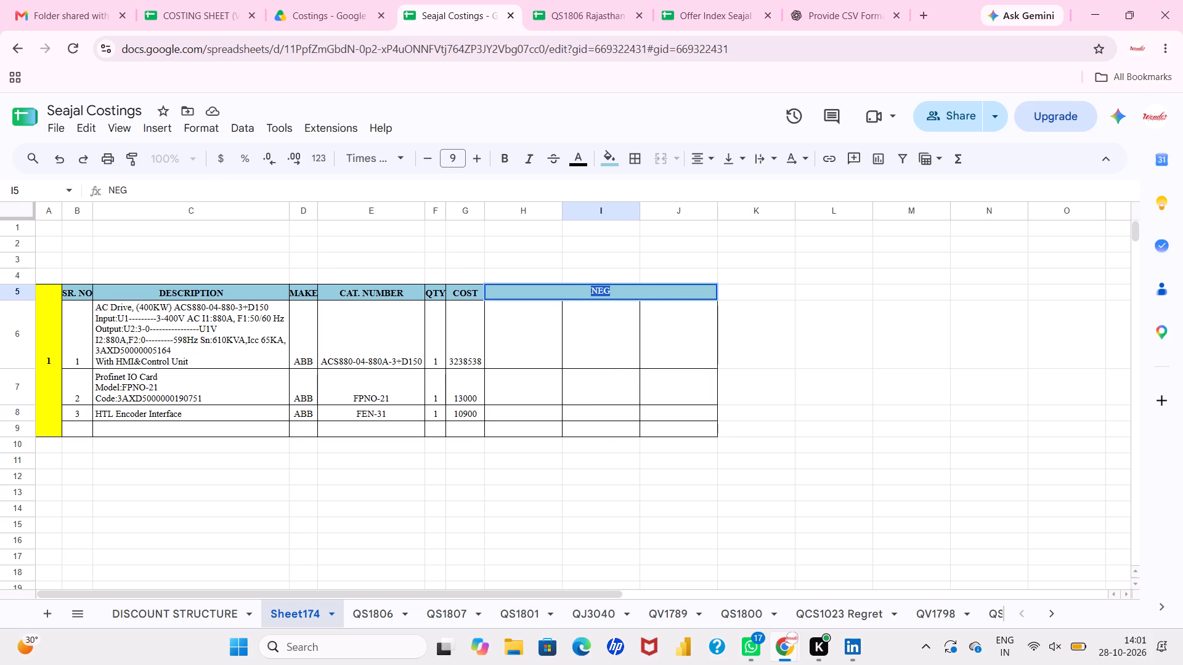
key(ctrl+b)
key(Right)
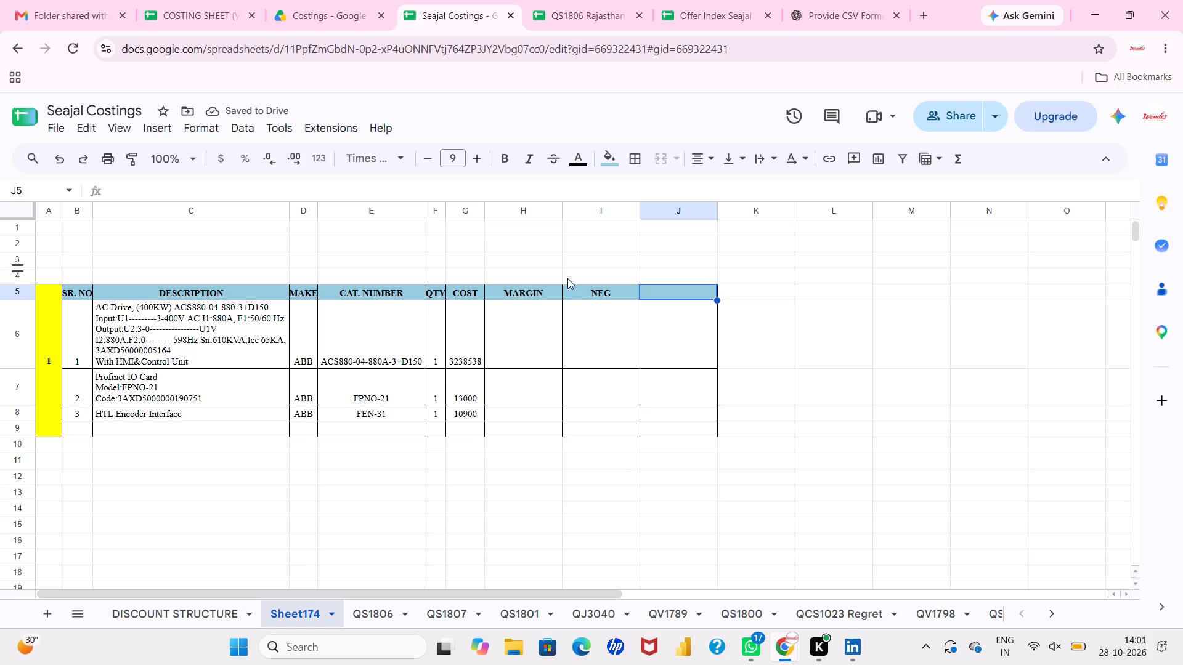
double_click(613, 294)
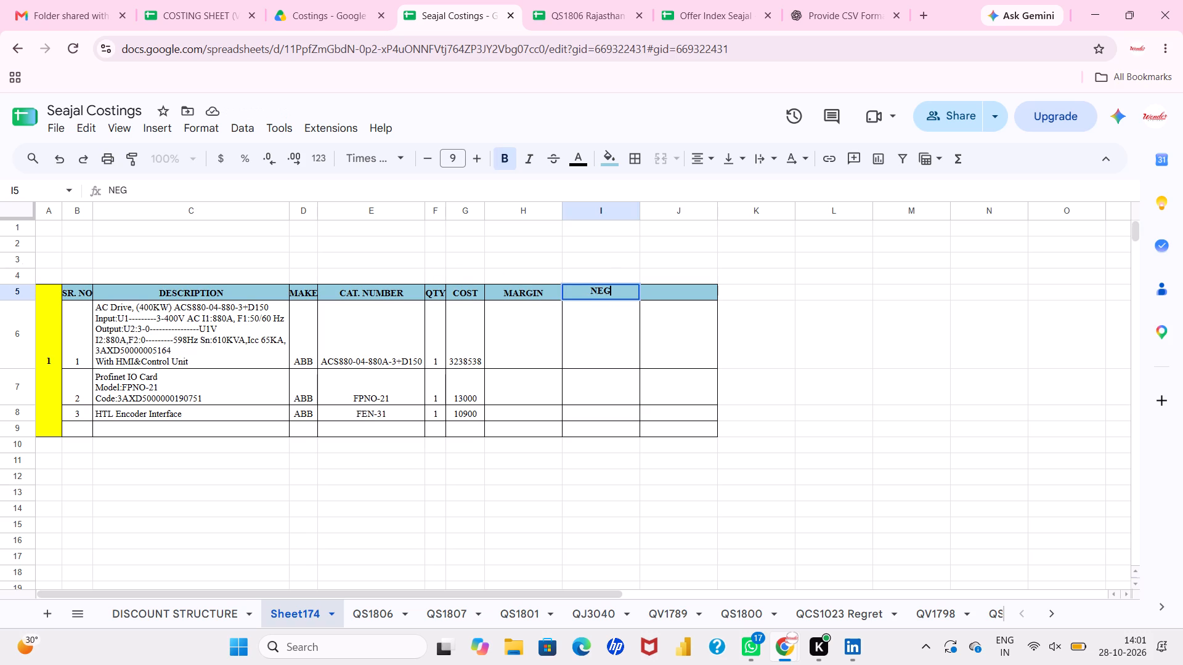
key(space)
text(MARGIN)
key(Right)
key(Return)
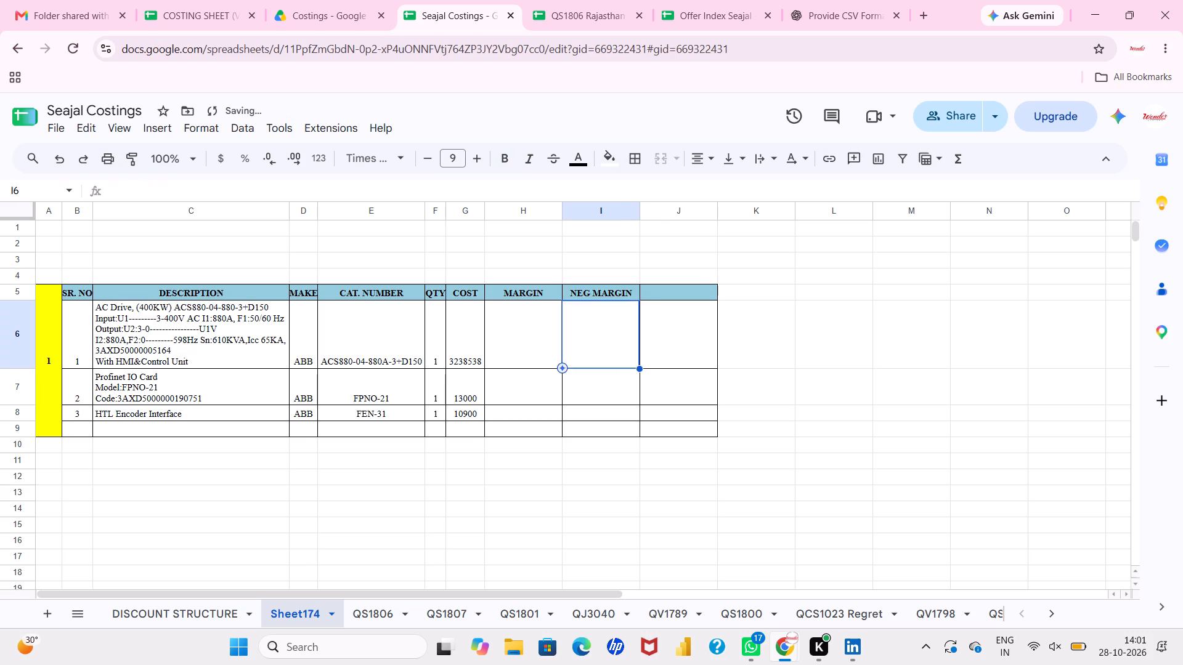
Add the bold heading PRICE in cell J5, next to NEG MARGIN.
key(Right)
key(Up)
text(PT)
key(BackSpace)
text(RICE)
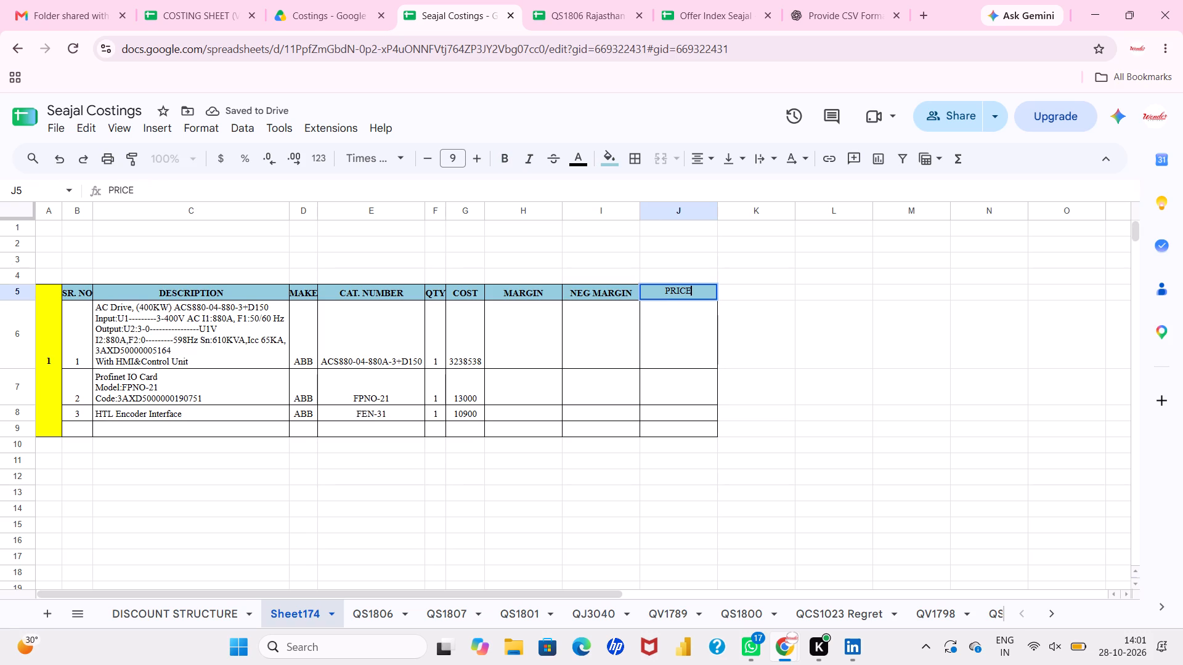
key(ctrl+a)
key(ctrl+b)
key(Right)
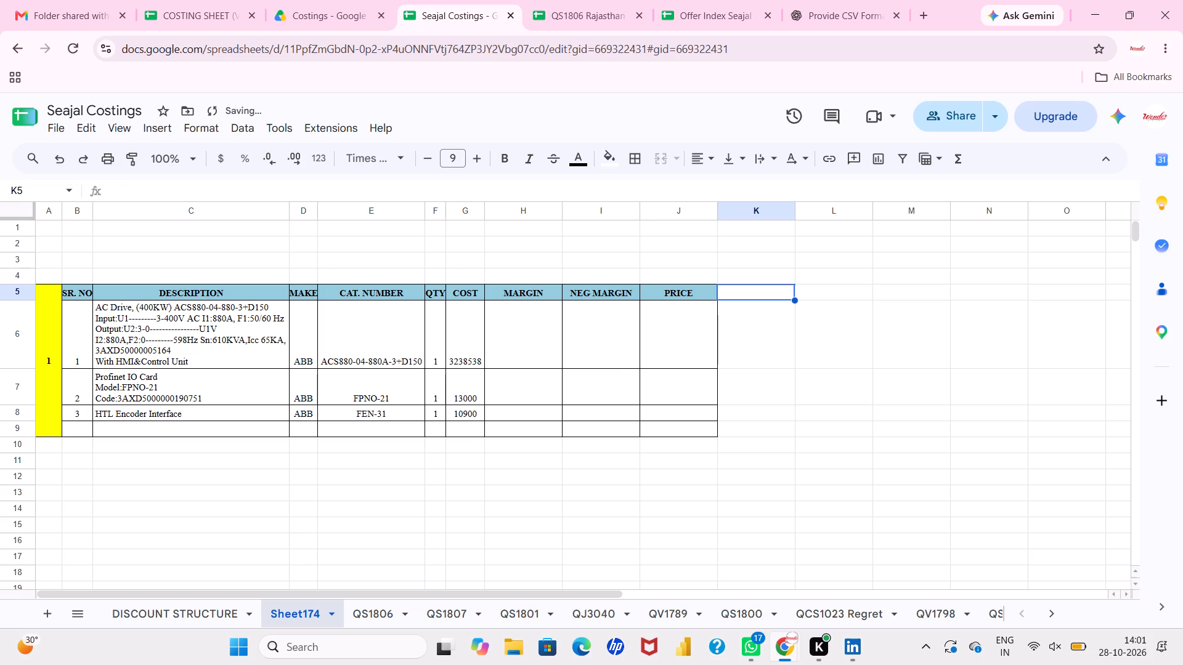
Add the bold heading ROUND OFF in cell K5.
text(ROUND OFF)
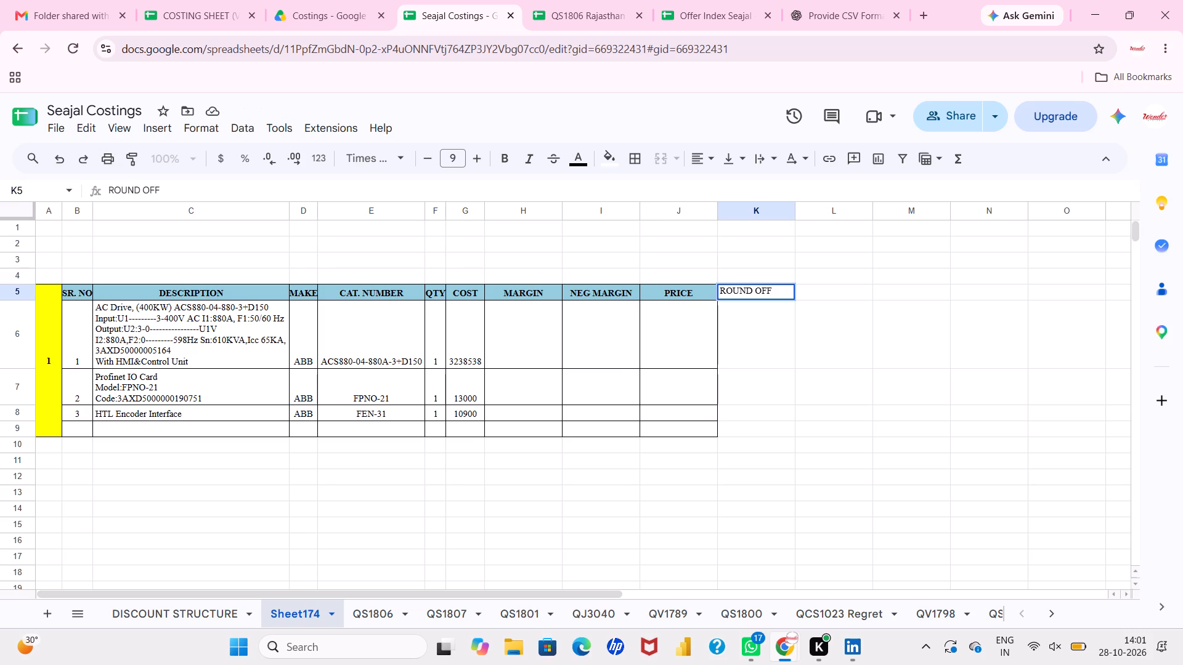
key(ctrl+a)
key(ctrl+b)
key(Return)
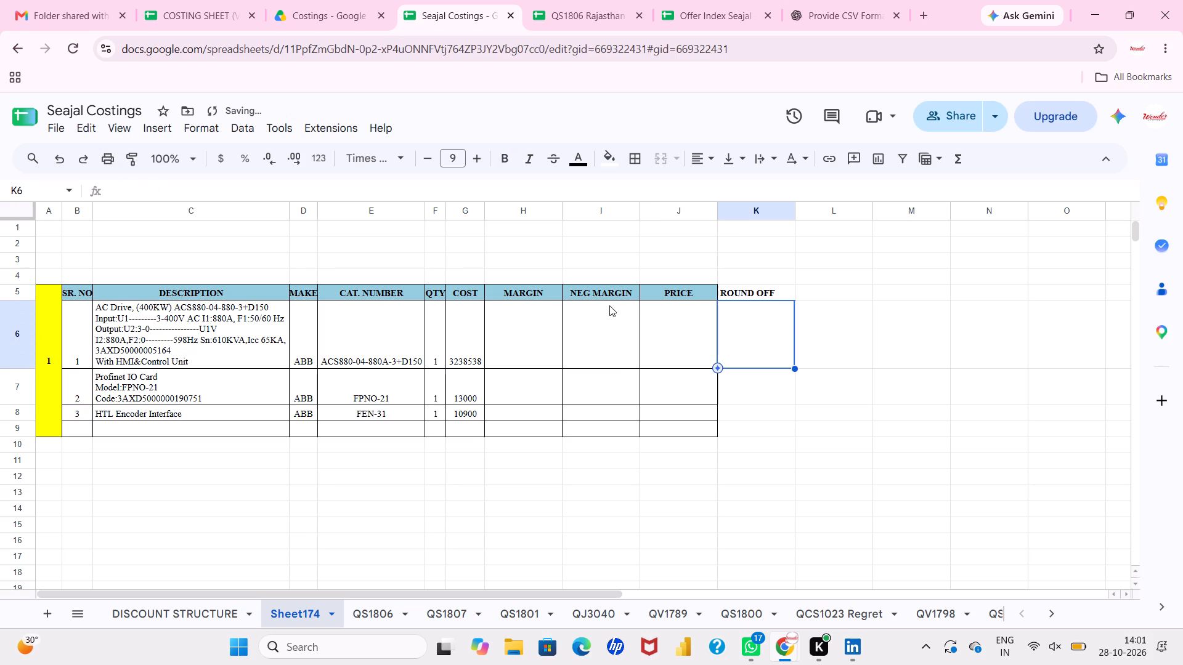
Change the heading in cell J5 to UNIT PRICE.
double_click(666, 297)
click(664, 289)
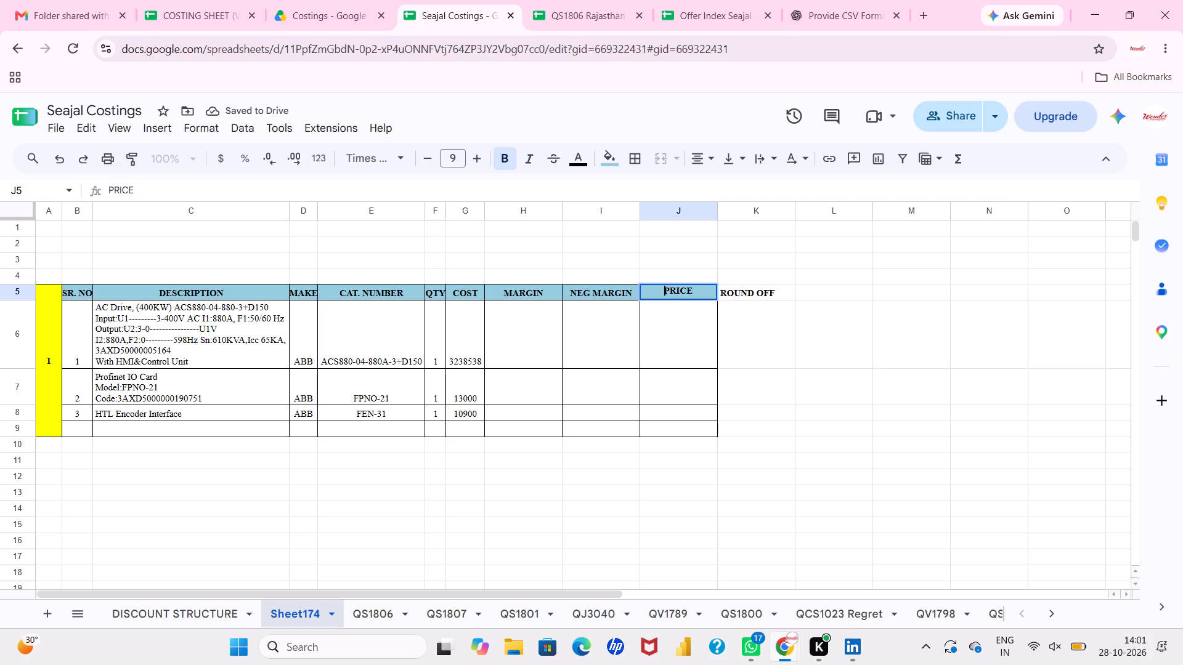
text(UNIT)
key(space)
key(Return)
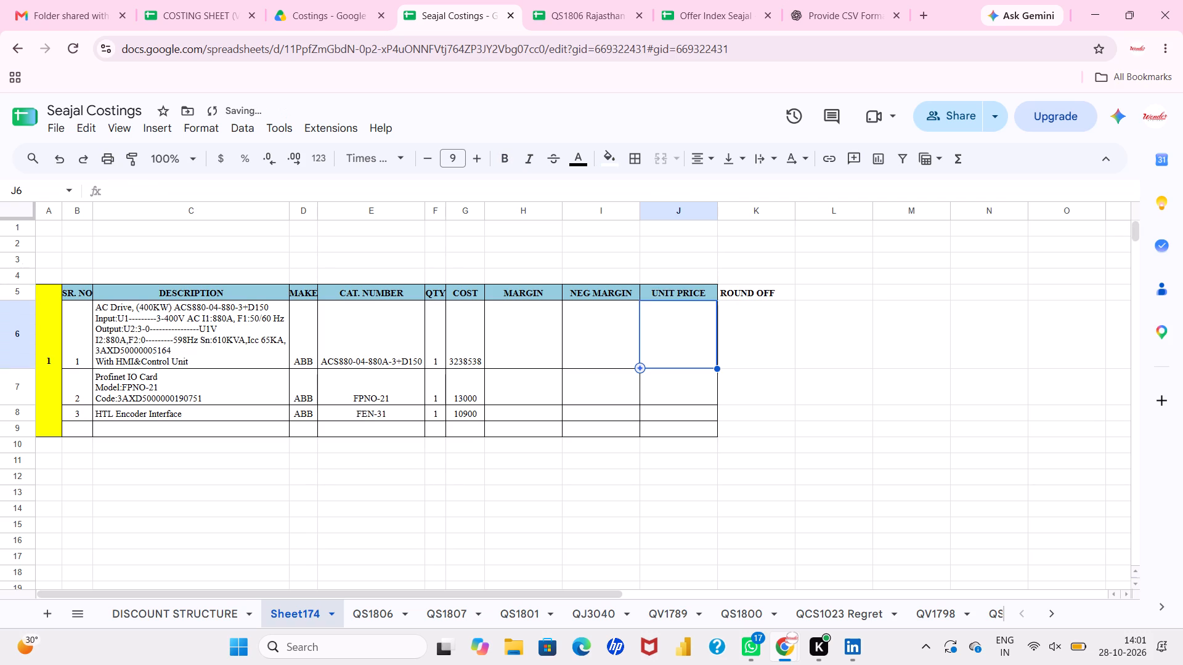
Add the bold heading TOTAL PRICE in cell L5, next to ROUND OFF.
click(829, 295)
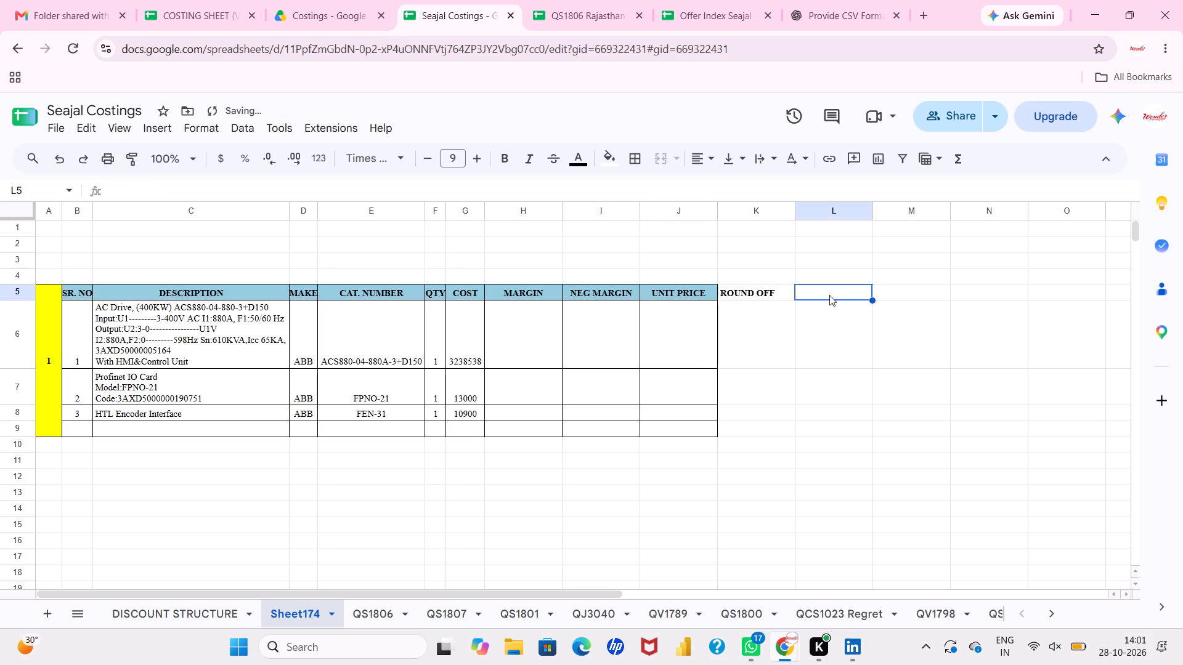
text(TOTAL PRICE)
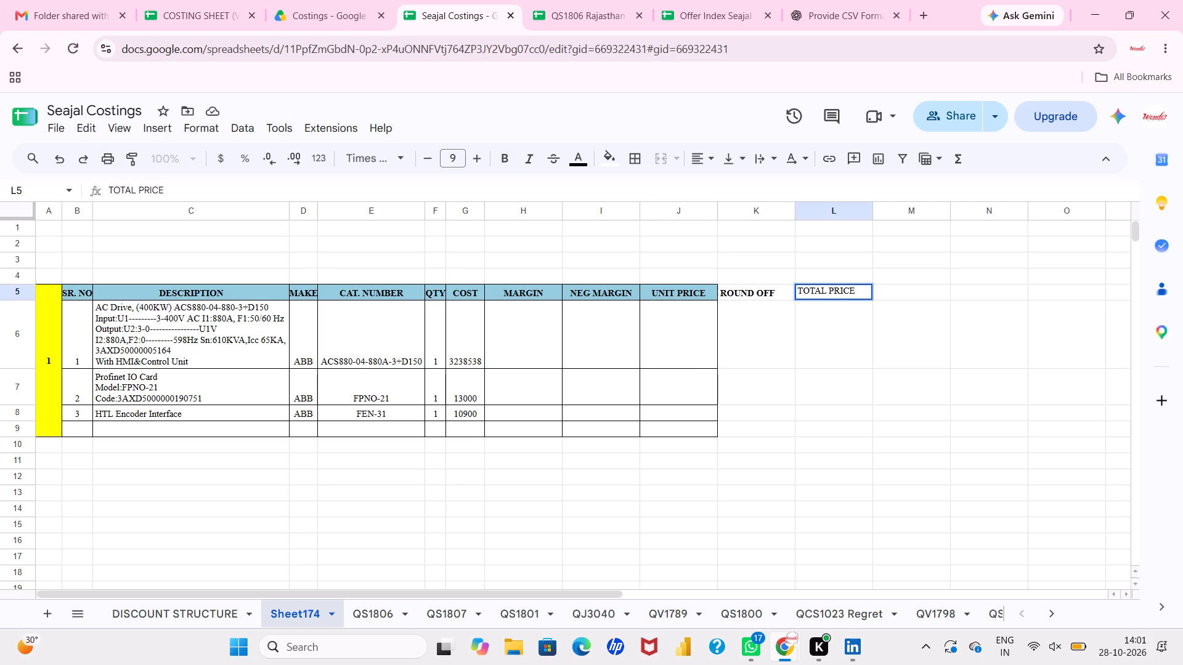
key(ctrl+a)
key(ctrl+b)
Centre-align the range J5:L9 and apply all borders to it.
drag(704, 289, 815, 426)
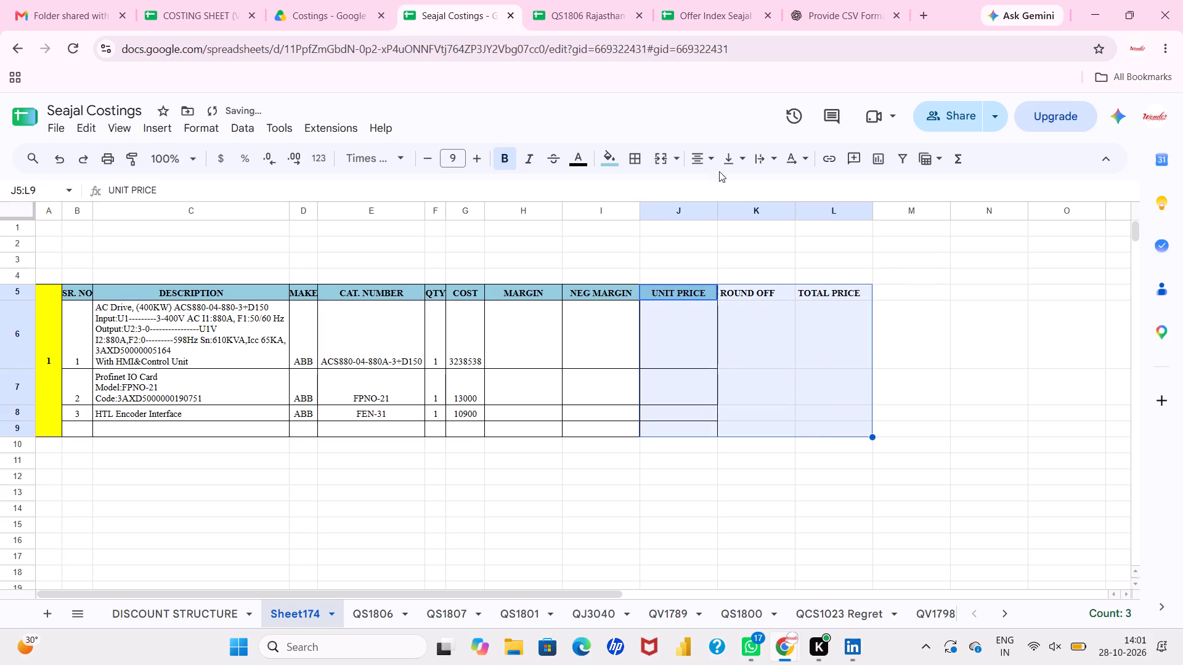
click(702, 161)
click(723, 187)
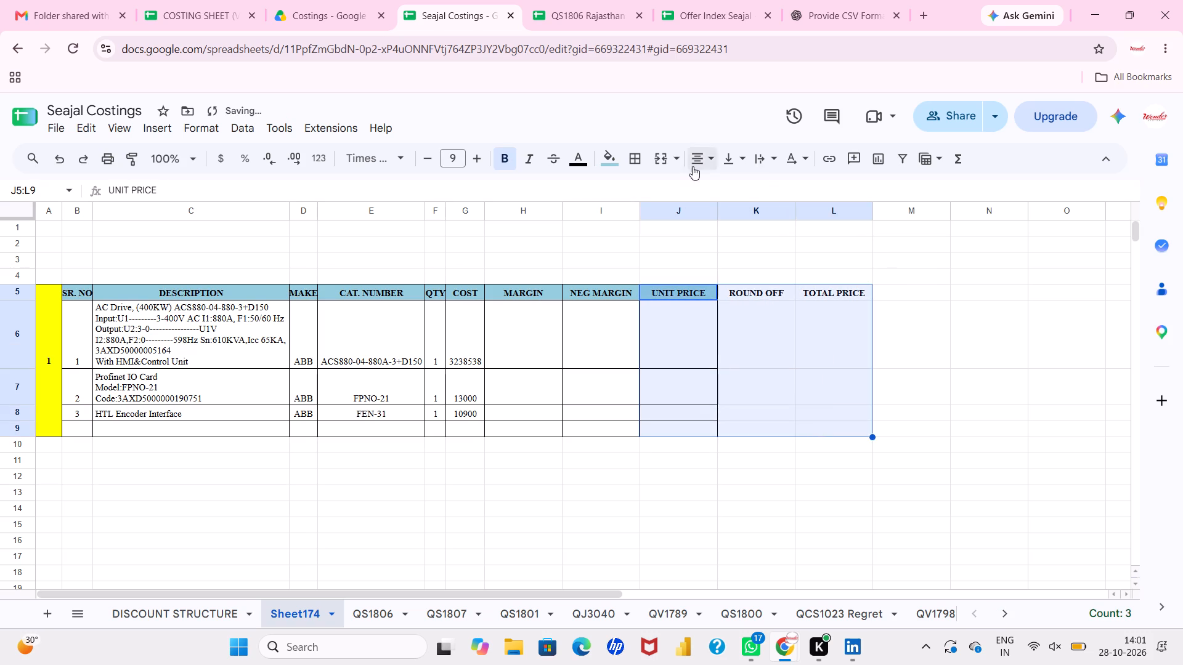
click(638, 166)
click(643, 194)
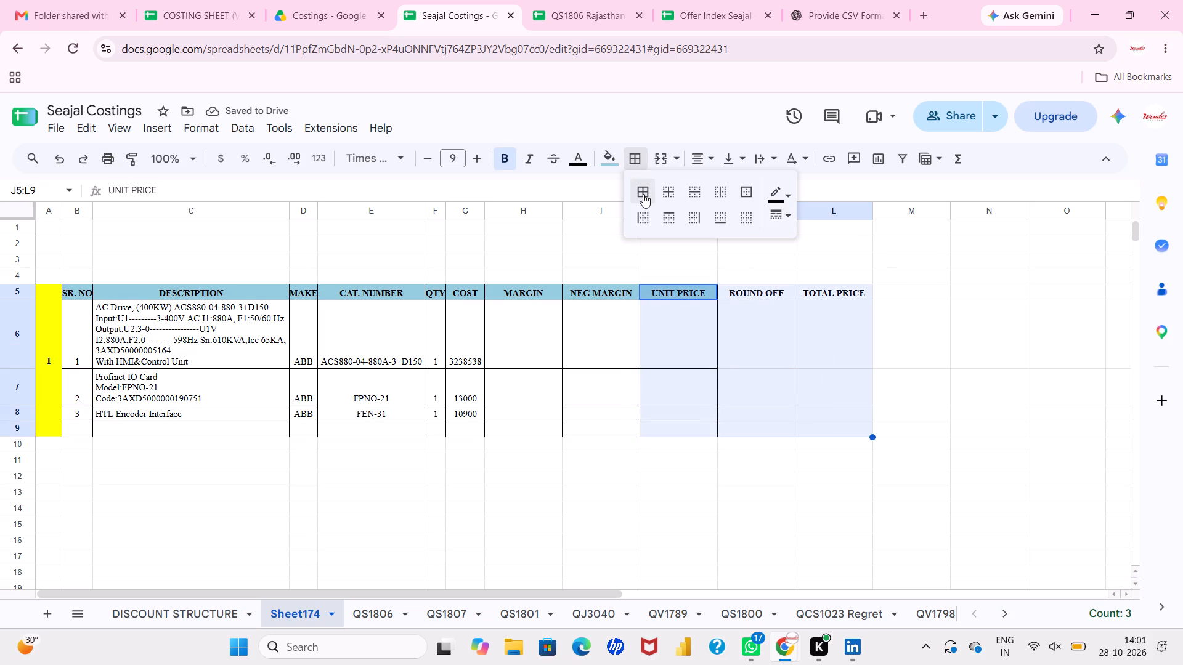
Fill the header cells J5:L5 with the same light blue as the other headings.
drag(690, 300, 779, 296)
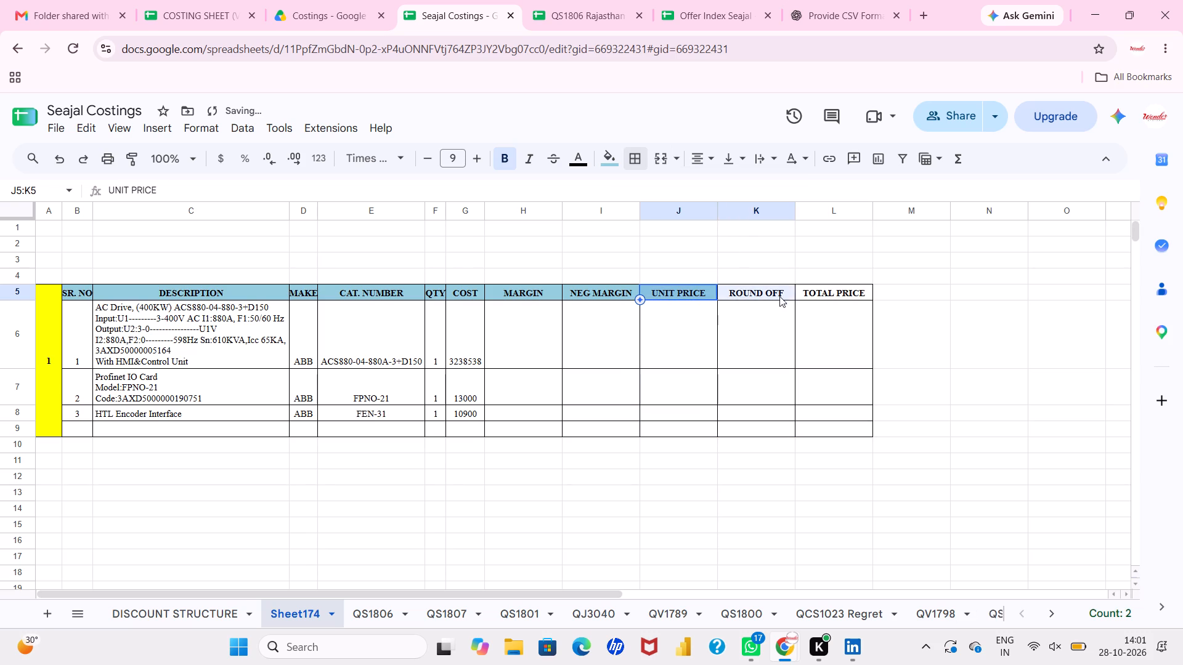
drag(779, 296, 813, 299)
click(606, 155)
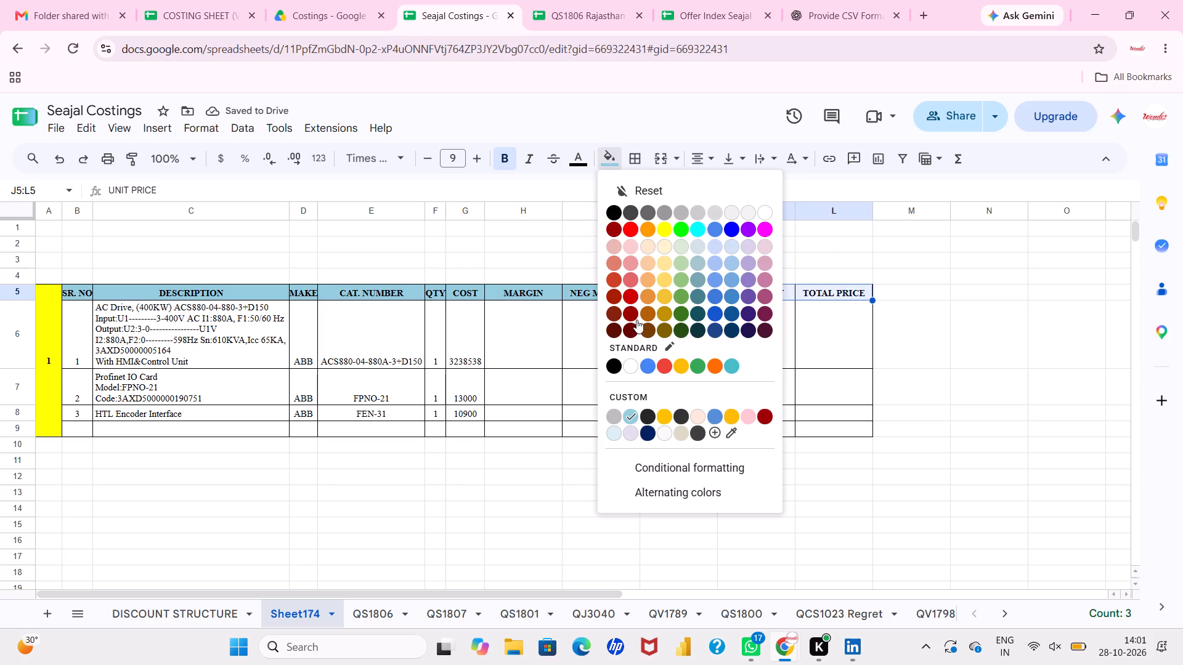
click(633, 414)
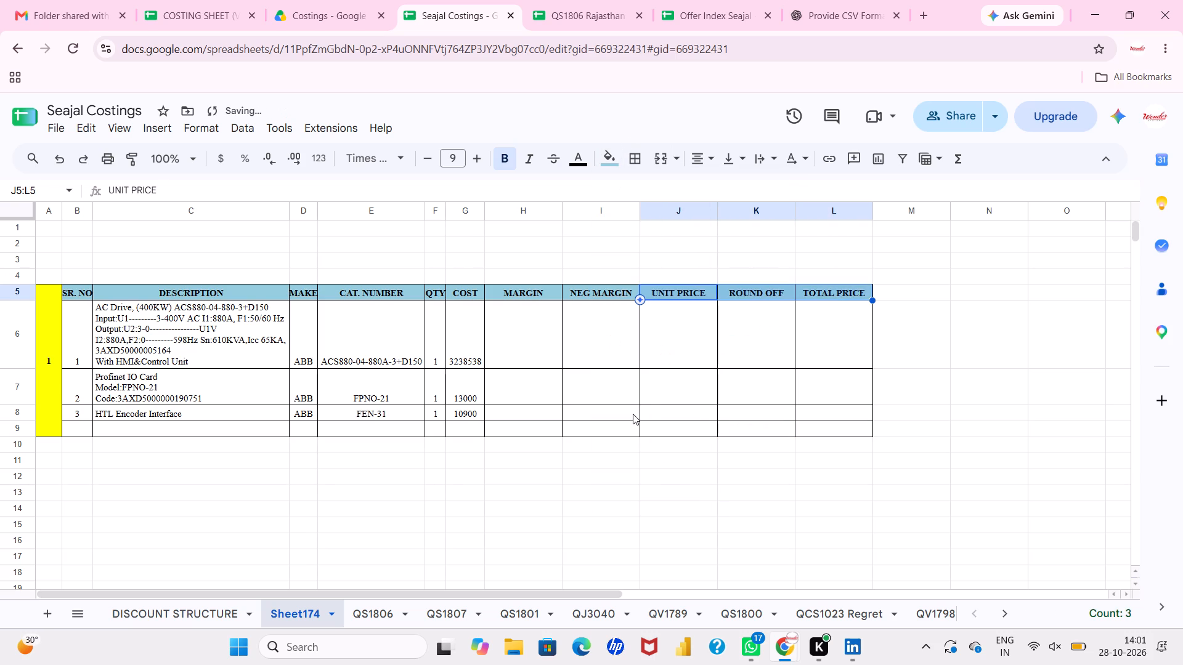
click(633, 414)
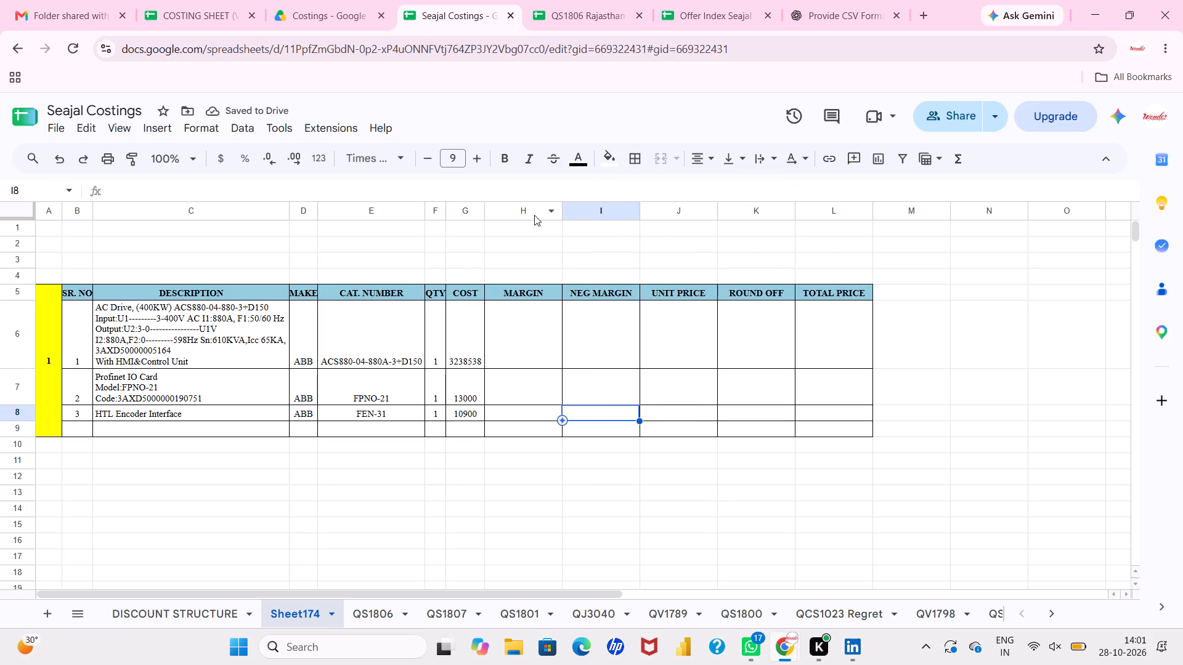
Fit the widths of columns H to L and of the MAKE column D to their contents.
drag(534, 215, 866, 252)
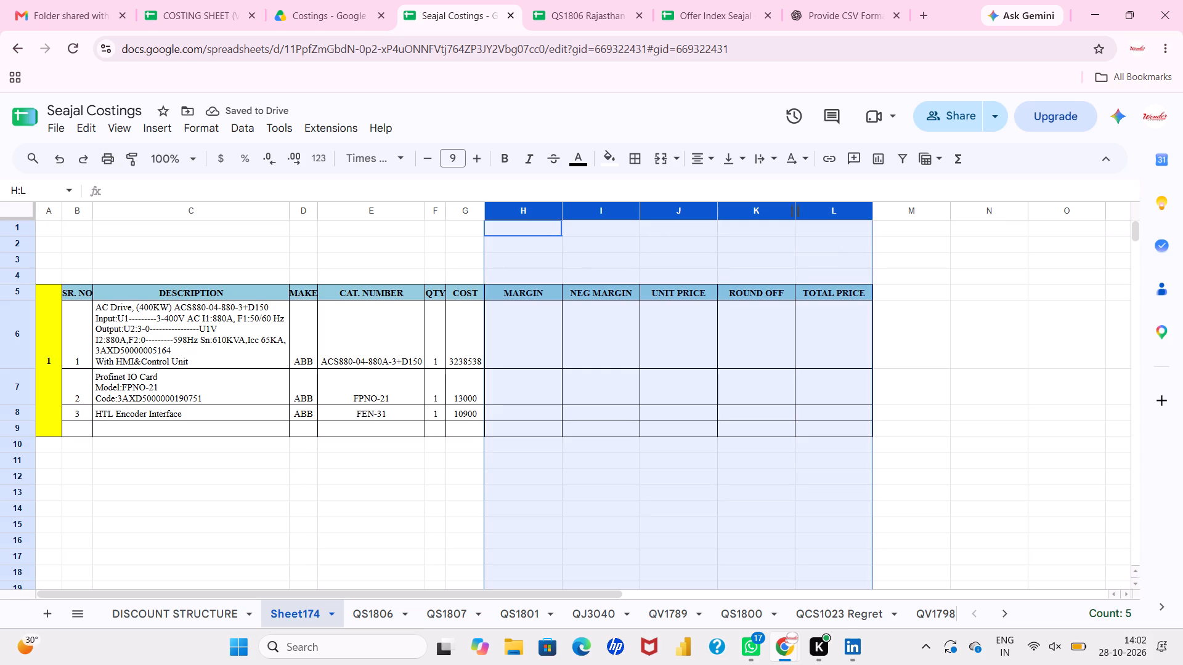
double_click(795, 210)
click(848, 326)
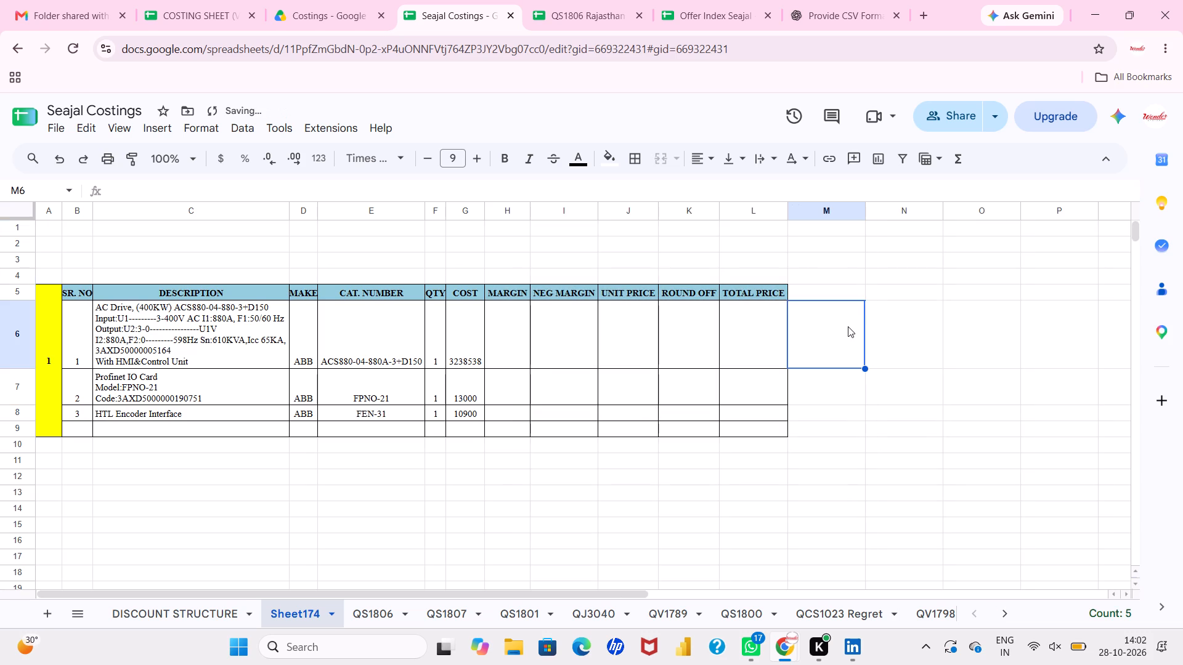
scroll(587, 344, right, 1)
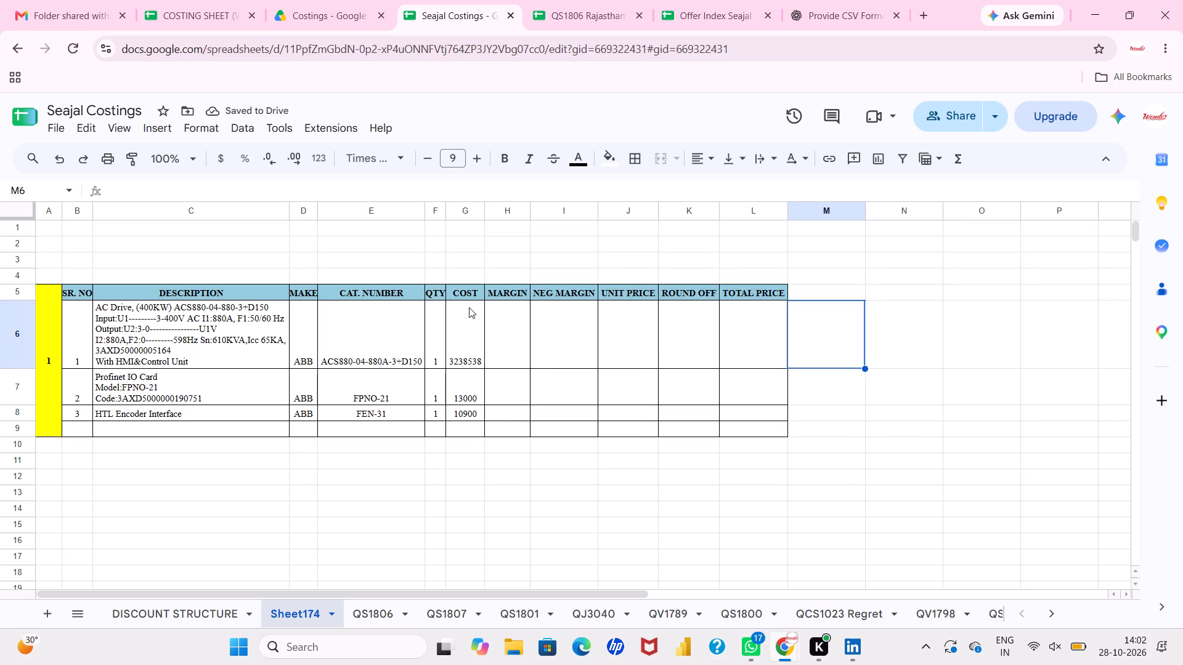
double_click(315, 212)
click(381, 381)
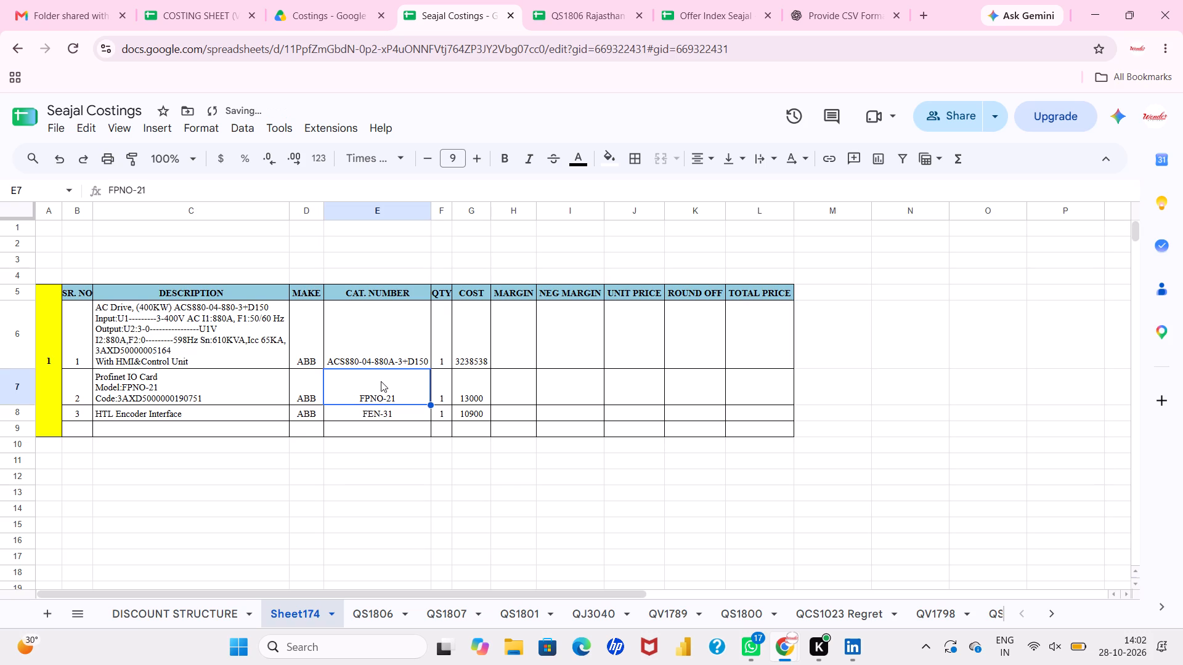
click(503, 344)
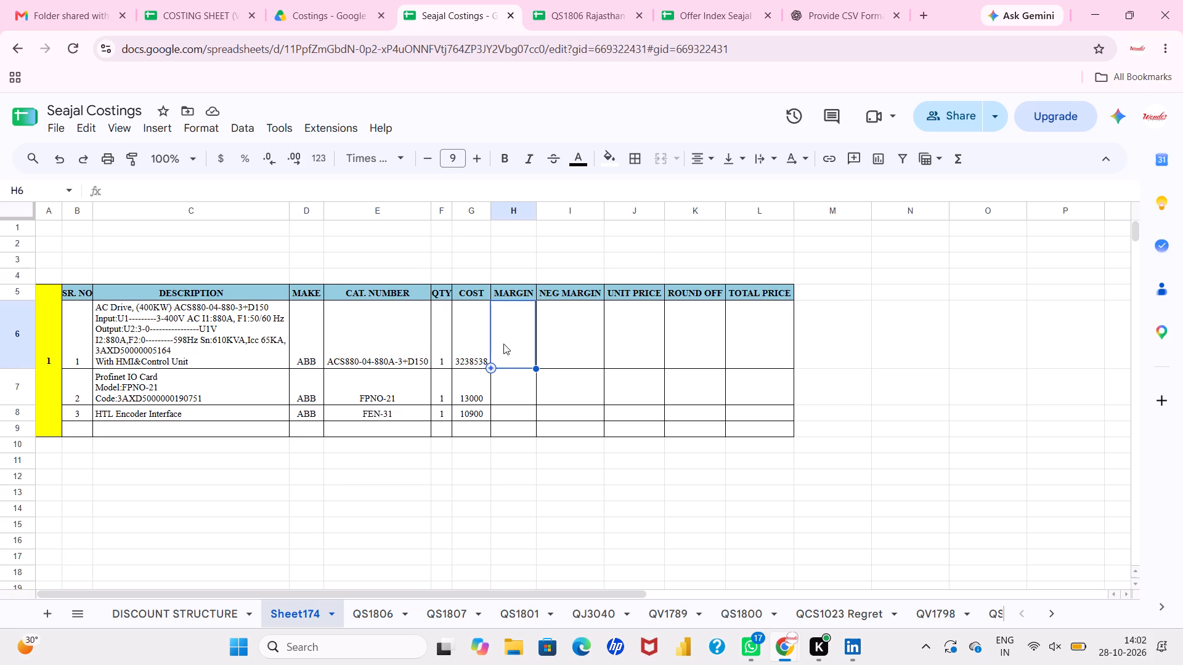
Format cells H4:I4 above the margin headings with all borders, percent format, yellow fill and bold text.
drag(519, 276, 541, 276)
drag(632, 158, 640, 179)
click(640, 179)
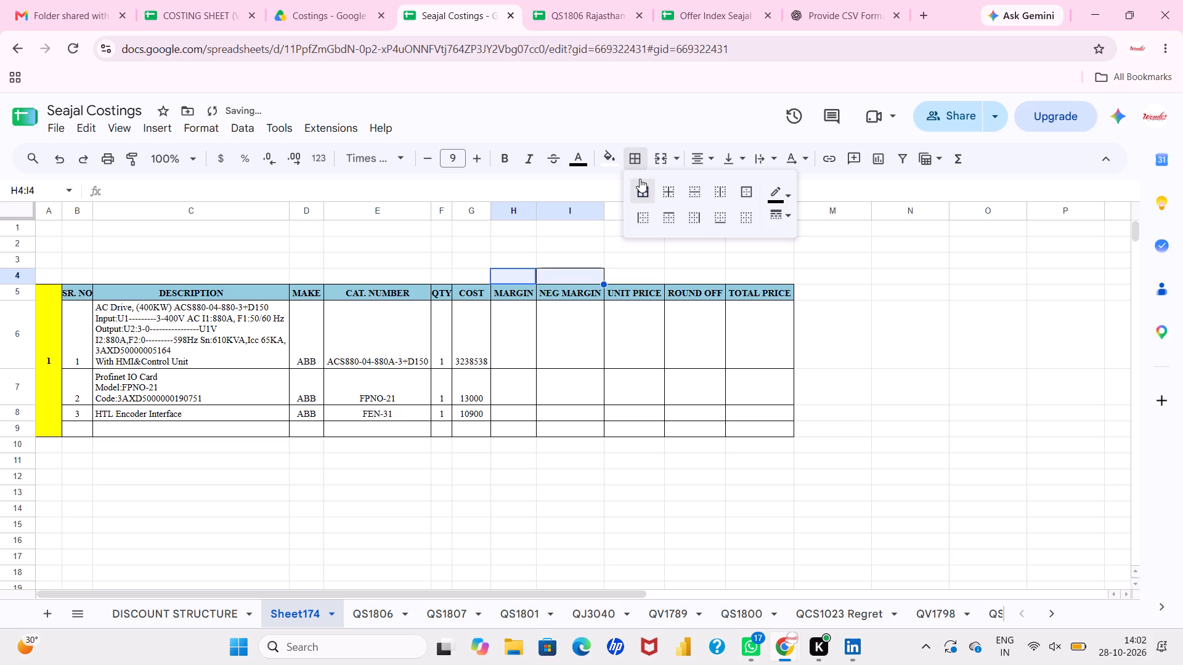
click(243, 156)
click(606, 162)
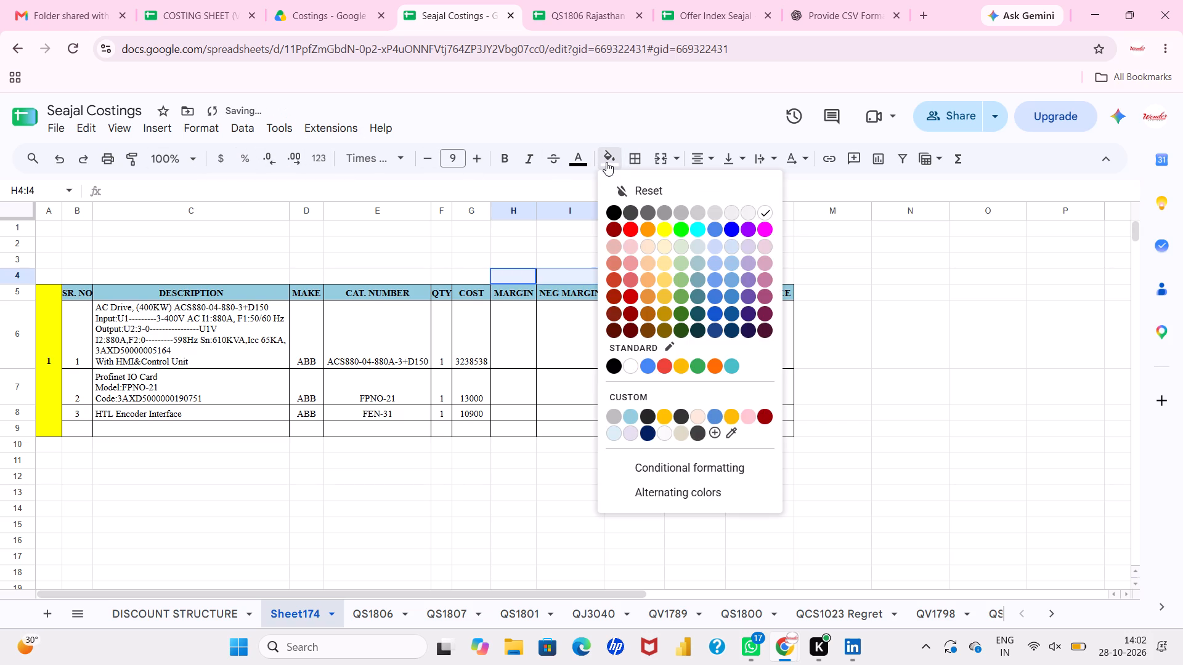
click(659, 229)
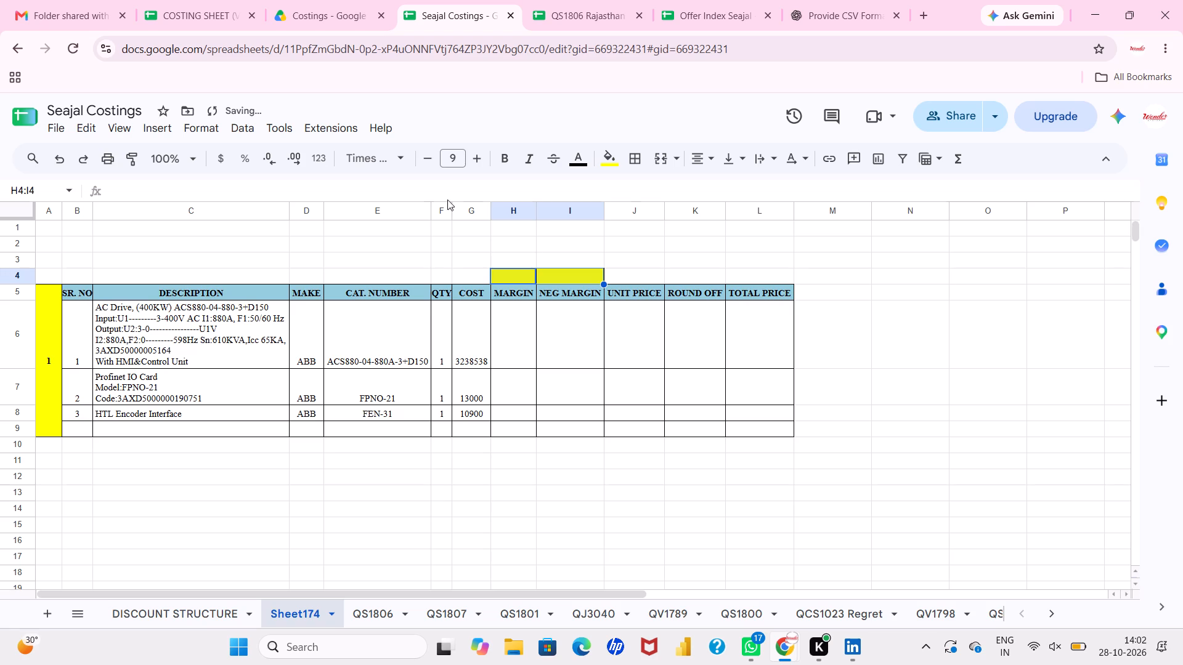
click(498, 158)
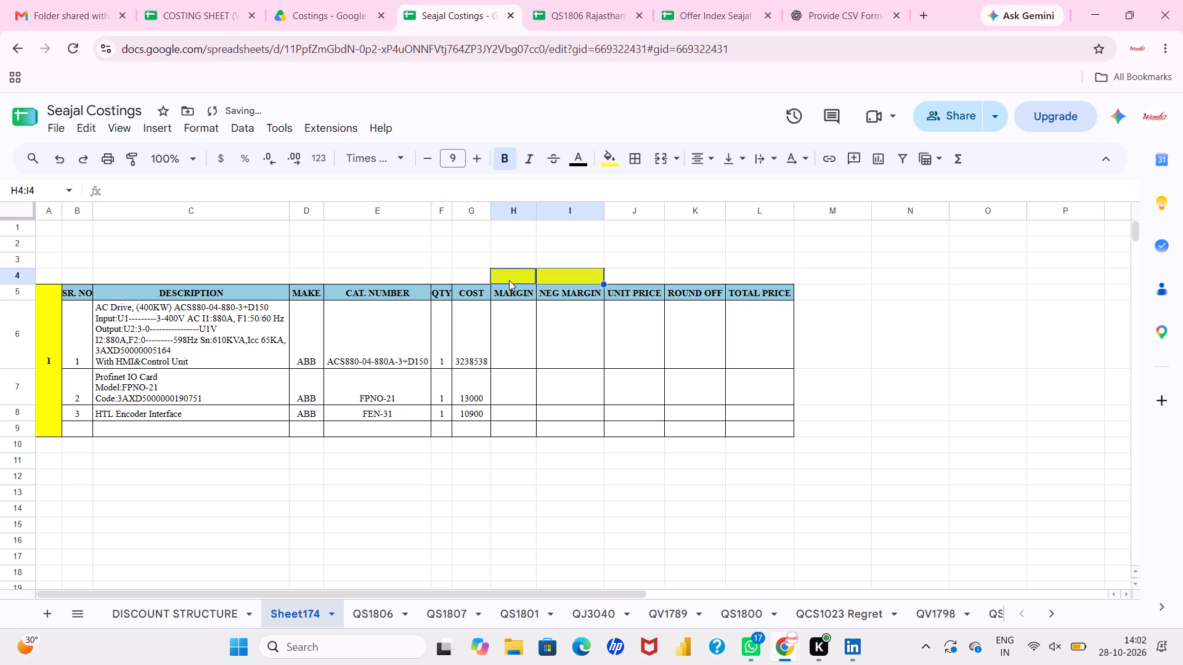
Enter 0 in H4 and I4 and remove the decimal places so both read 0%.
click(509, 280)
key(0)
key(Right)
key(0)
key(Return)
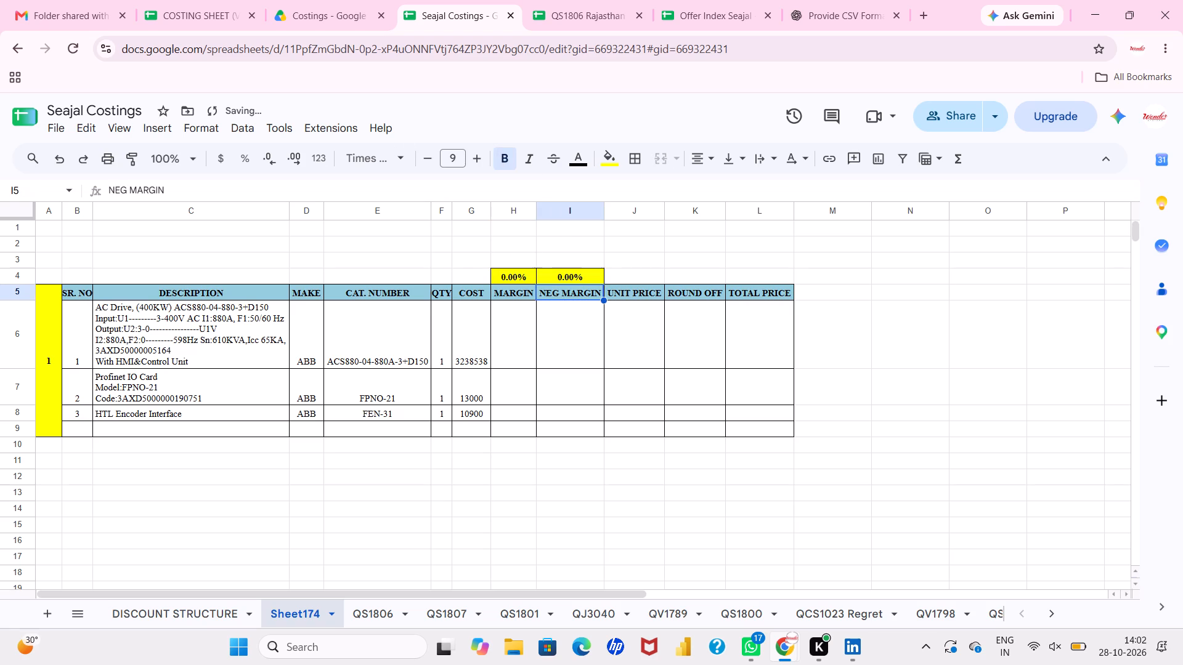
drag(505, 273, 561, 279)
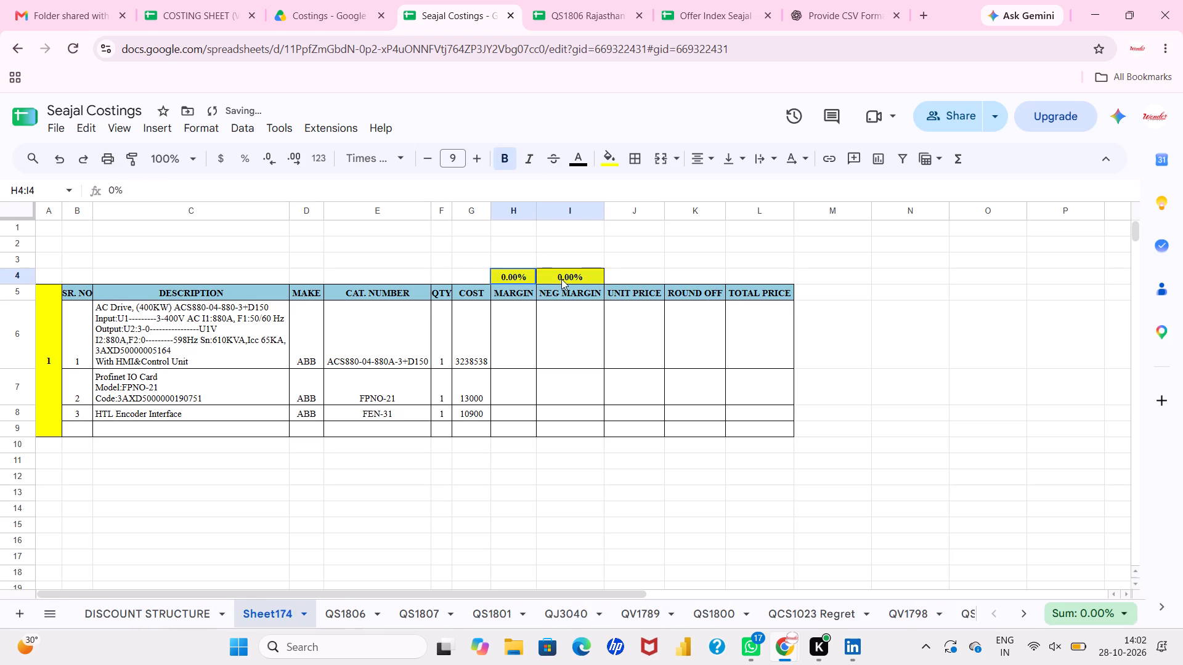
triple_click(272, 159)
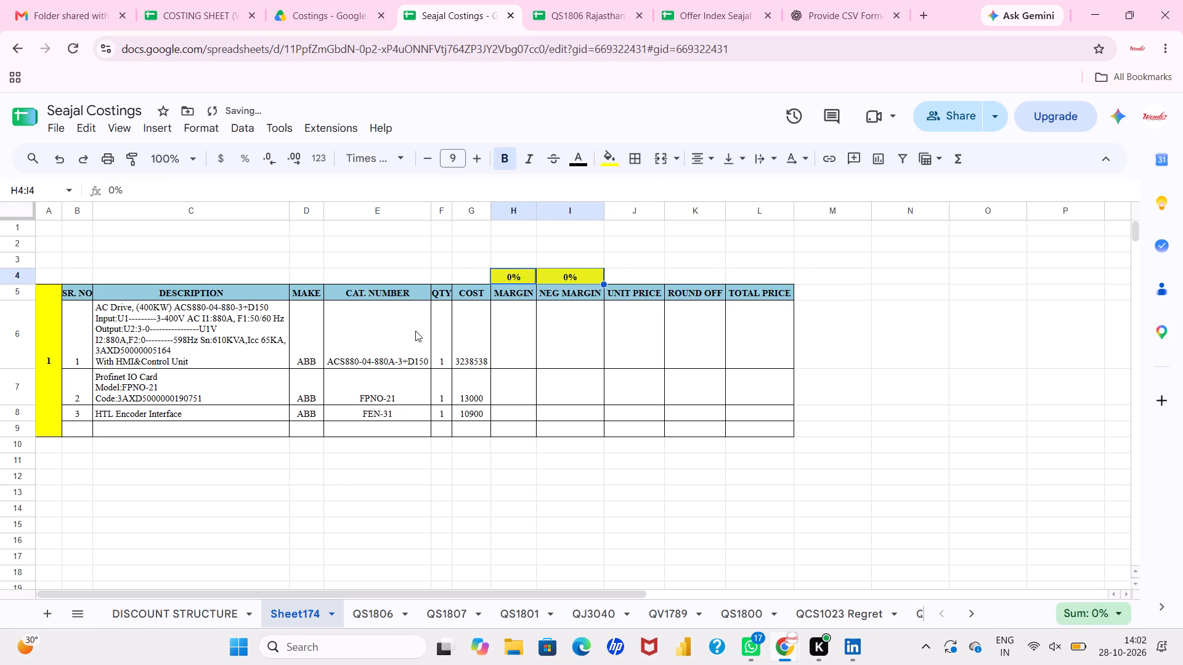
Enter the margin formula =G6*H4 in cell H6 for the AC drive row.
click(507, 352)
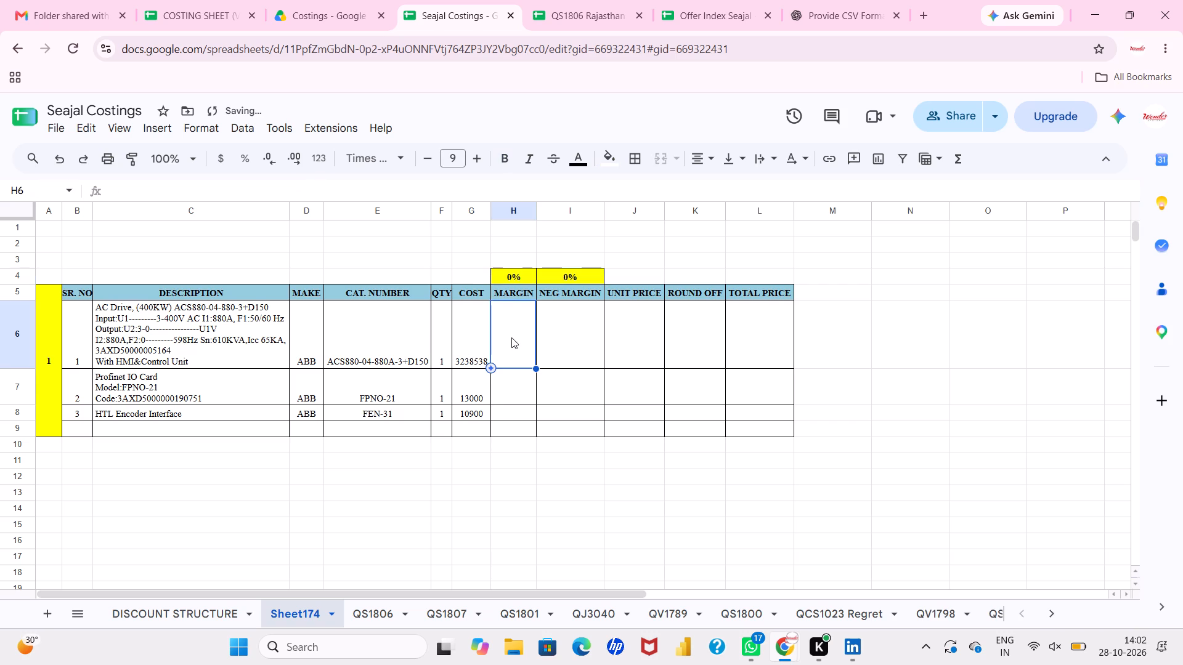
key(equal)
key(Left)
key(shift+asterisk)
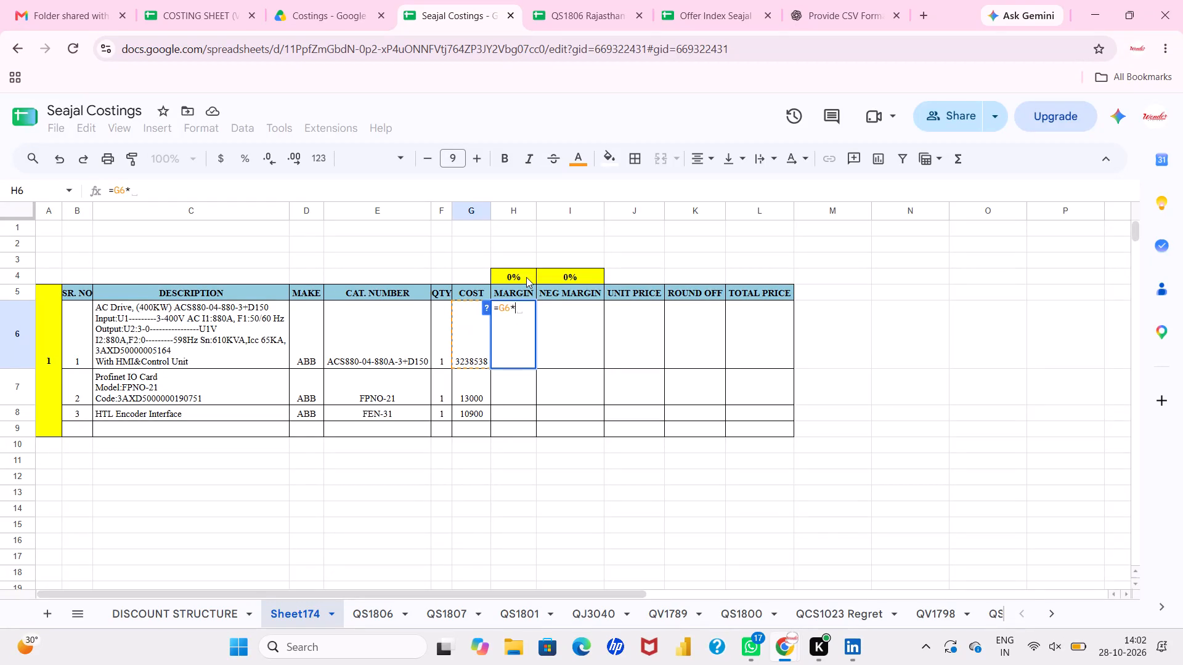
click(526, 277)
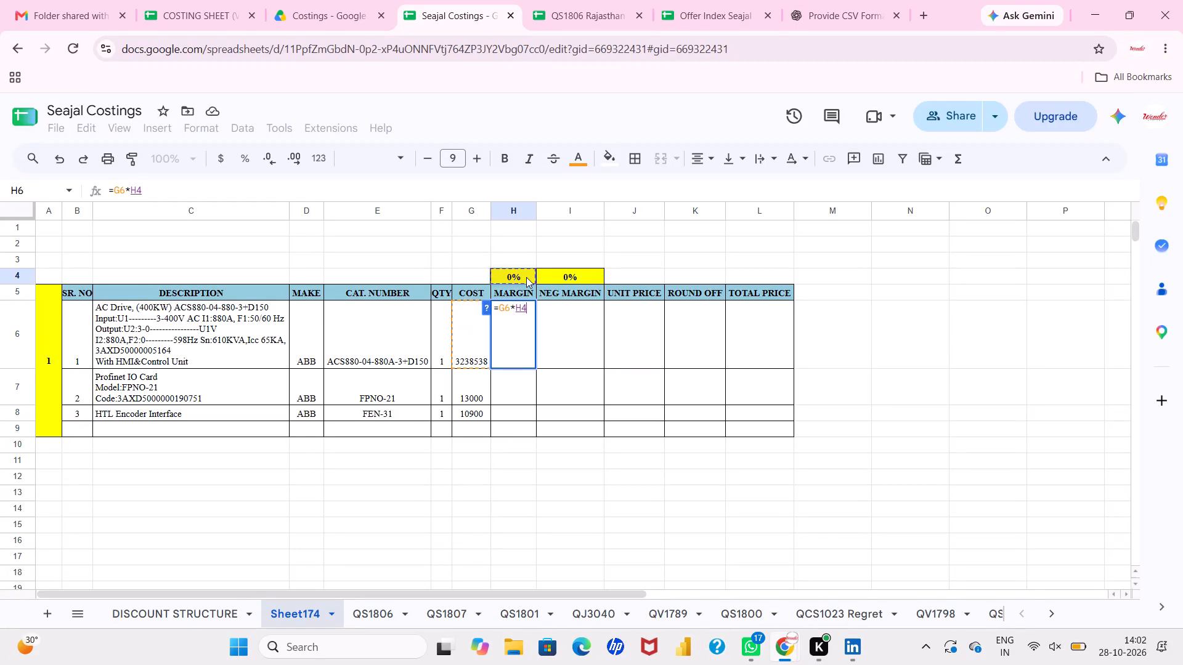
key(Return)
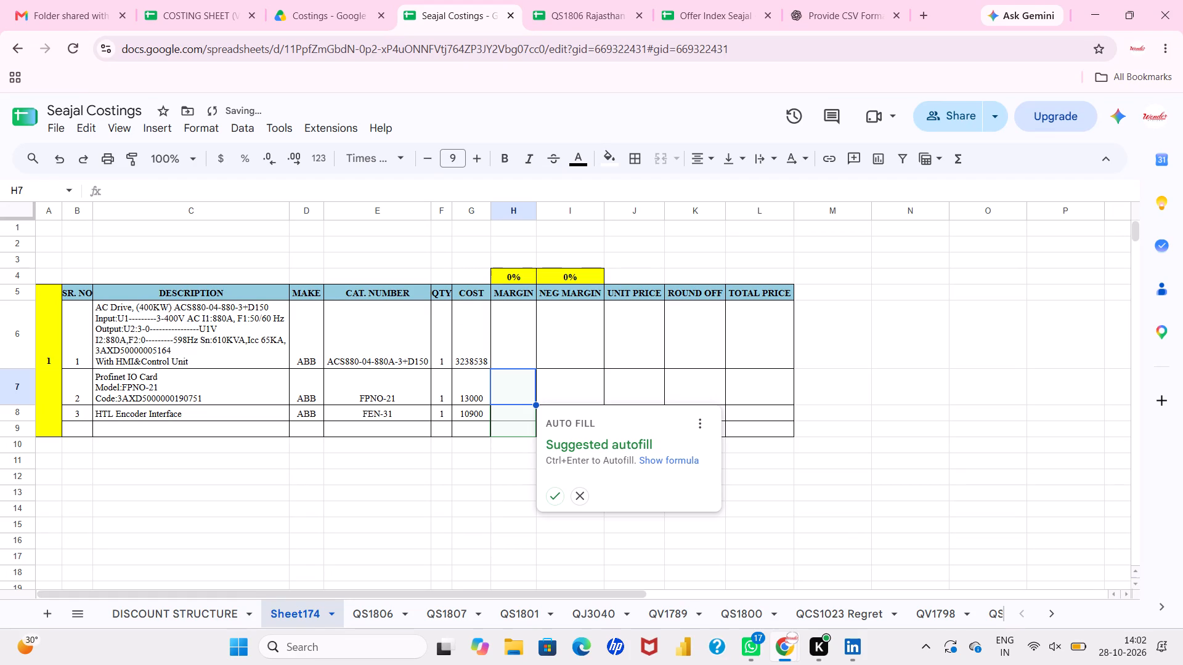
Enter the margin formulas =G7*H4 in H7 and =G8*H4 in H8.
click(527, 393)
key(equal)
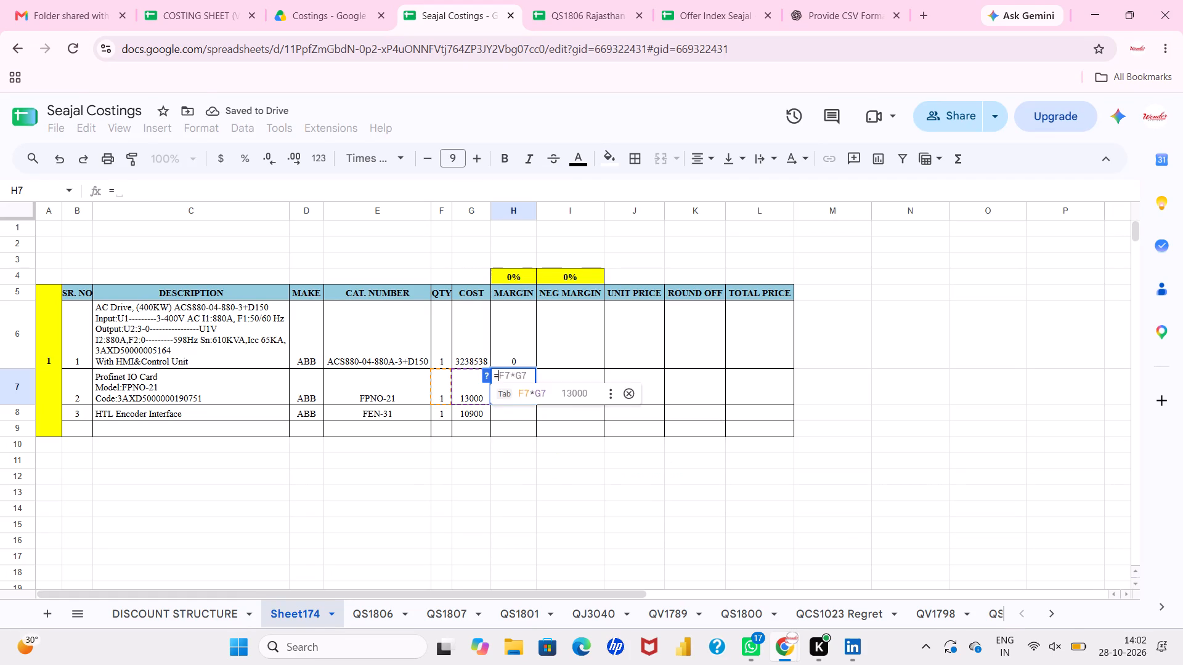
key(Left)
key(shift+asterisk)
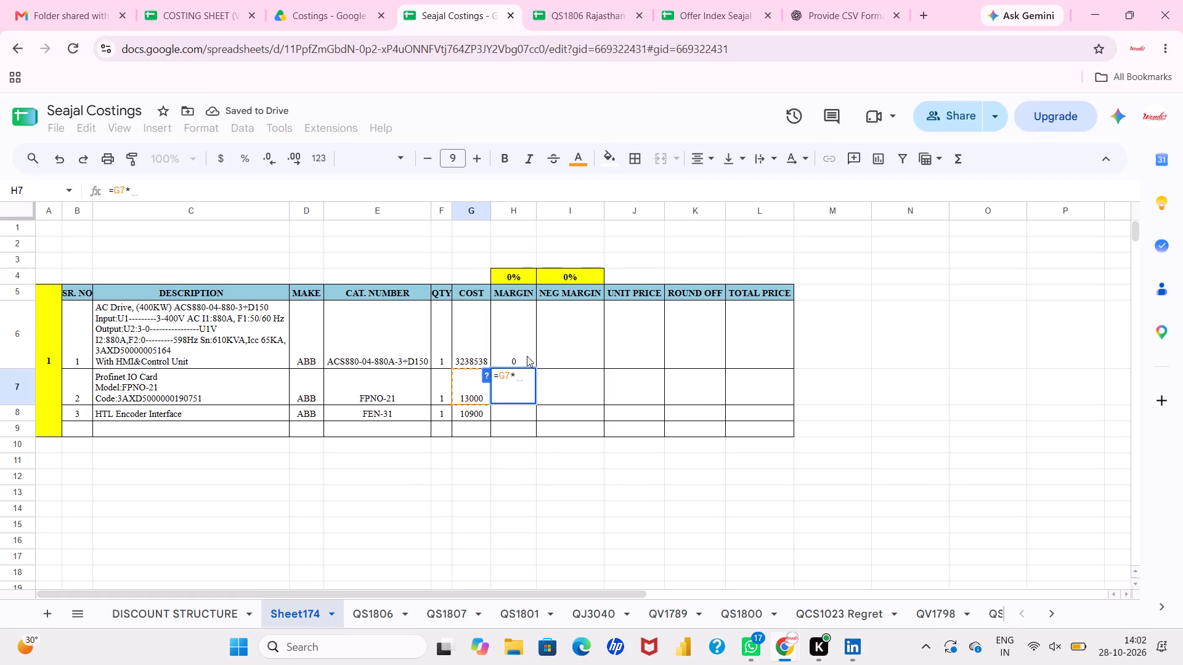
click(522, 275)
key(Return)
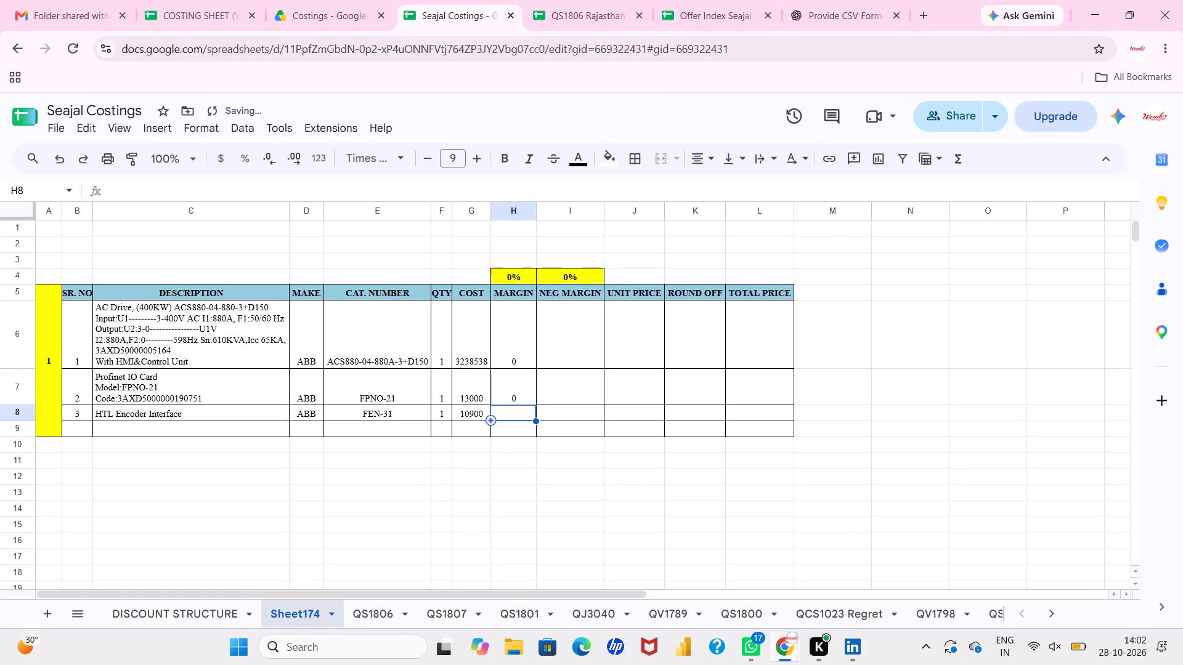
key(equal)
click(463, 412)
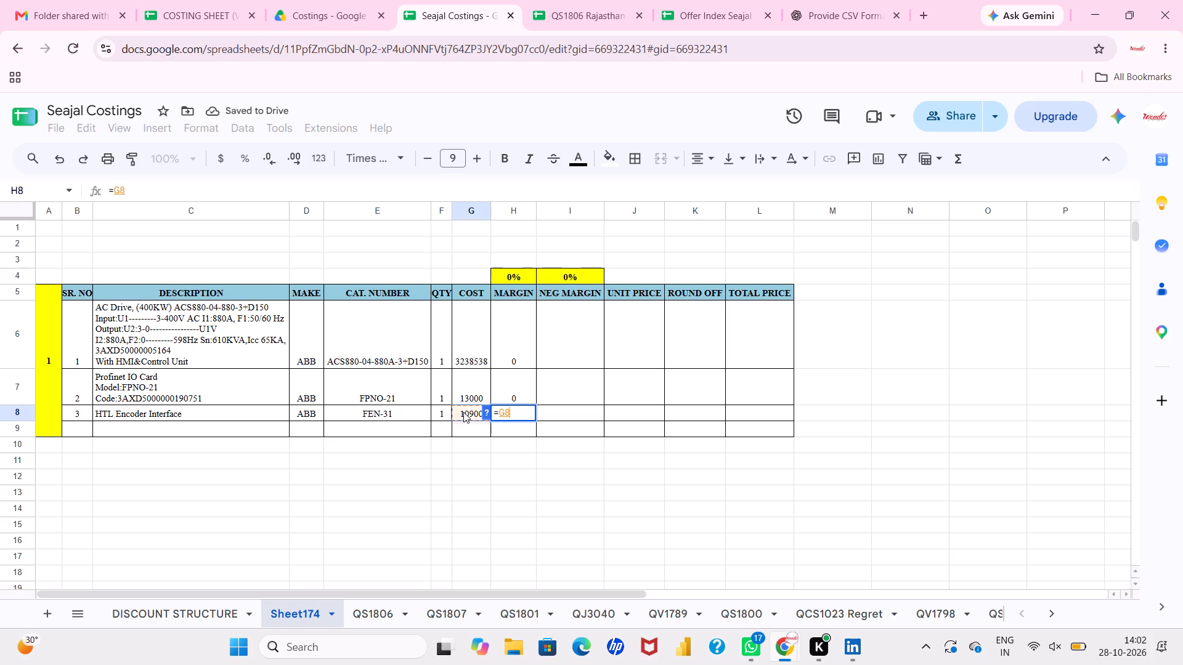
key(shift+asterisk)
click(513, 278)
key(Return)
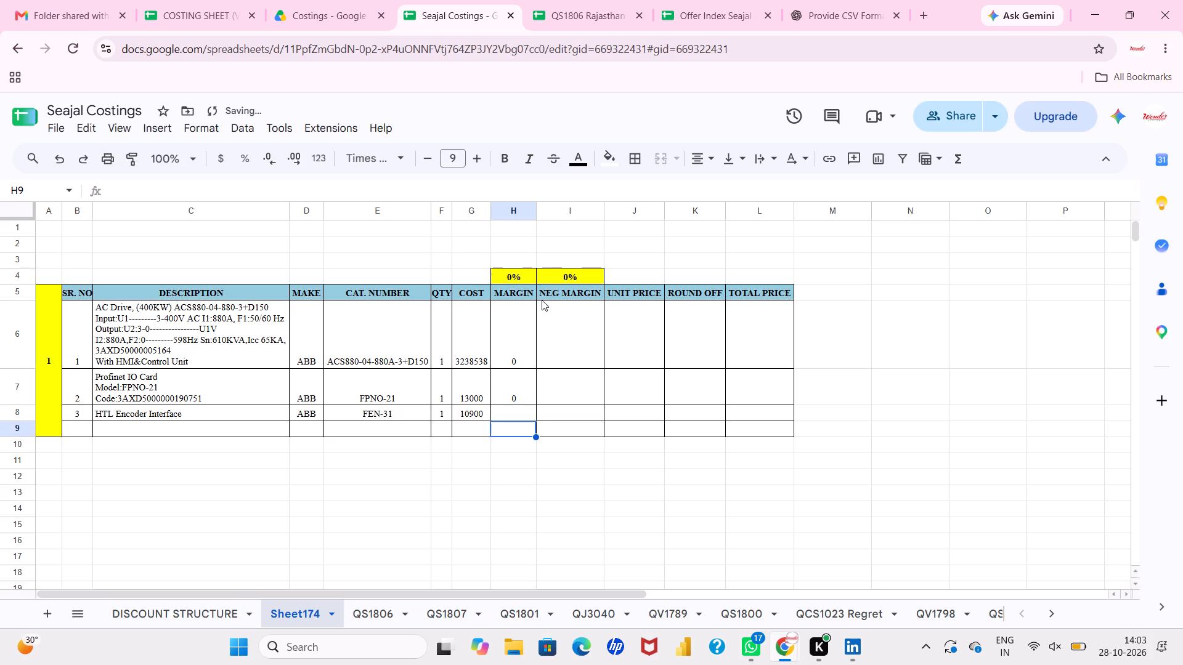
Enter the negative margin formula =G6*$I$4 in cell I6, with an absolute reference to the percentage cell.
click(577, 331)
key(equal)
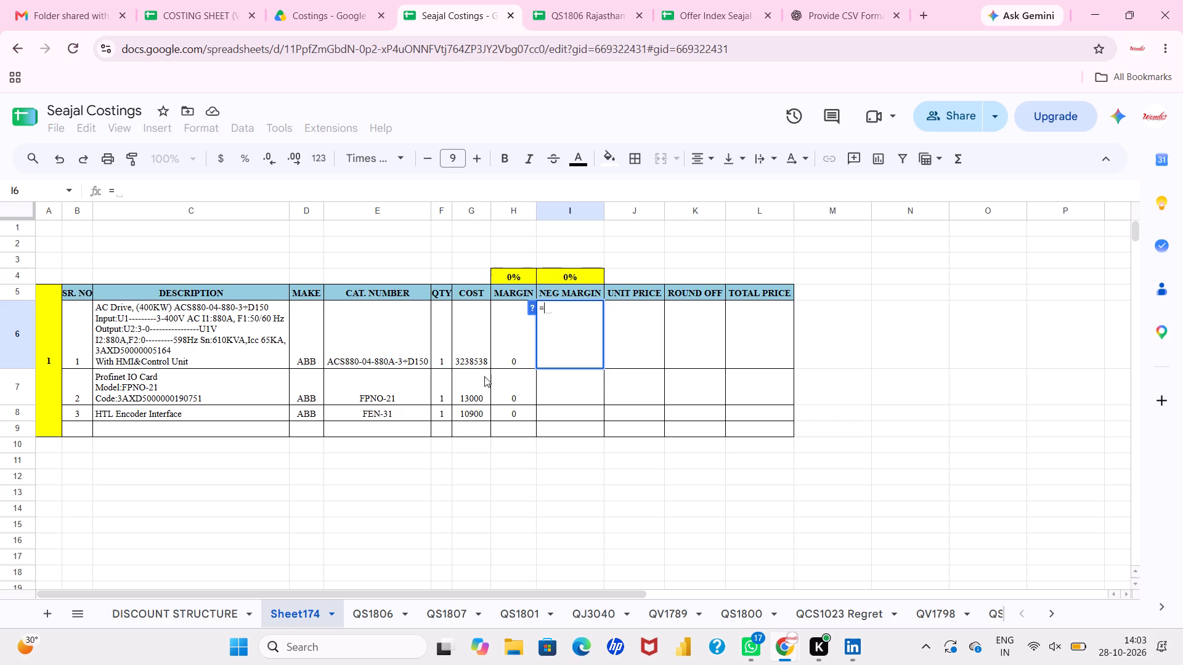
click(478, 360)
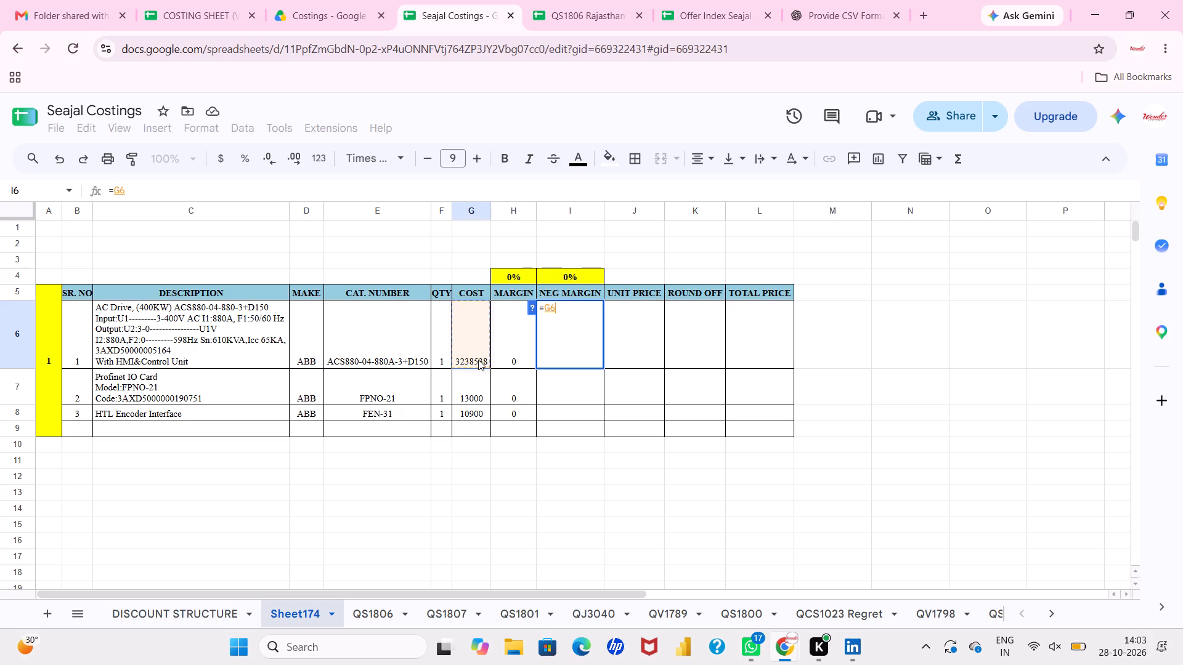
key(shift+asterisk)
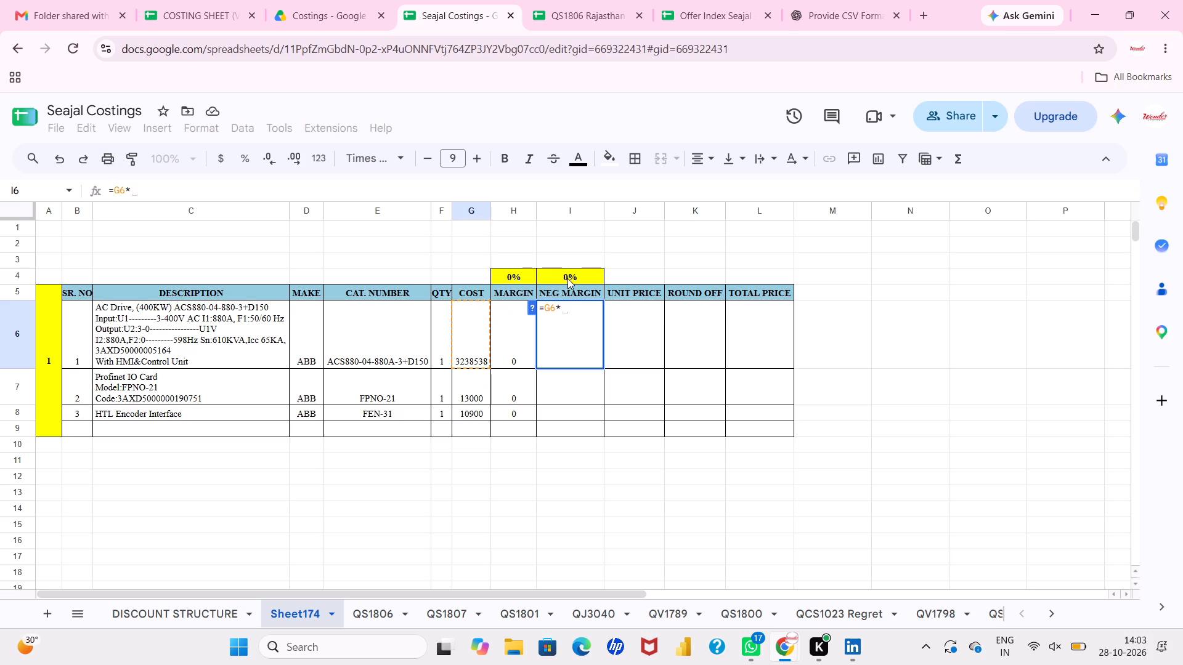
click(567, 278)
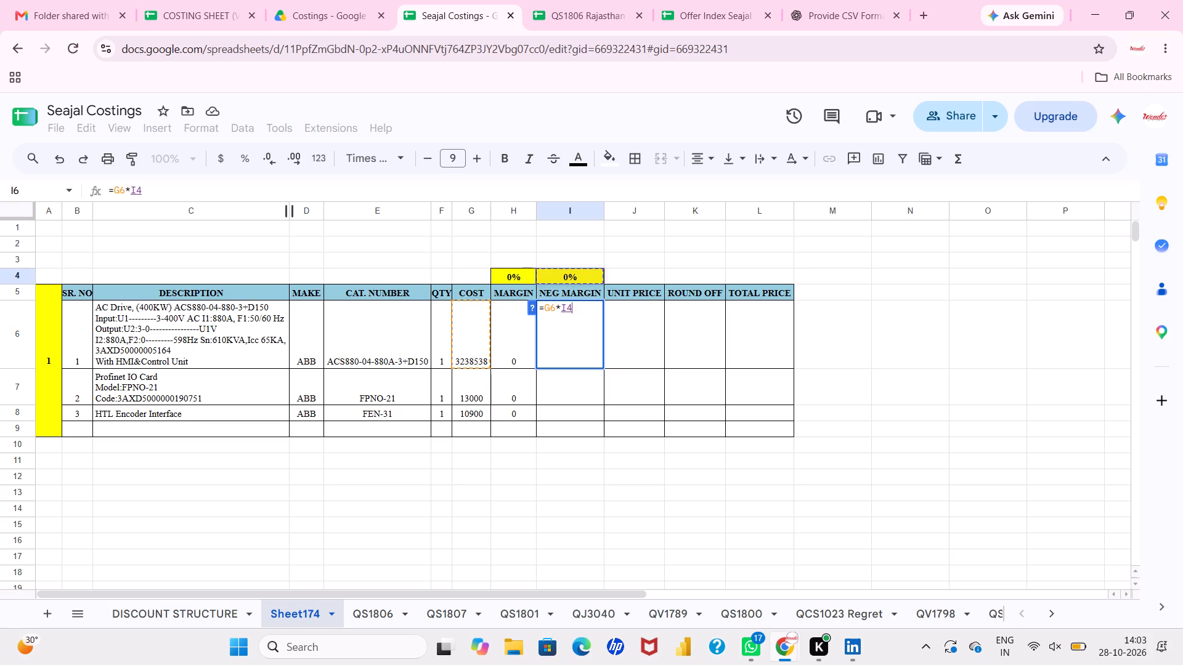
click(136, 194)
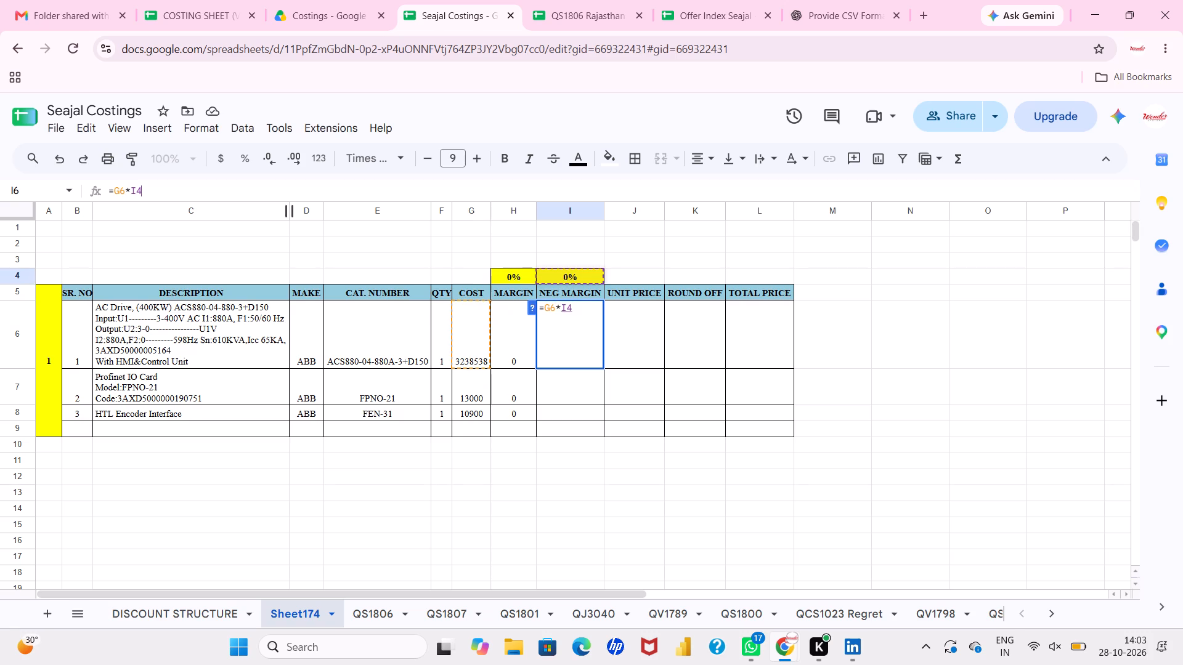
key(Left)
key(shift+percent)
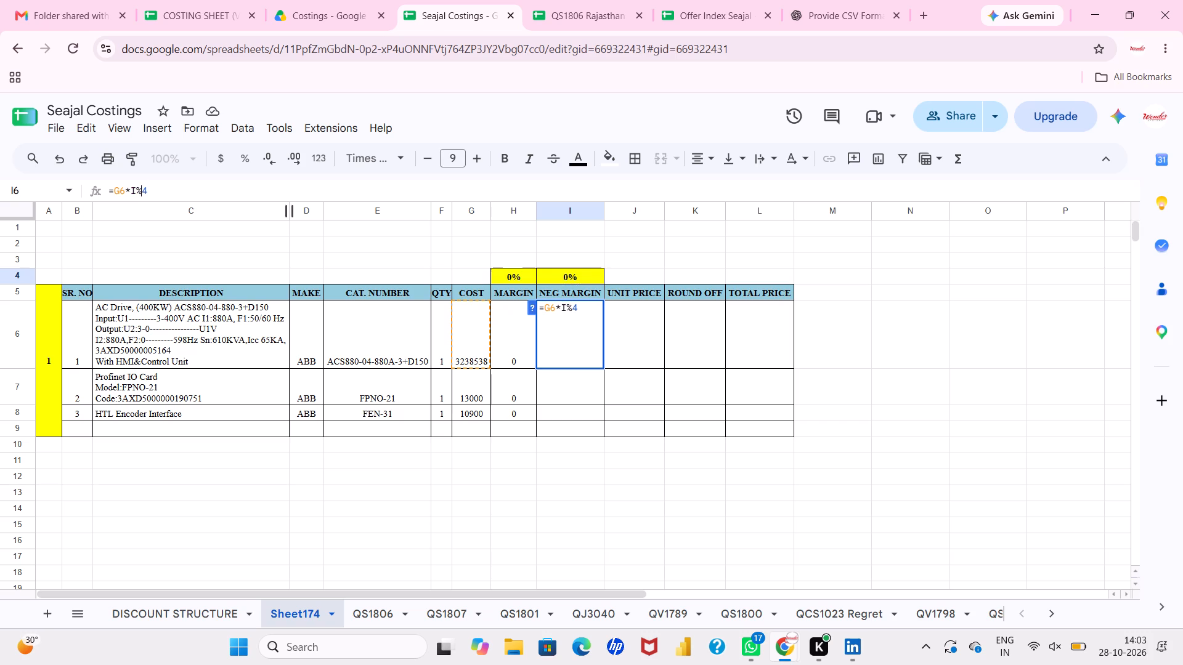
key(BackSpace)
key(shift+dollar)
key(Left)
key(Left)
key(shift+dollar)
key(Return)
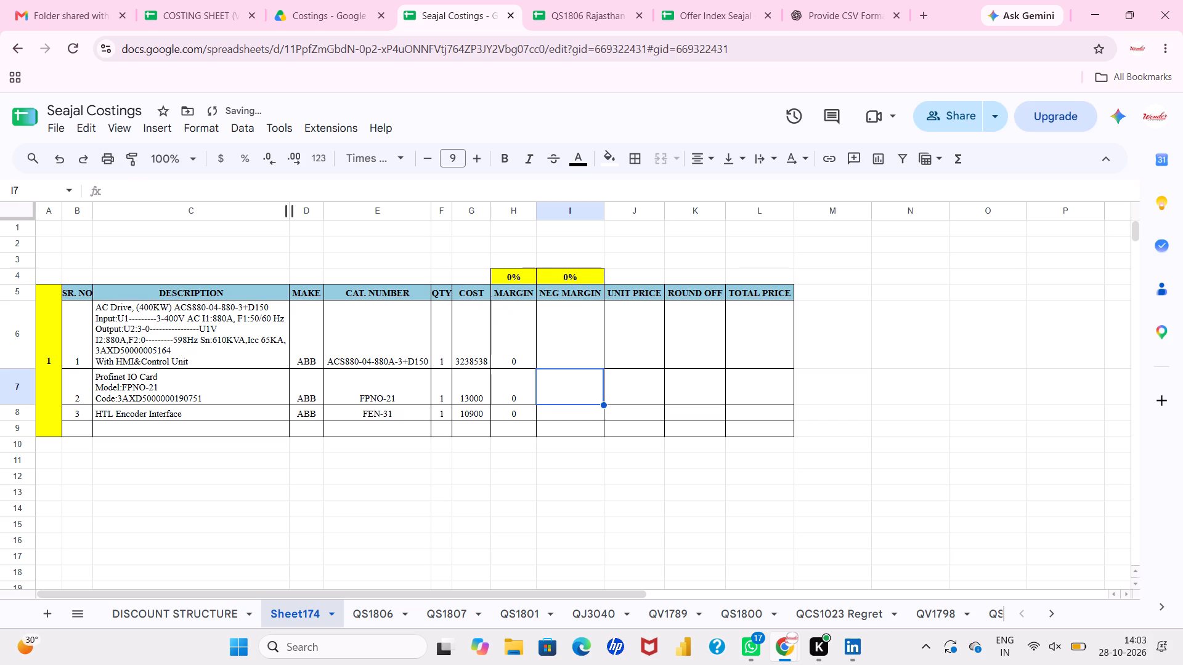
Make the percentage reference in H6 absolute so the margin formula reads =G6*$H$4.
double_click(511, 335)
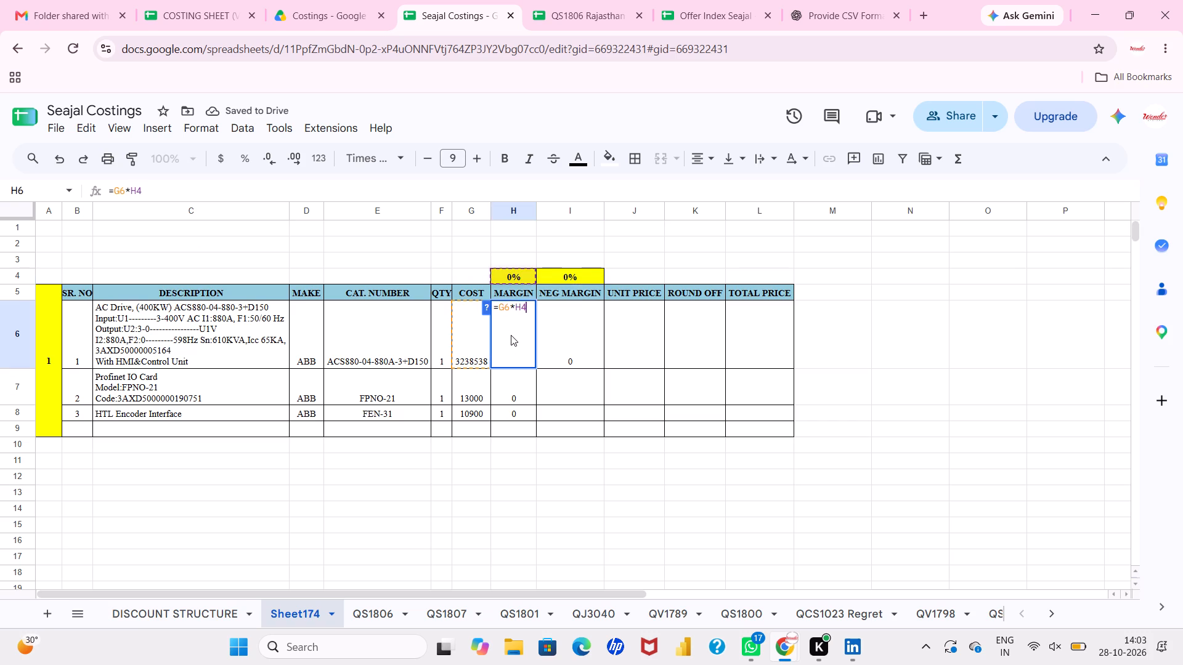
click(516, 310)
key(shift+dollar)
key(Right)
key(shift+dollar)
key(Return)
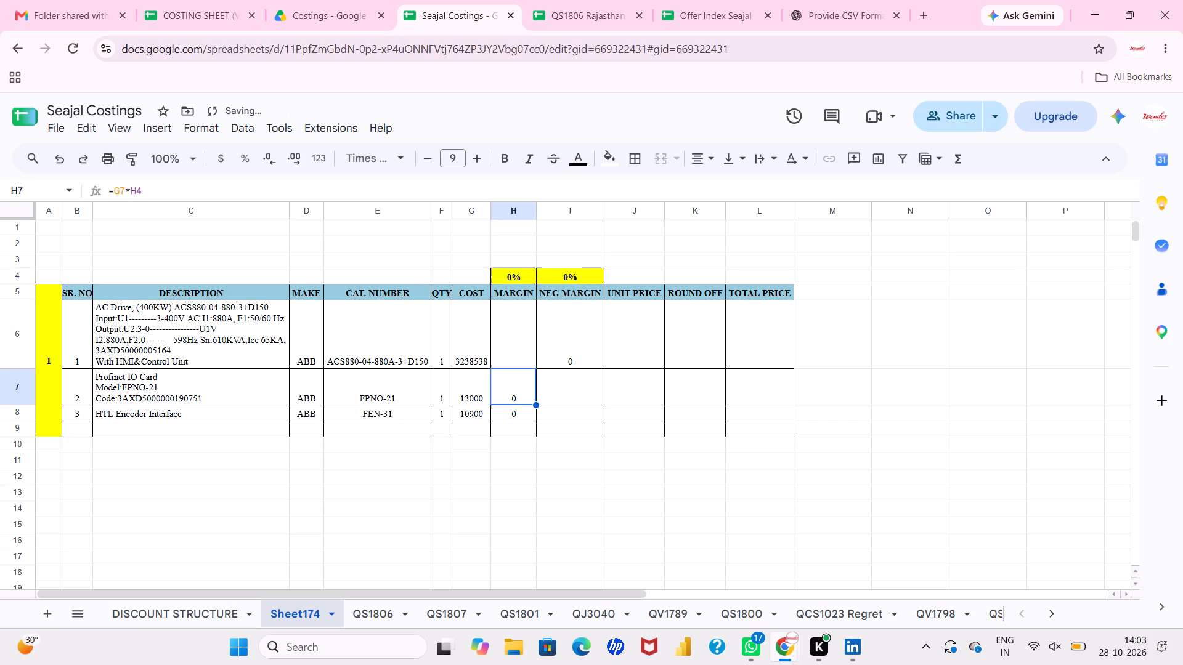
Fill the margin formula from H6 down through H8.
click(529, 329)
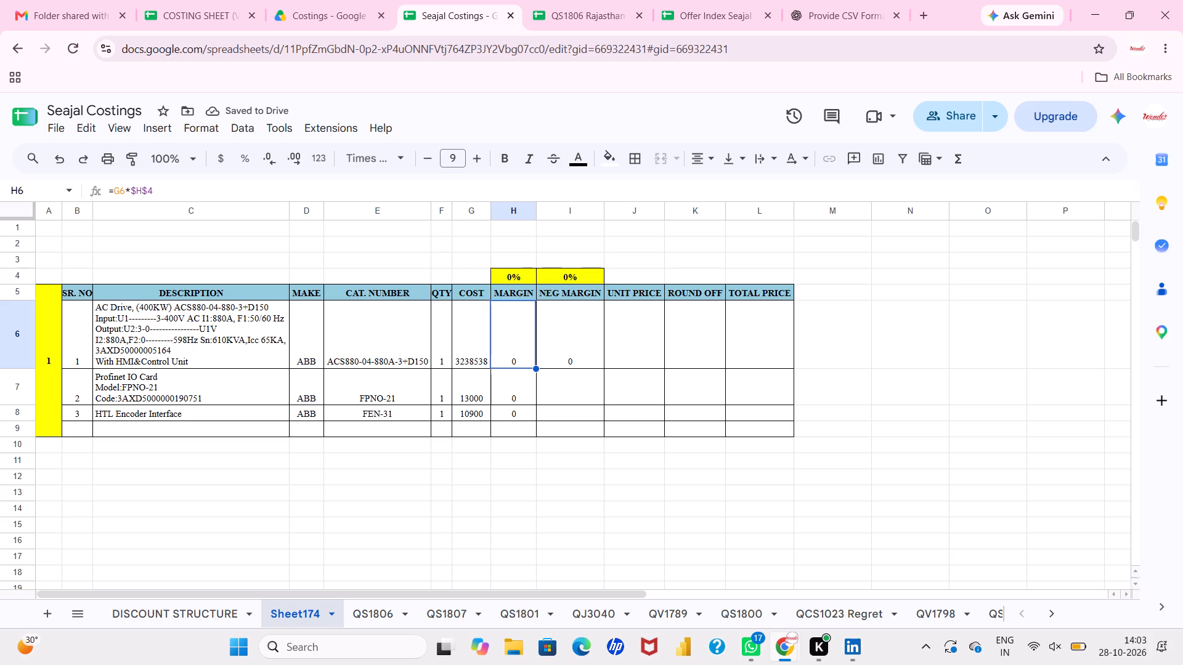
drag(535, 370, 533, 414)
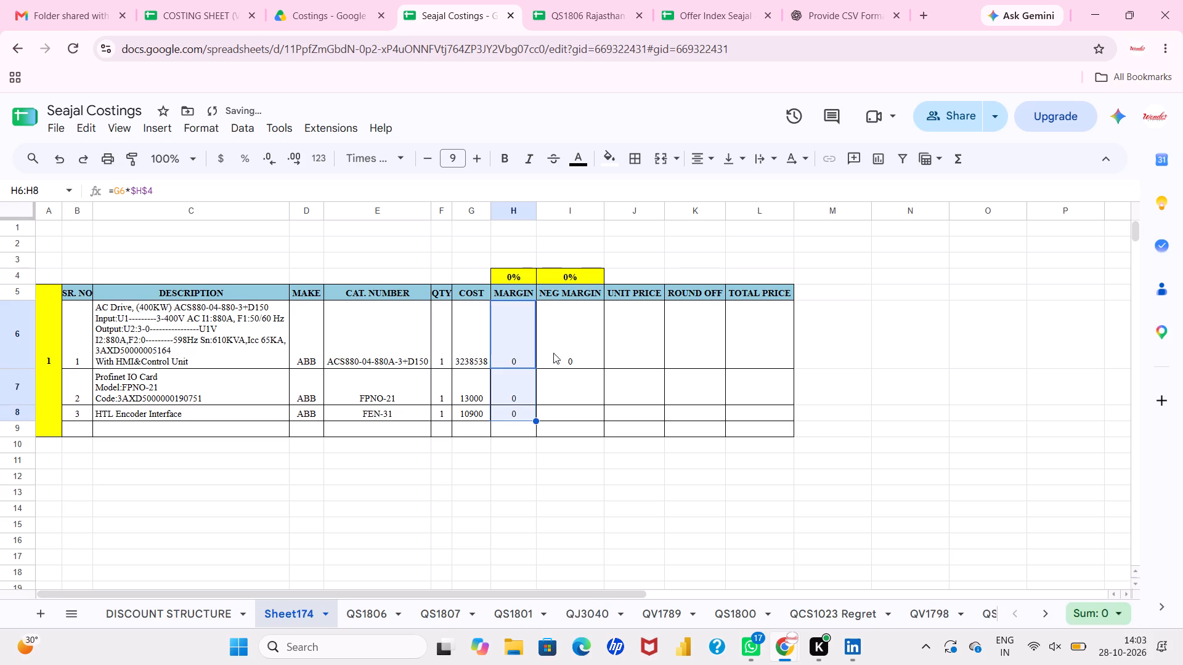
click(528, 387)
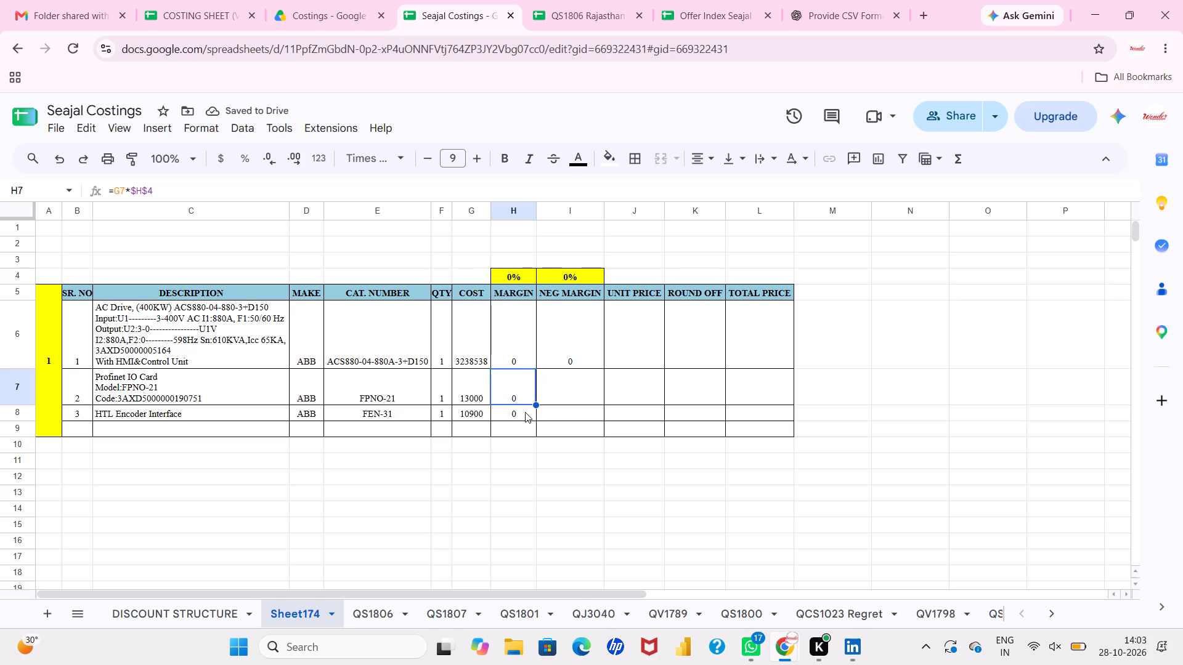
click(525, 412)
Fill the negative margin formula from I6 down through I8.
click(566, 328)
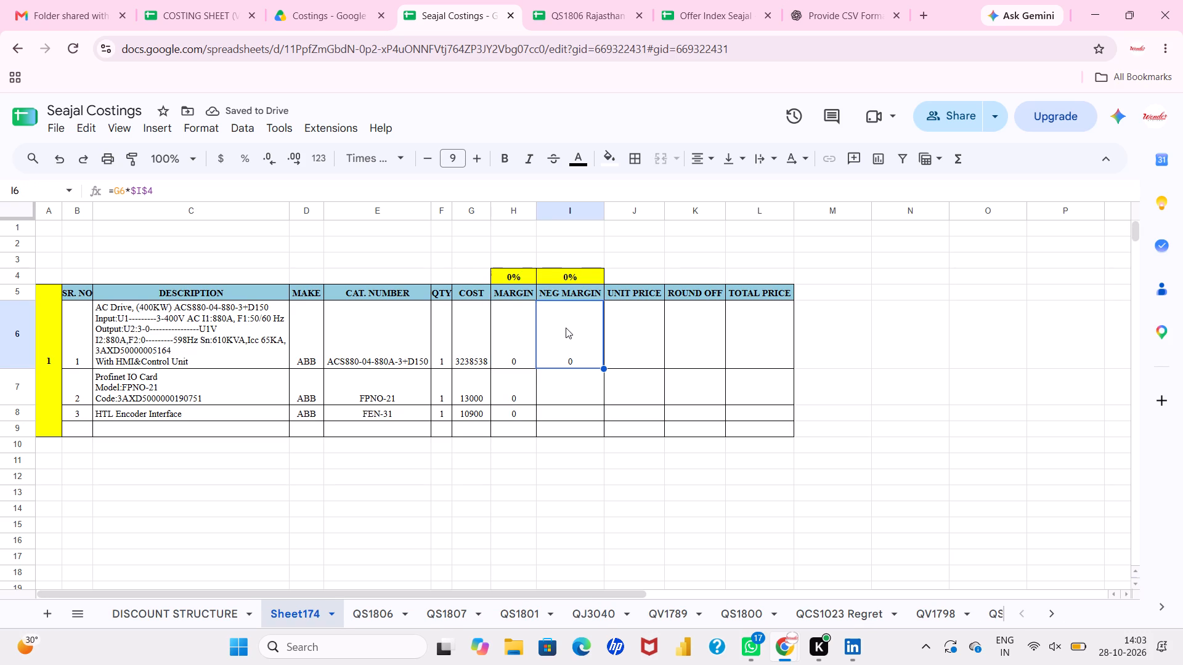
drag(603, 368, 603, 408)
drag(603, 408, 603, 414)
Check the cell references of the margin formulas in H6:H8 and the negative margin formulas in I6:I8.
click(580, 350)
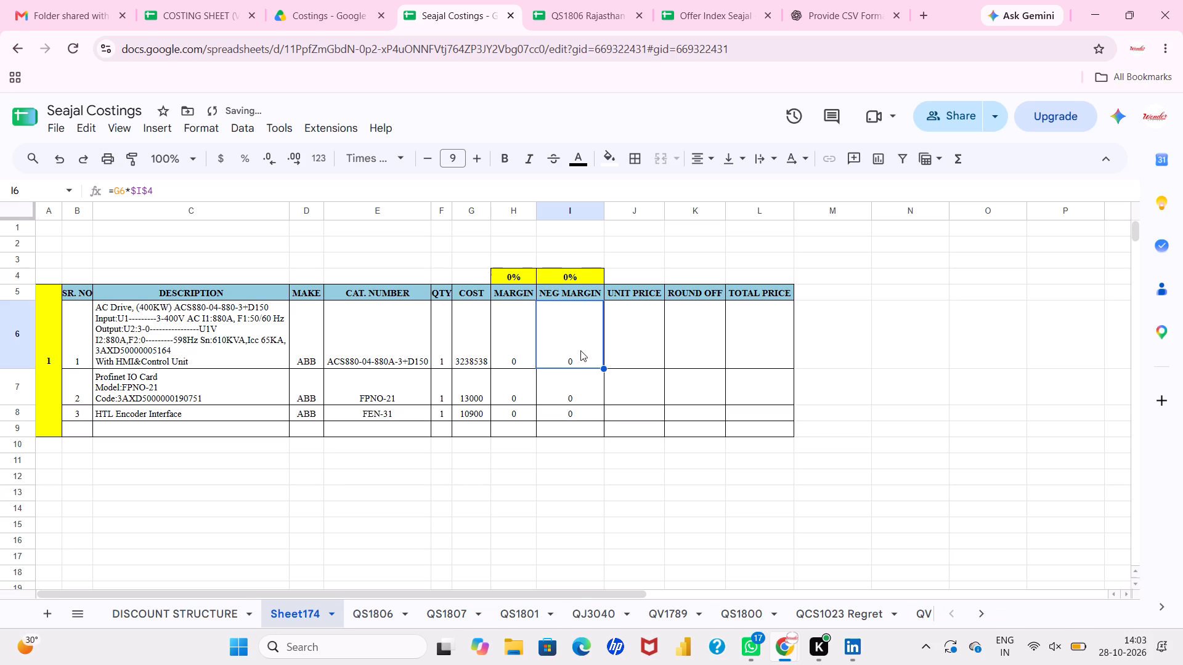
click(580, 387)
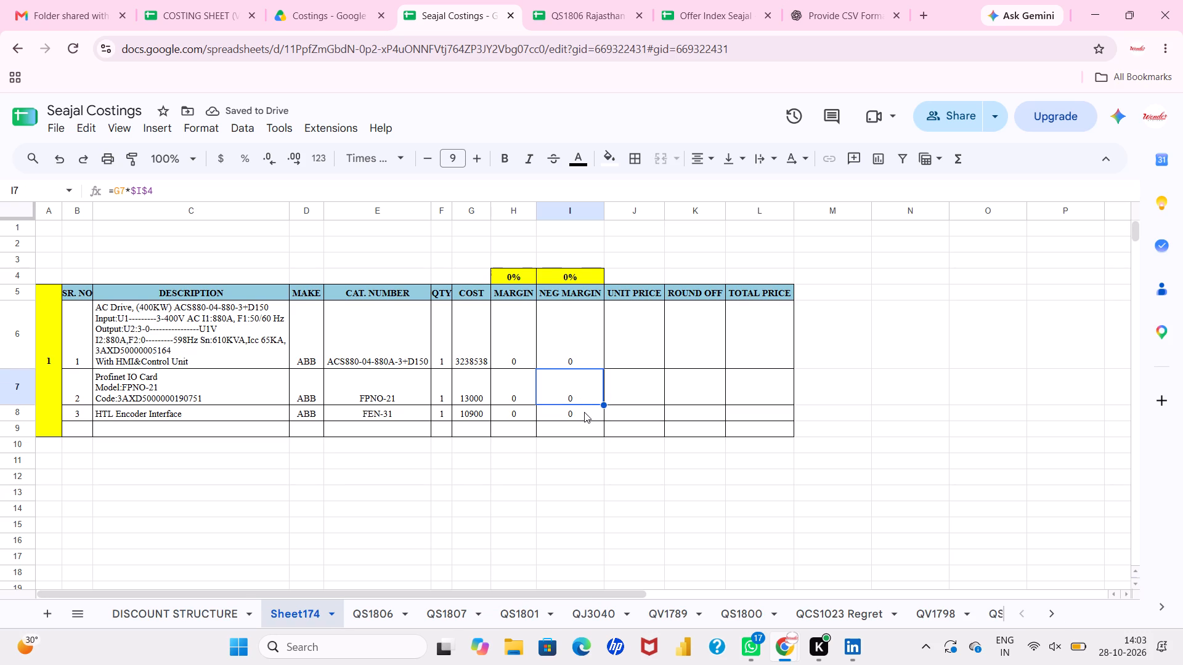
click(584, 412)
double_click(522, 350)
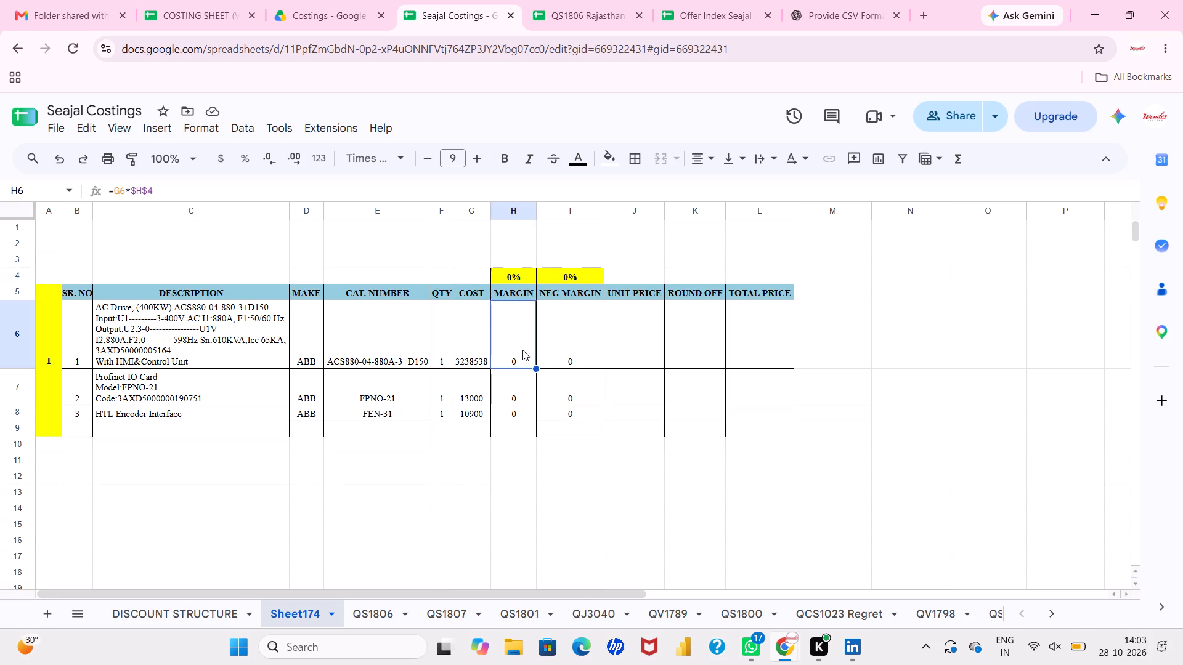
double_click(522, 390)
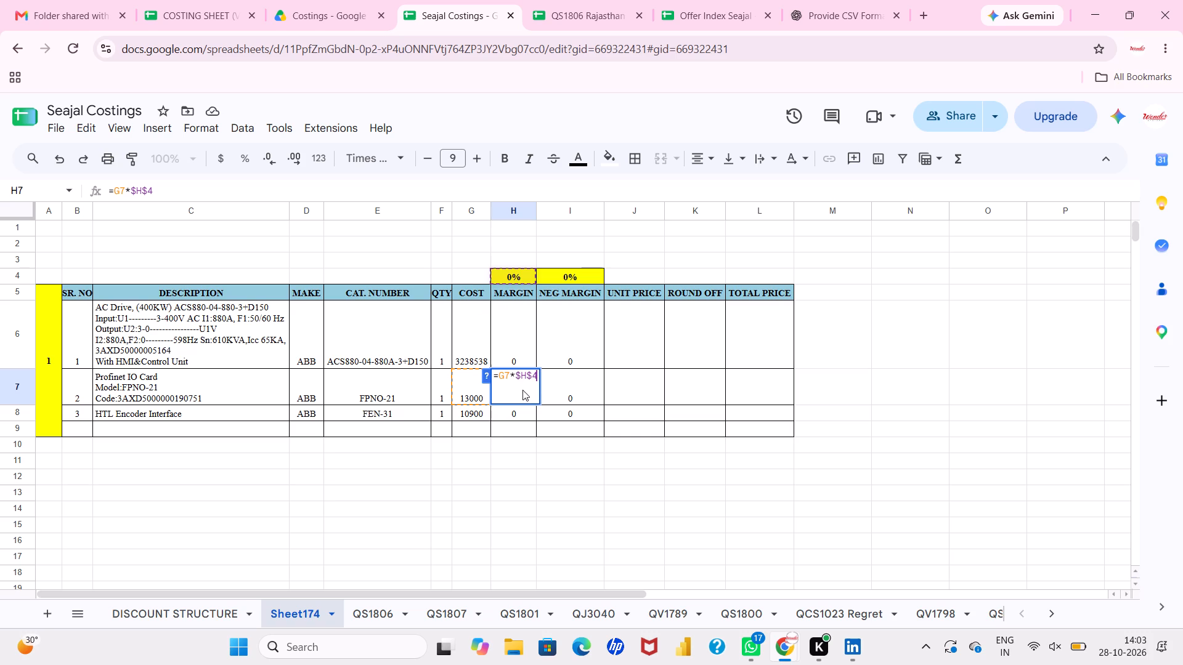
double_click(522, 411)
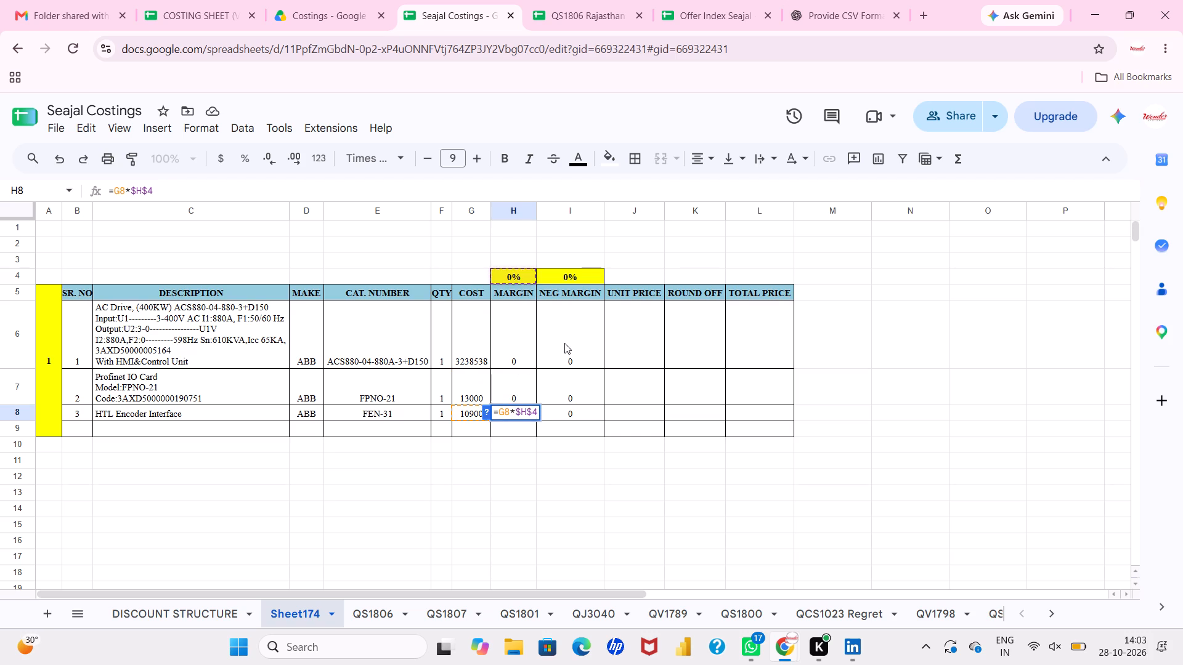
double_click(564, 343)
double_click(566, 385)
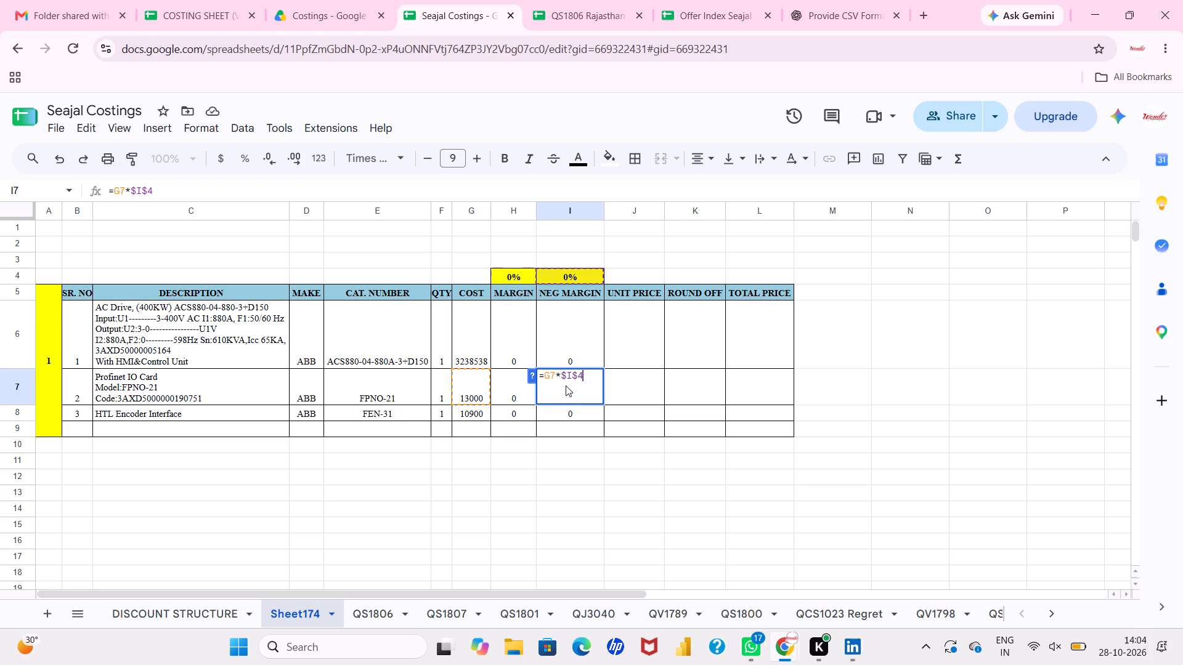
double_click(567, 413)
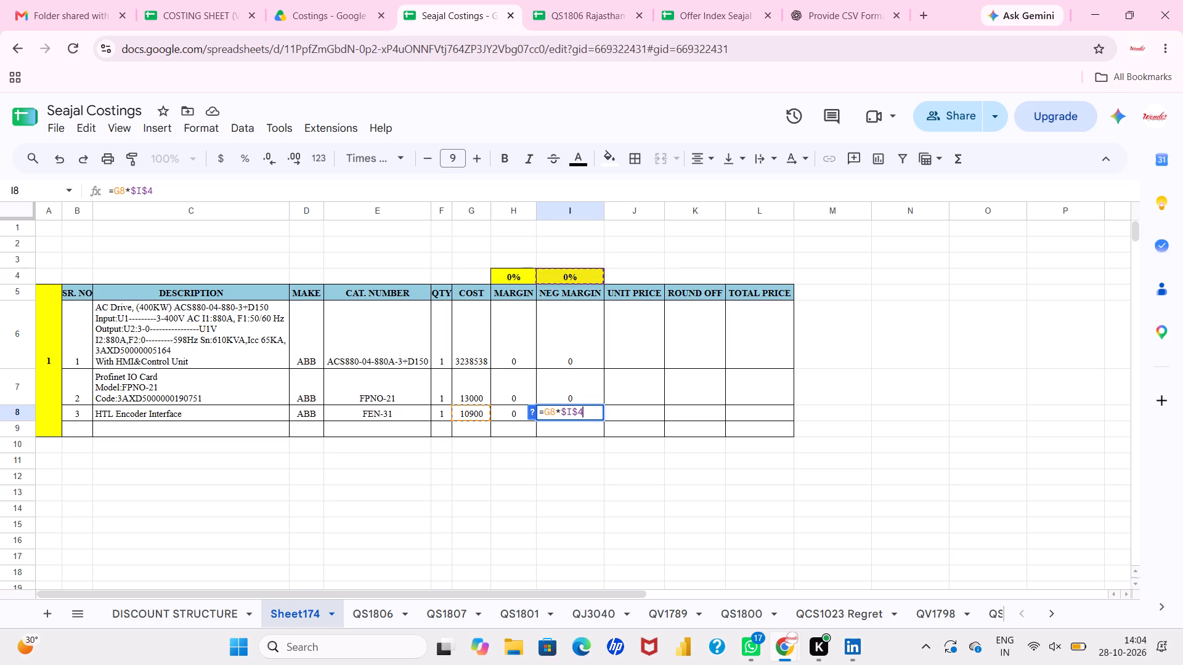
Enter the unit price formula =SUM(G6:I6) in J6 and fill it down through J9.
click(627, 349)
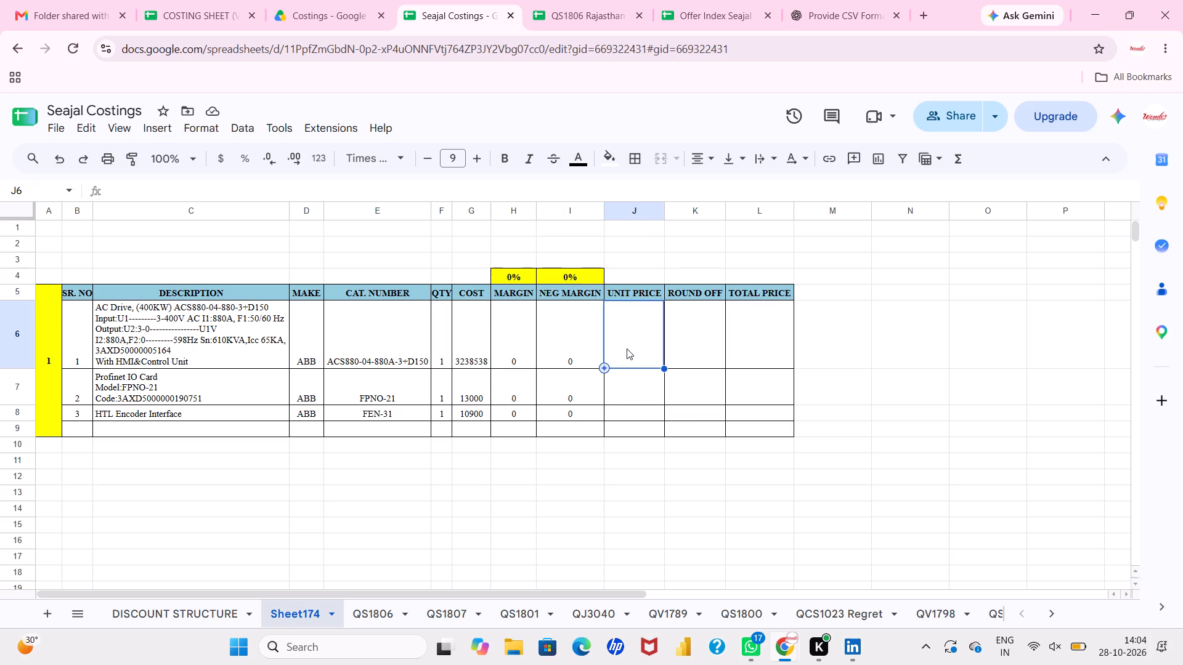
key(equal)
text(SUM)
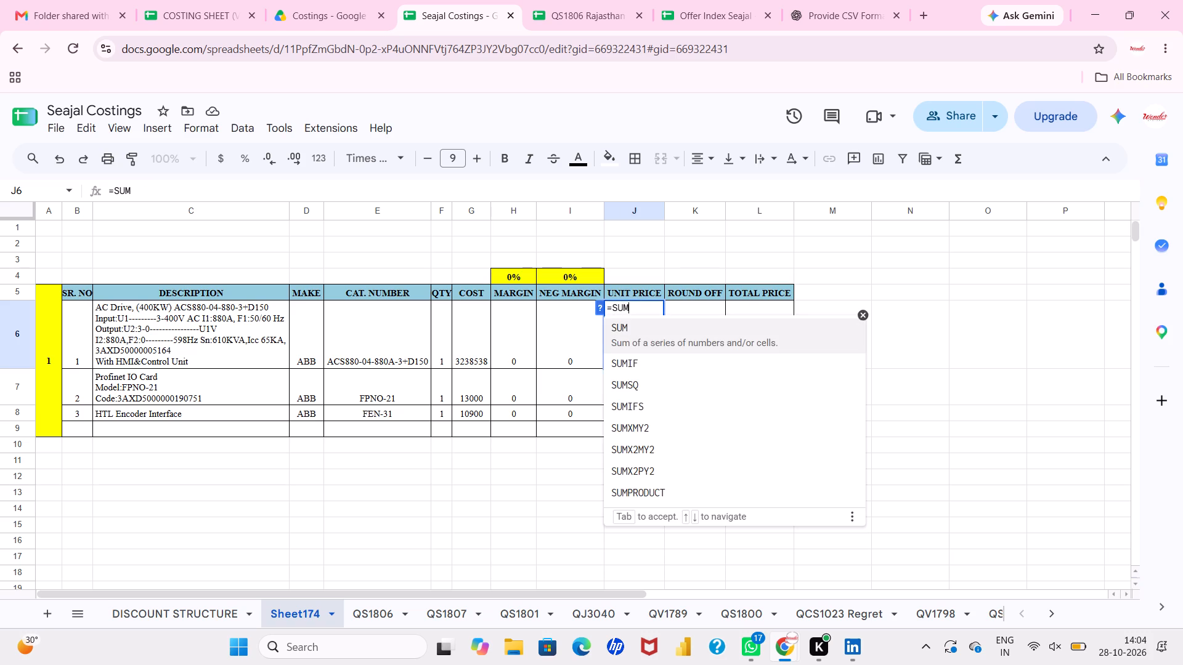
key(shift+parenleft)
drag(467, 344, 567, 360)
key(shift+parenright)
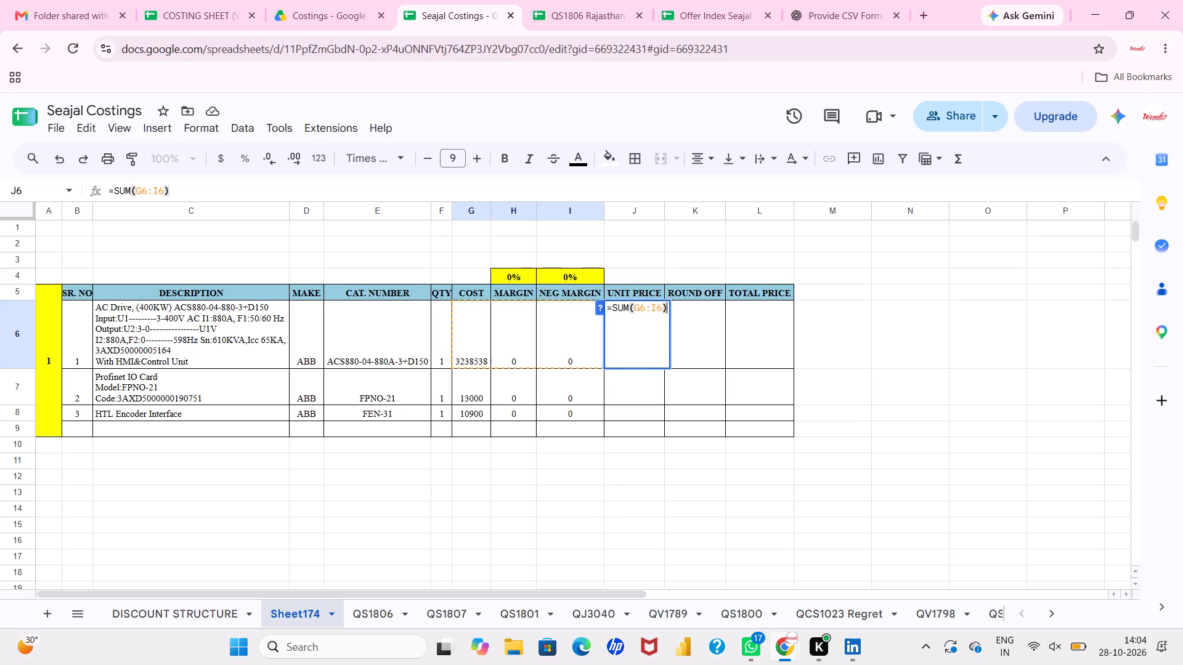
key(Return)
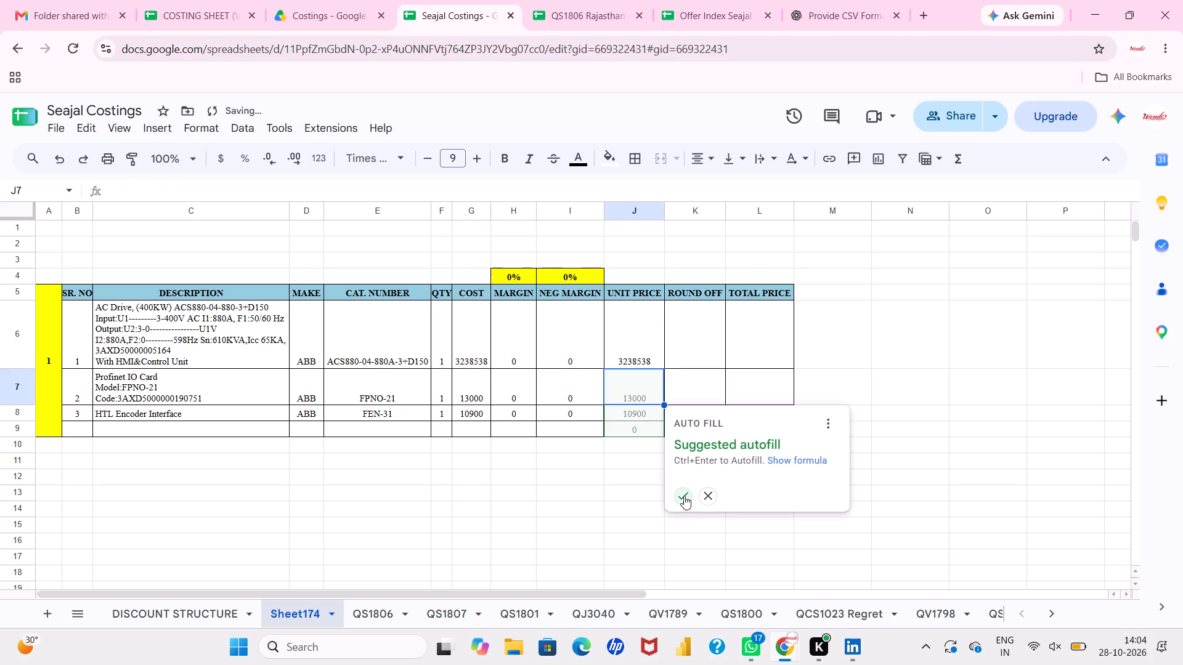
click(691, 492)
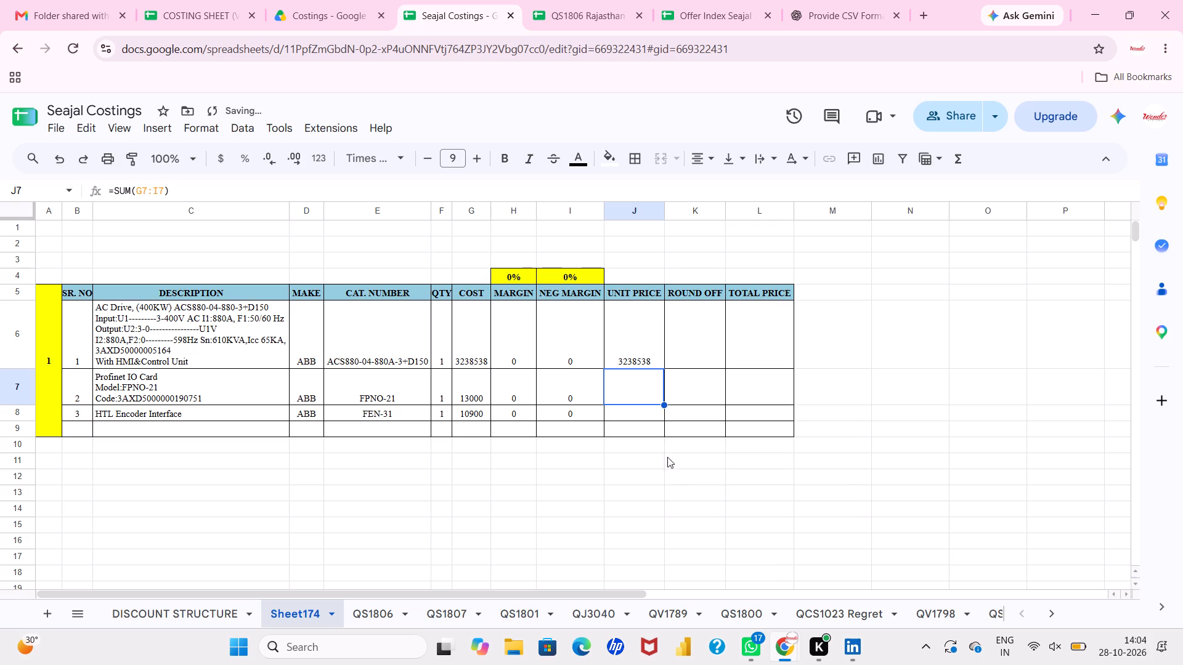
Total the unit prices in J9 with =SUM(J6:J8).
click(646, 432)
text(=SUM)
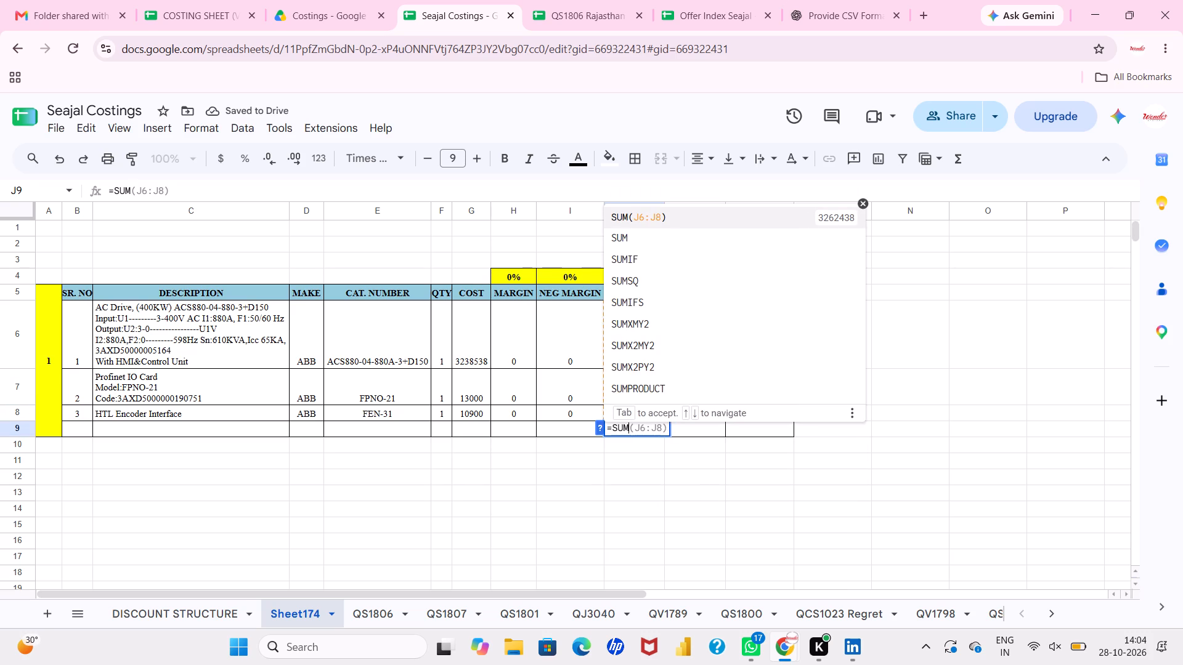
key(Tab)
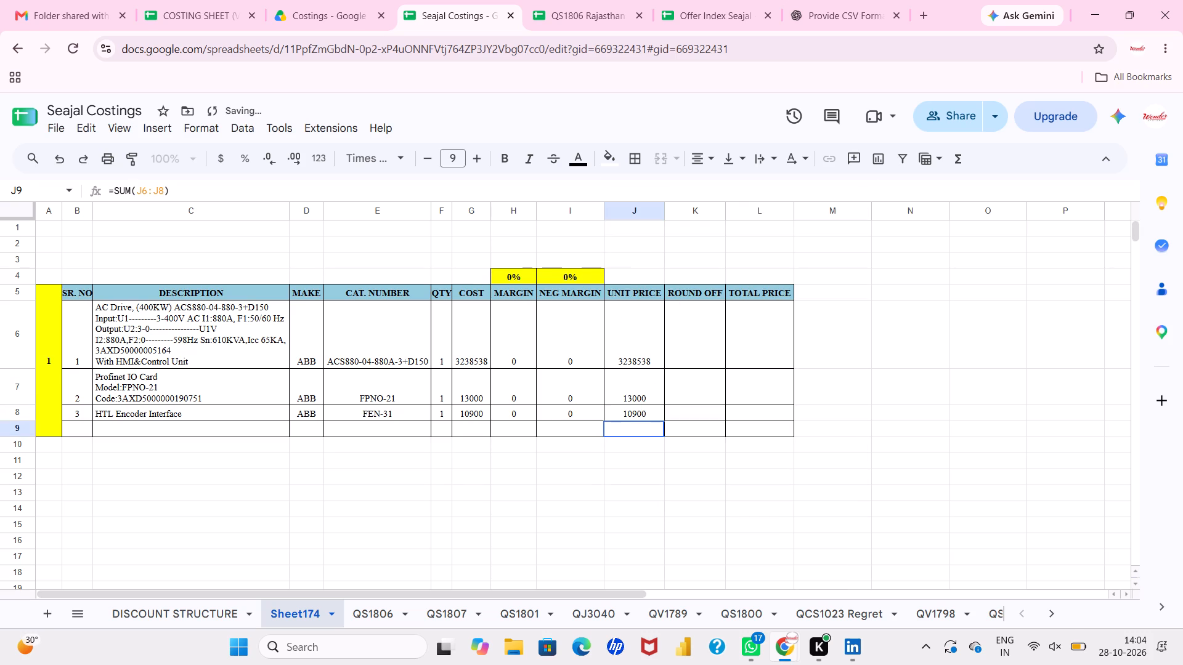
Enter the round-off formula =ROUND(J6,-3) in K6 and fill it down through K9.
click(697, 335)
text(=ROUND)
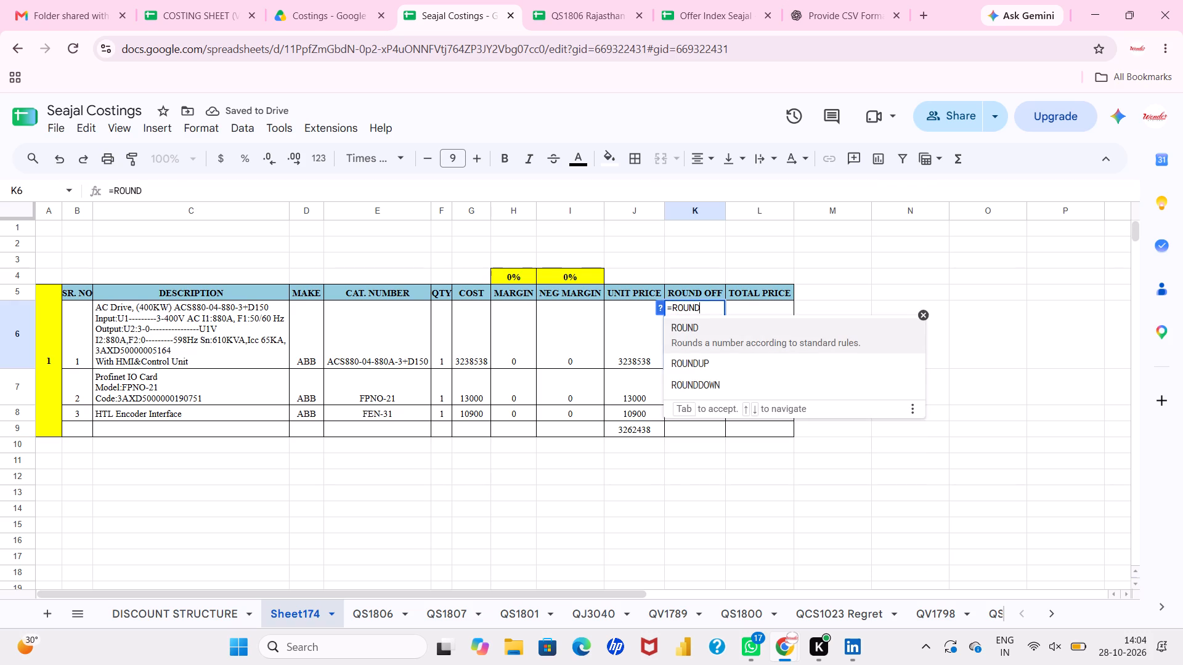
key(shift+parenleft)
key(Left)
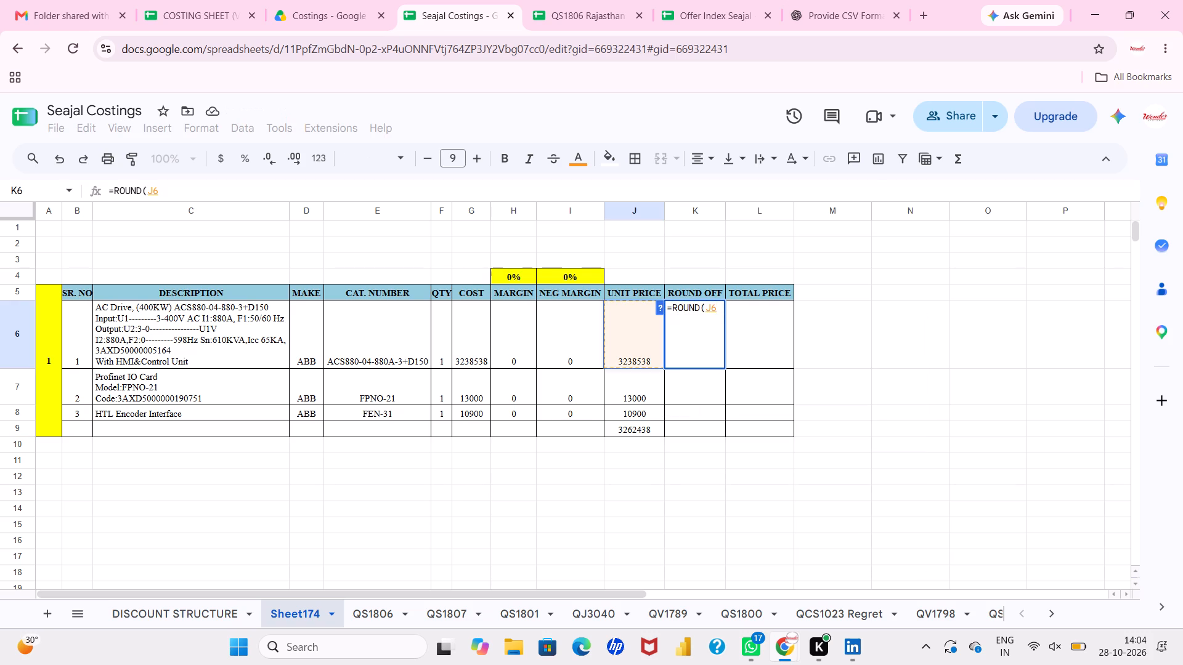
text(,-3)
key(Up)
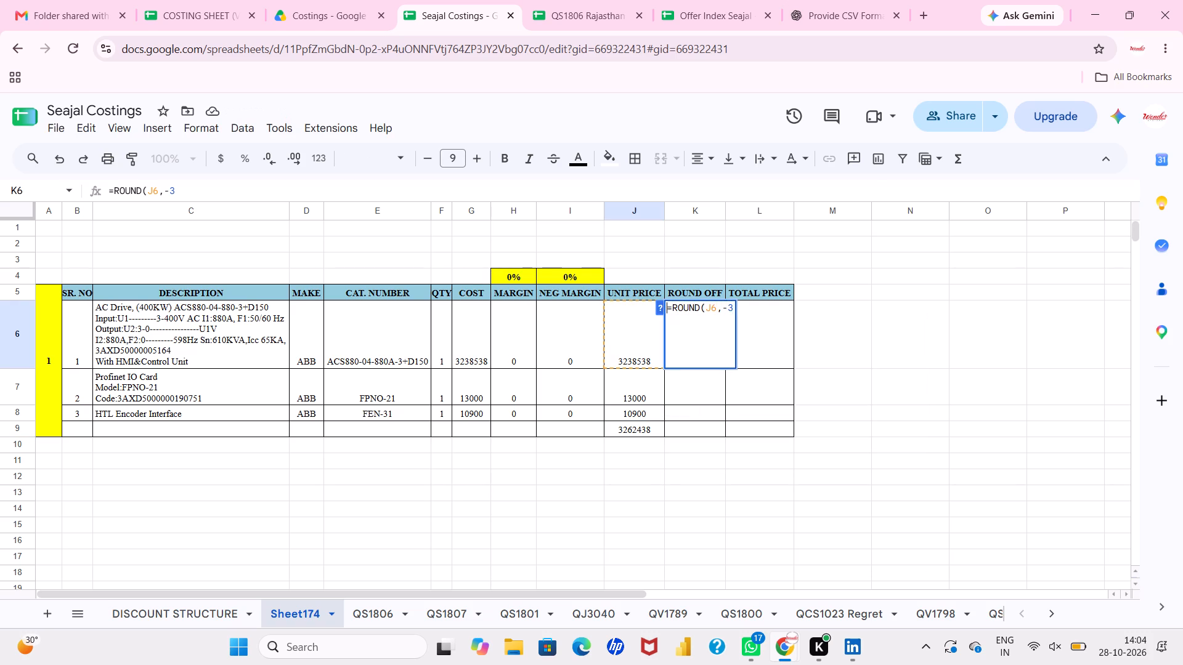
key(Right)
key(Right)
key(Right)
key(Right)
key(Right)
key(Right)
key(Right)
key(Right)
key(Right)
key(Right)
key(Right)
key(Right)
key(Right)
key(shift+parenright)
key(Return)
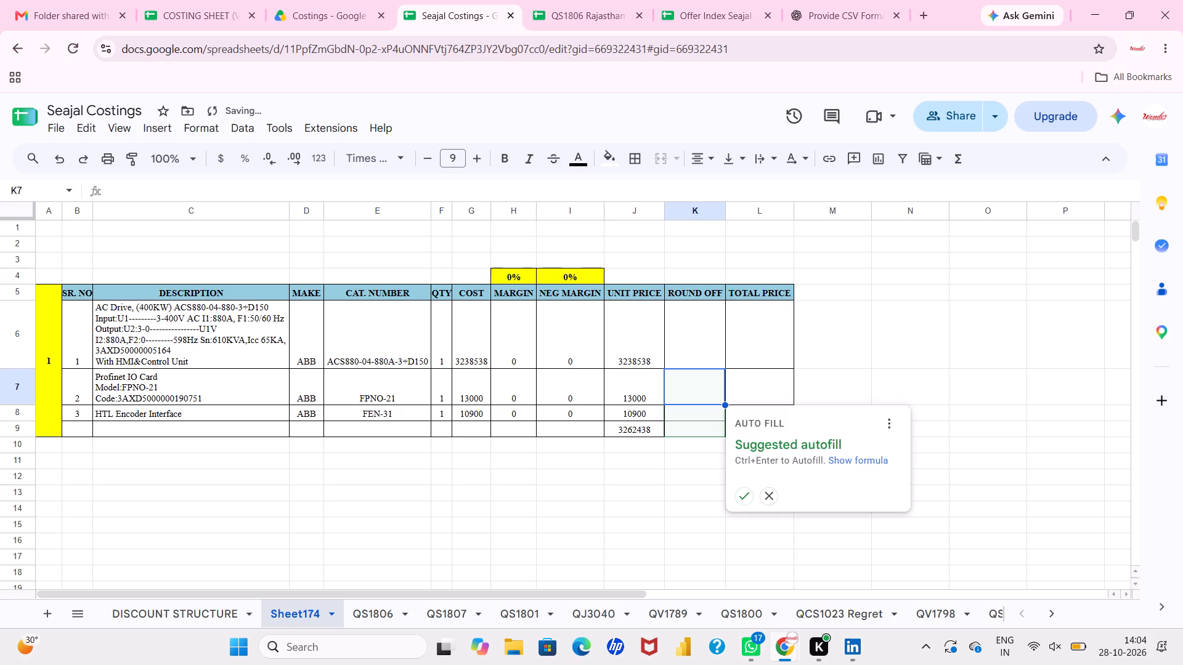
click(742, 498)
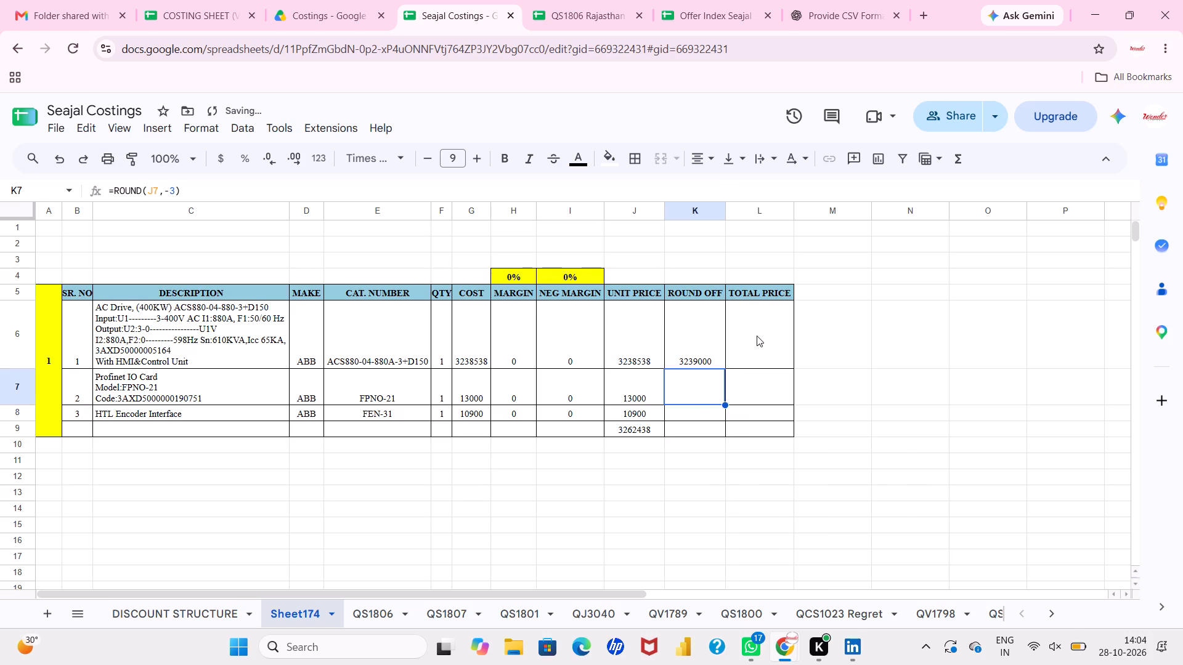
Enter the total price formula =K6*F6 in L6 and fill it down through L9.
click(757, 336)
key(equal)
key(Left)
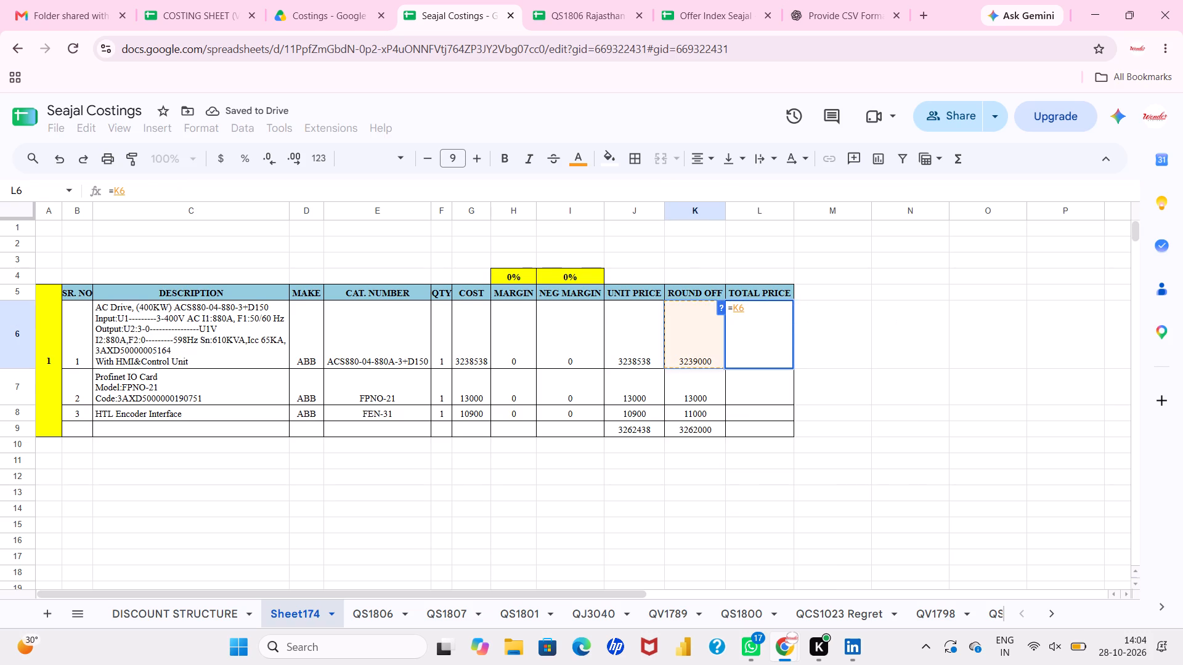
key(shift+asterisk)
click(444, 351)
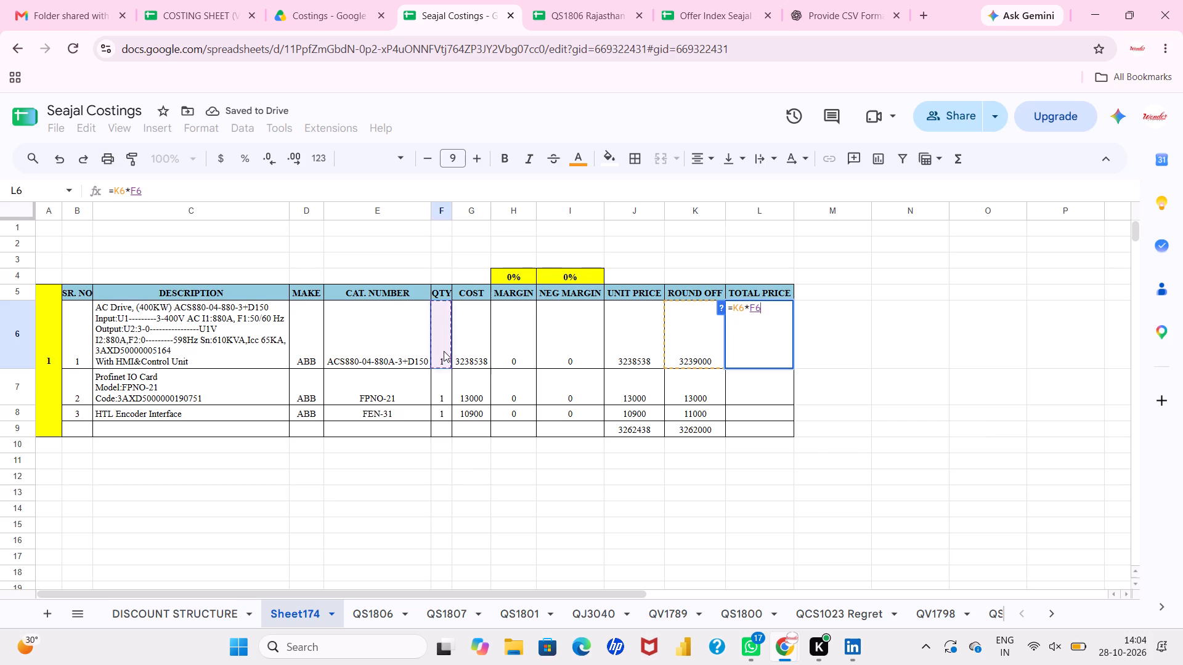
key(Return)
click(809, 499)
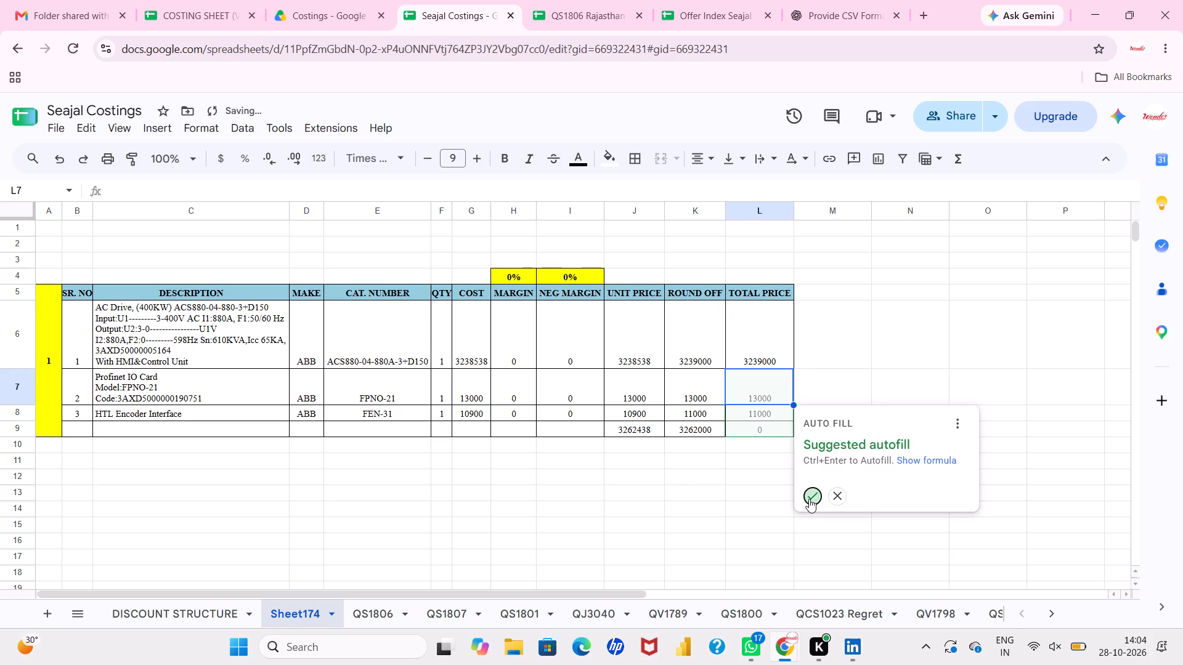
Copy the SUM formula from J9 into K9 and L9 to total the round-off and total price columns.
drag(609, 432, 727, 430)
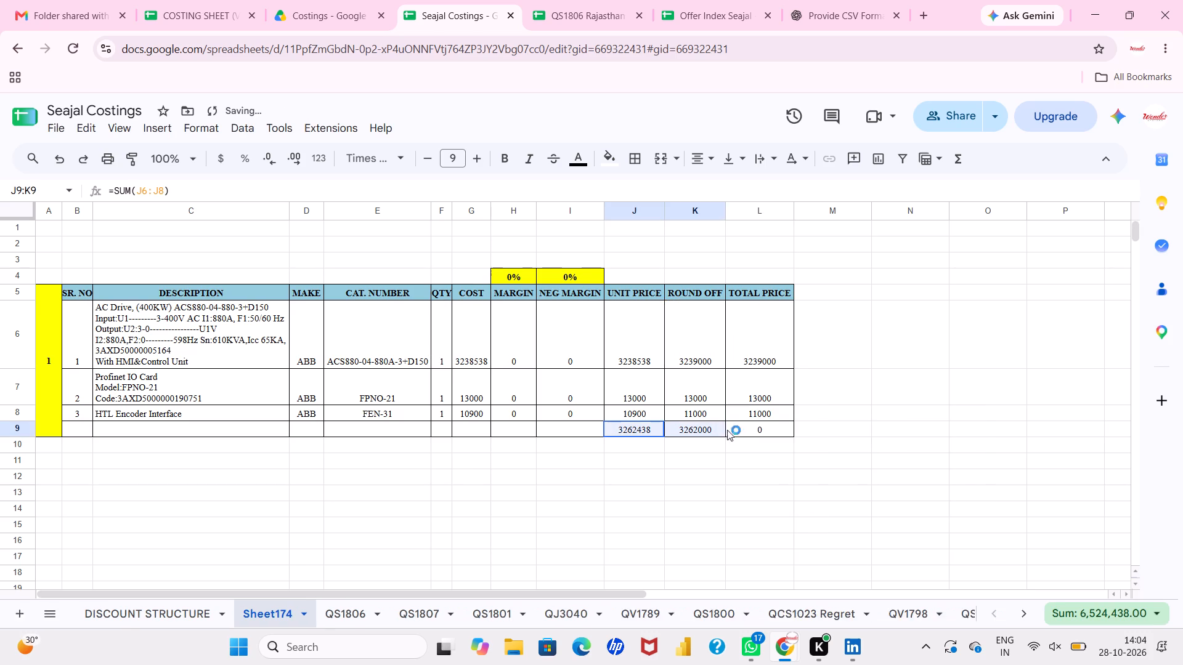
drag(727, 430, 752, 429)
click(752, 429)
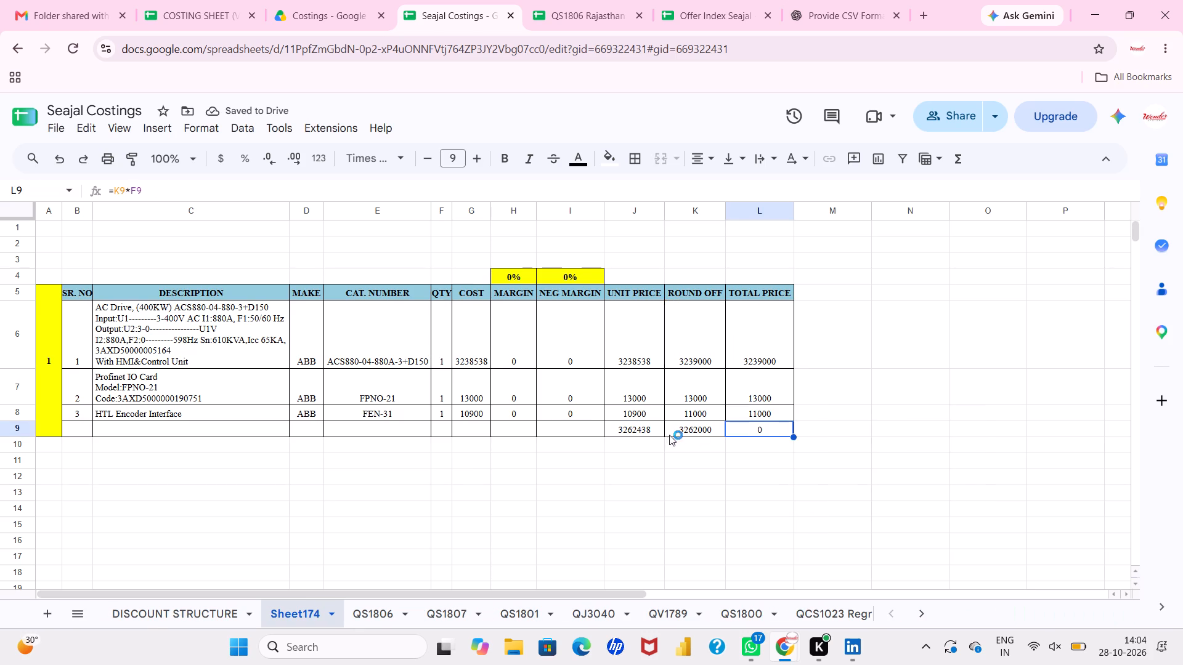
click(640, 433)
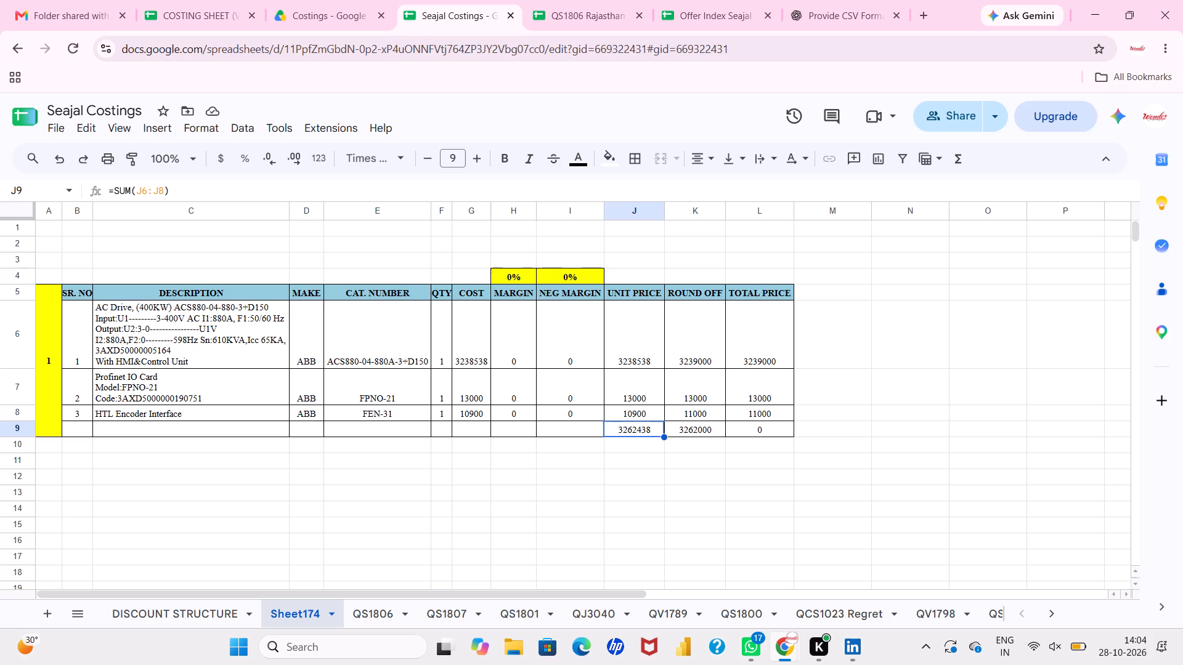
key(ctrl+c)
key(Right)
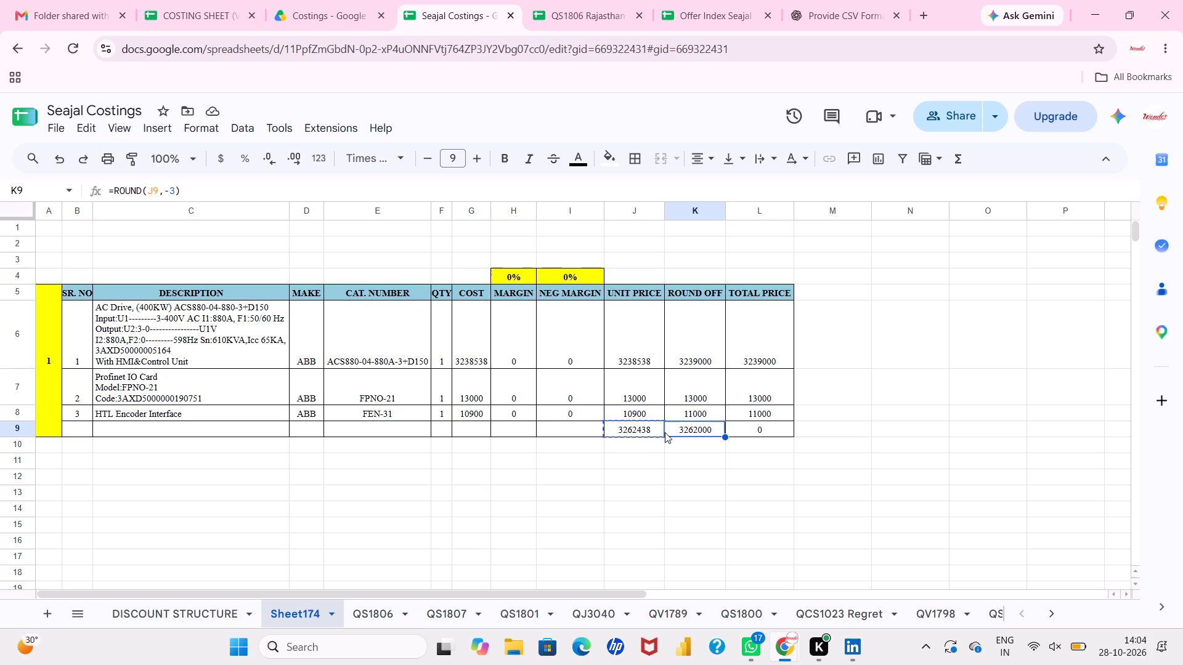
key(ctrl+v)
key(Right)
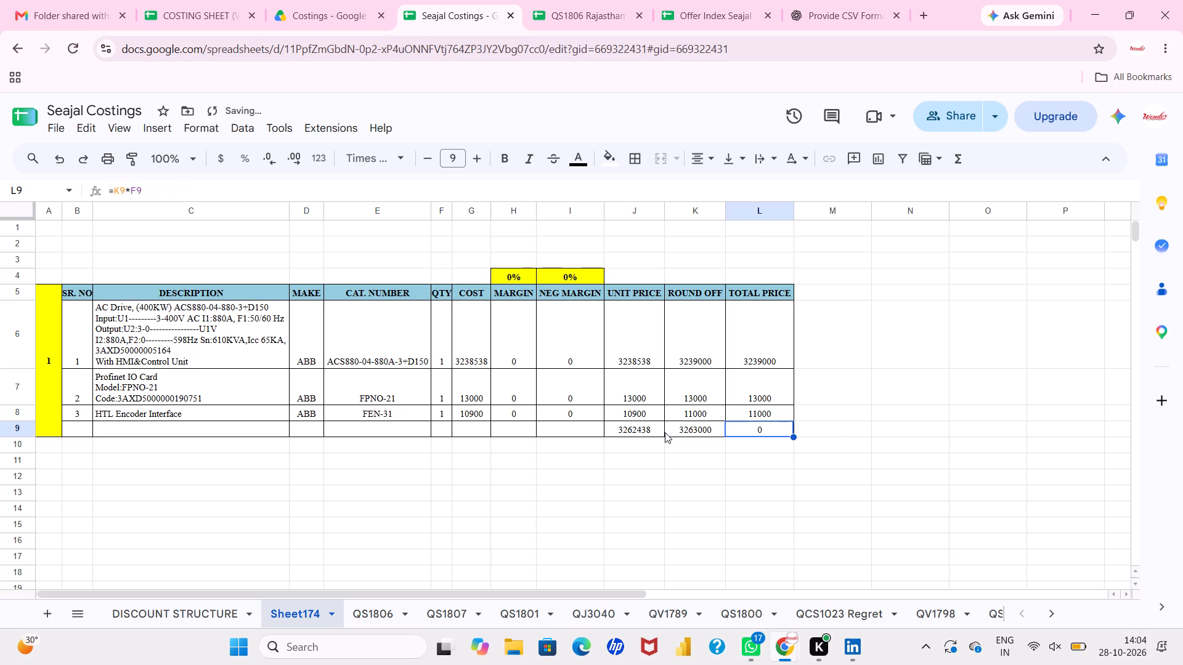
key(ctrl+v)
click(708, 445)
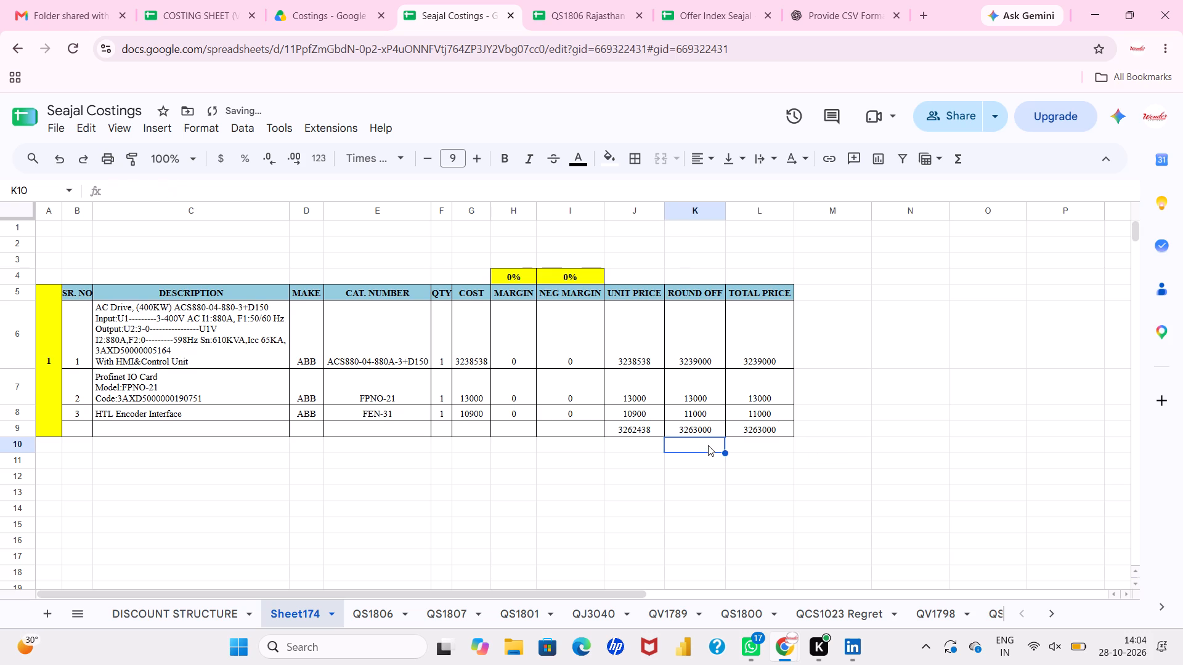
Fill the total cells J9:L9 with yellow.
drag(651, 341, 749, 427)
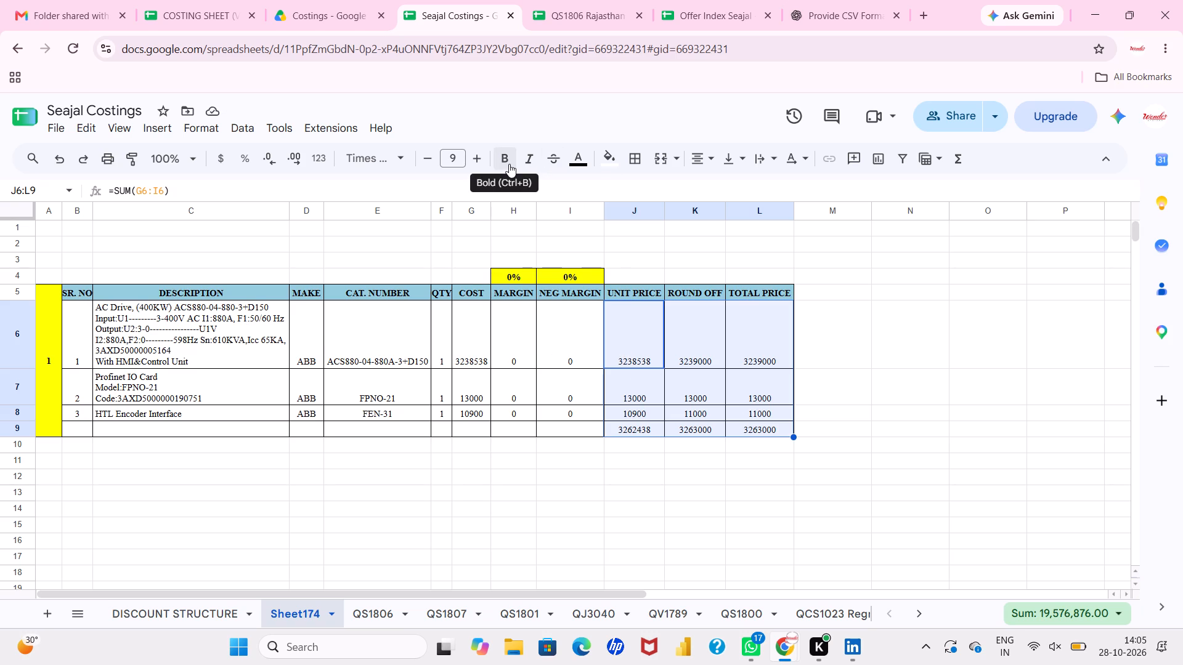
drag(632, 425, 744, 431)
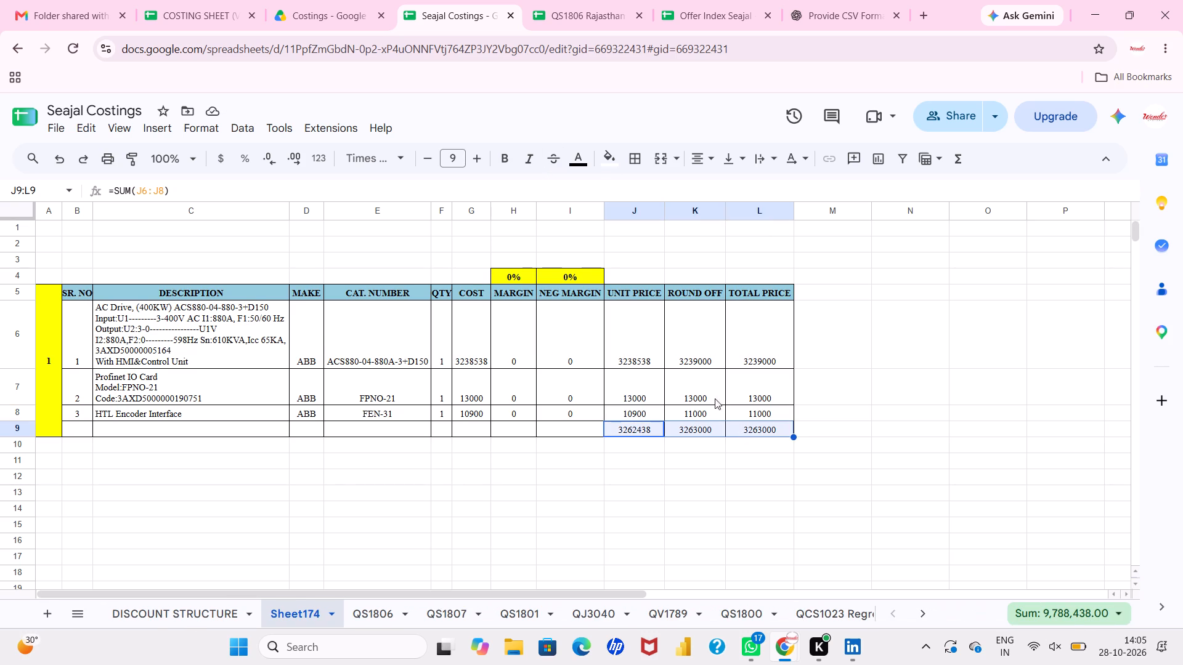
drag(608, 158, 661, 222)
click(661, 222)
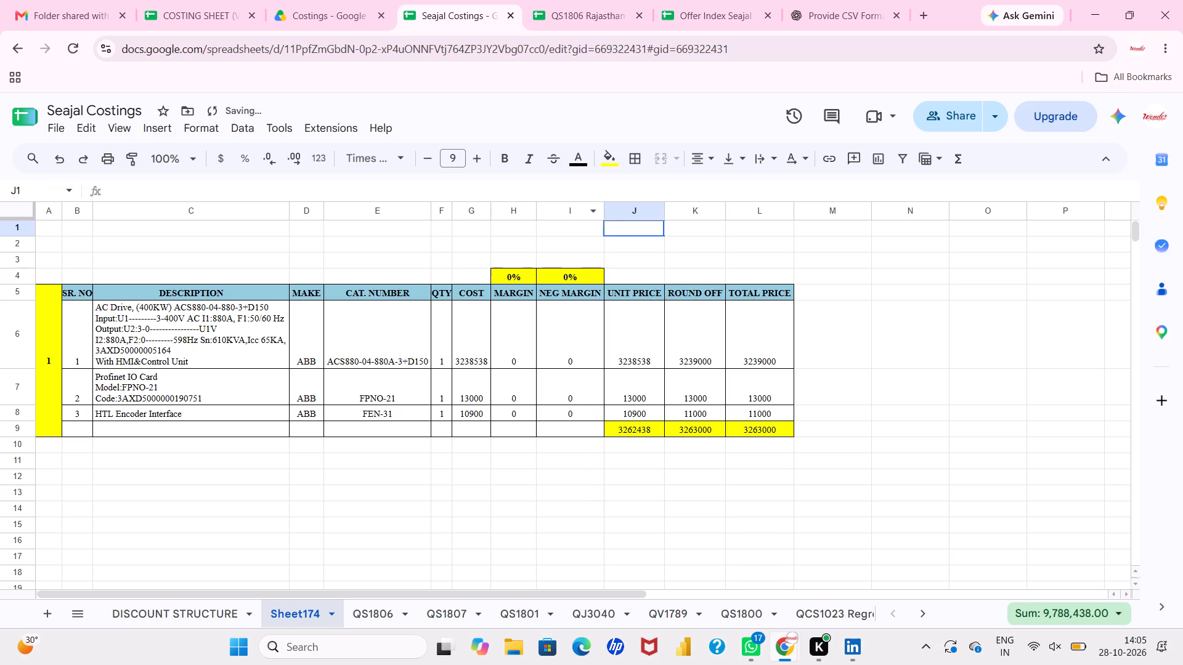
Make the totals in J9:L9 bold.
drag(639, 424, 654, 421)
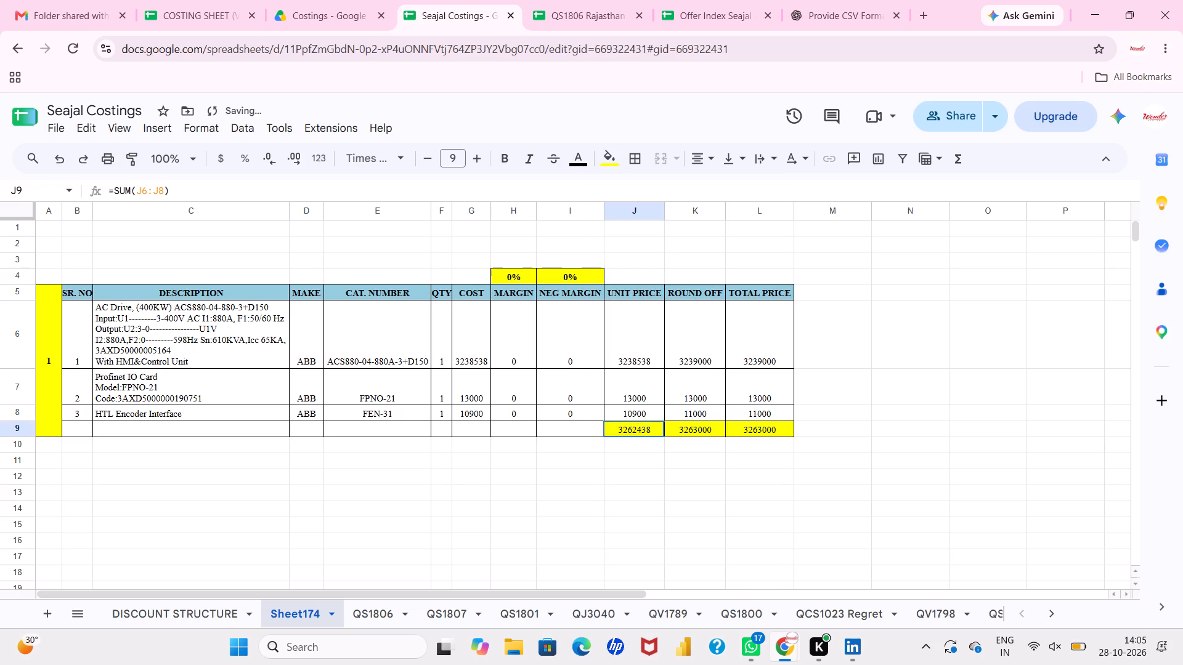
drag(654, 421, 767, 430)
key(ctrl+b)
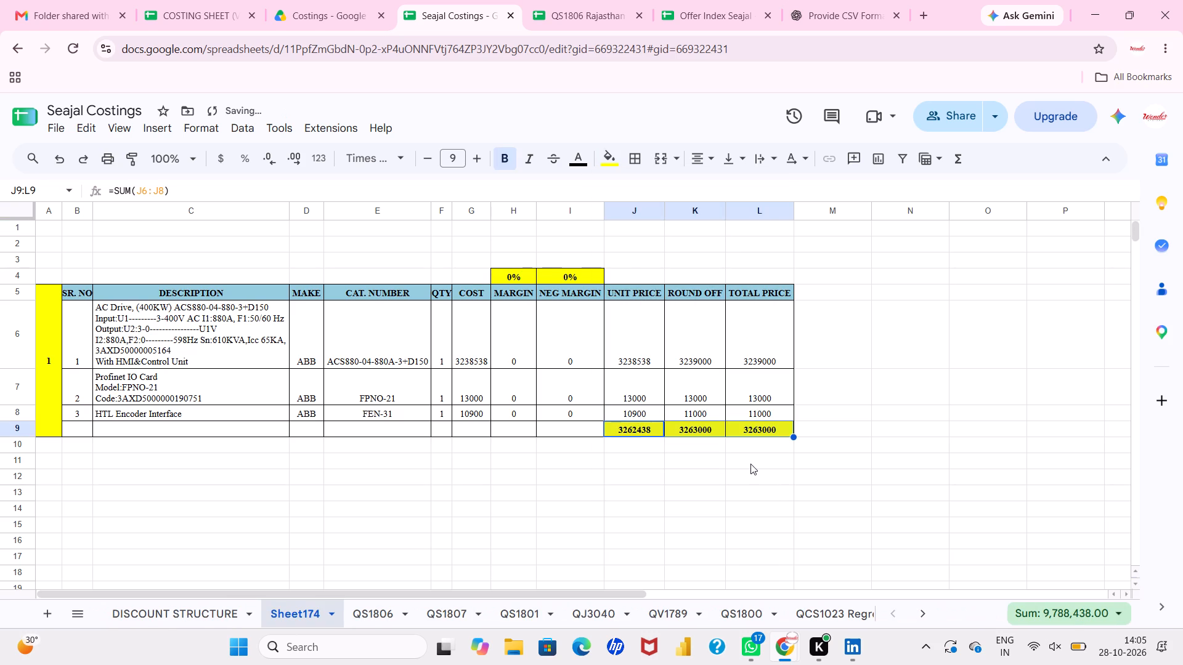
click(750, 464)
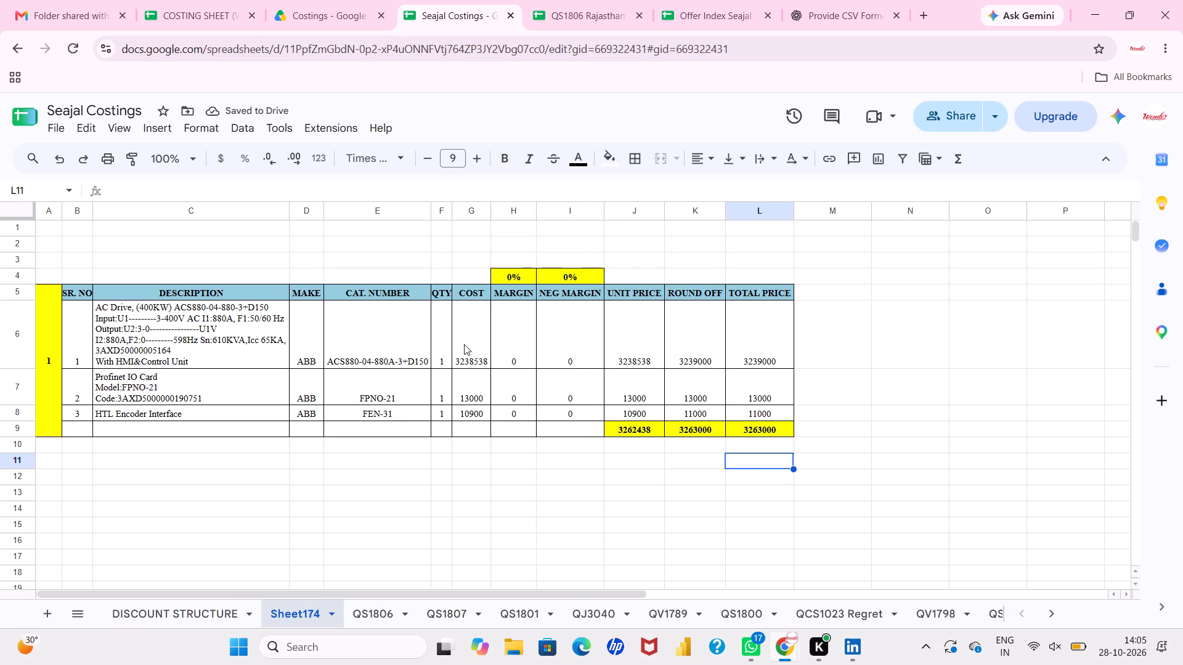
Fit the width of the QTY column to its contents.
drag(290, 211, 317, 211)
double_click(317, 211)
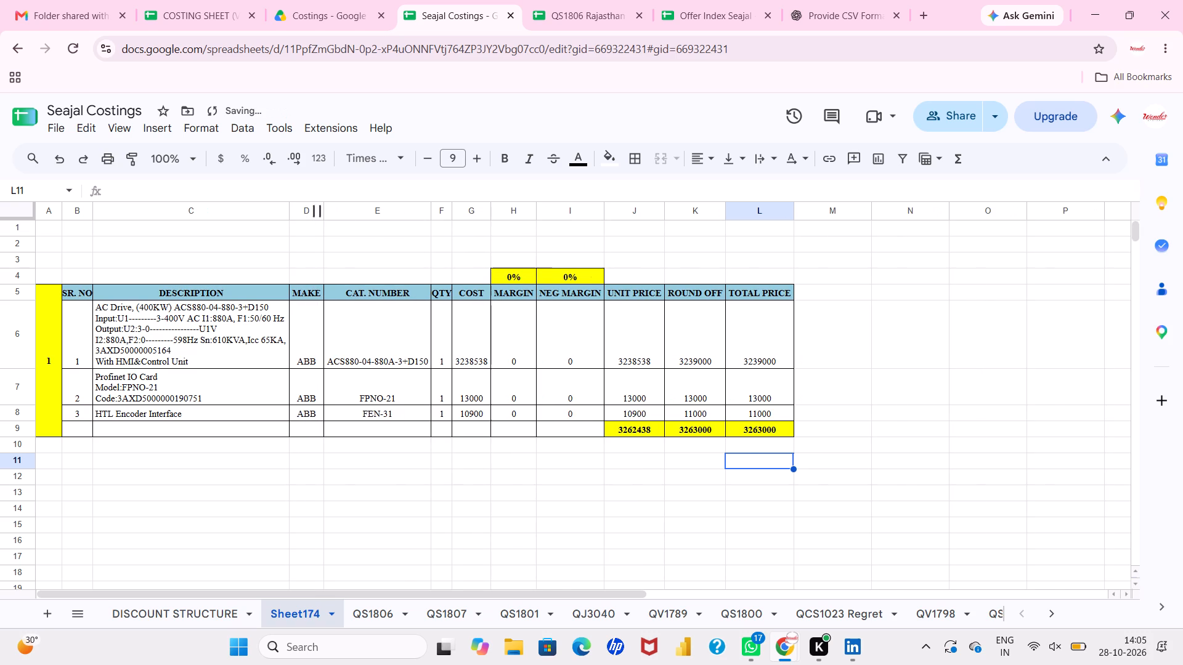
click(320, 318)
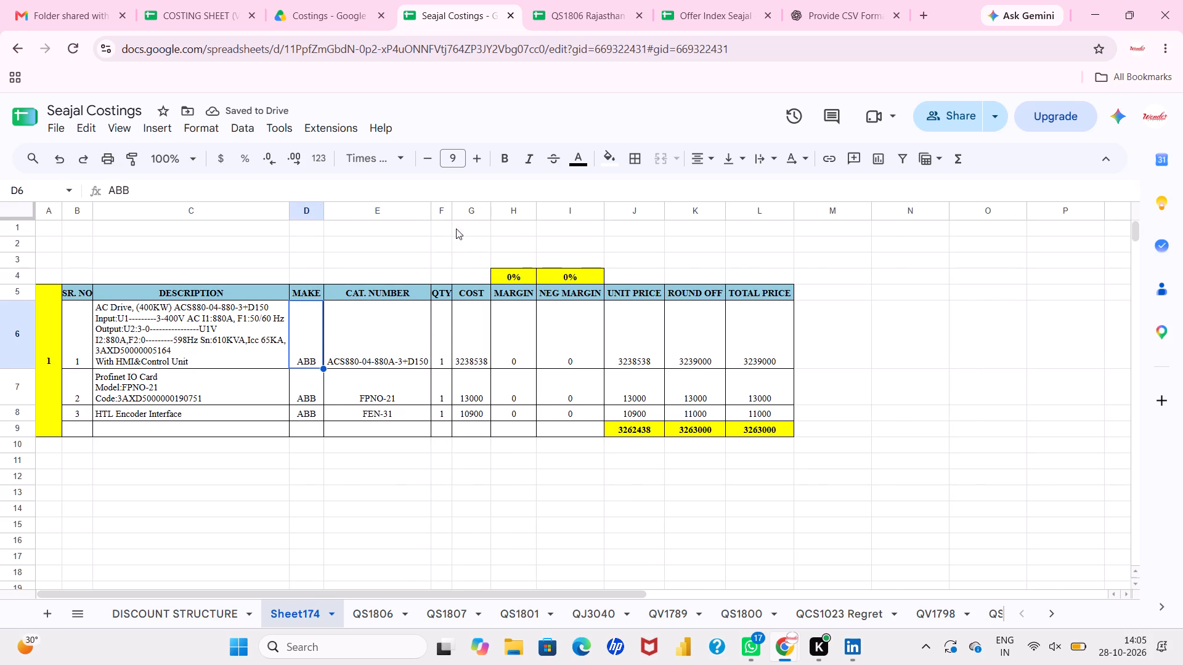
double_click(455, 209)
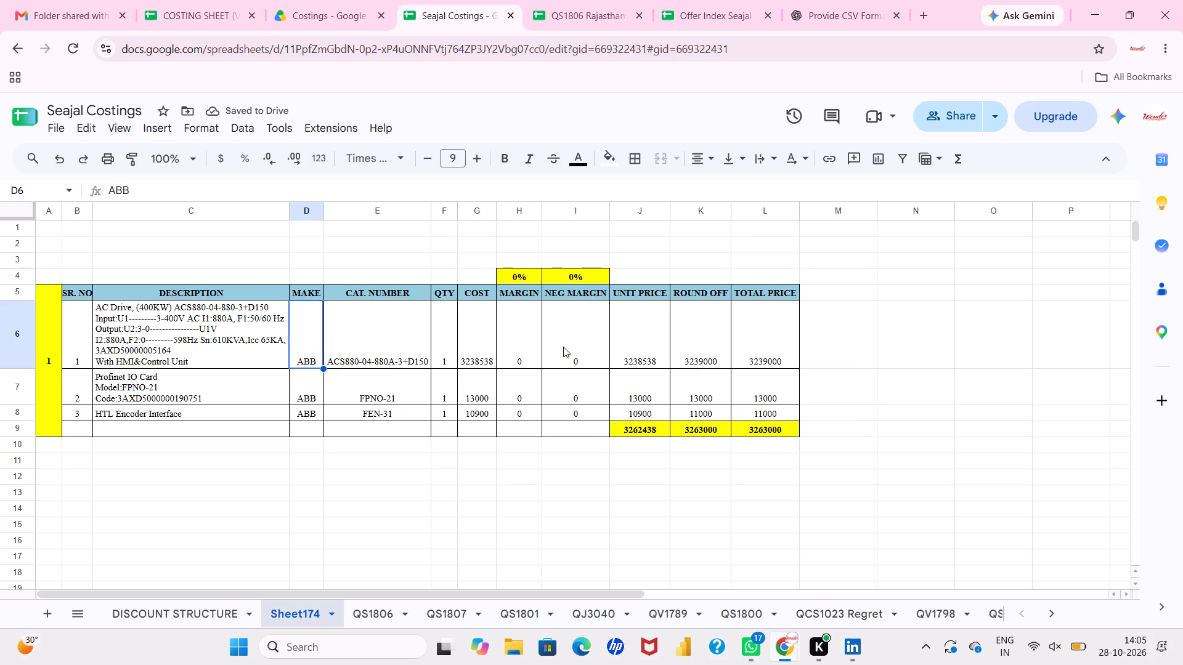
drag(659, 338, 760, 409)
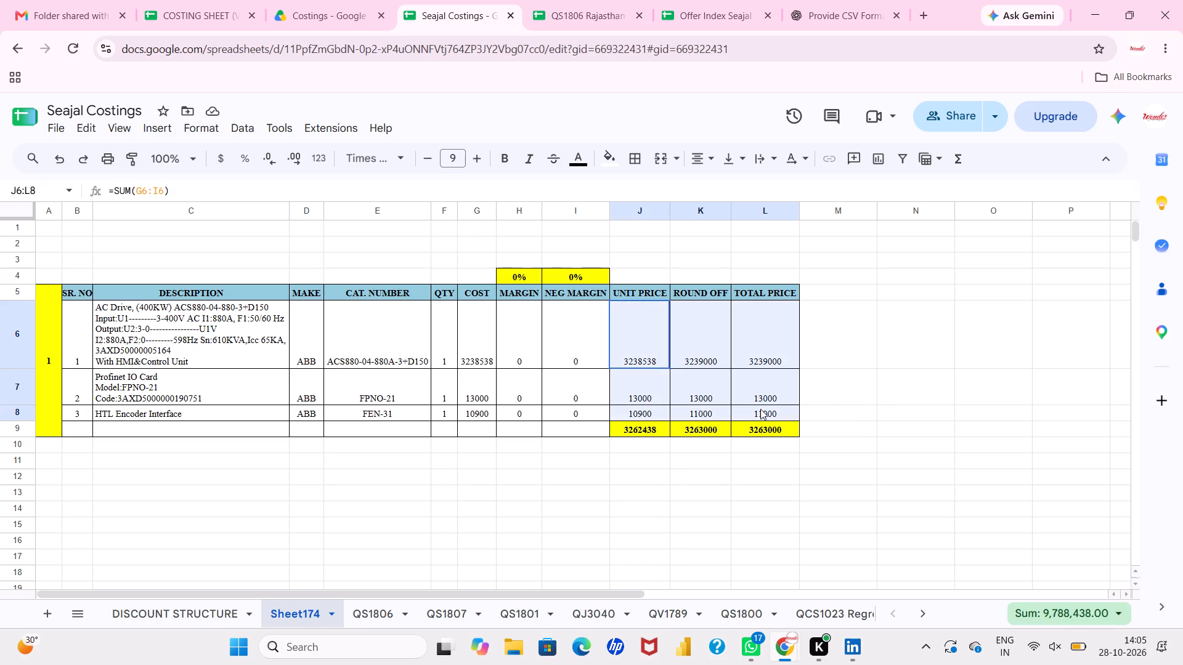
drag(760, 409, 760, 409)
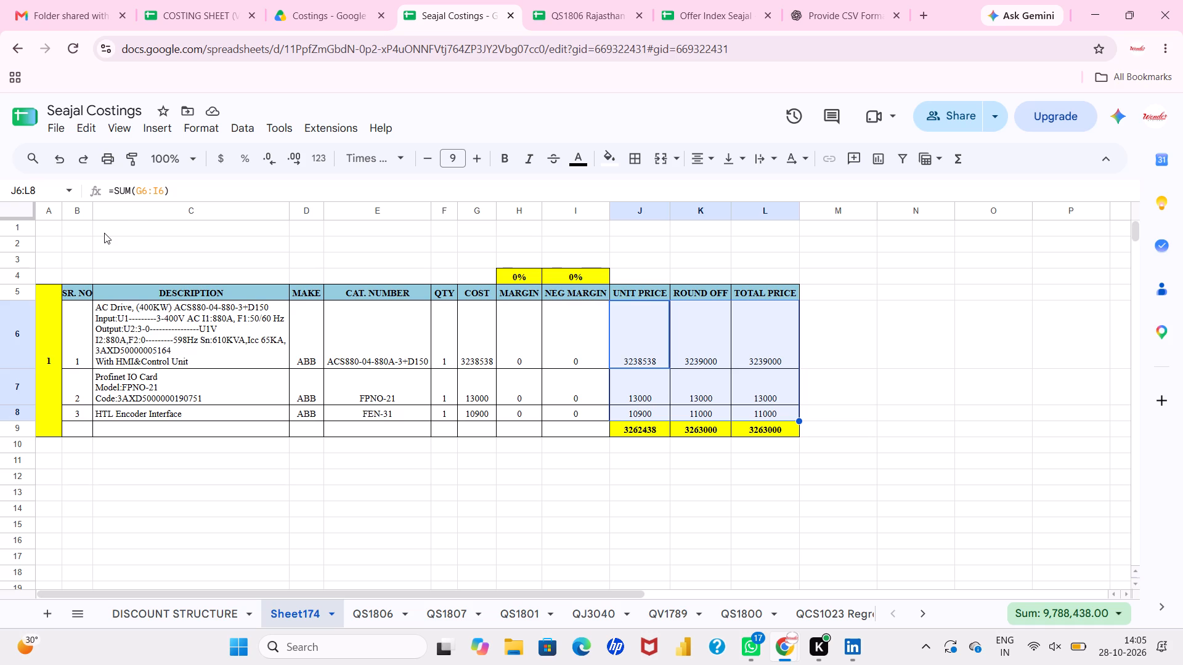
Delete the empty rows 2 and 3 above the costing table.
drag(30, 247, 30, 257)
right_click(30, 257)
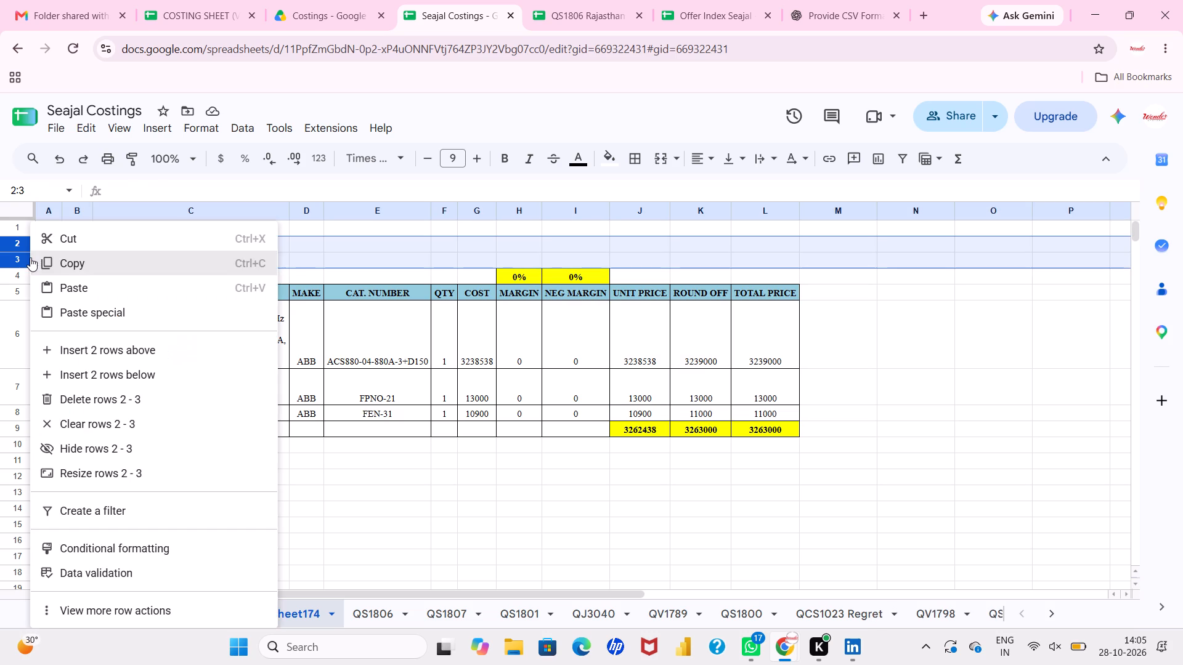
click(135, 404)
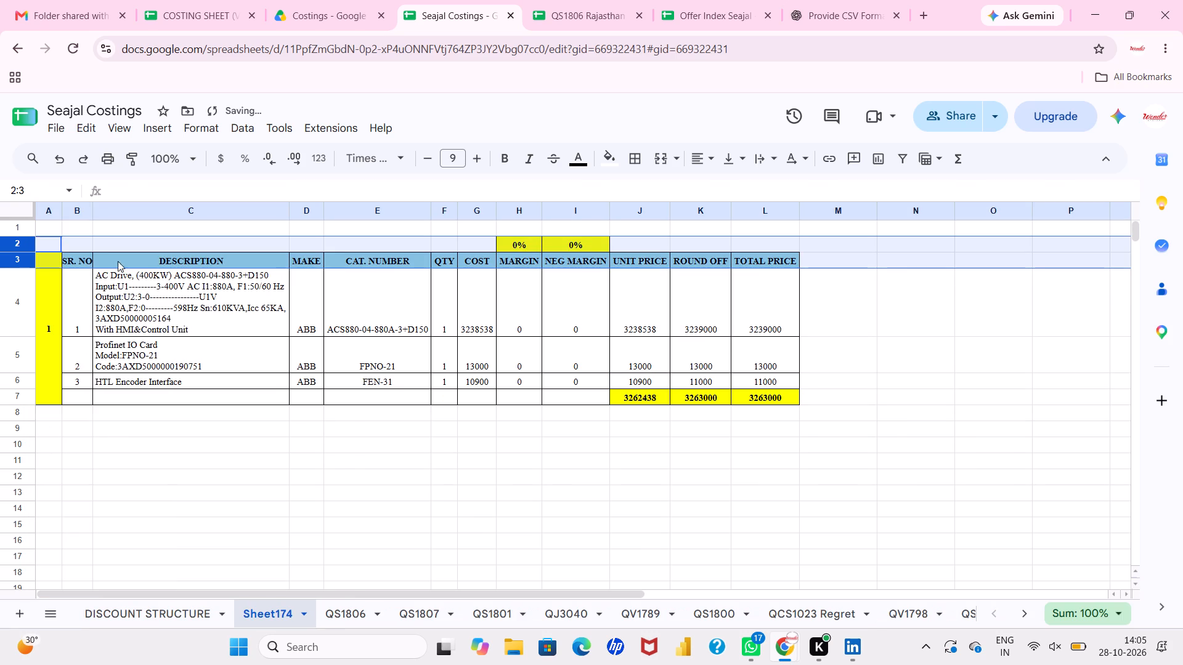
drag(55, 228, 71, 230)
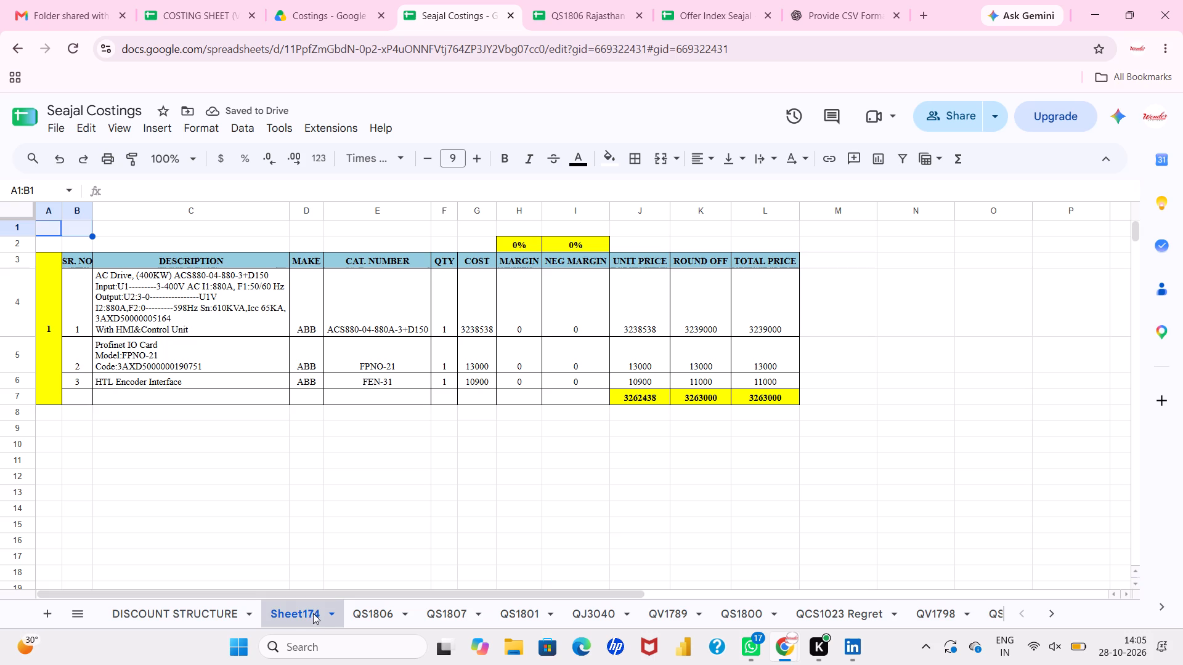
Switch to the Offer Index Seajal spreadsheet and look up the most recent offer entries at the end of the list.
click(731, 7)
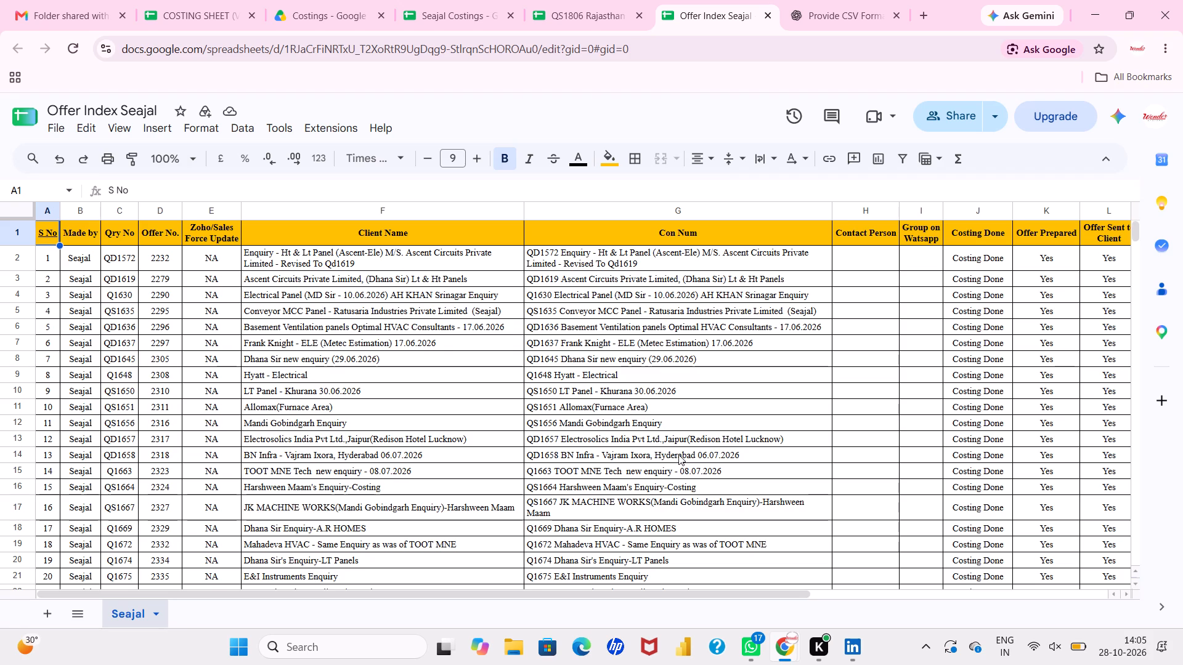
scroll(678, 454, down, 4)
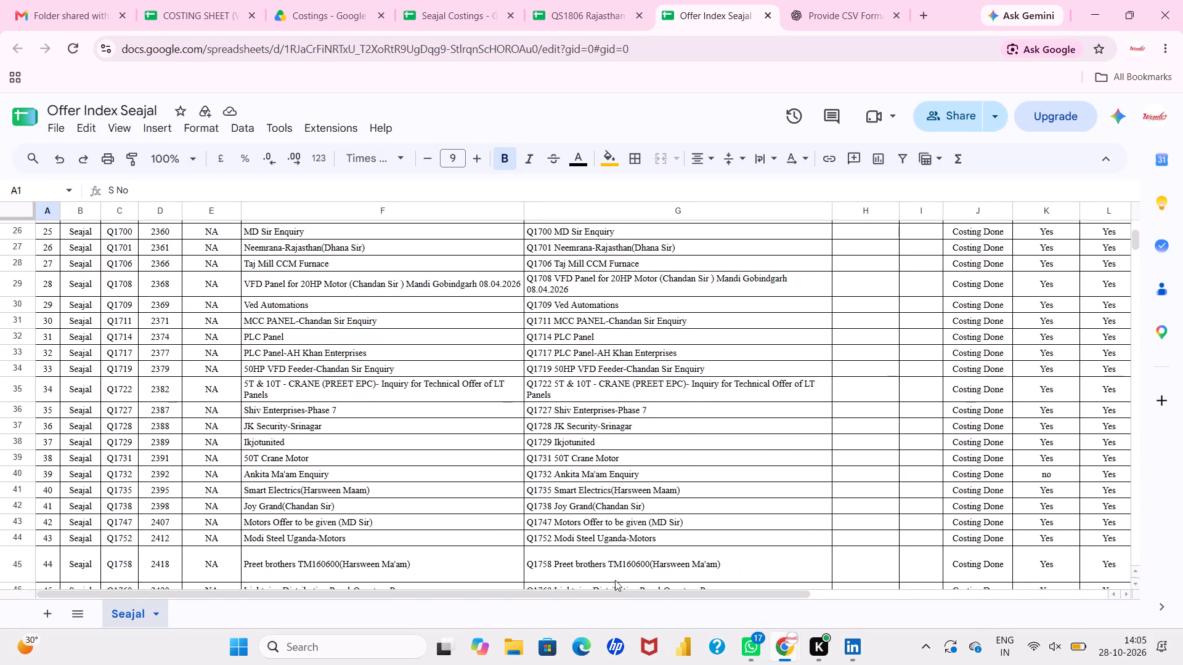
scroll(615, 580, down, 3)
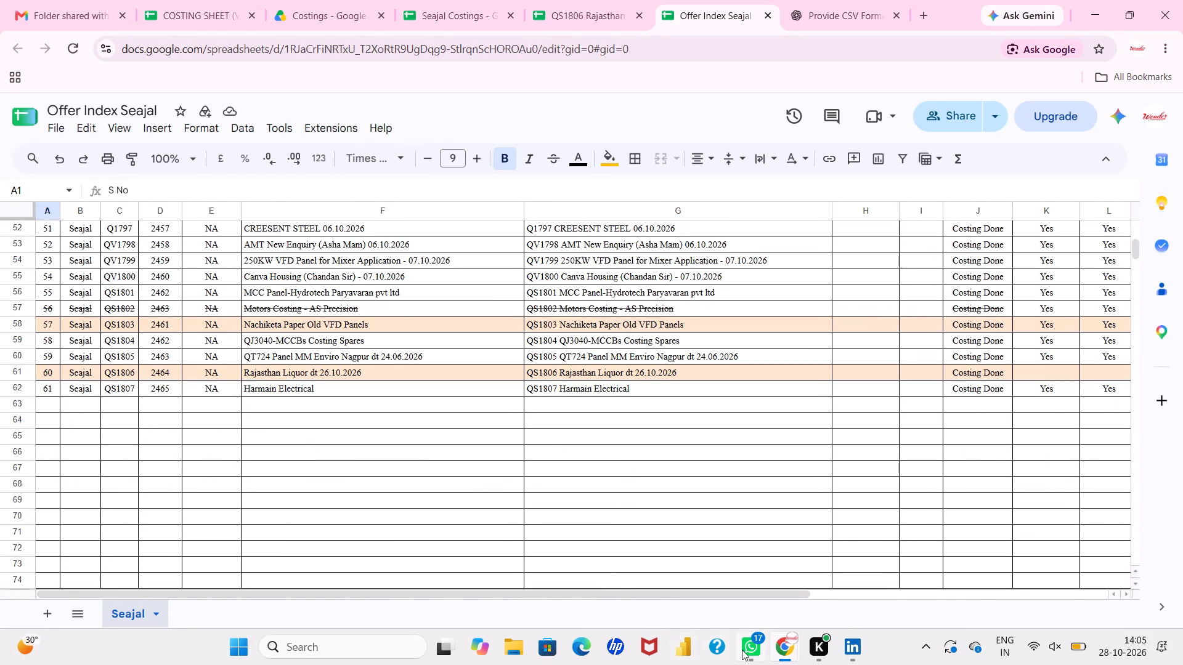
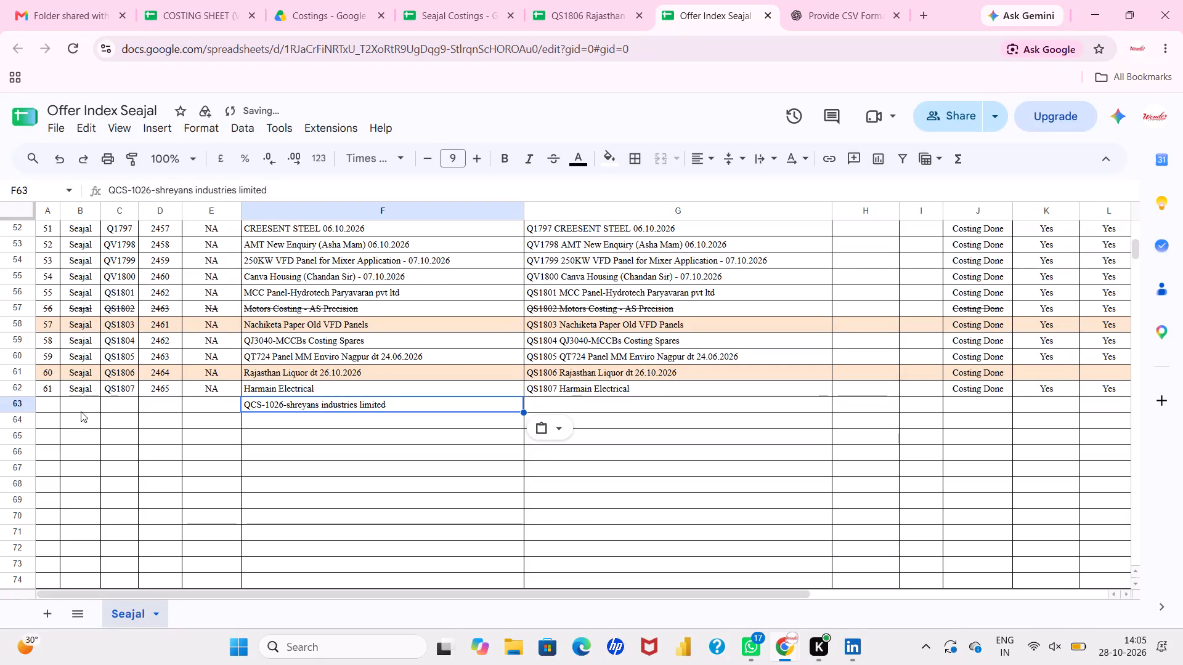
Complete the identifiers of the shreyans industries entry in row 63 with serial 62, Seajal, QS1808 and number 2466.
click(45, 402)
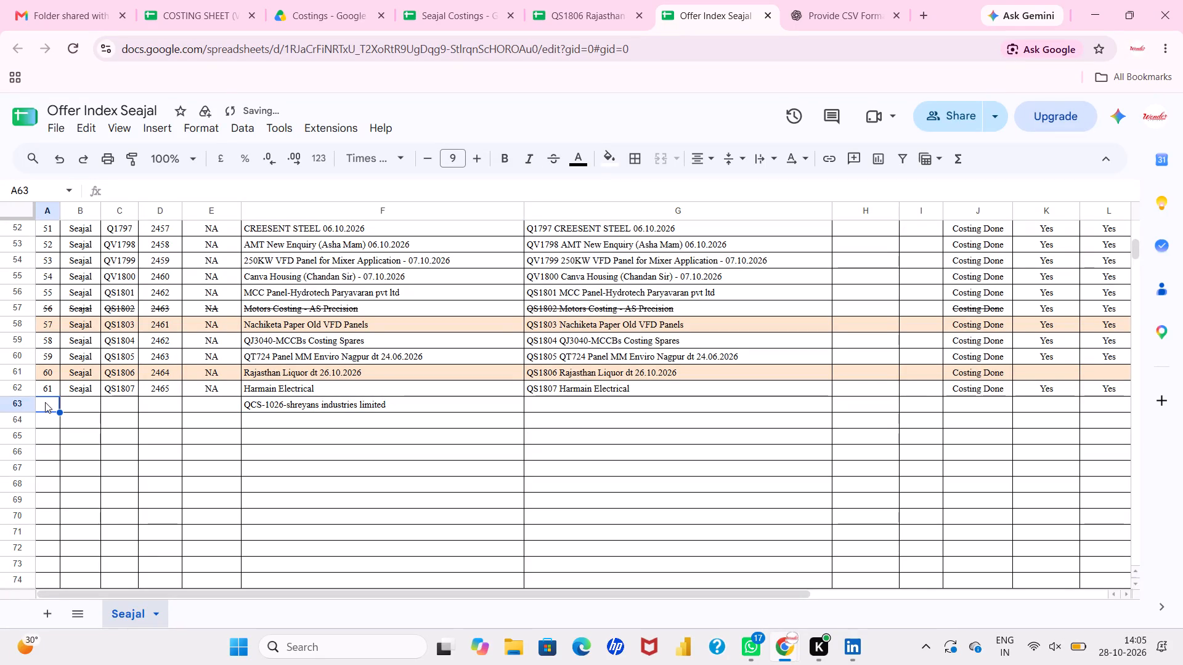
text(62)
key(Right)
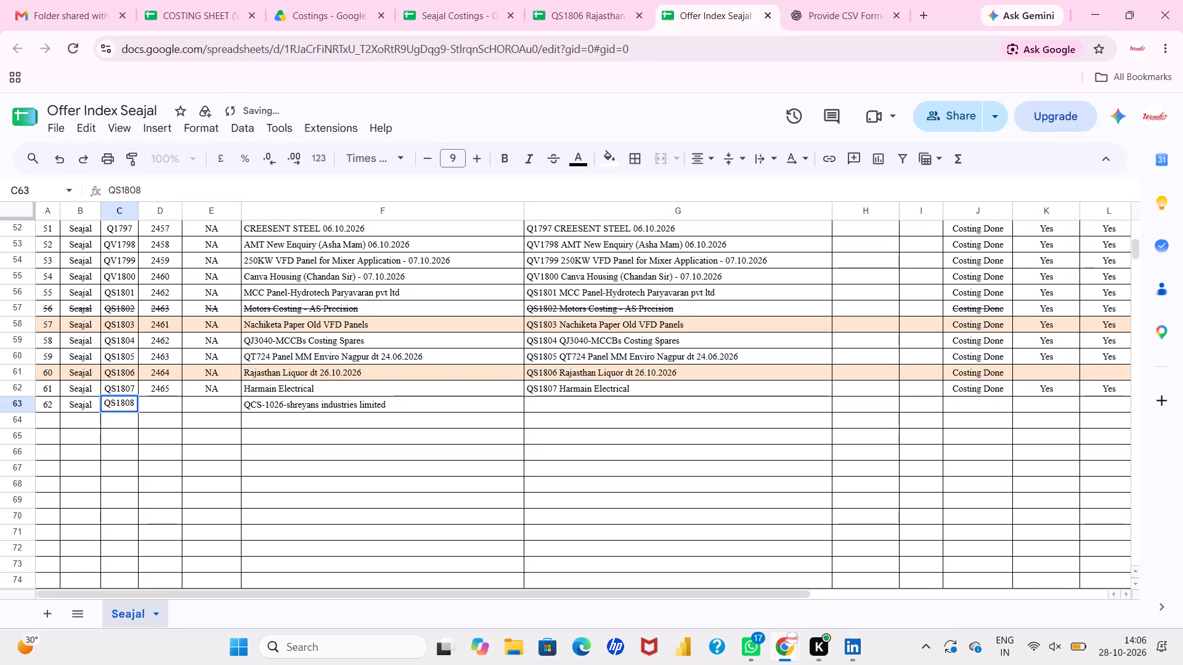
key(Right)
text(24)
text(66)
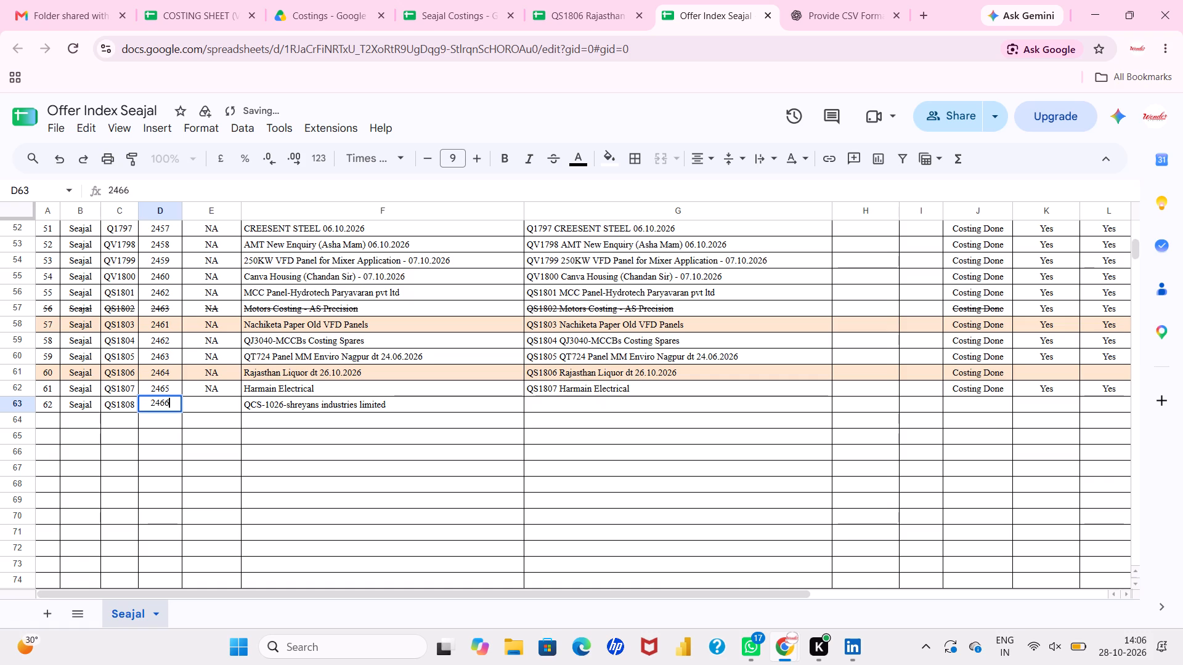
key(Return)
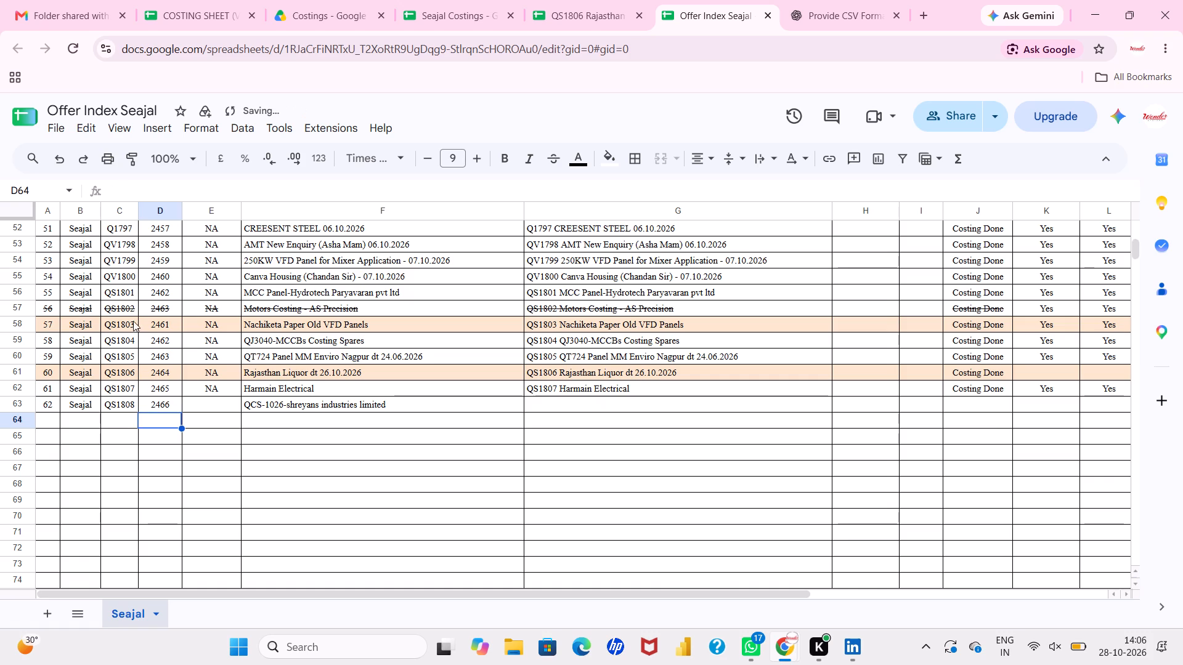
Extend the number series in column D from D58:D63 down to row 73.
drag(161, 324, 165, 408)
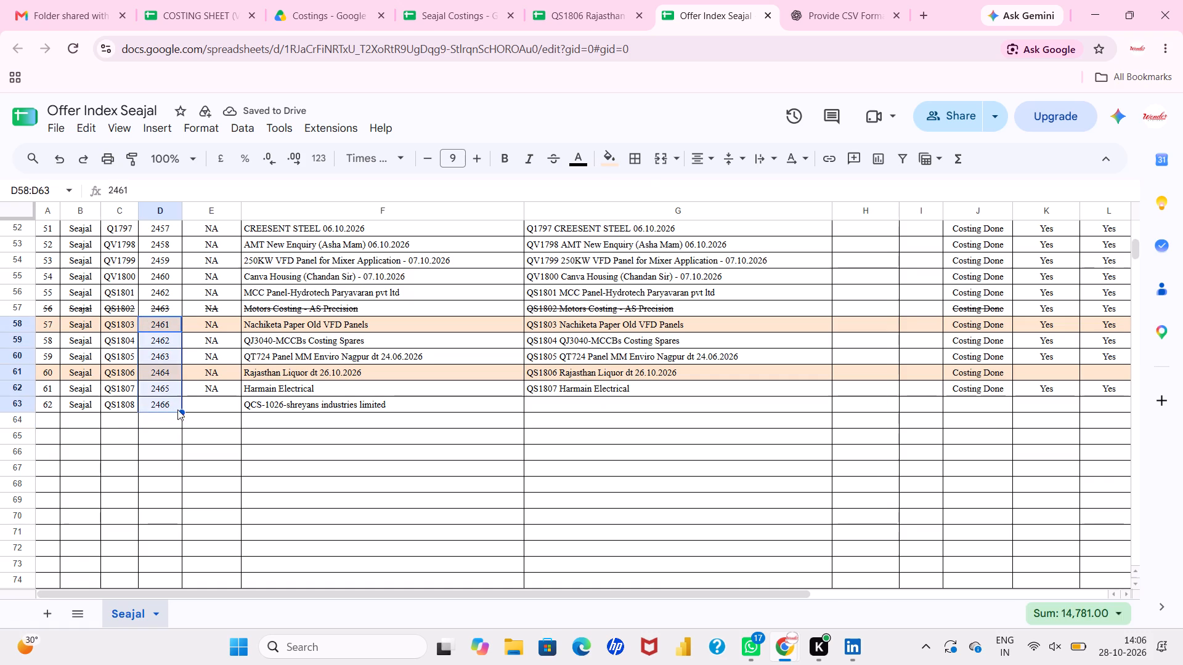
drag(183, 413, 181, 568)
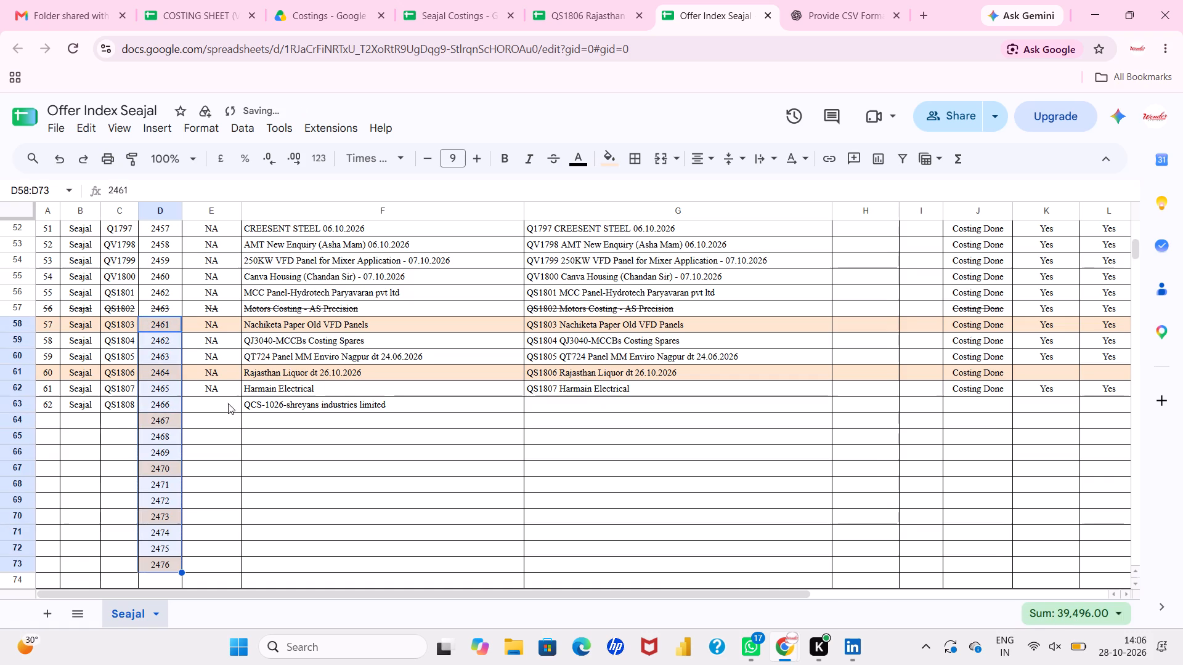
Fill the NA value in column E from row 62 down to row 73.
click(224, 332)
click(226, 342)
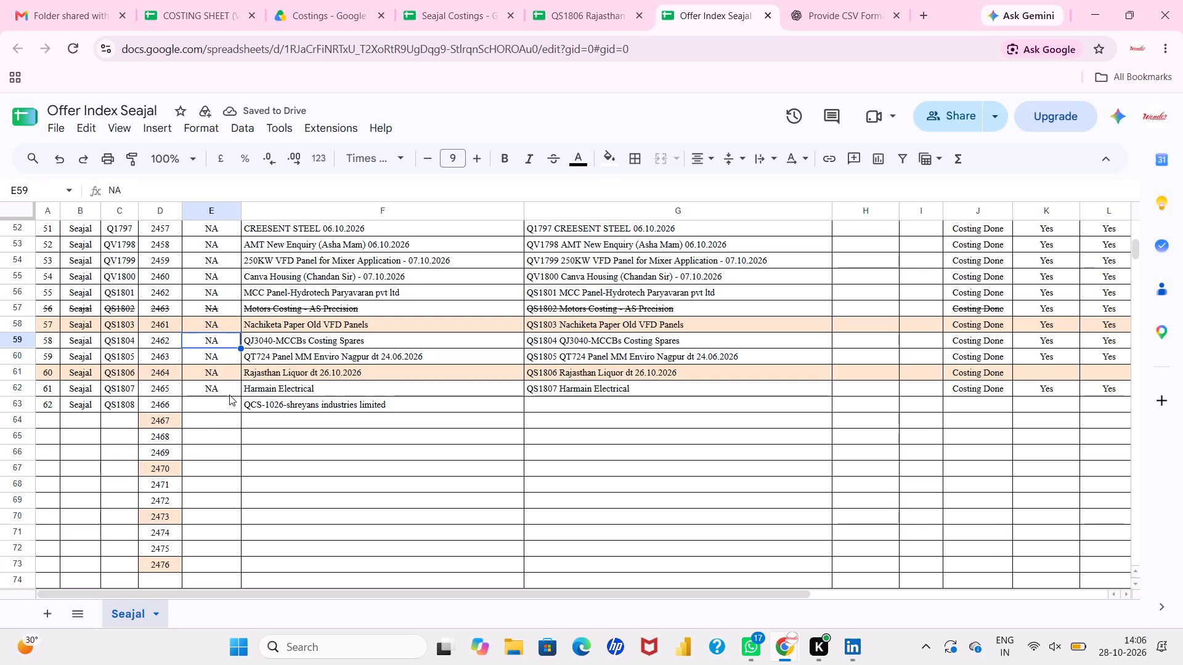
drag(229, 395, 237, 394)
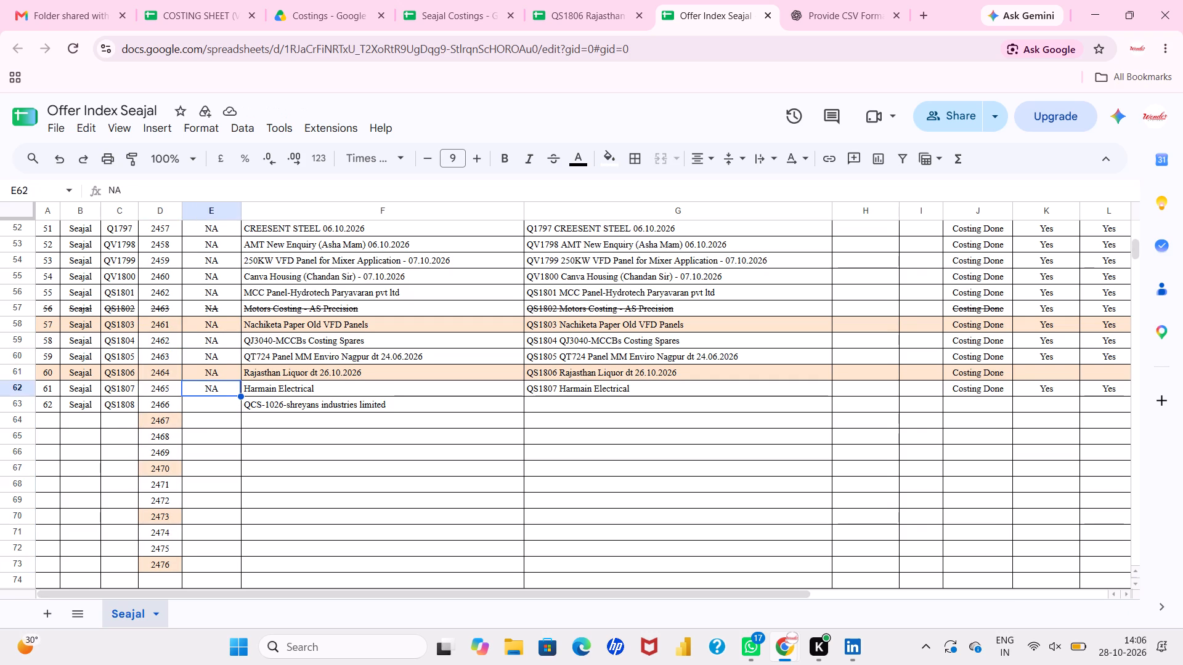
drag(240, 397, 226, 547)
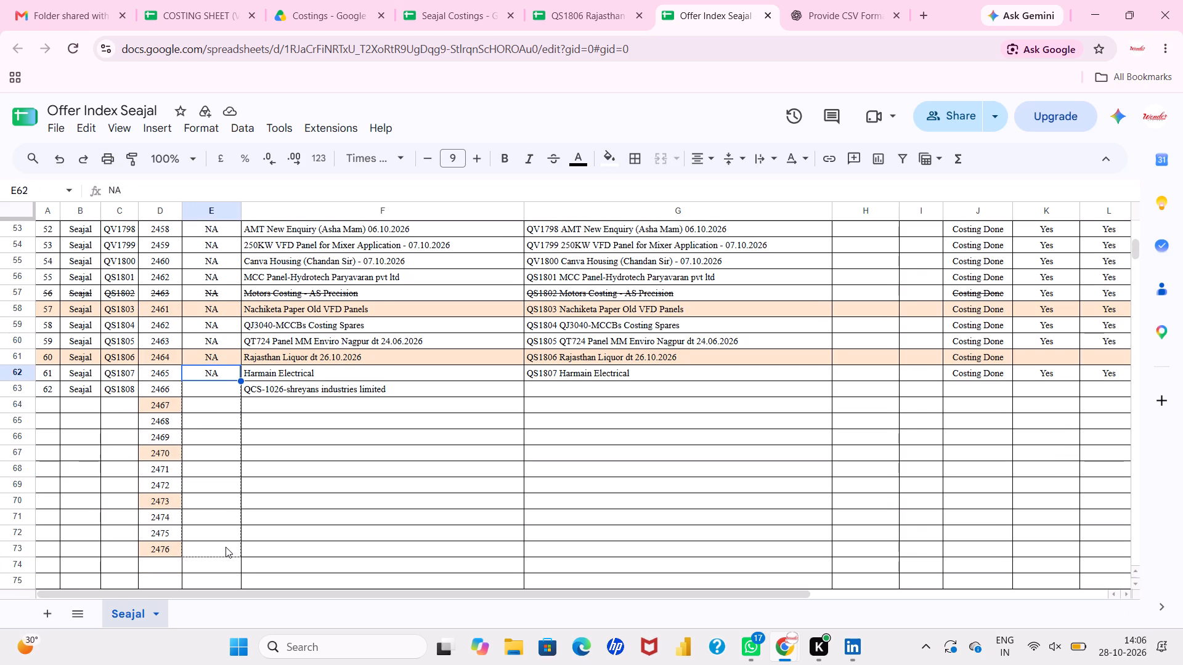
drag(226, 547, 226, 547)
Copy the combined title formula and the Costing Done status from row 62 into G63 and J63.
click(274, 401)
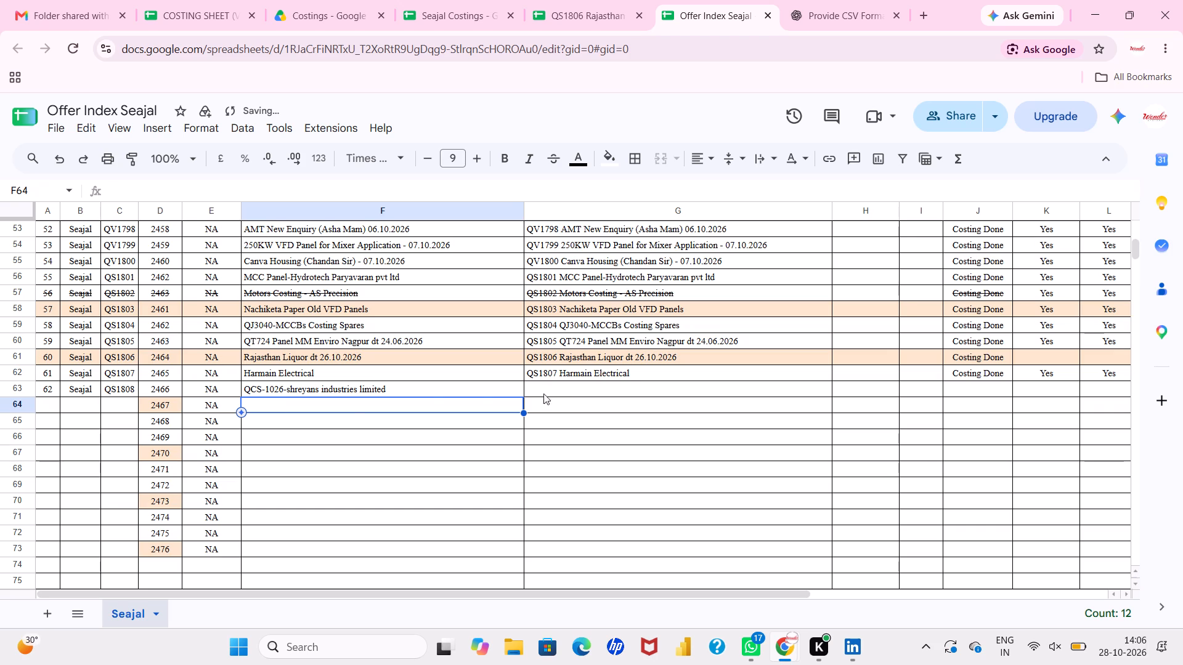
click(557, 392)
key(ctrl+d)
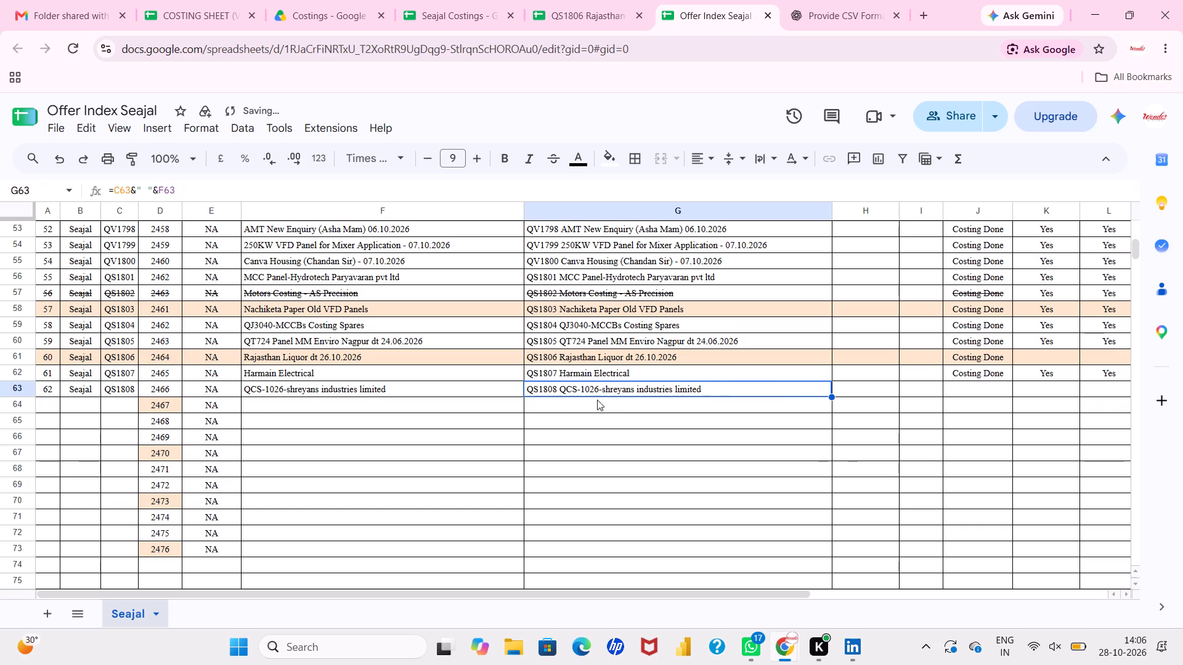
click(384, 392)
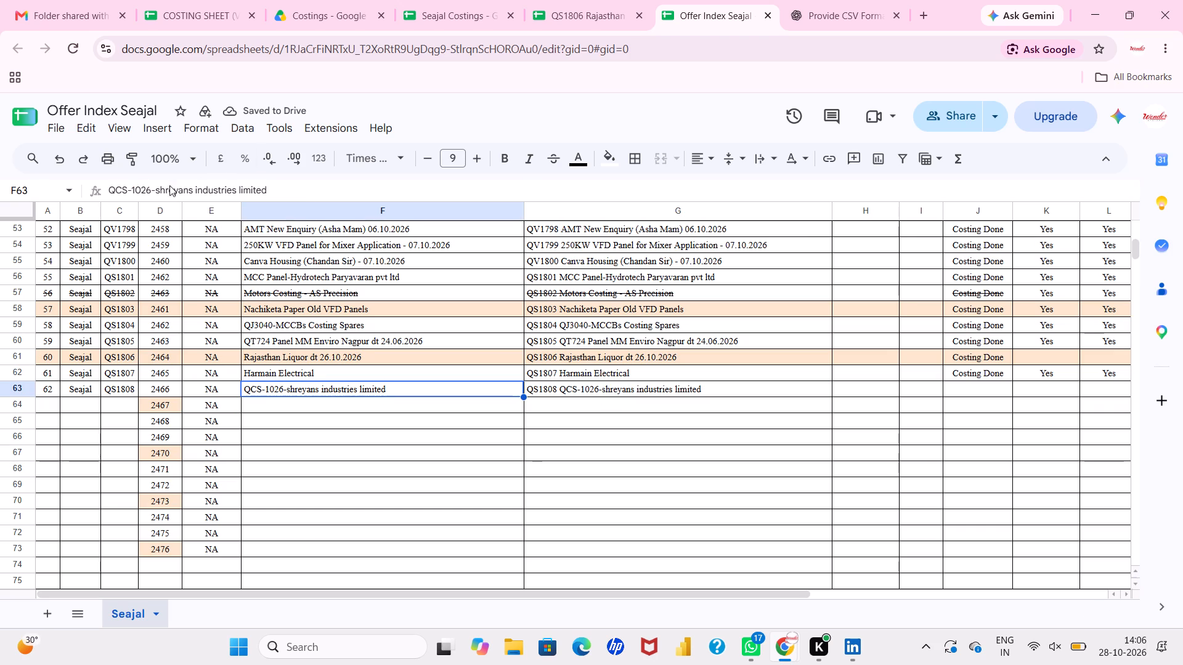
click(955, 389)
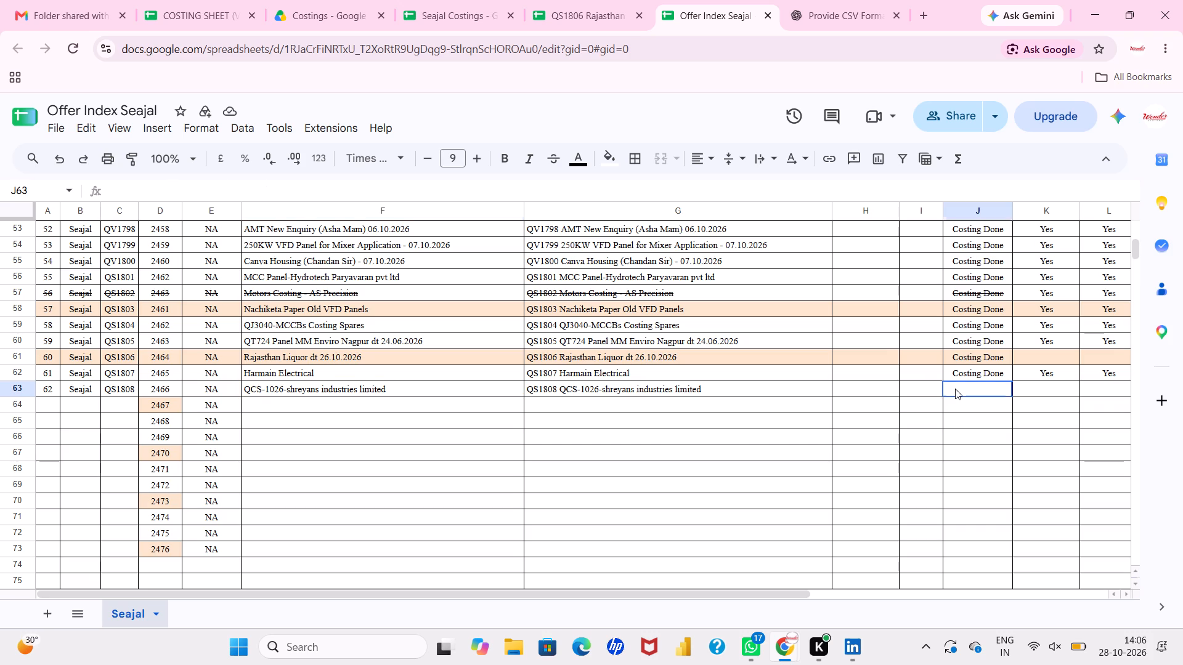
key(ctrl+d)
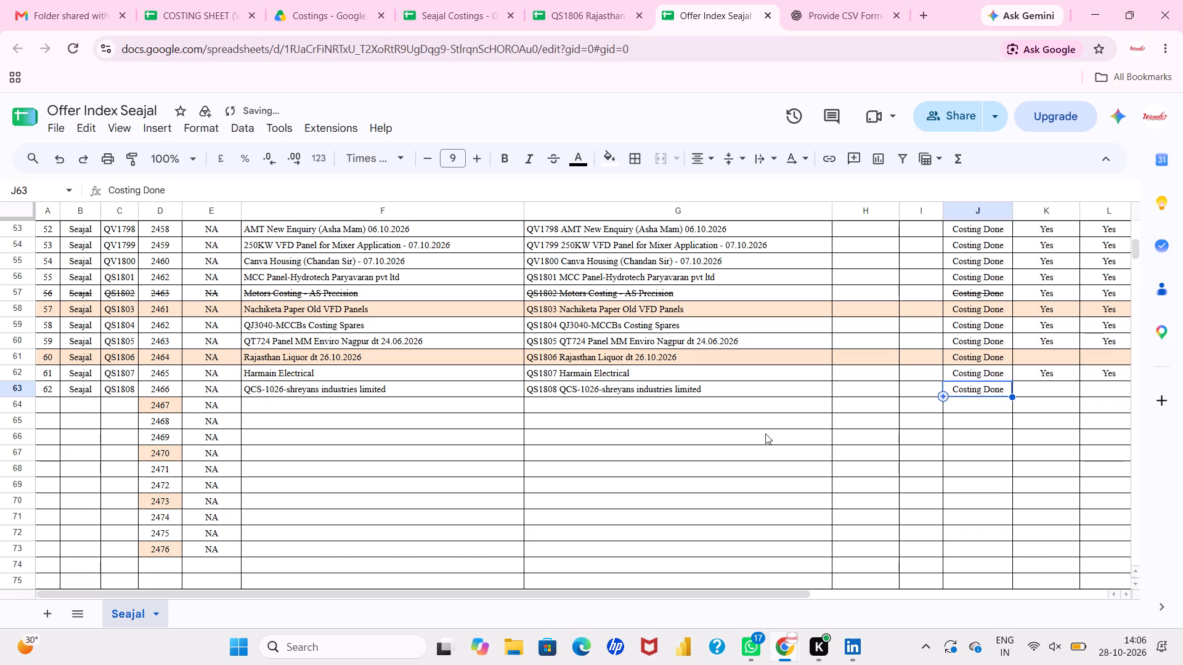
click(765, 433)
Switch to the Seajal Costings spreadsheet and set both the margin in H2 and the negotiation margin in I2 to 10%.
click(458, 0)
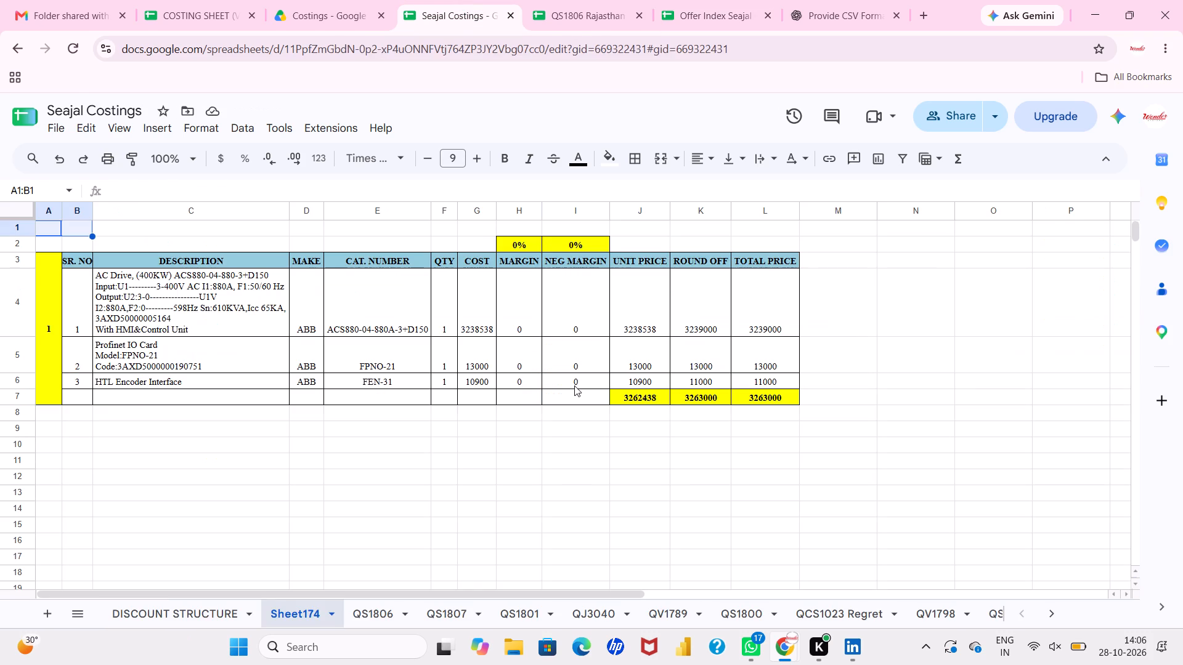
click(605, 451)
click(527, 243)
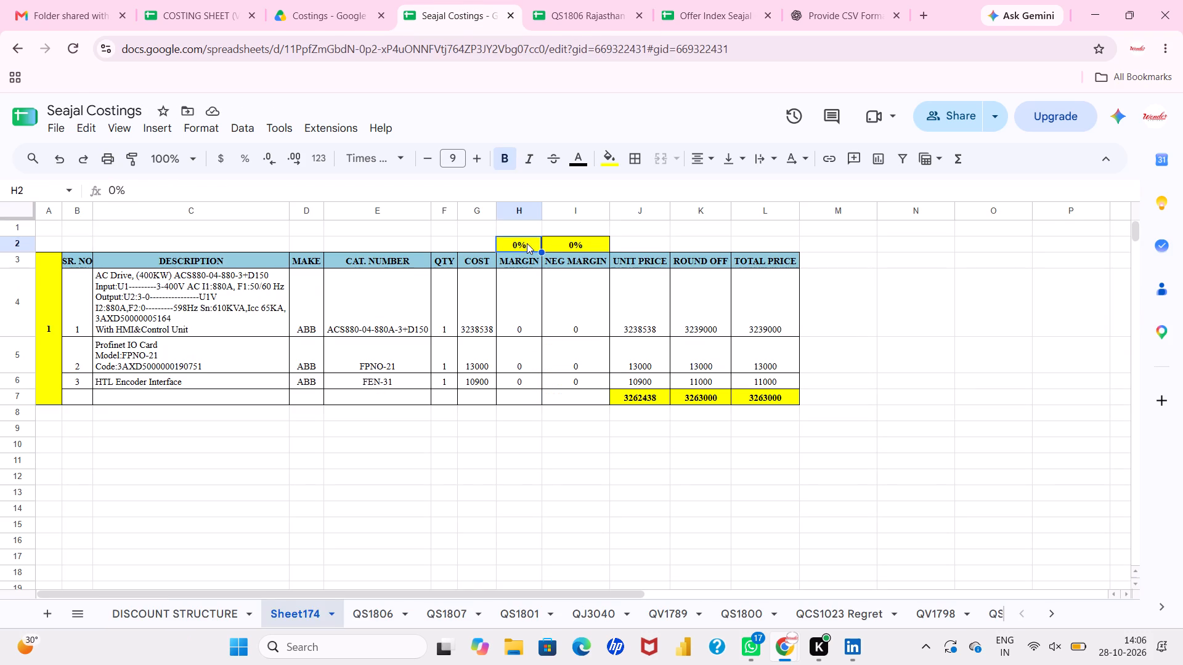
text(10)
key(Right)
text(10)
key(Return)
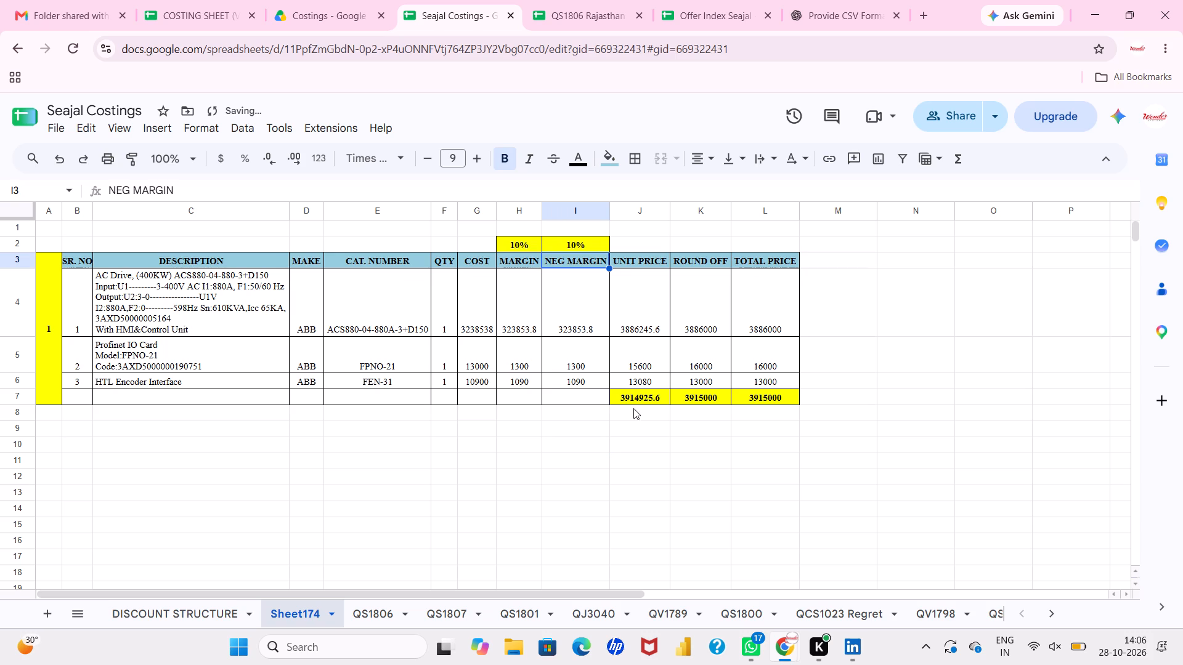
double_click(746, 399)
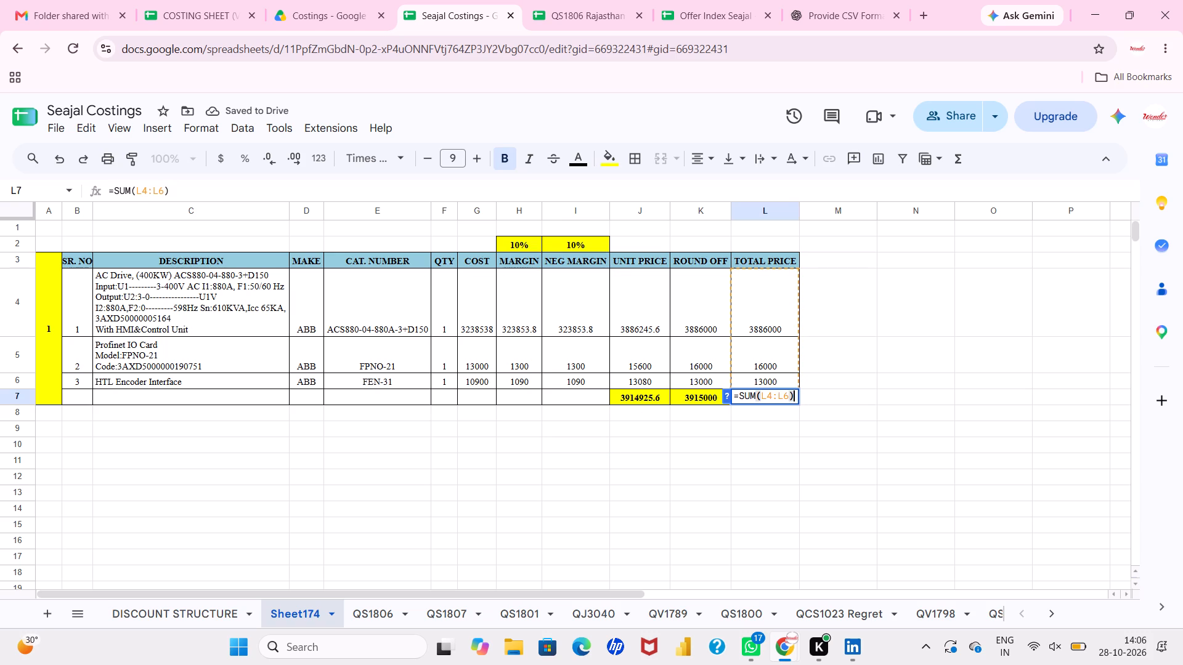
click(730, 436)
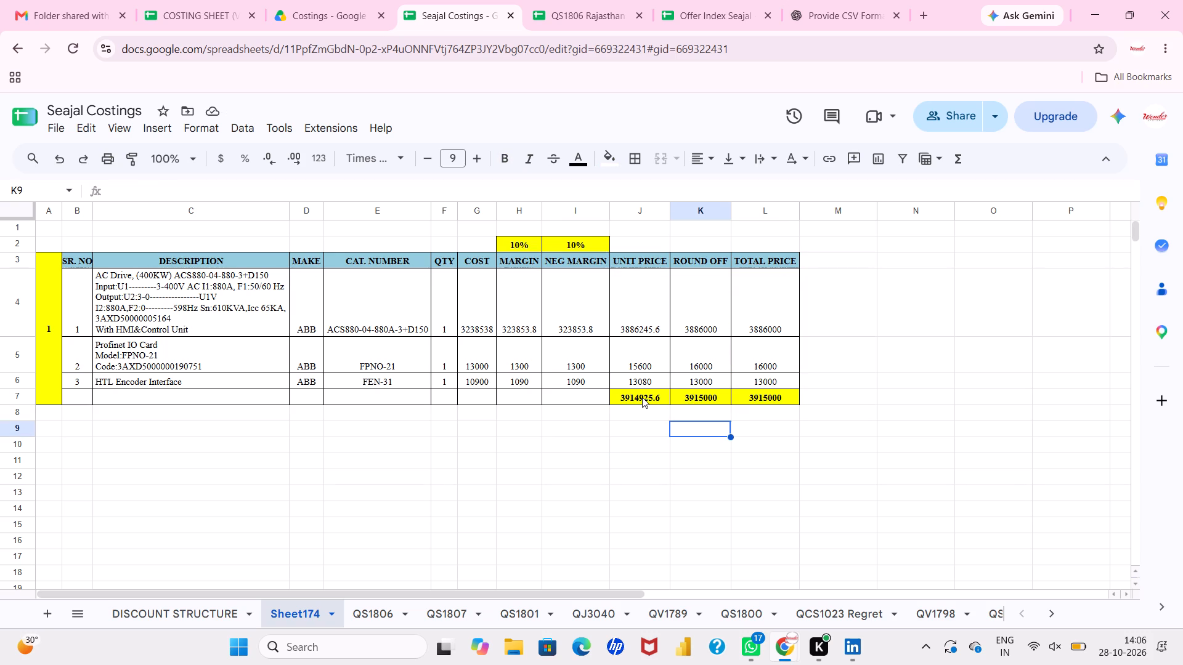
scroll(642, 397, up, 1)
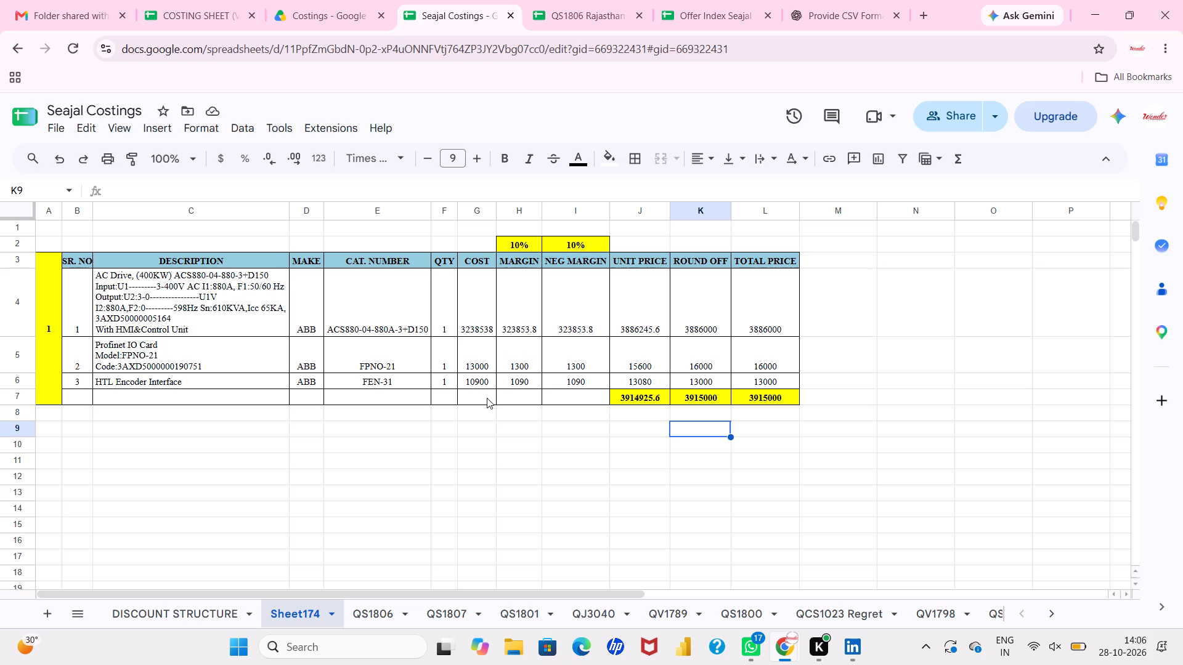
Total the COST column in G7 with a SUM formula over G4:G6.
click(487, 398)
text(=SUM)
key(shift+parenleft)
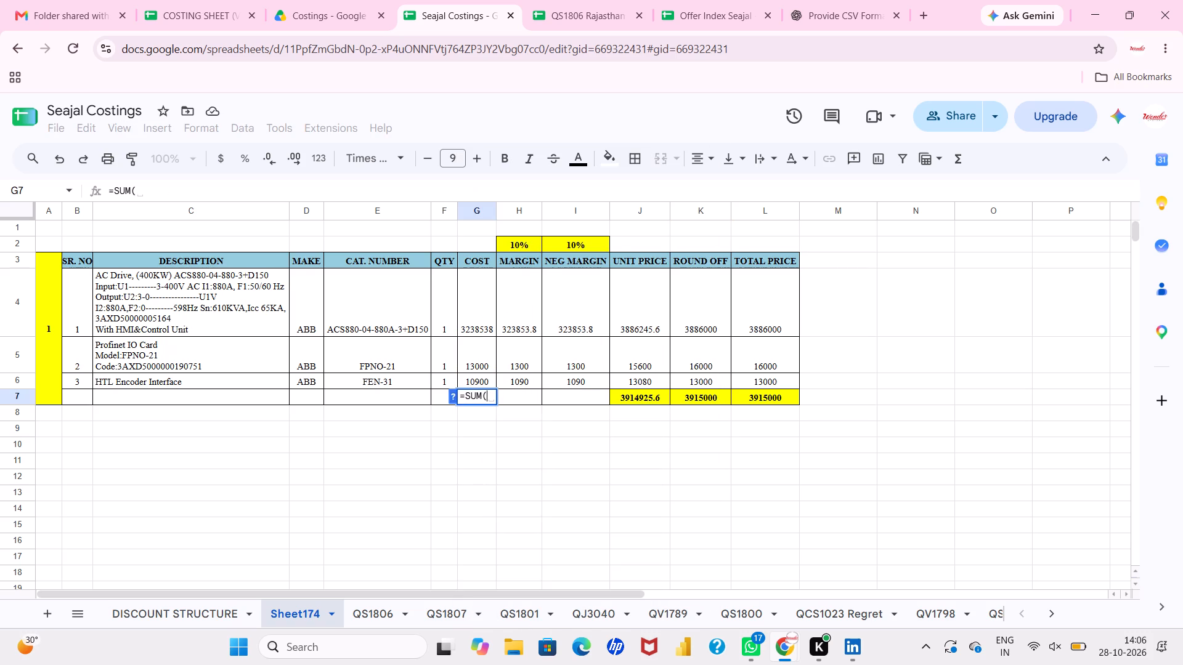
drag(479, 329, 478, 379)
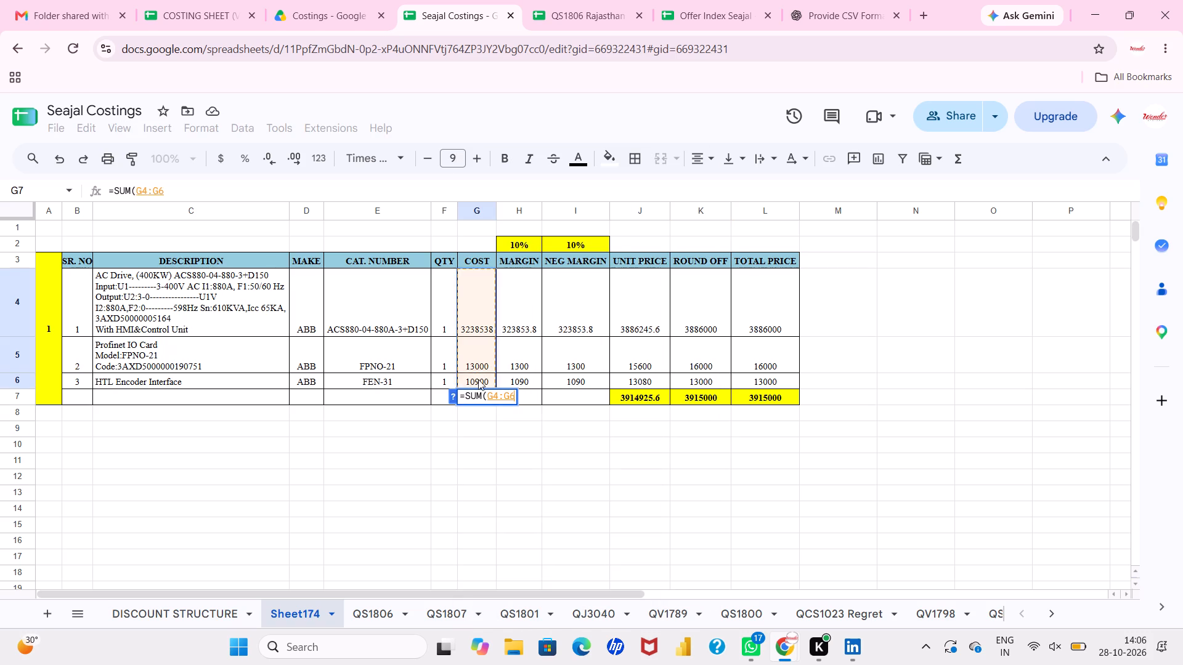
key(shift+parenright)
key(Return)
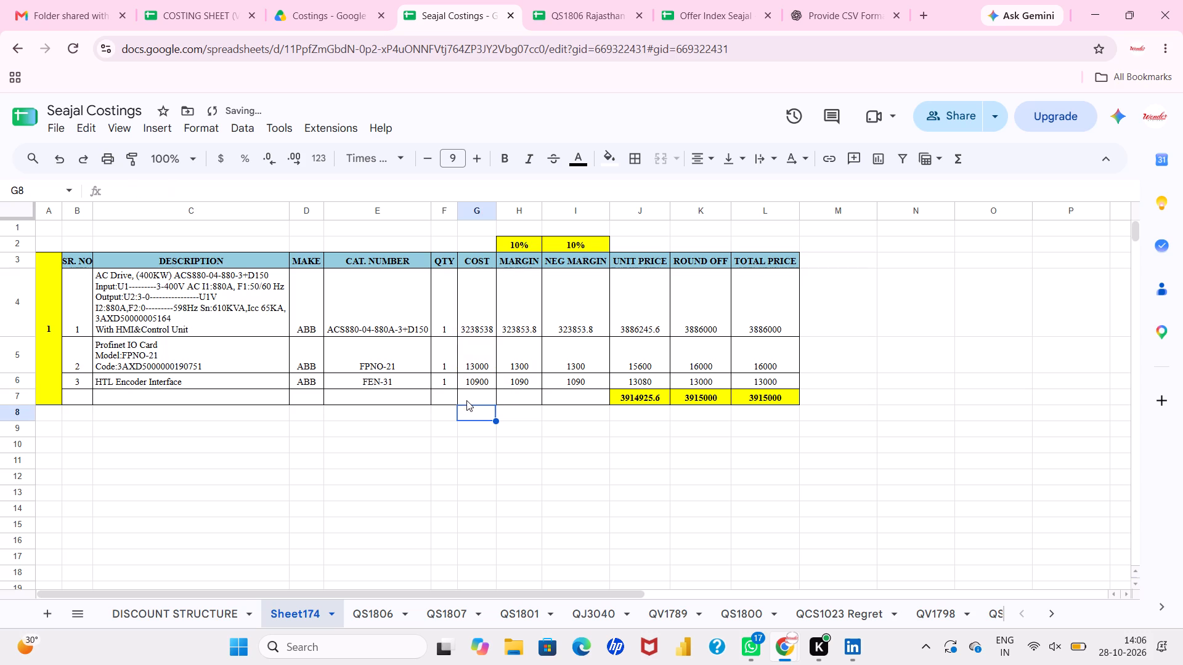
Give the cost total in G7 a yellow fill and bold text.
click(468, 399)
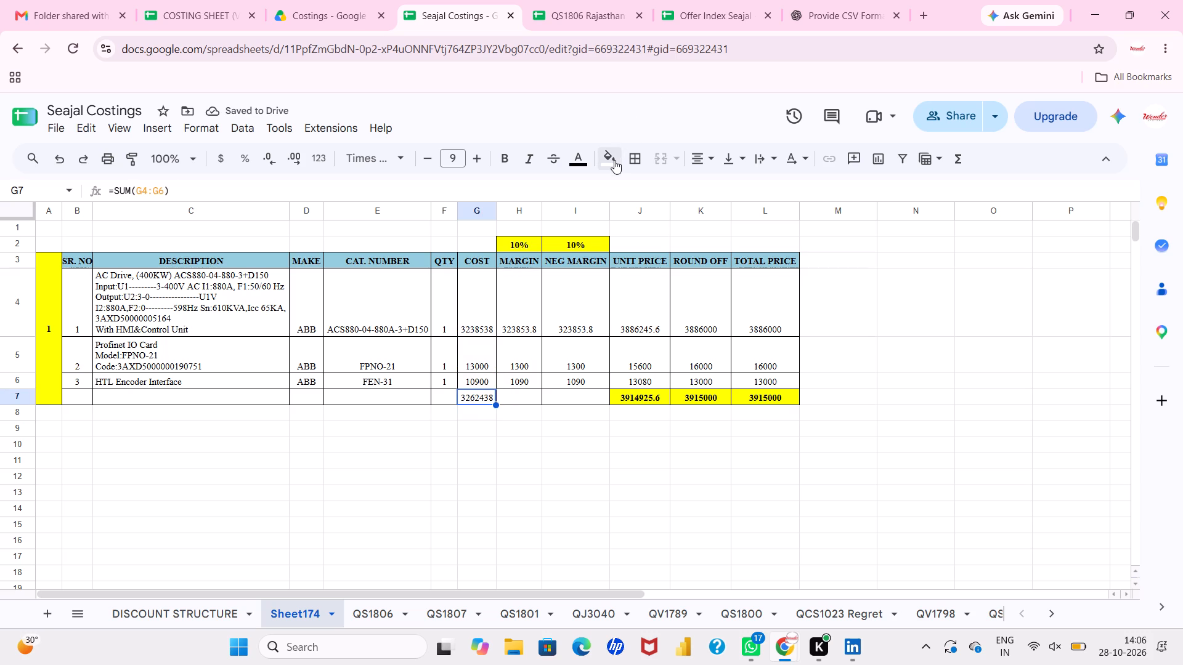
click(614, 160)
click(667, 225)
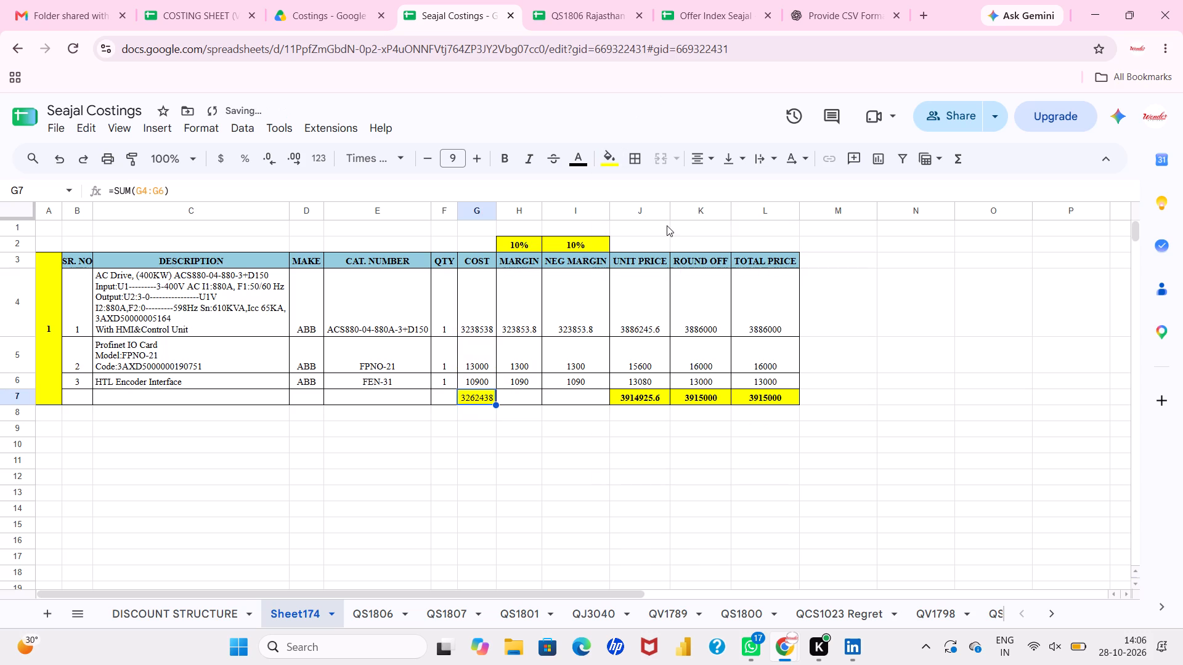
key(ctrl+b)
click(507, 479)
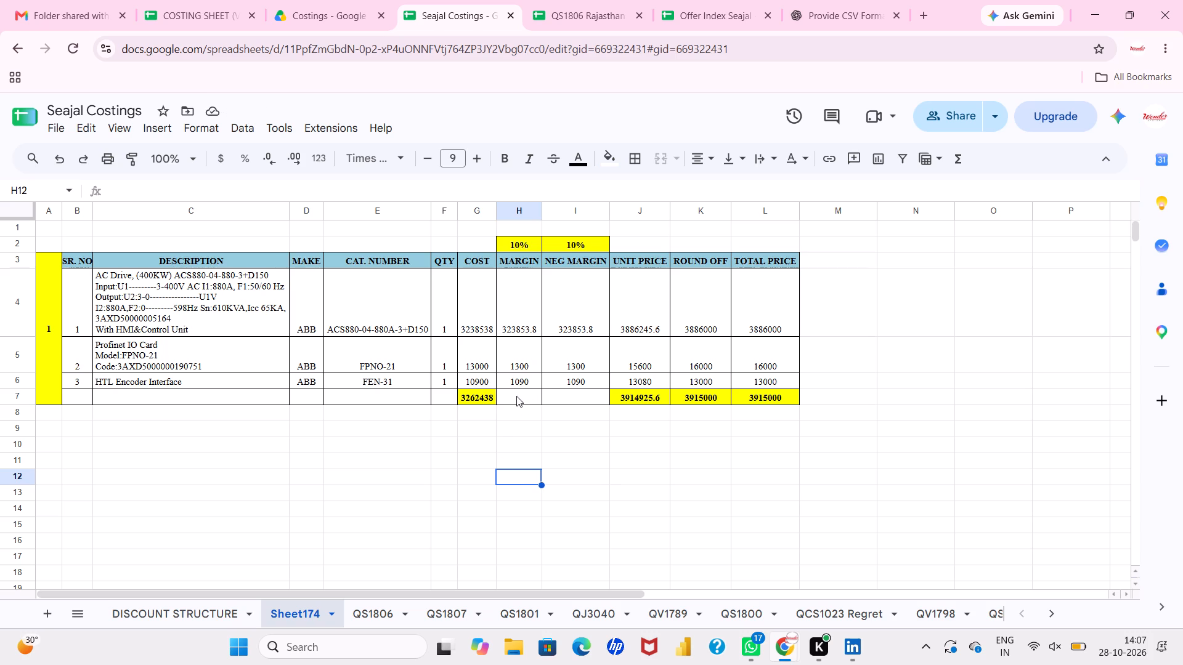
Copy the formatted cost total from G7 into H7 and I7 under MARGIN and NEG MARGIN.
click(478, 402)
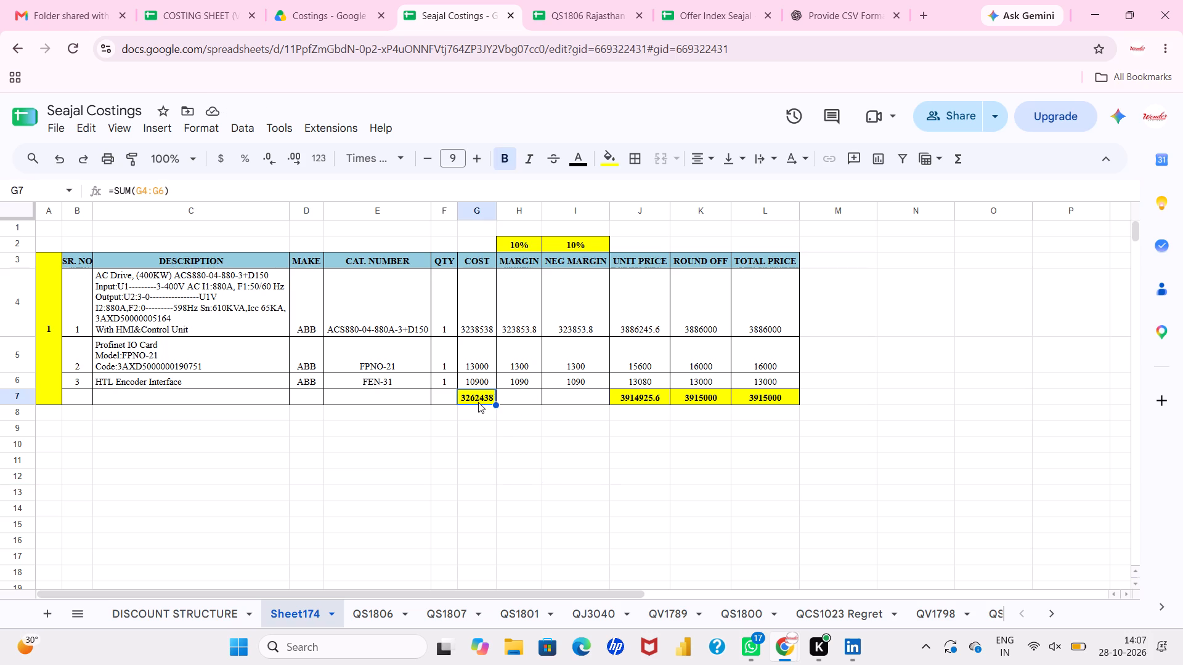
key(ctrl+c)
key(Right)
key(ctrl+v)
key(Right)
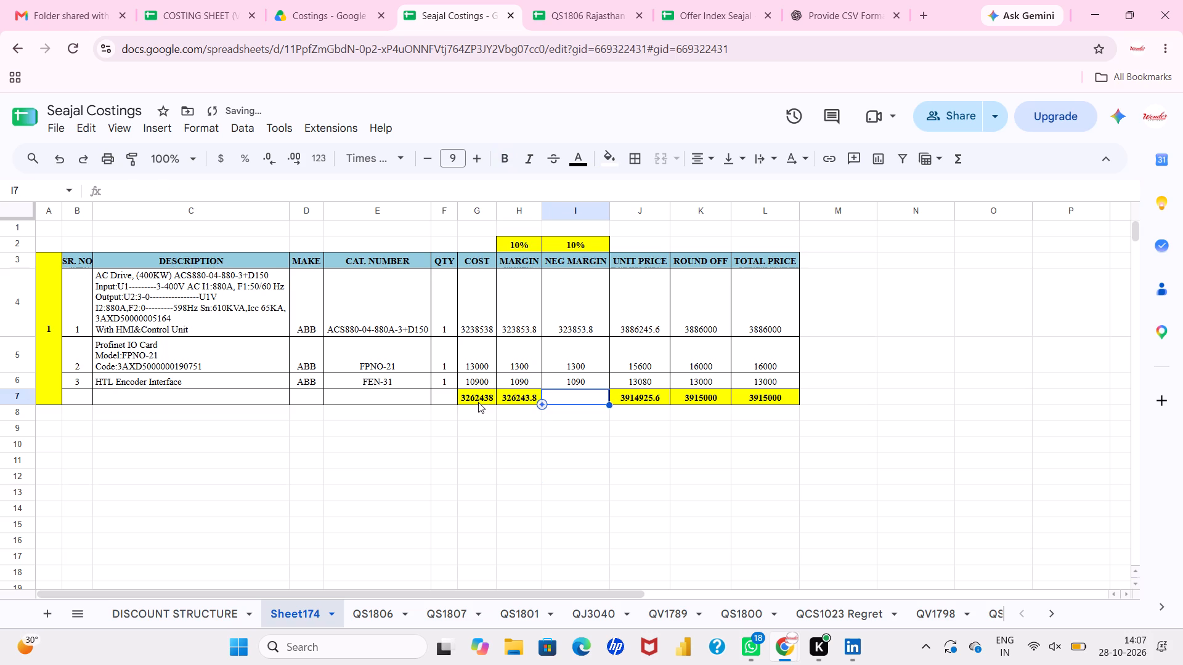
key(ctrl+v)
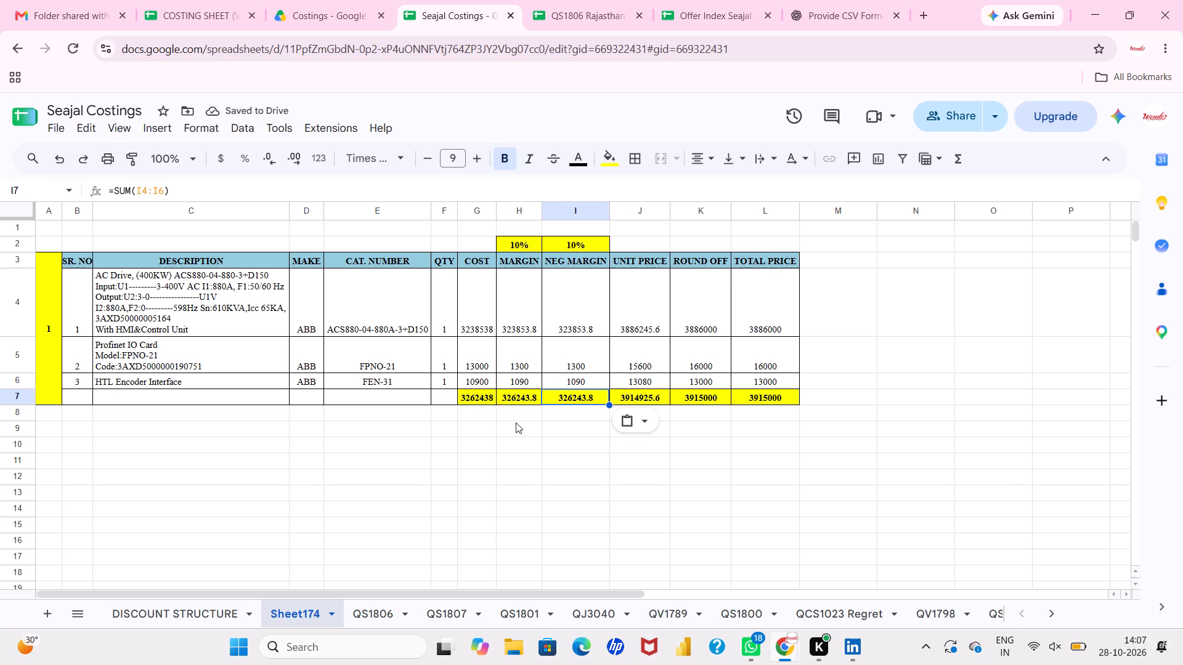
Reduce the margin totals in H7:I7 to zero decimal places.
drag(526, 399, 551, 399)
click(551, 399)
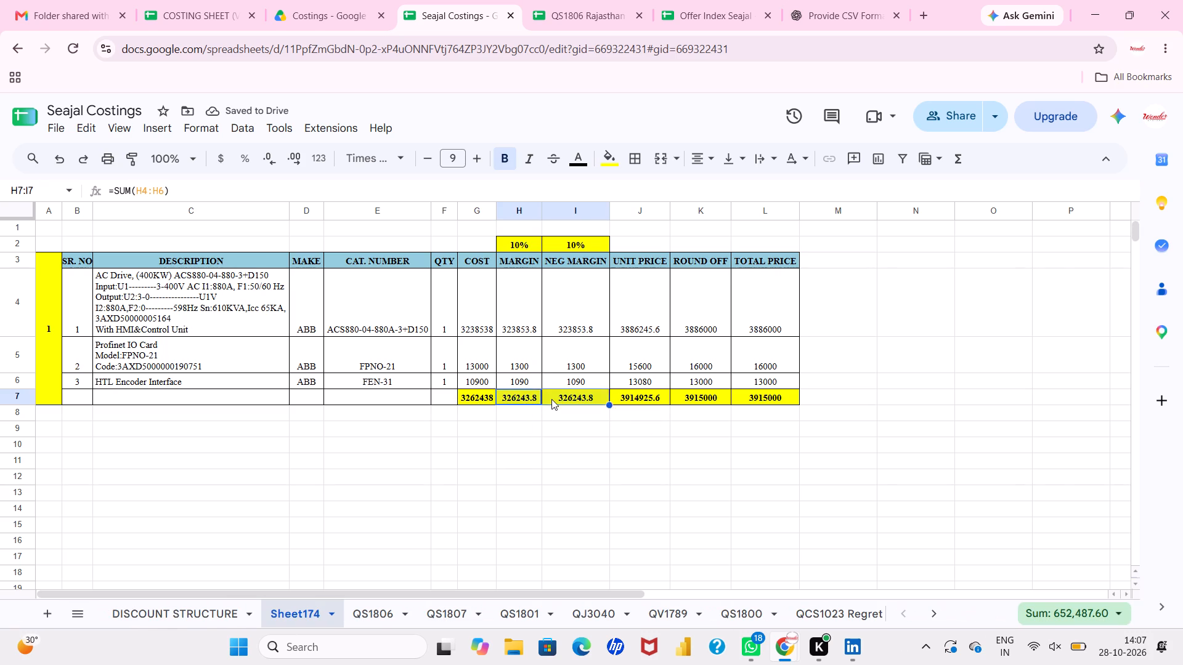
drag(551, 399, 535, 399)
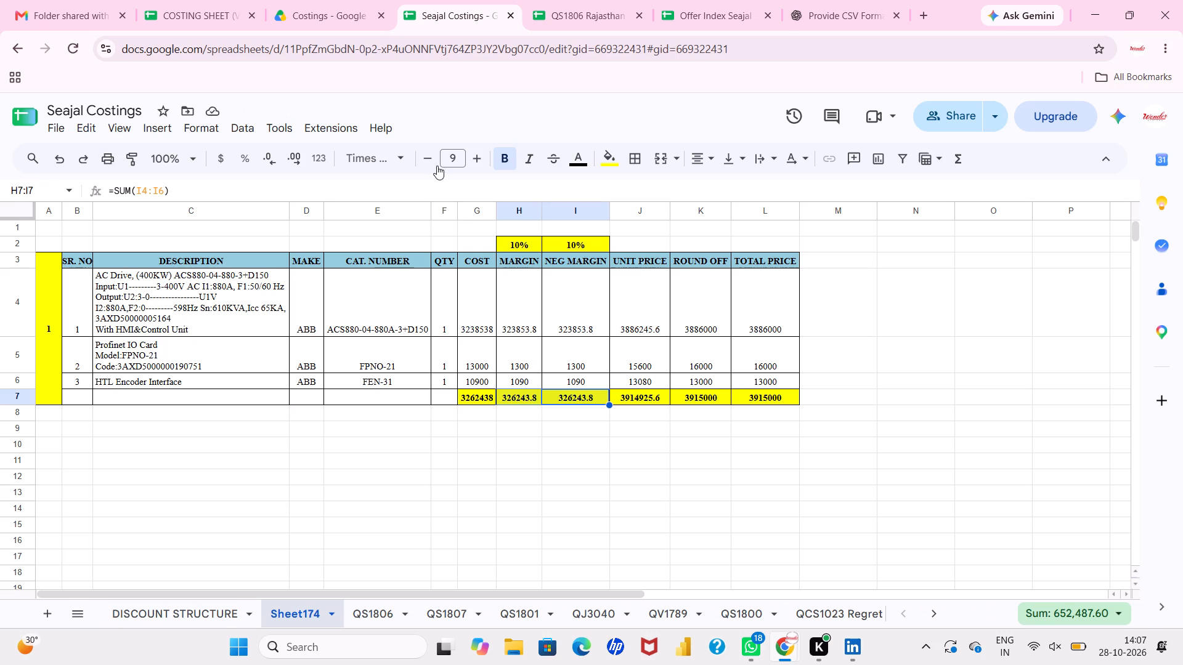
click(277, 154)
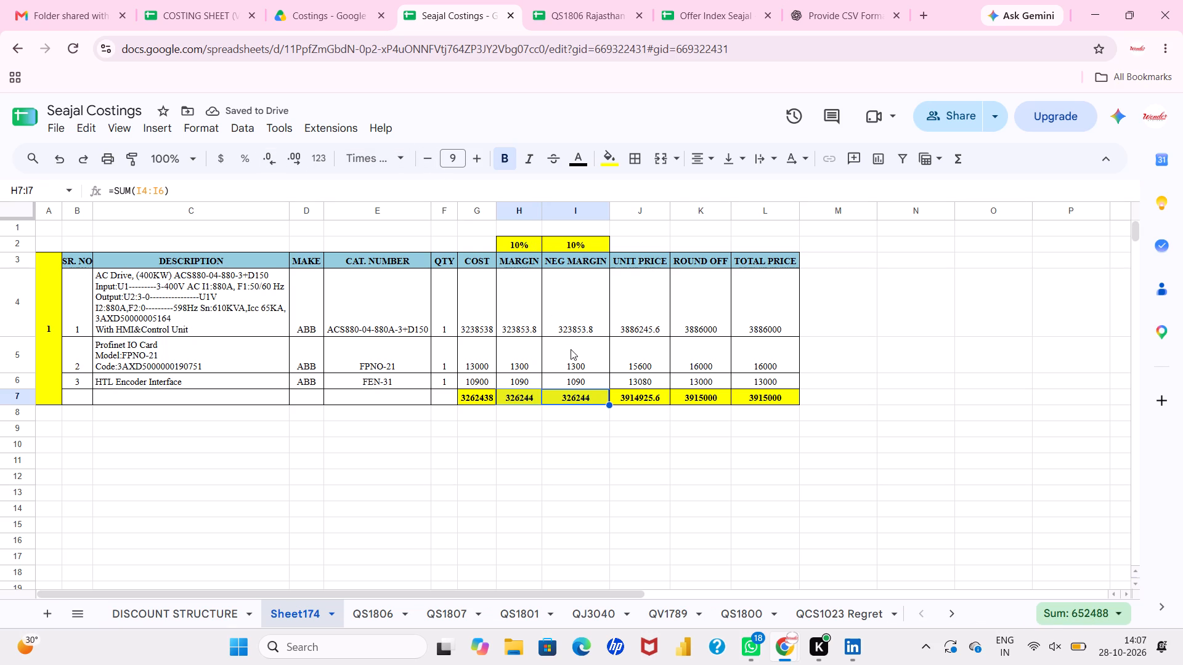
Clear the formatting of the unit price and round-off totals in J7:K7.
click(590, 371)
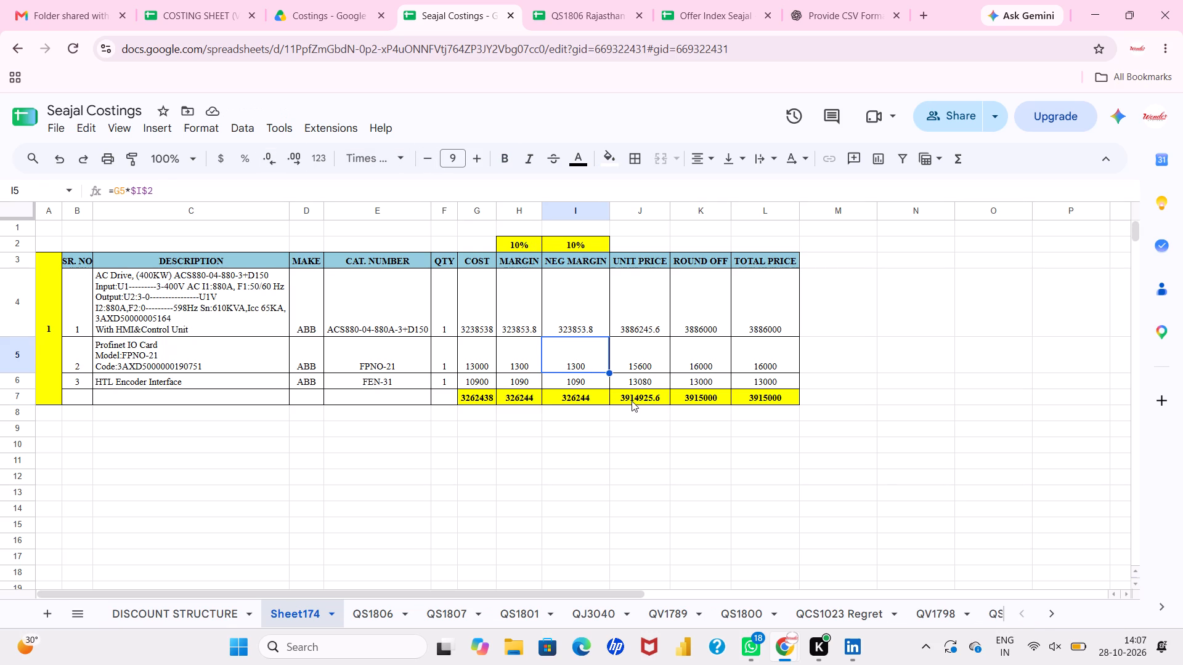
drag(632, 401, 694, 395)
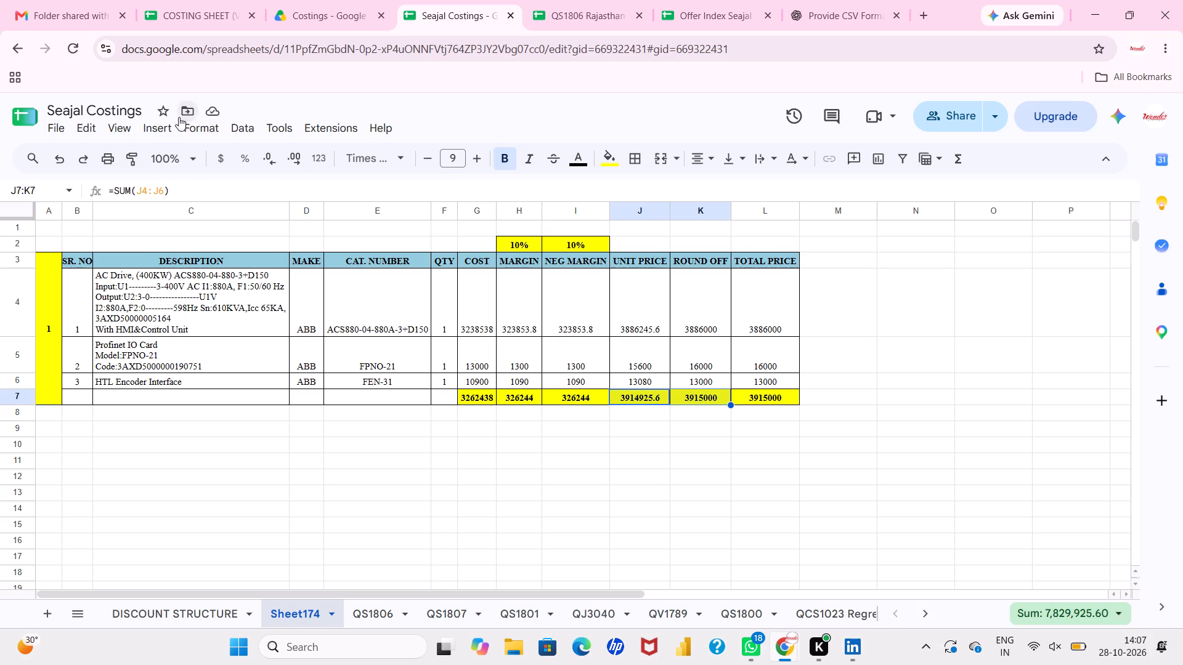
click(199, 126)
click(317, 508)
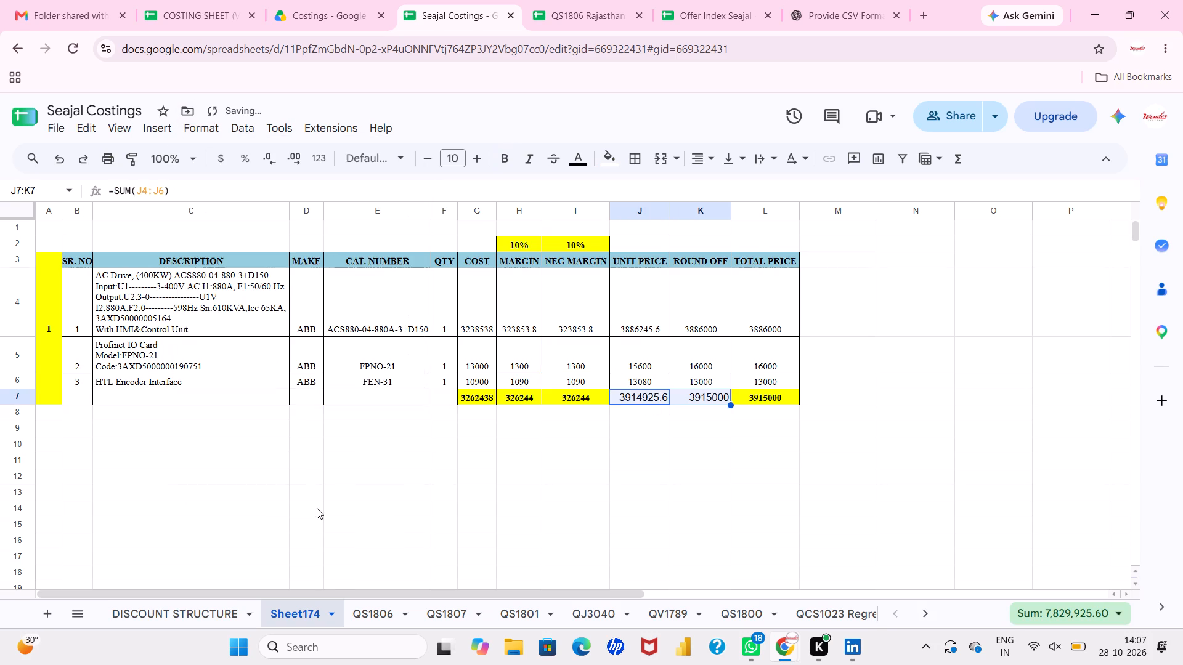
Apply all borders to cells J7:K7 in the totals row.
click(627, 155)
click(642, 189)
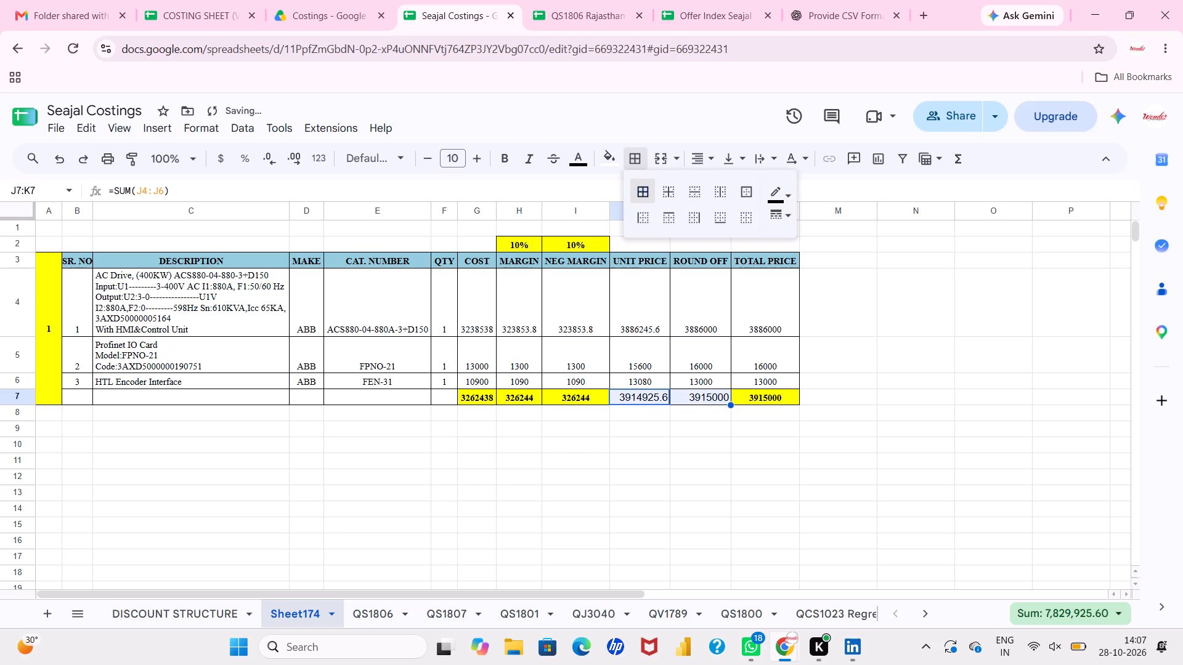
Delete the unit price and round-off totals from J7:K7.
key(Delete)
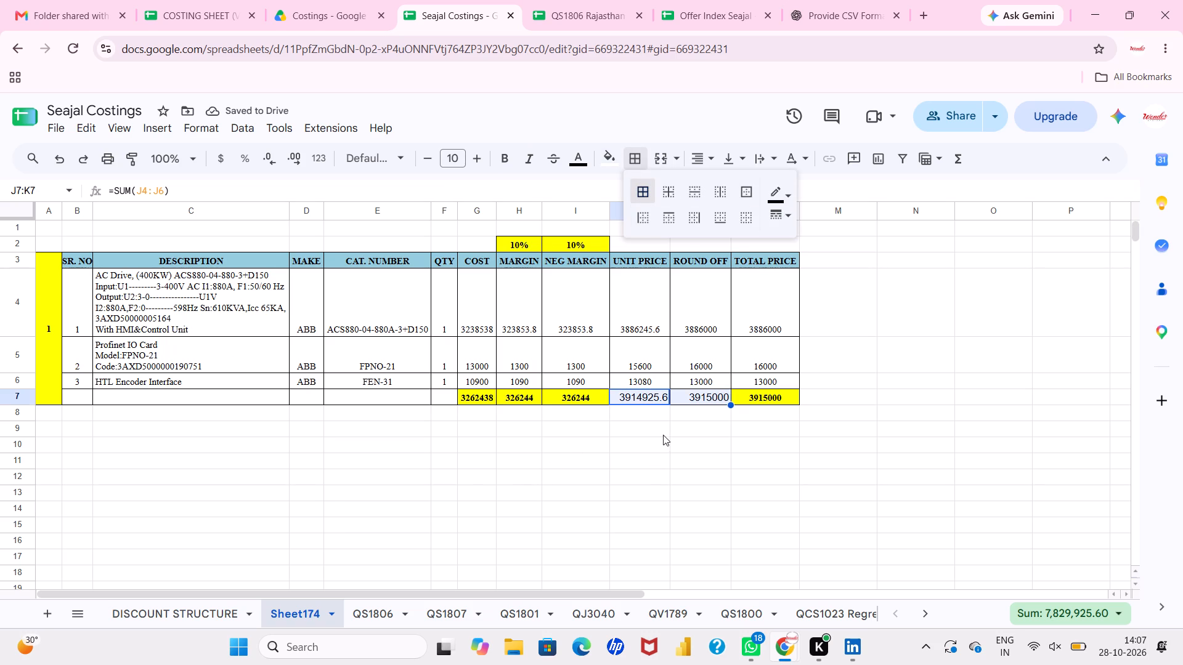
click(663, 435)
drag(644, 395, 696, 395)
key(Delete)
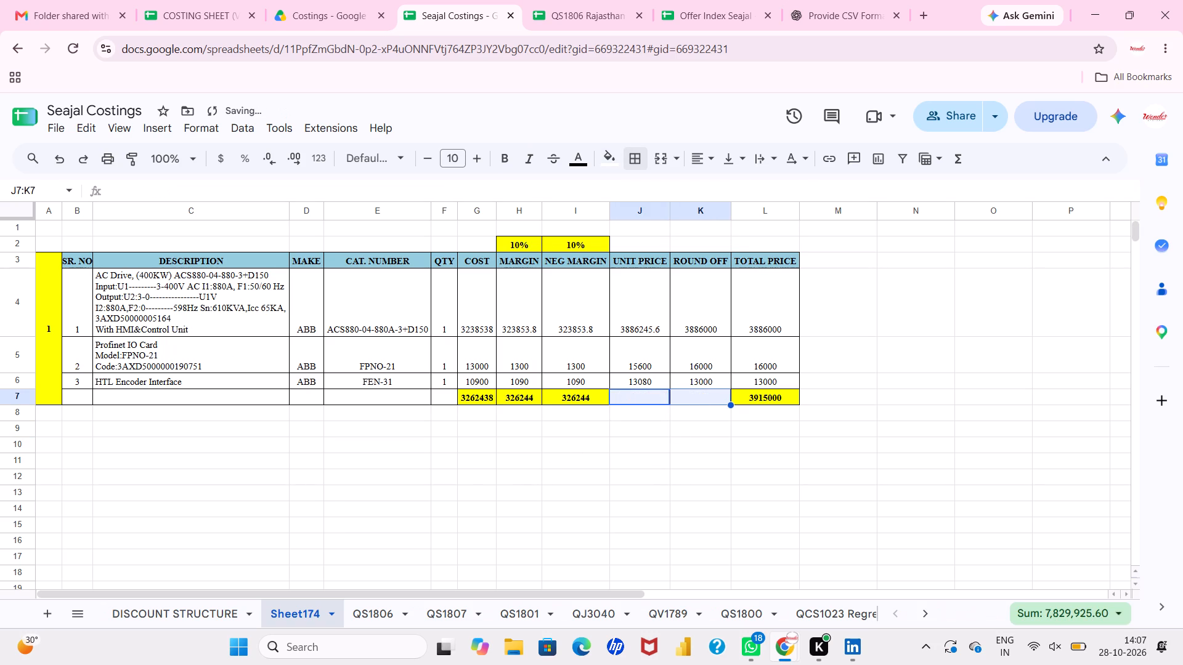
click(677, 444)
Merge cells A1:D1 above the costing table into one cell.
scroll(677, 444, up, 1)
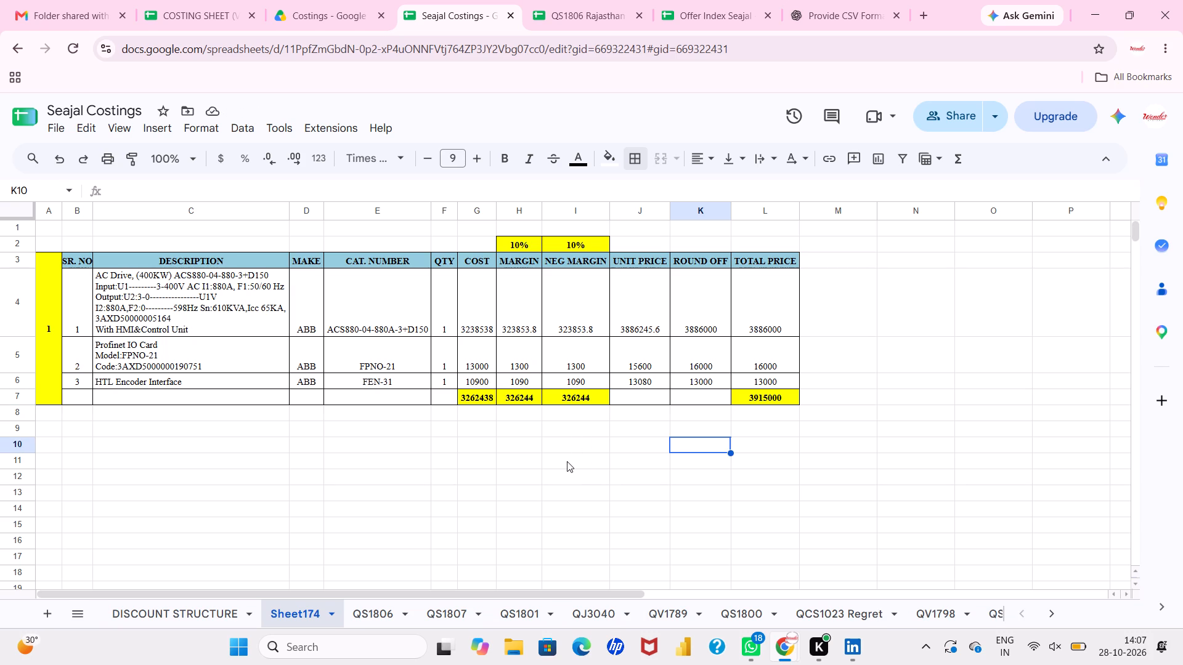
click(46, 232)
drag(46, 232, 275, 229)
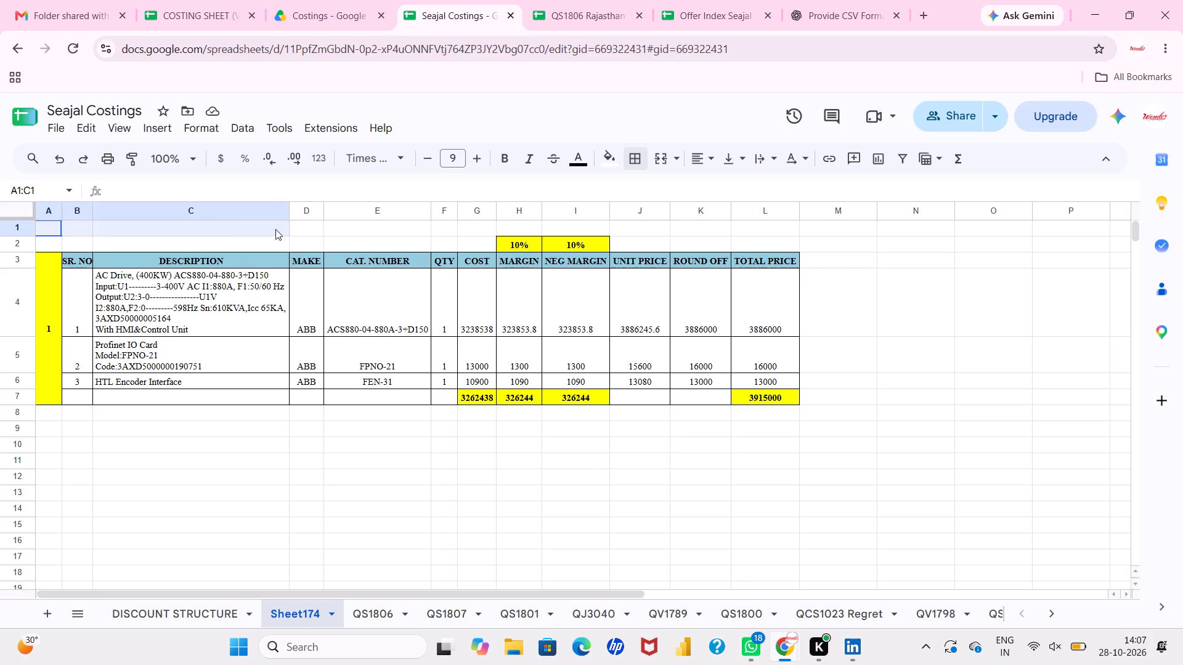
drag(275, 229, 302, 229)
click(672, 161)
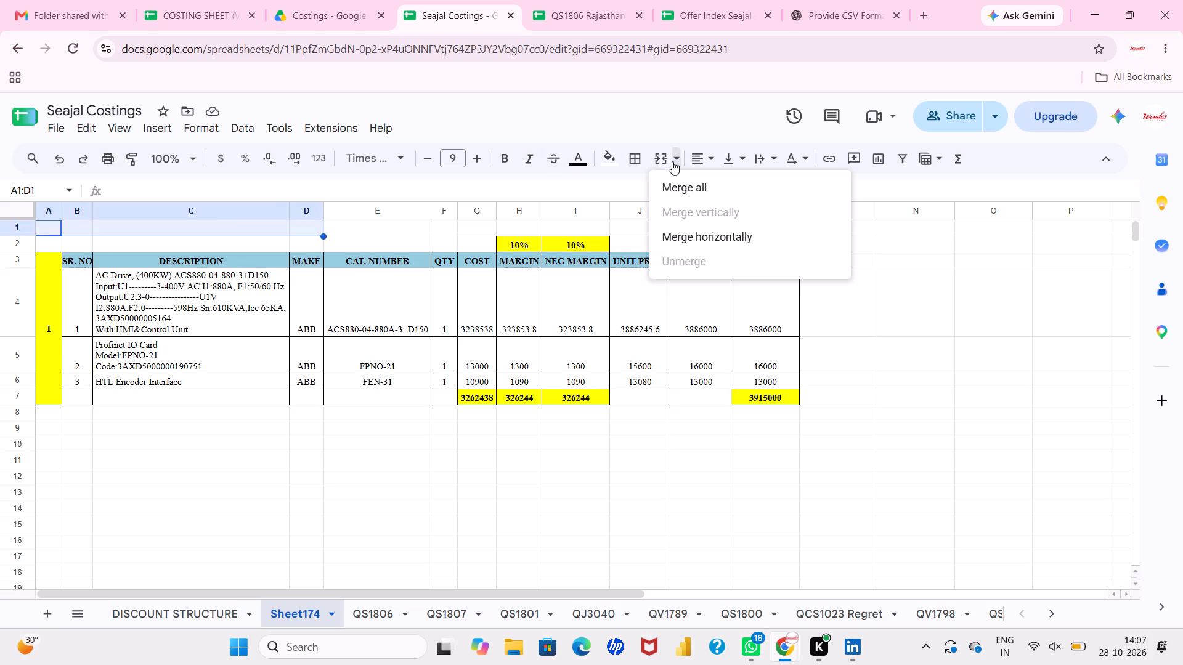
click(684, 183)
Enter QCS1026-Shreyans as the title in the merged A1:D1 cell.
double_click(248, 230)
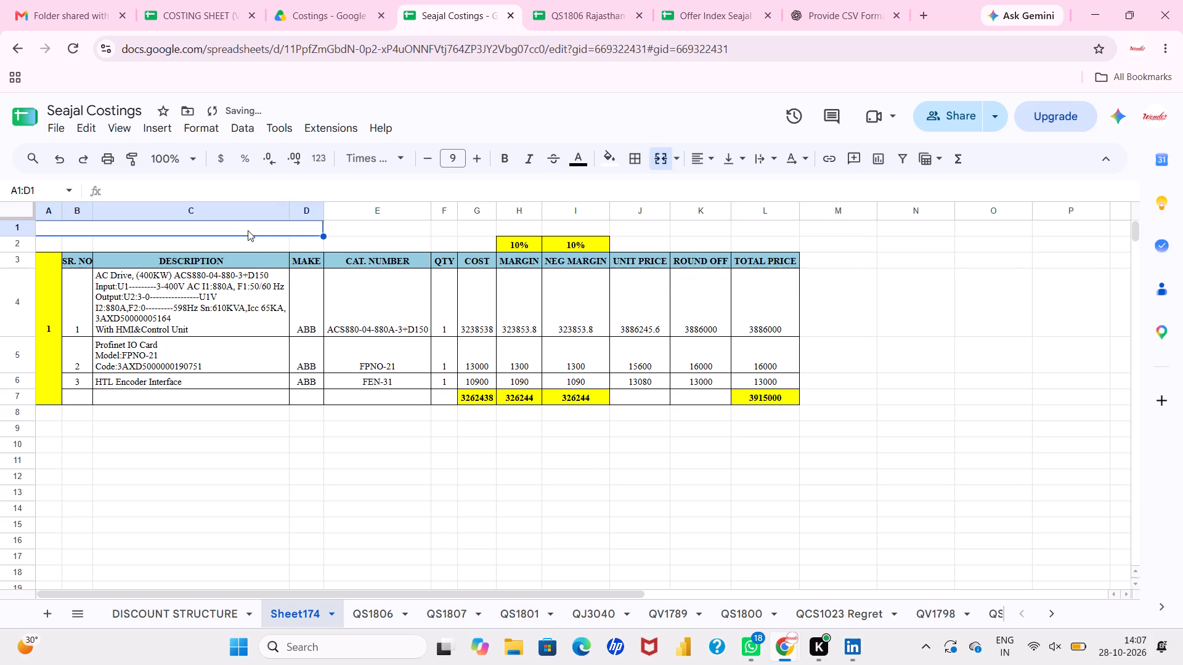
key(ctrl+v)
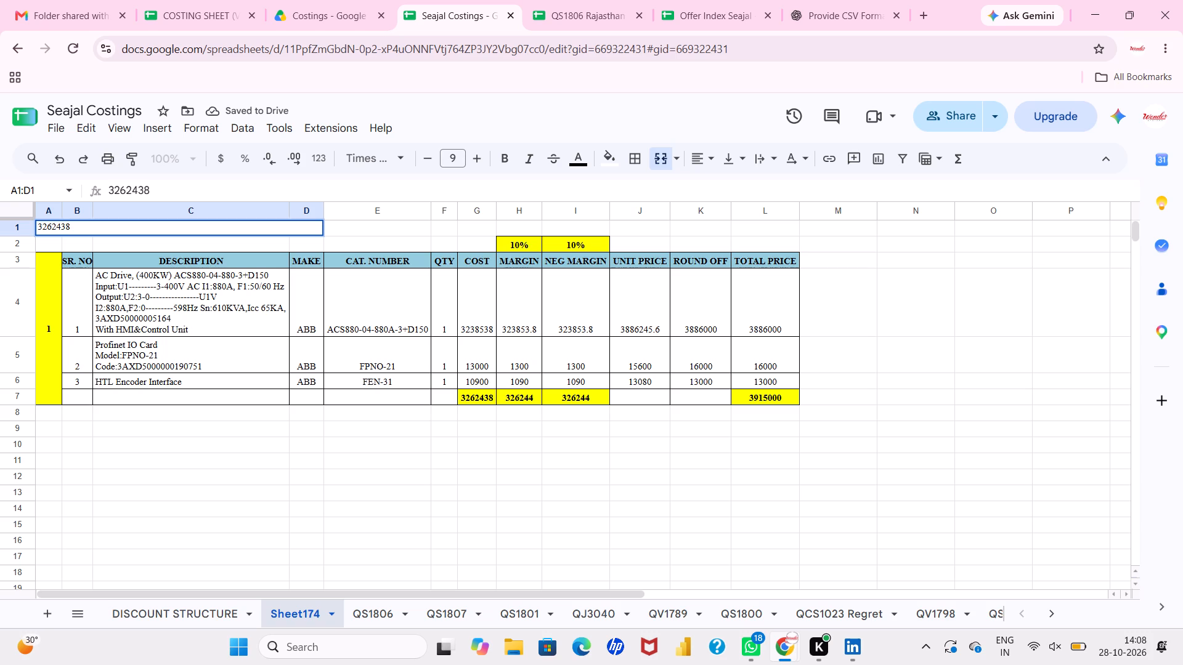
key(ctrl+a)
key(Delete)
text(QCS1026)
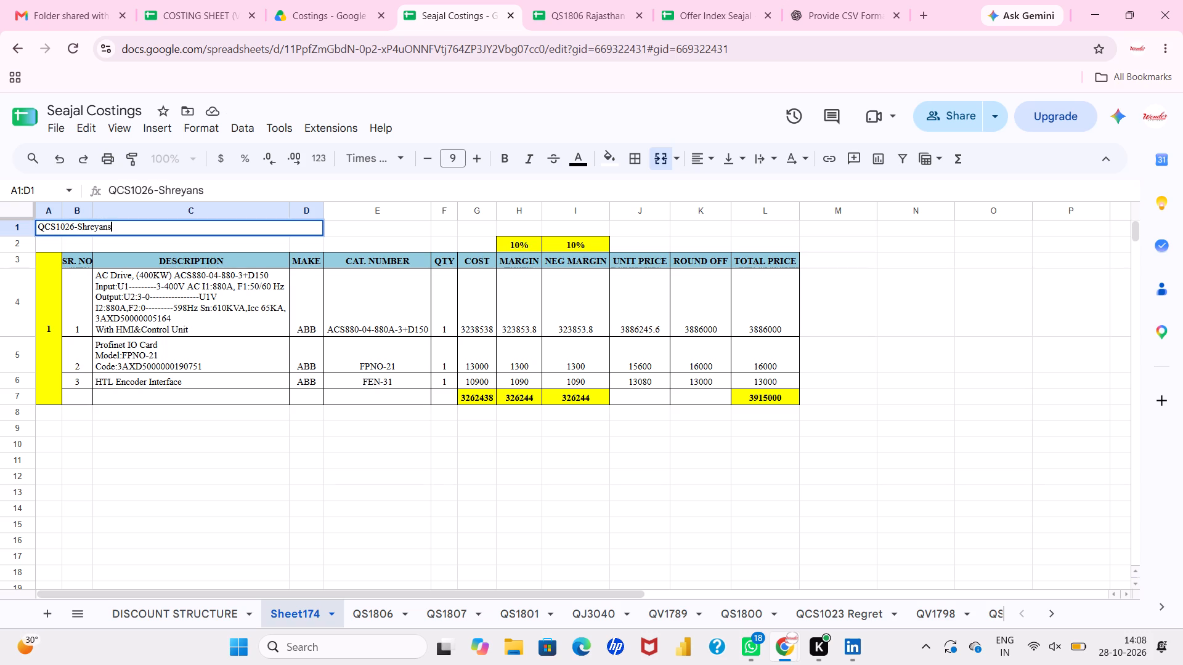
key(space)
Replace the A1:D1 title with the QS1808 enquiry name copied from Offer Index Seajal, QCS-1026-shreyans industries limited.
click(728, 0)
click(404, 392)
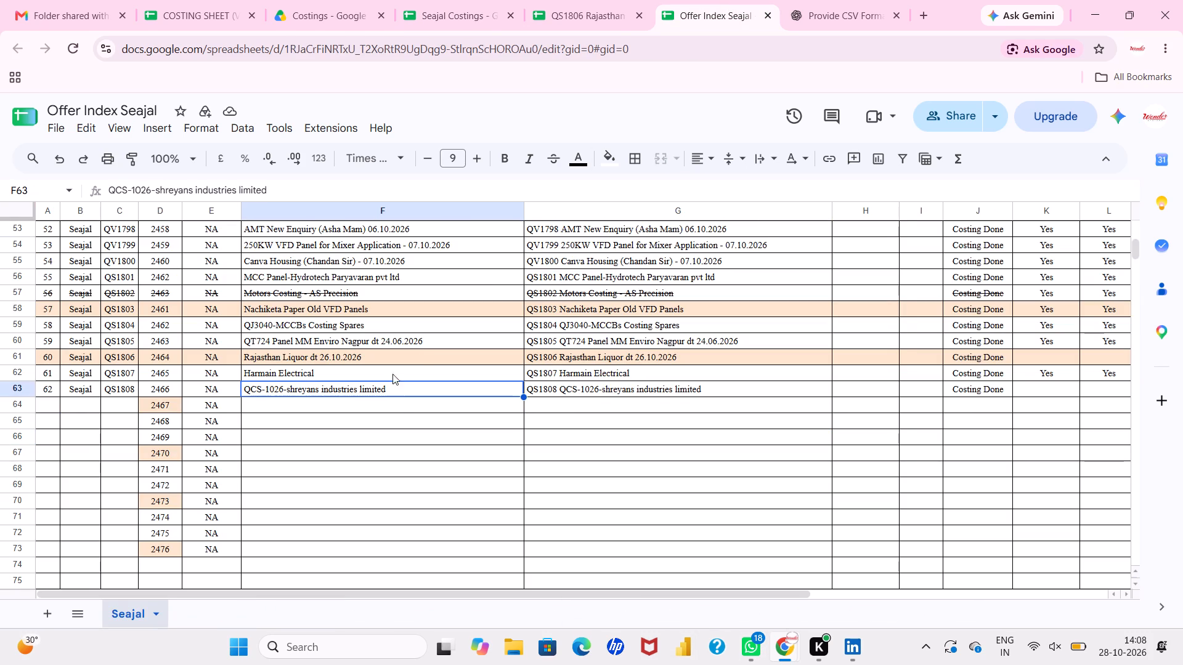
drag(269, 193, 100, 183)
key(ctrl+c)
click(453, 0)
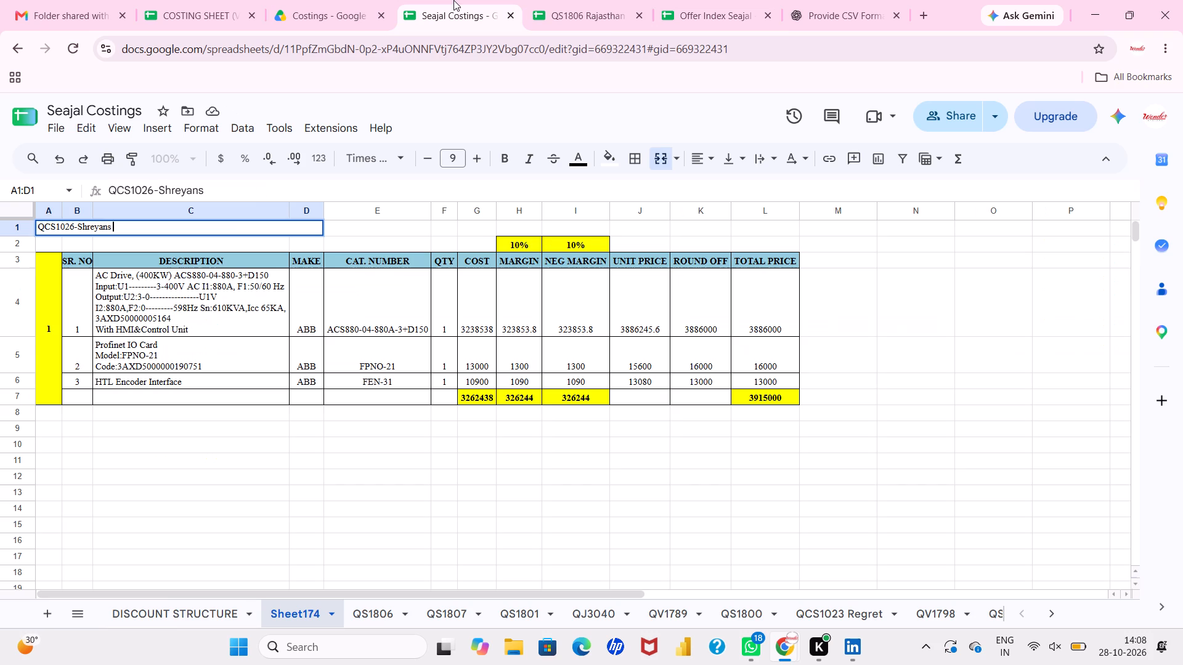
drag(221, 193, 102, 188)
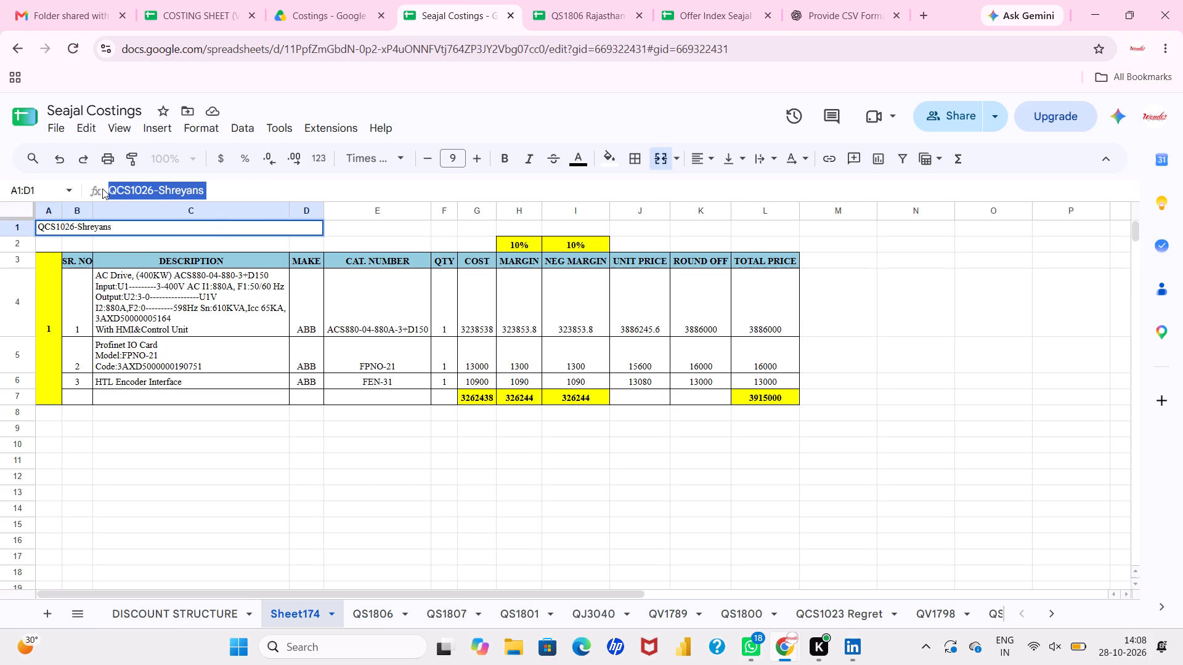
drag(102, 188, 100, 188)
key(ctrl+v)
key(Return)
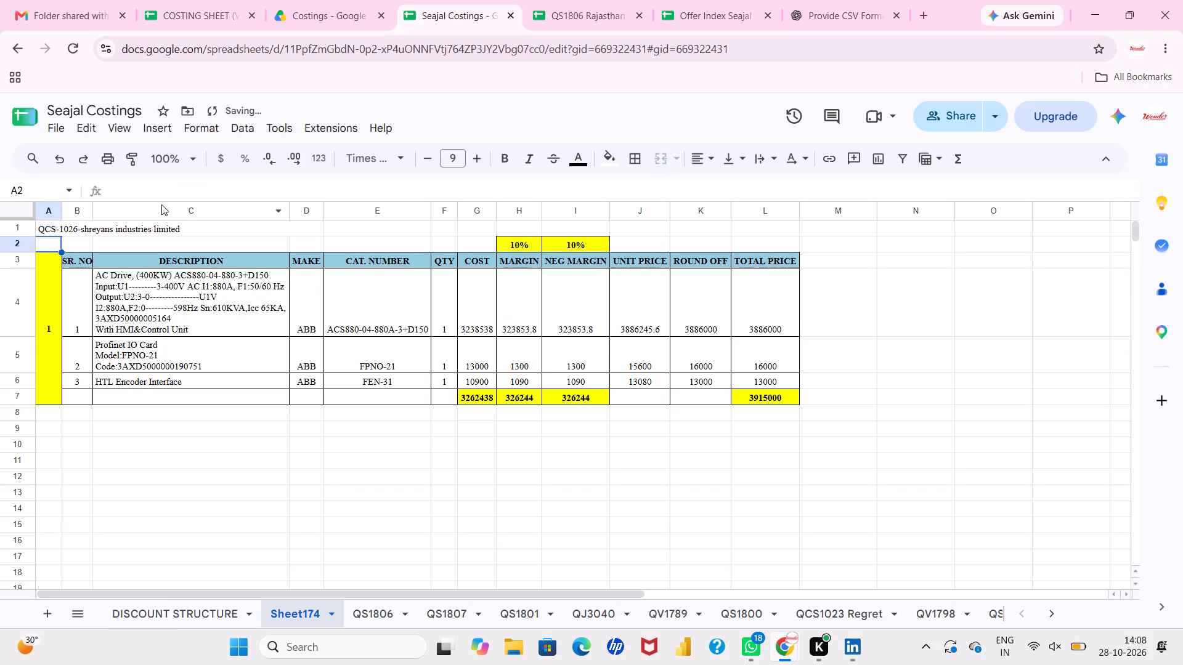
Set the font size of the A1:D1 title to 10.
click(183, 232)
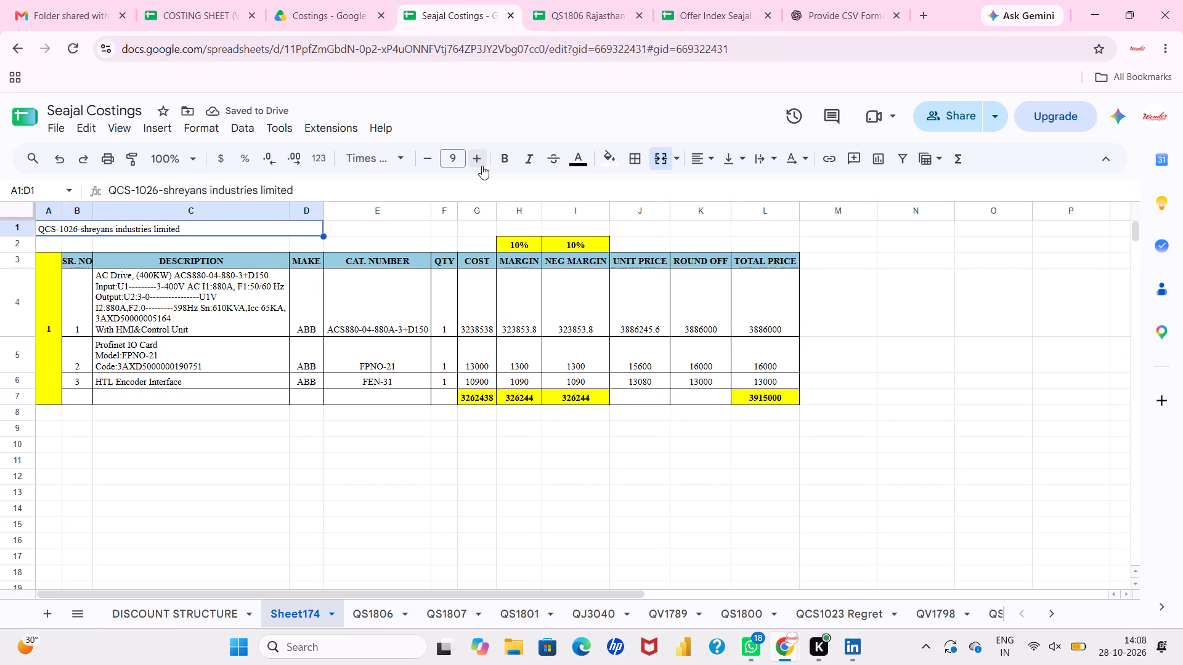
click(479, 164)
click(479, 164)
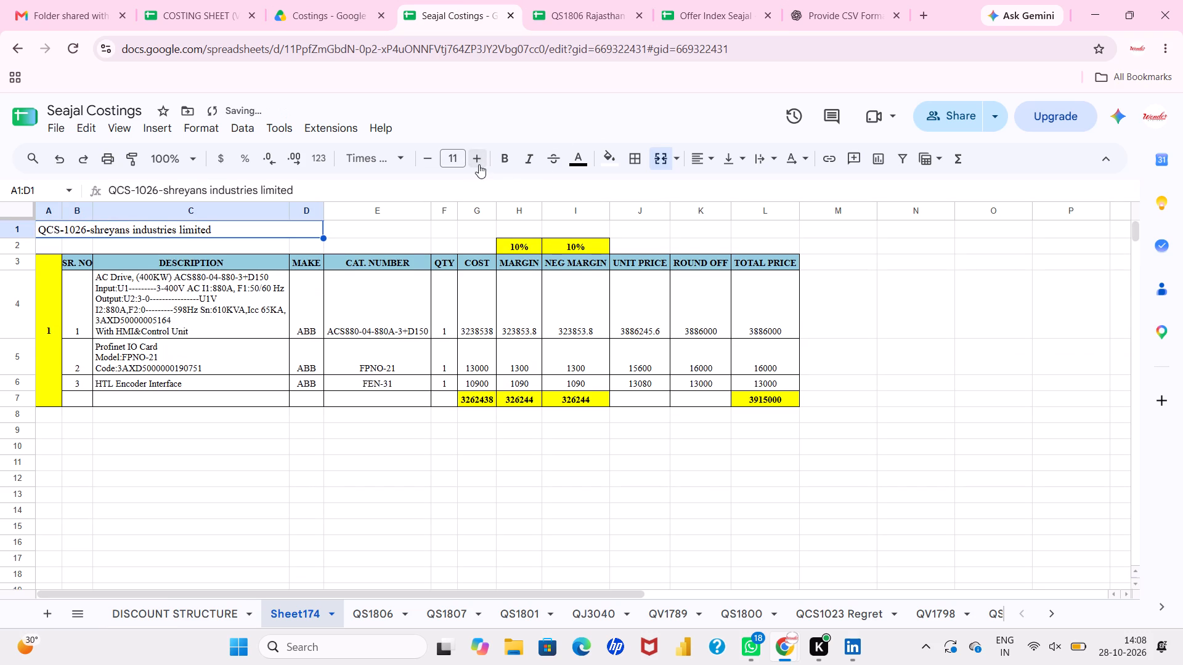
click(426, 163)
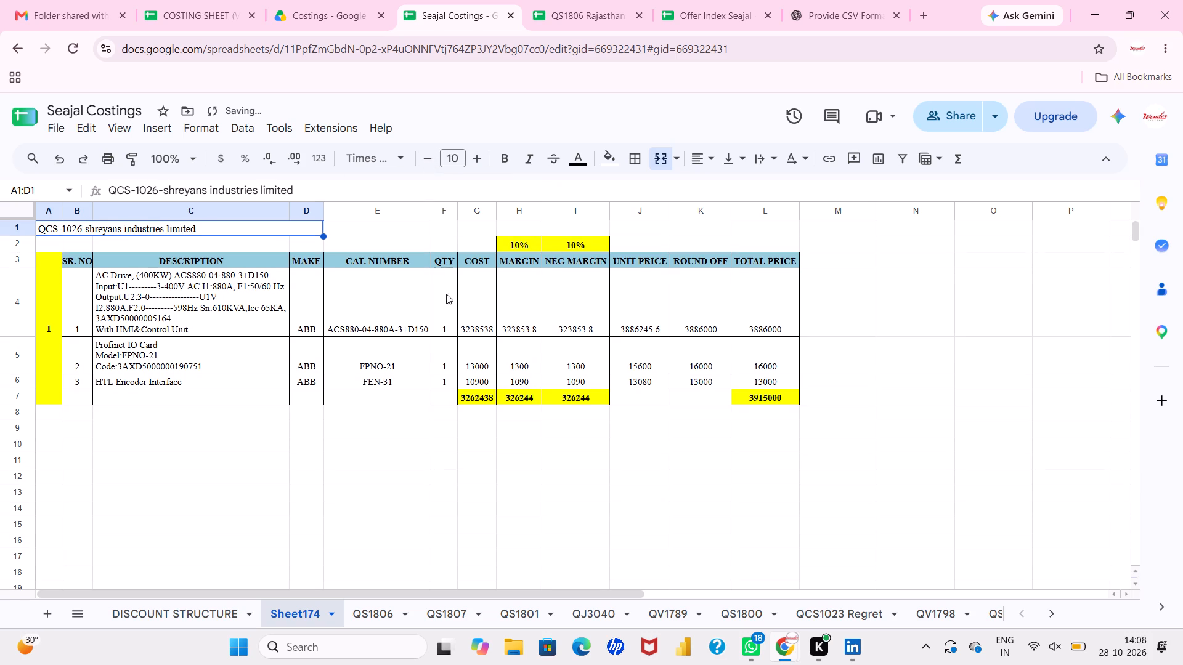
click(454, 331)
Rename the costing sheet Sheet174 as QS1808.
scroll(454, 331, up, 2)
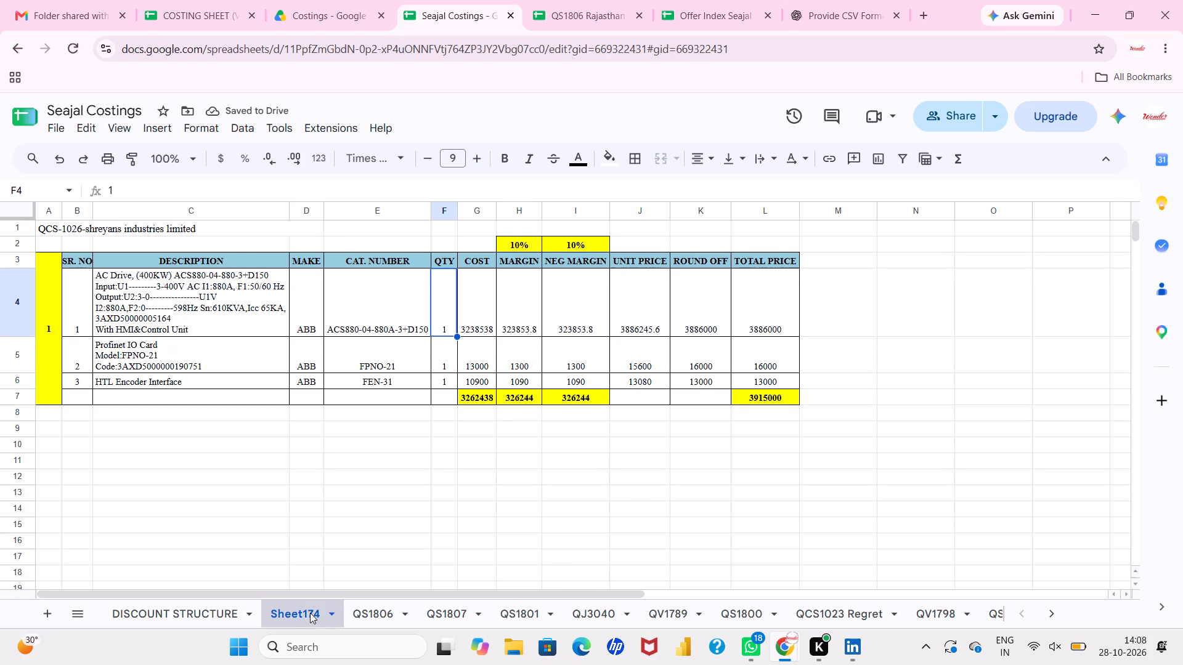
right_click(310, 613)
click(317, 419)
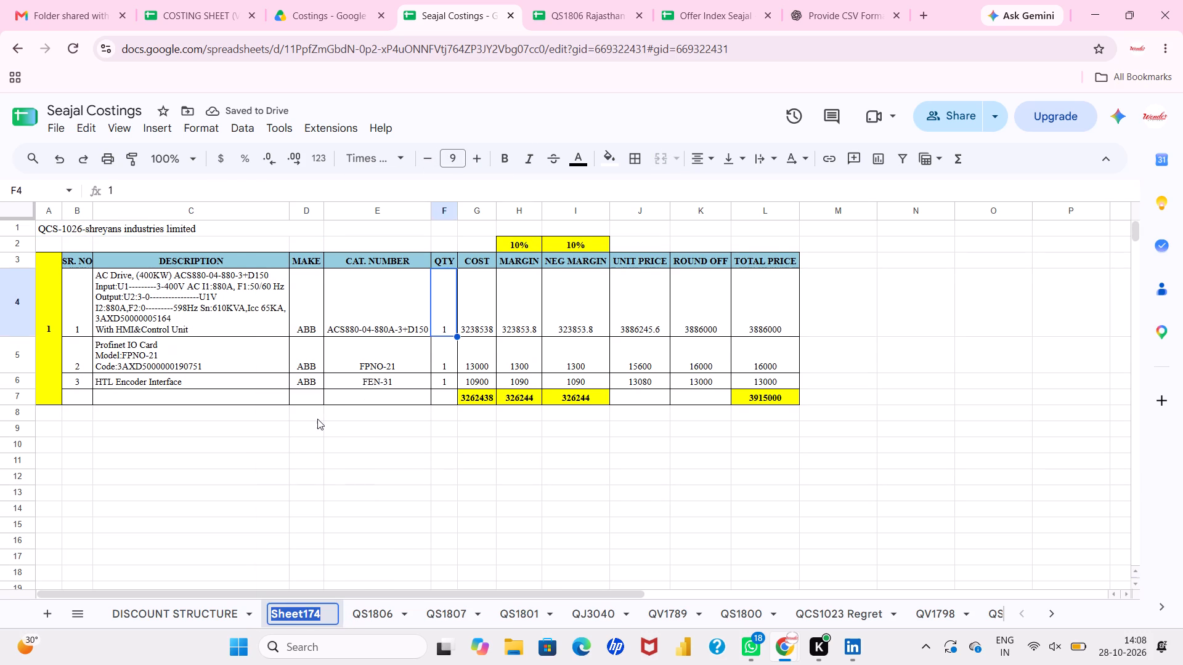
key(Return)
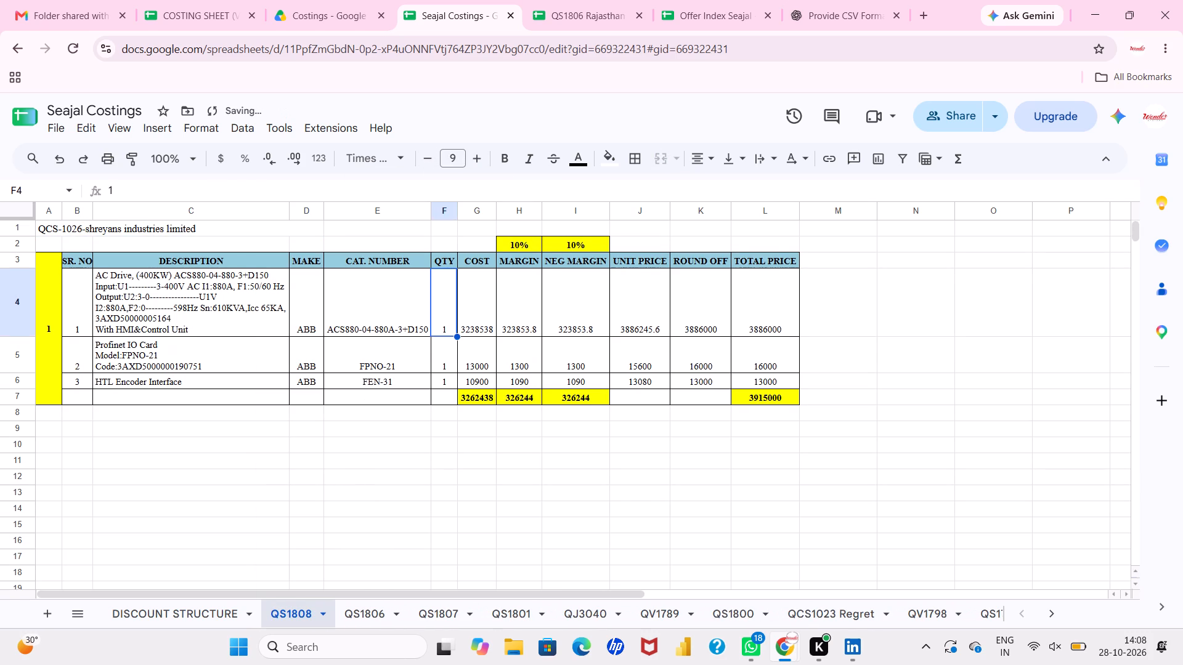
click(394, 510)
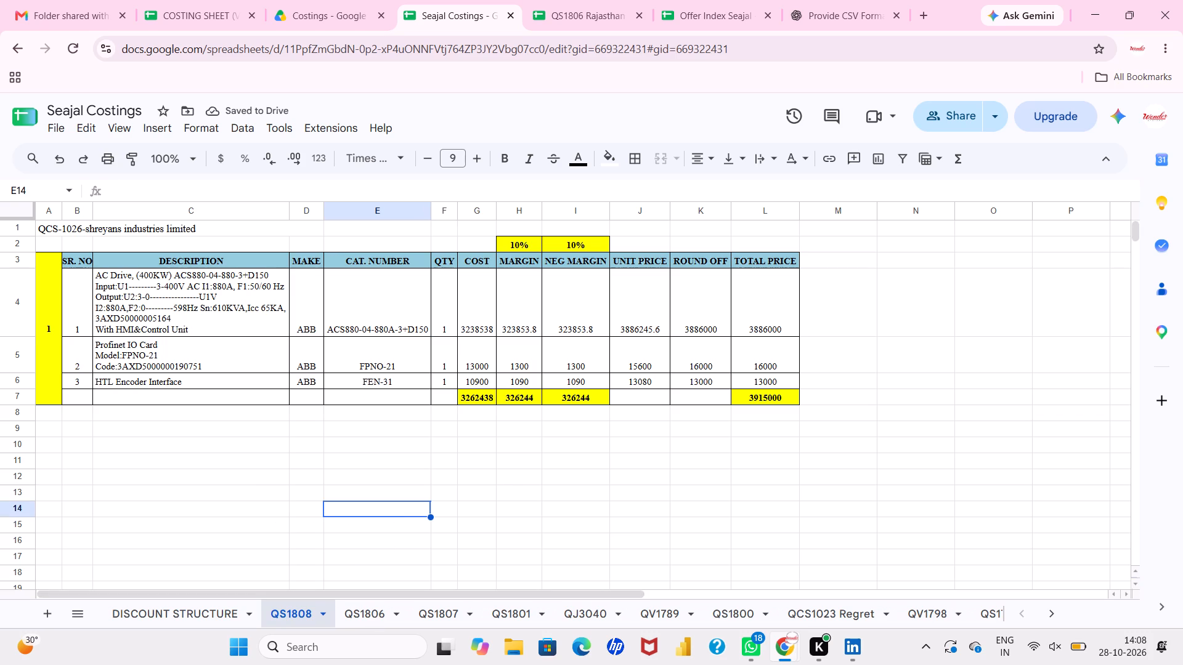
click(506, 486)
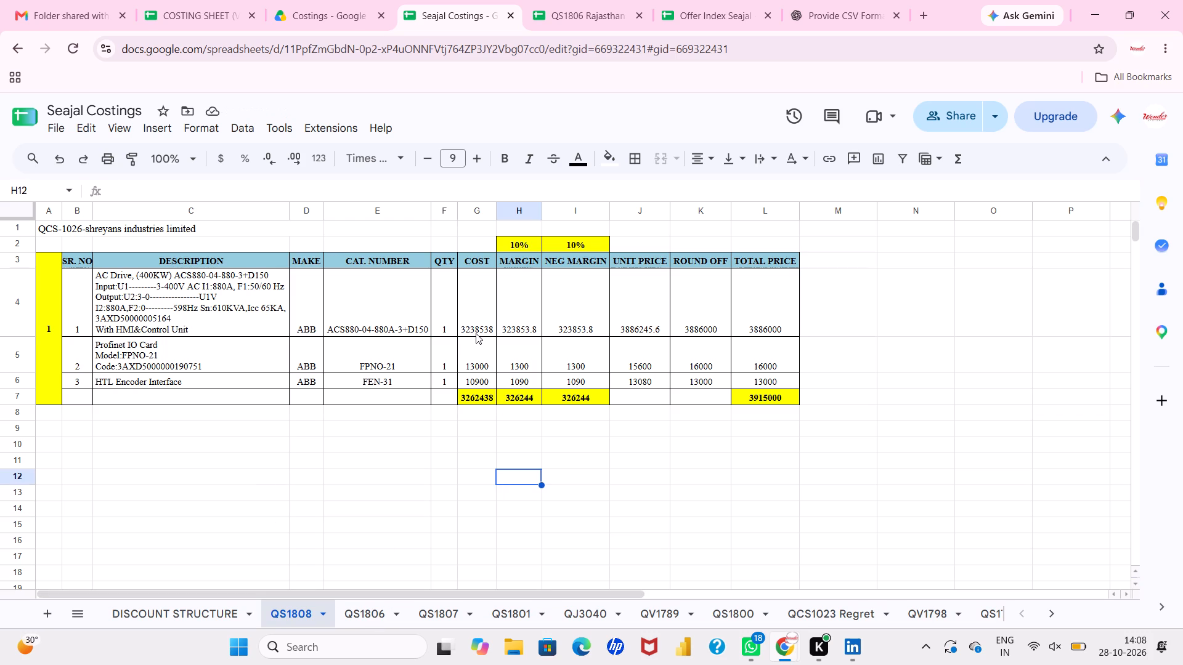
Close the browser pages no longer needed: the Provide CSV Format chat and the COSTING SHEET WEF SEPTEMBER 2024 spreadsheet.
click(511, 333)
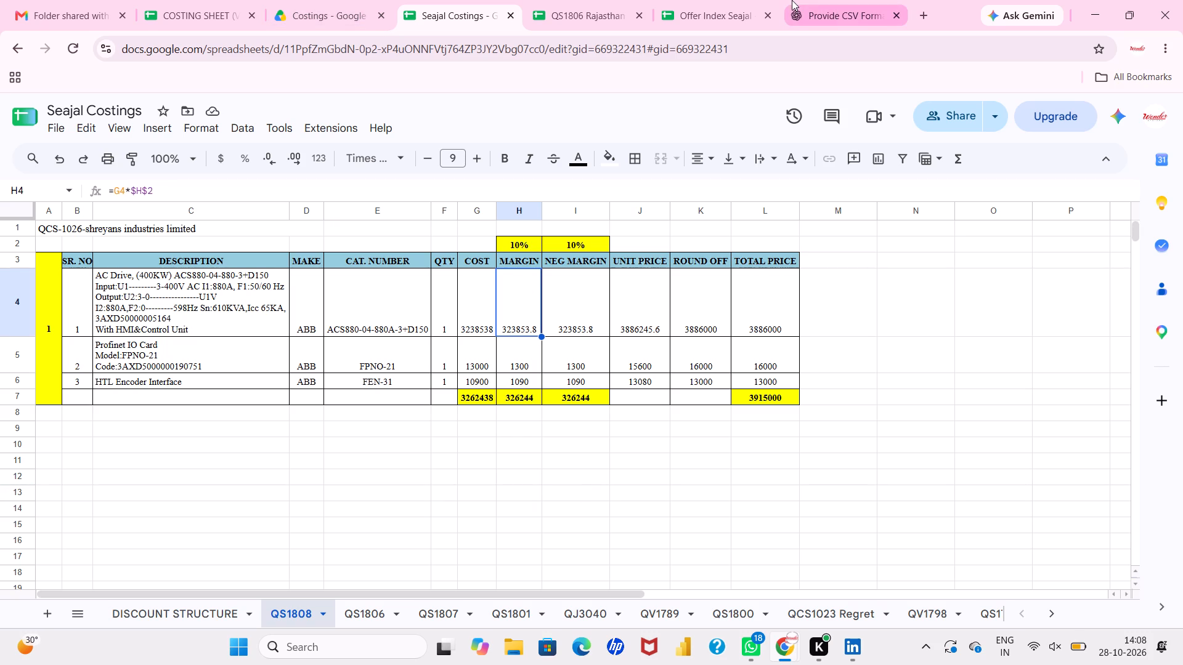
click(896, 18)
click(195, 6)
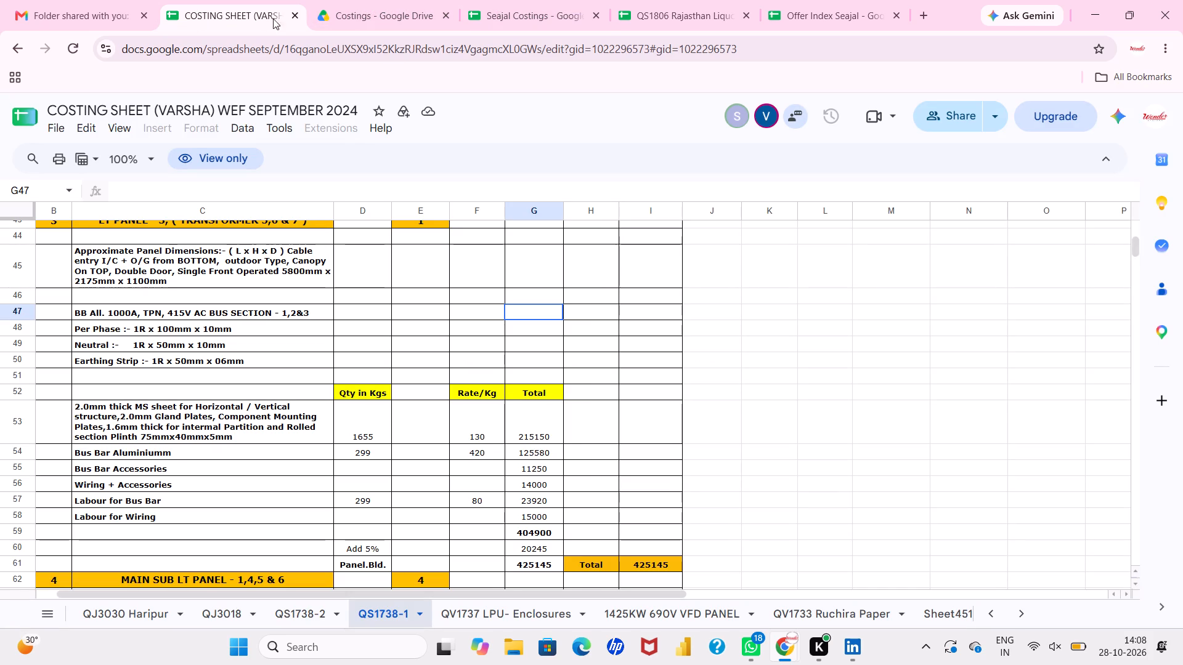
click(298, 18)
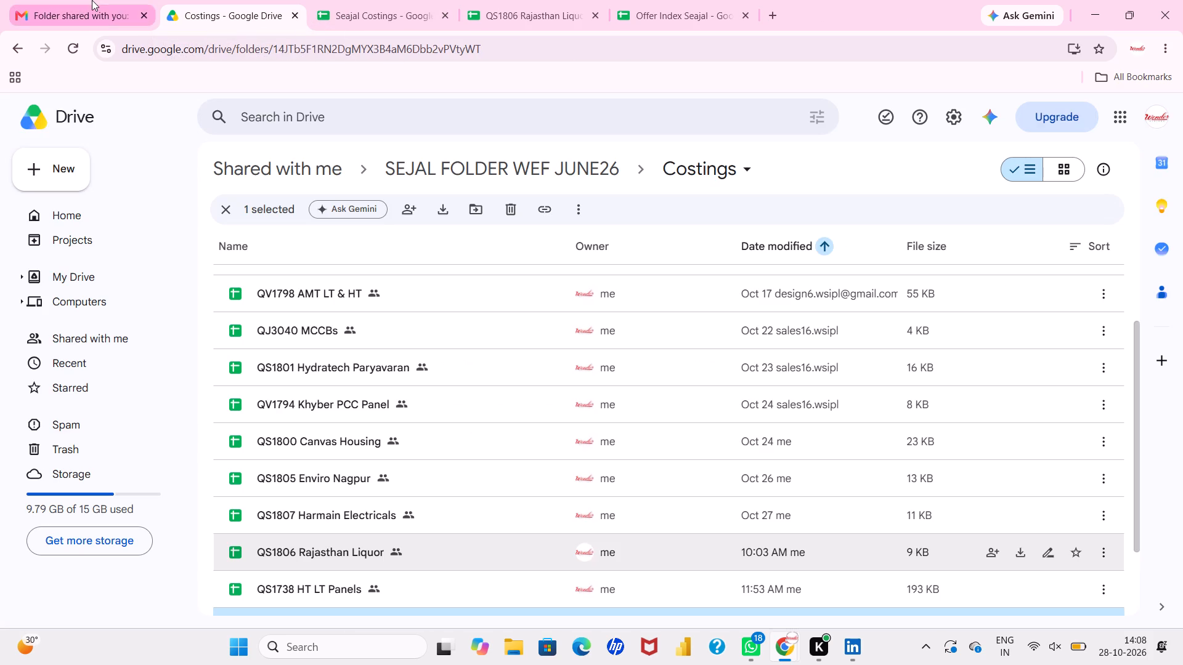
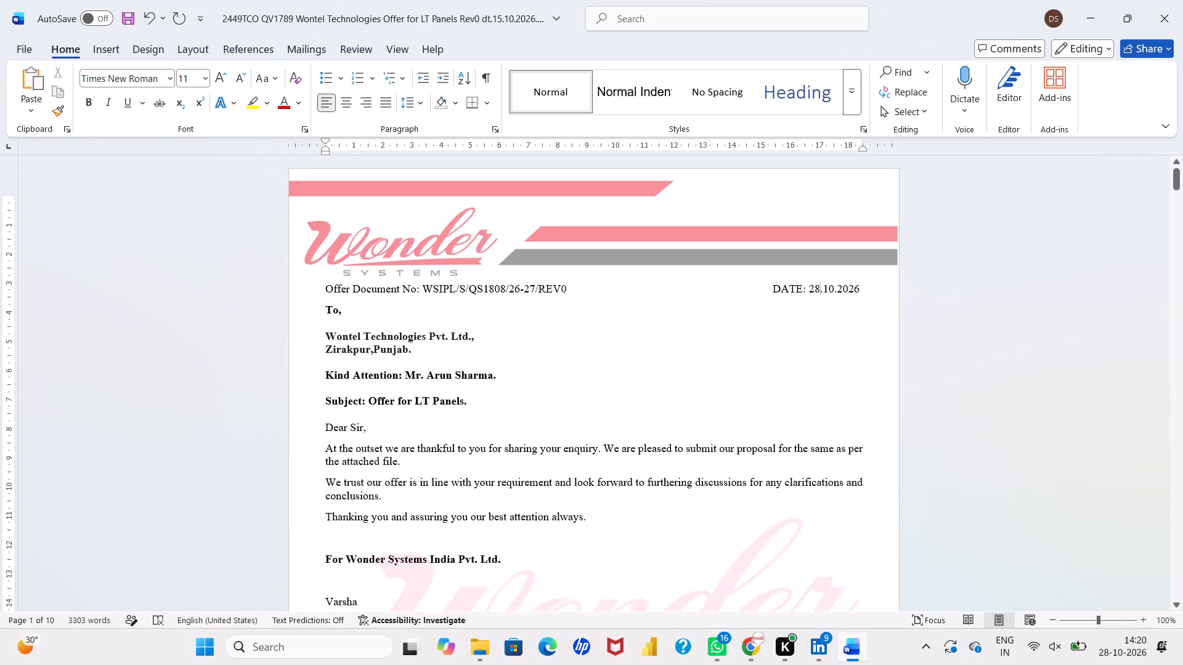
Select the recipient's company name and location lines, Wontel Technologies Pvt. Ltd., Zirakpur, Punjab, in the Word offer letter for replacement.
drag(407, 351, 338, 344)
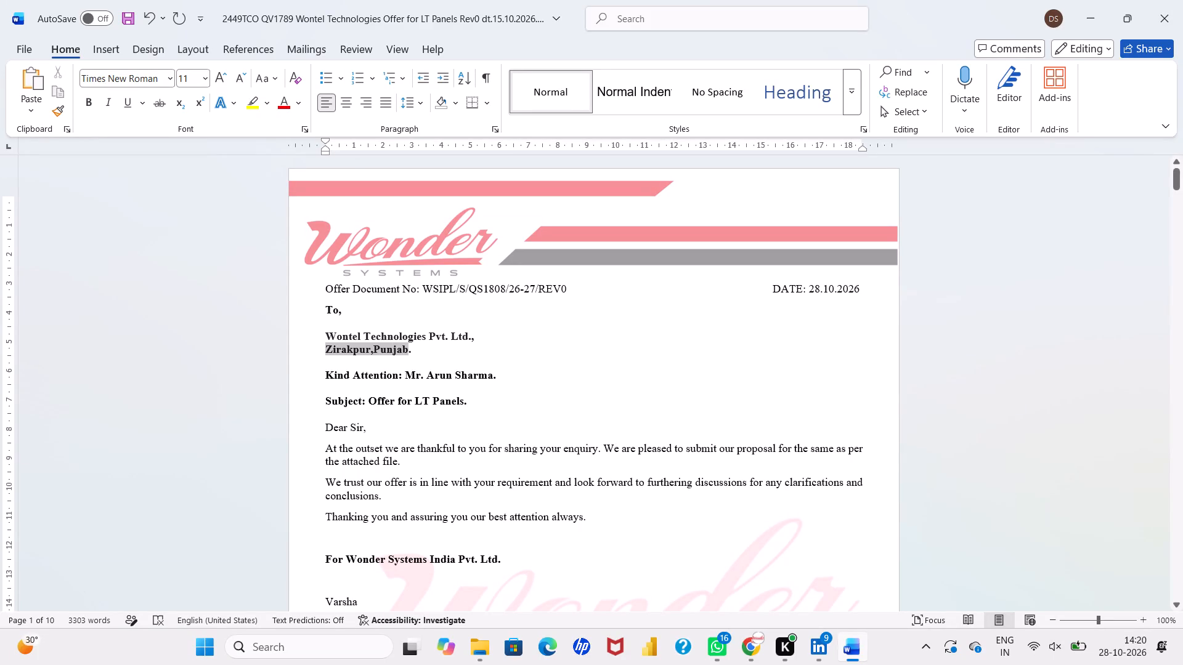
drag(338, 344, 324, 341)
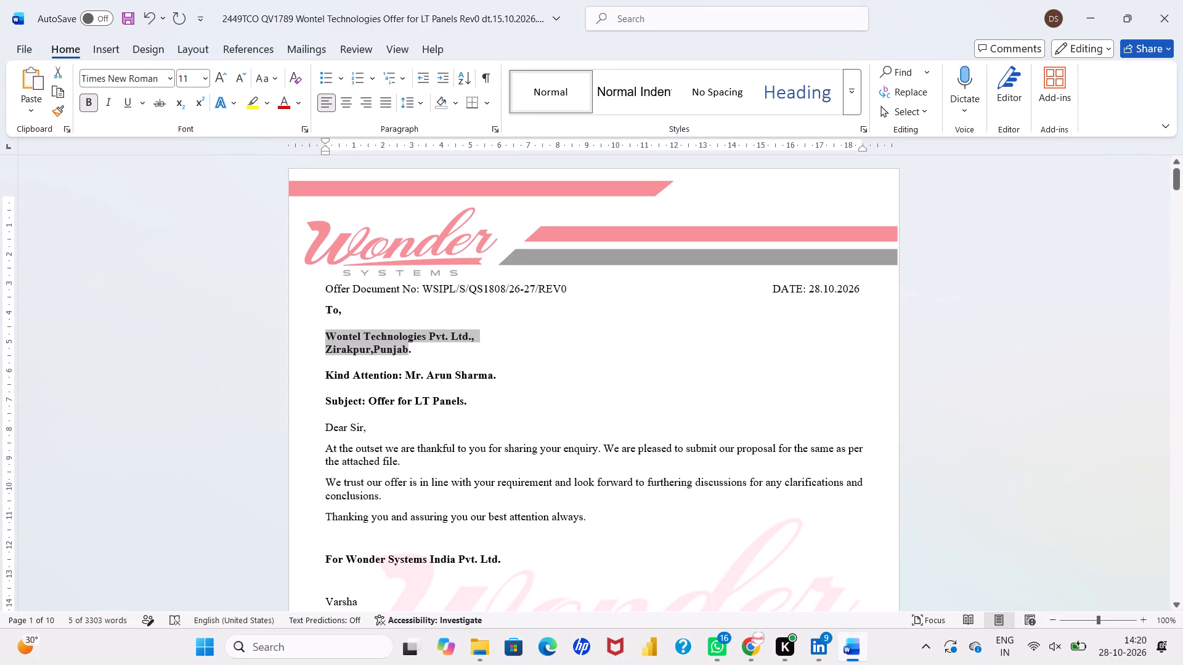
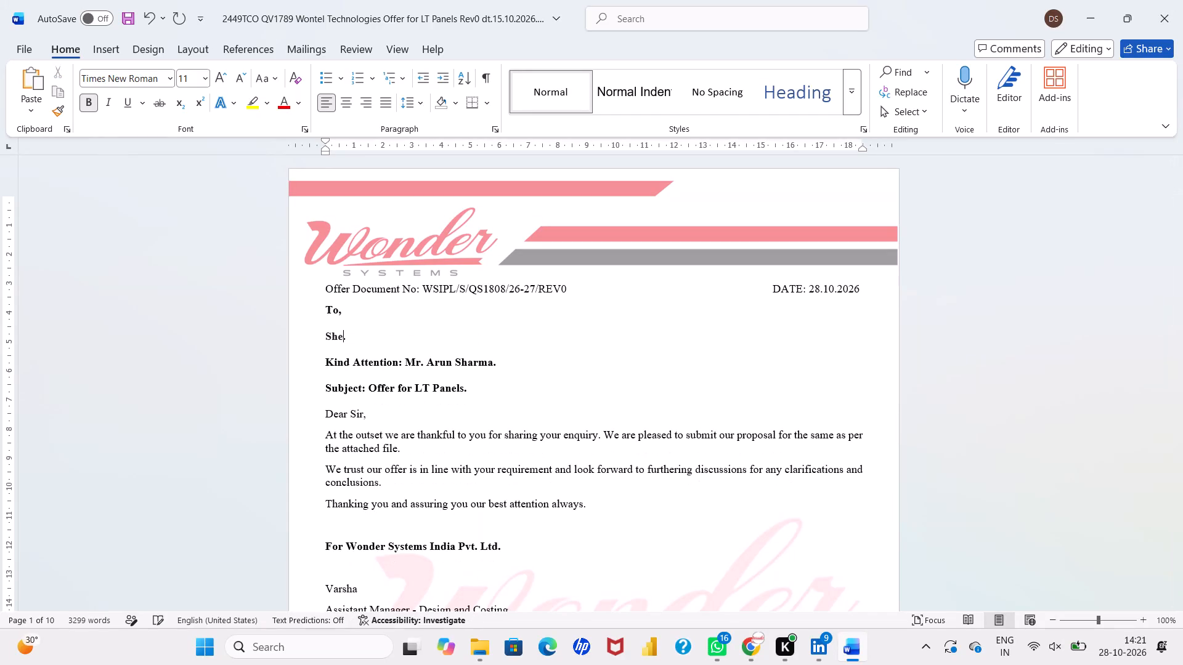
Complete the addressee line under "To," as "Sheyans Industries Limited," and start a new line below it.
key(BackSpace)
text(eyans)
key(space)
text(imi)
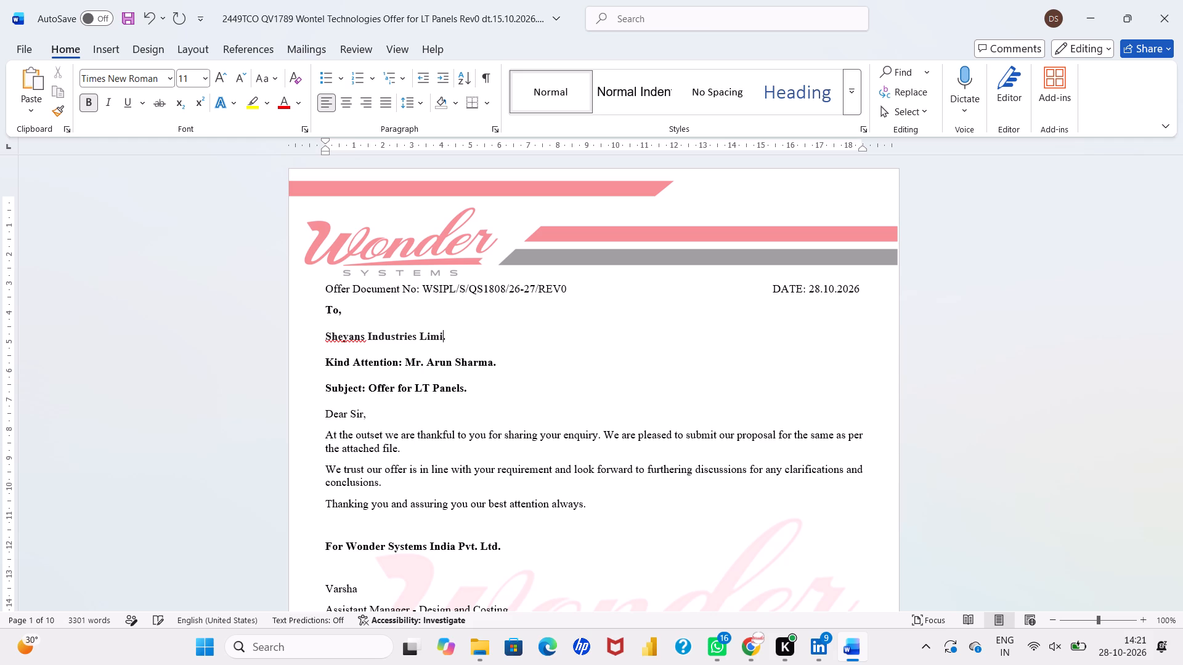
text(ted)
key(comma)
key(Return)
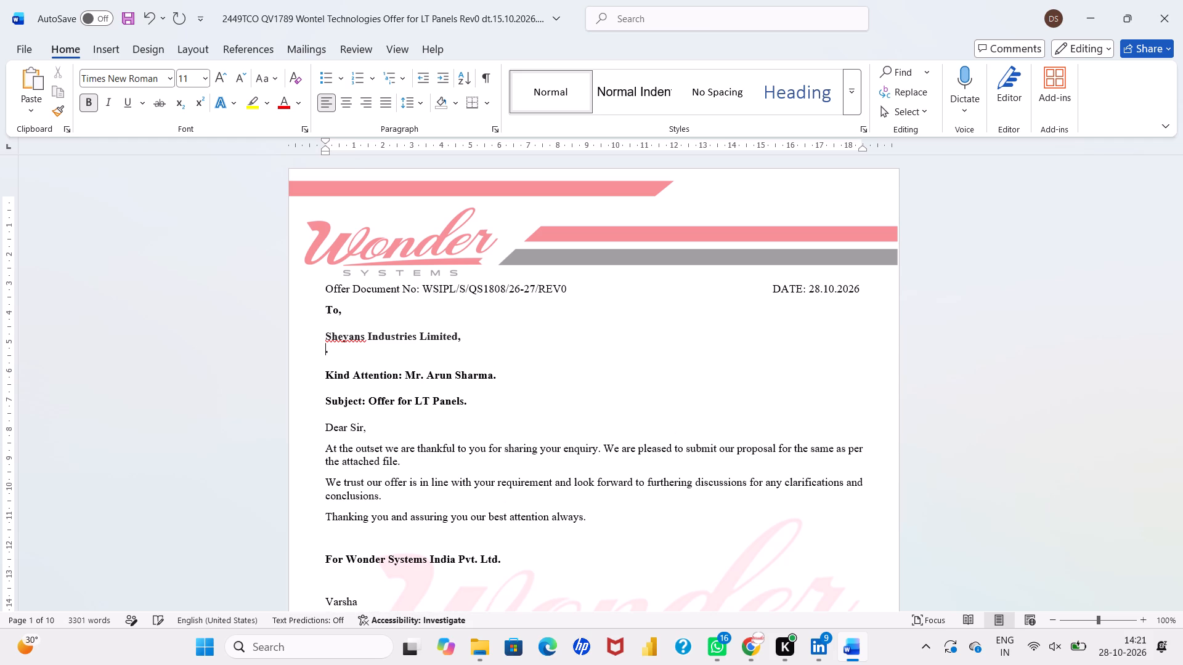
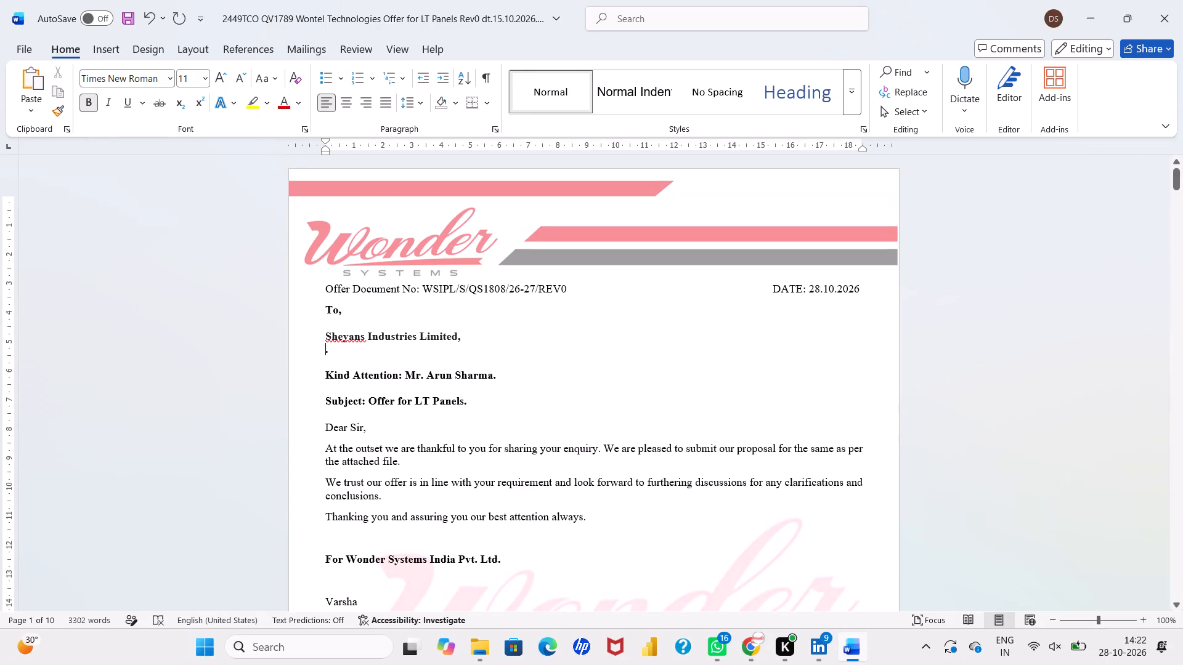
Switch to Chrome and search Google for "shreyans industries limited" in a new tab.
drag(717, 653, 717, 647)
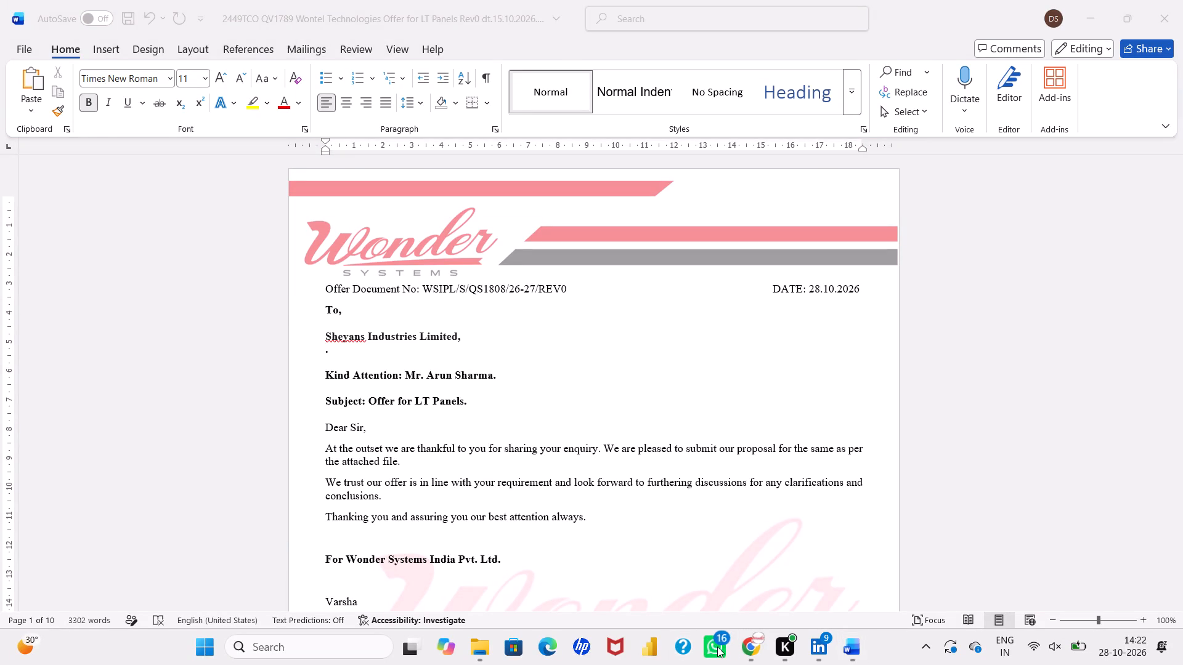
click(749, 655)
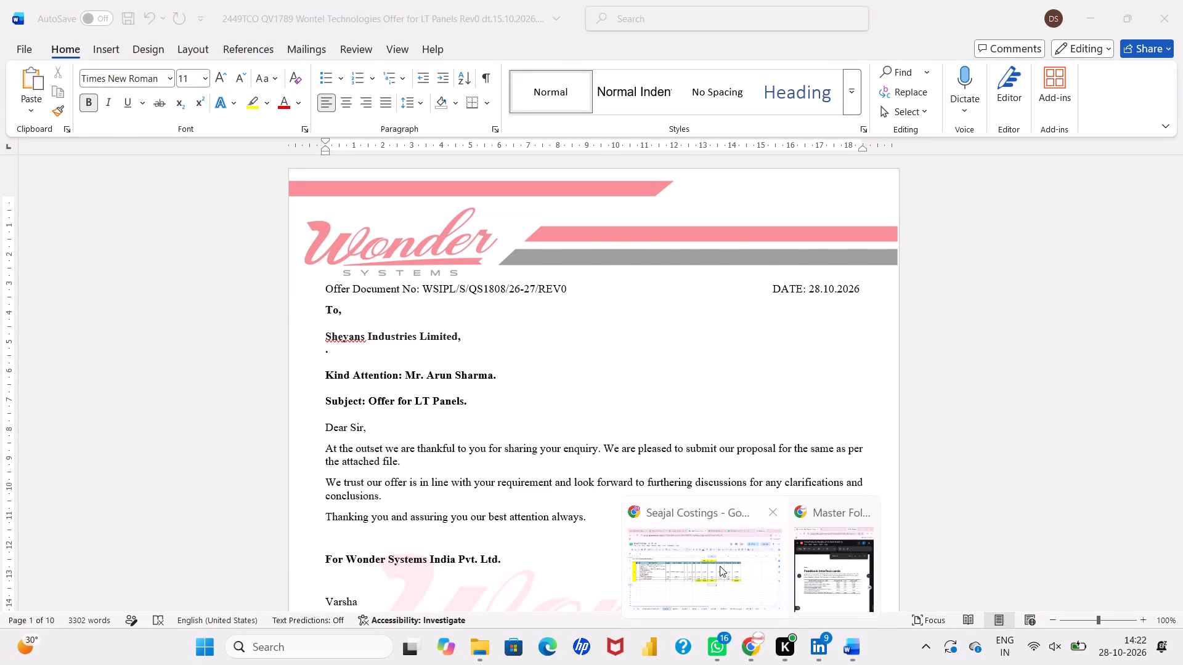
click(719, 568)
click(918, 22)
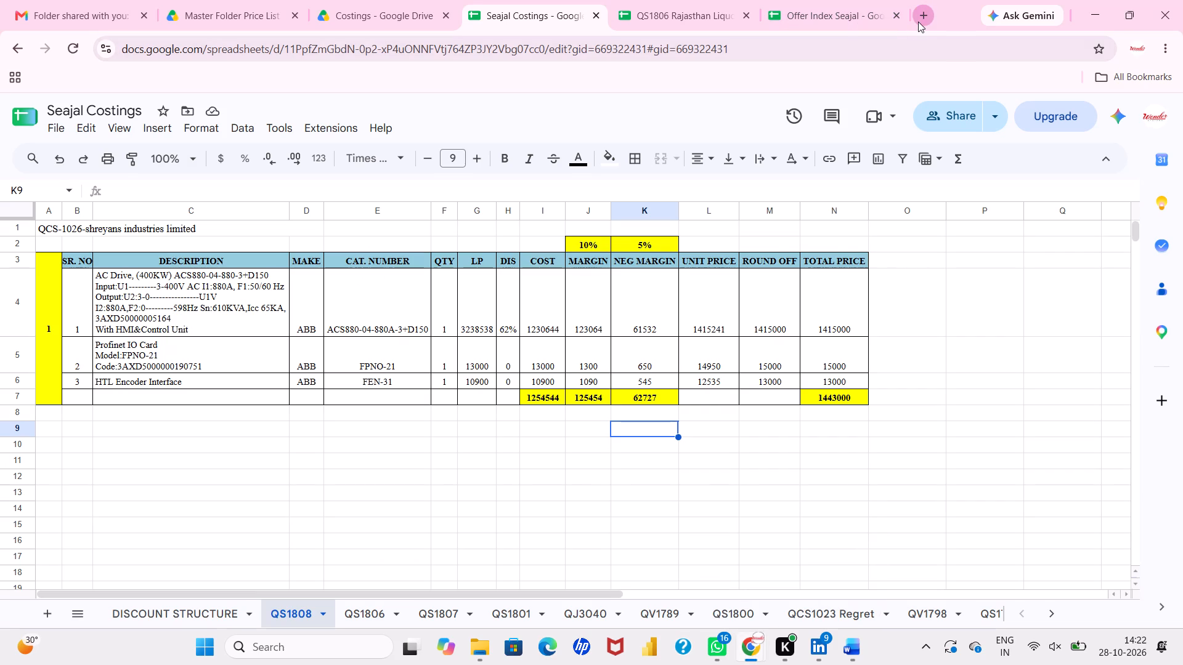
text(shreyans i)
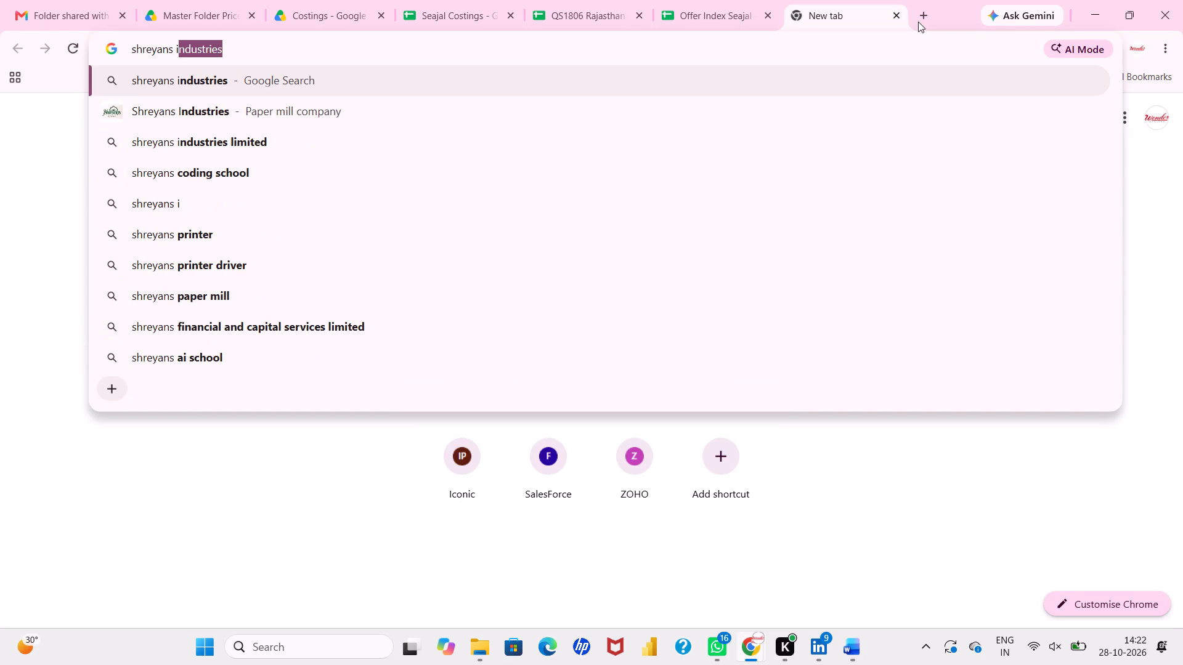
key(Down)
key(Down)
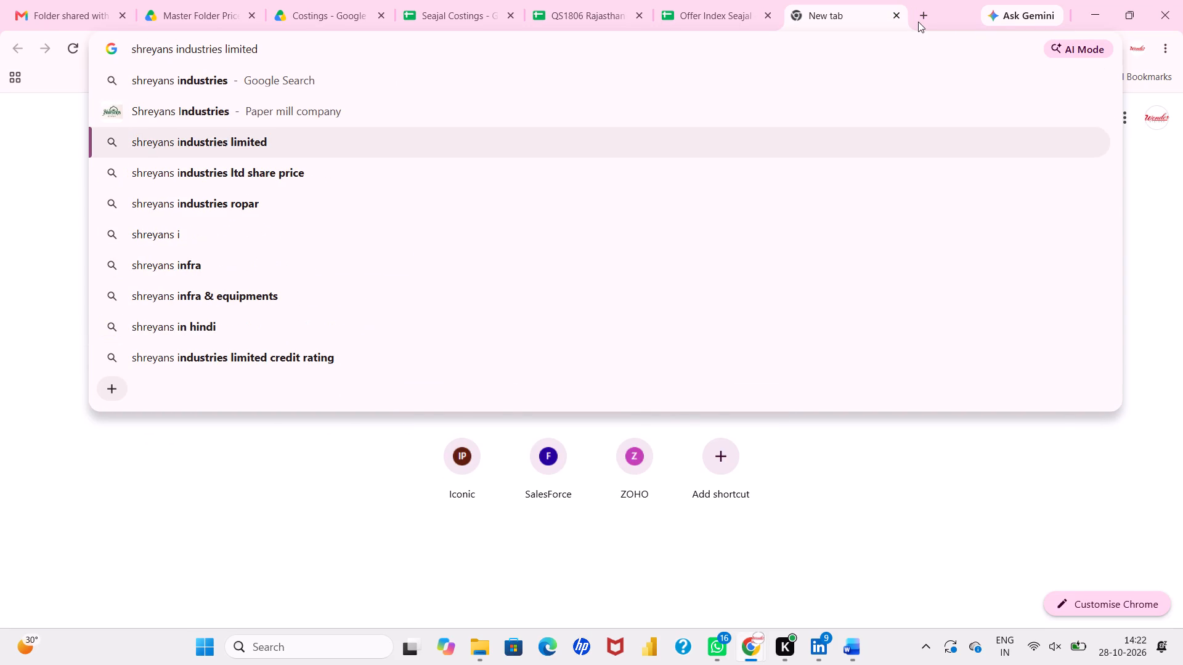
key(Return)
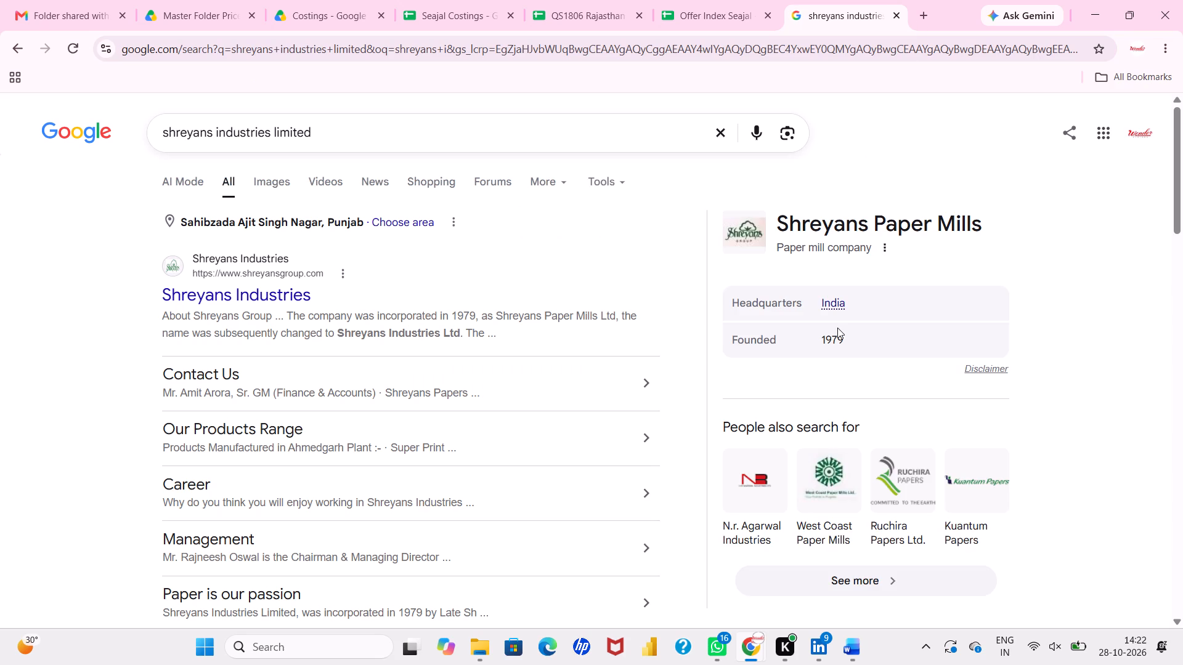
Open the Shreyans Industries website from the search results and look through its home page for the company's contact address.
click(269, 300)
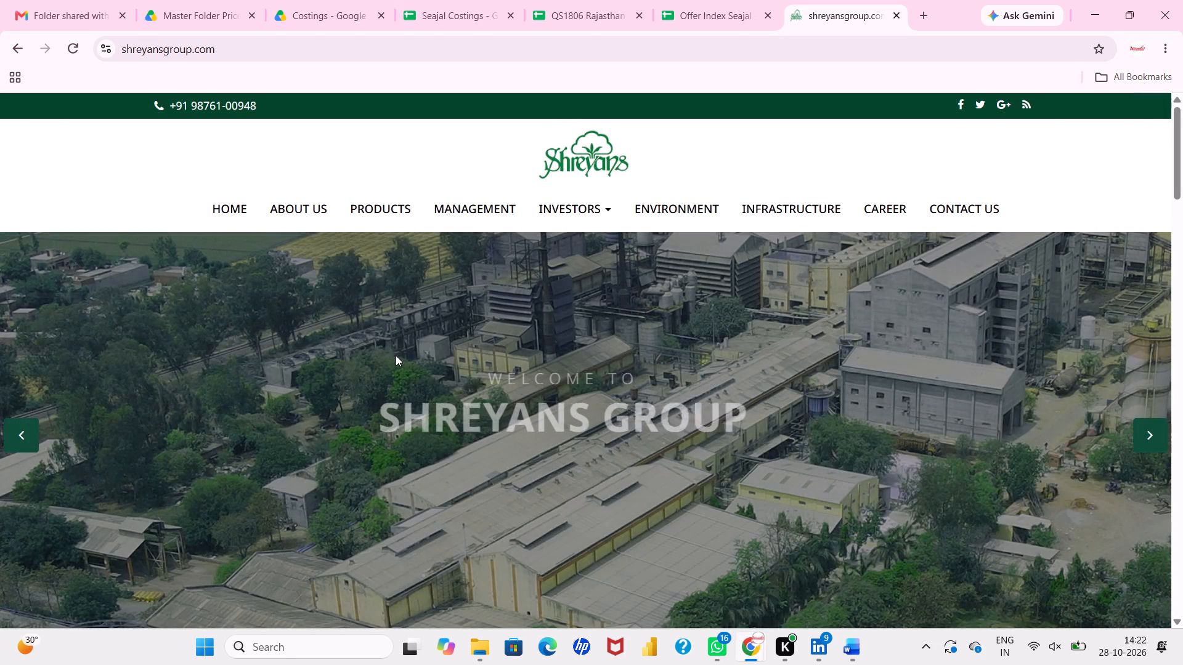
scroll(396, 355, down, 4)
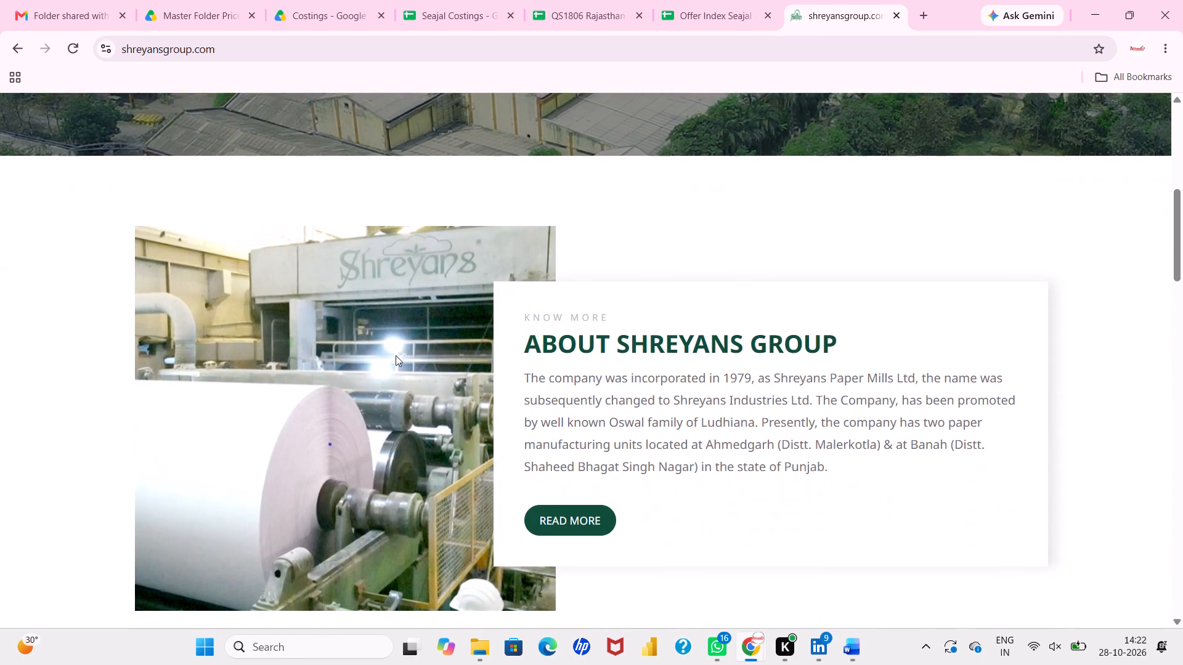
scroll(396, 355, down, 1)
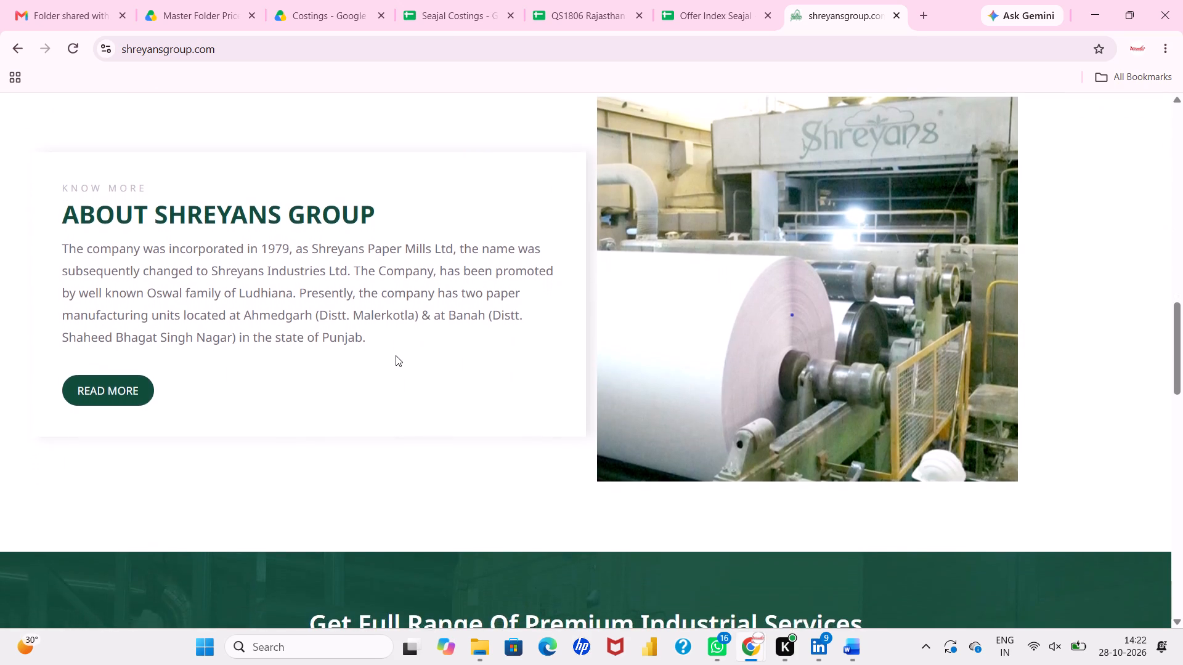
scroll(396, 355, down, 2)
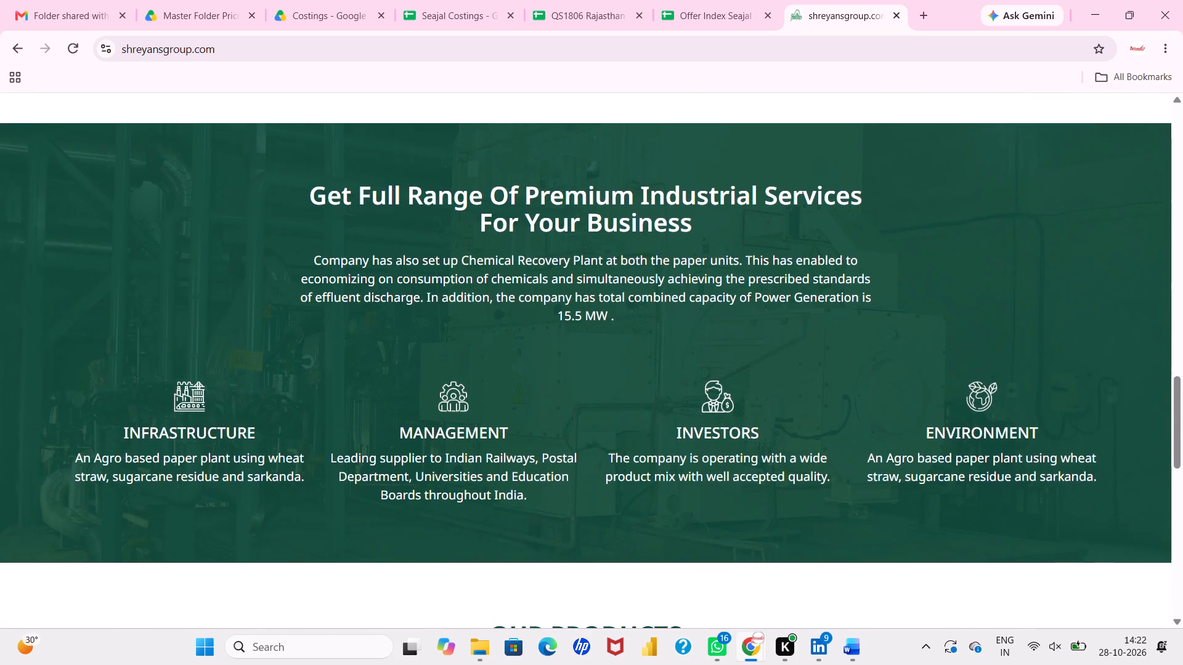
scroll(396, 355, down, 3)
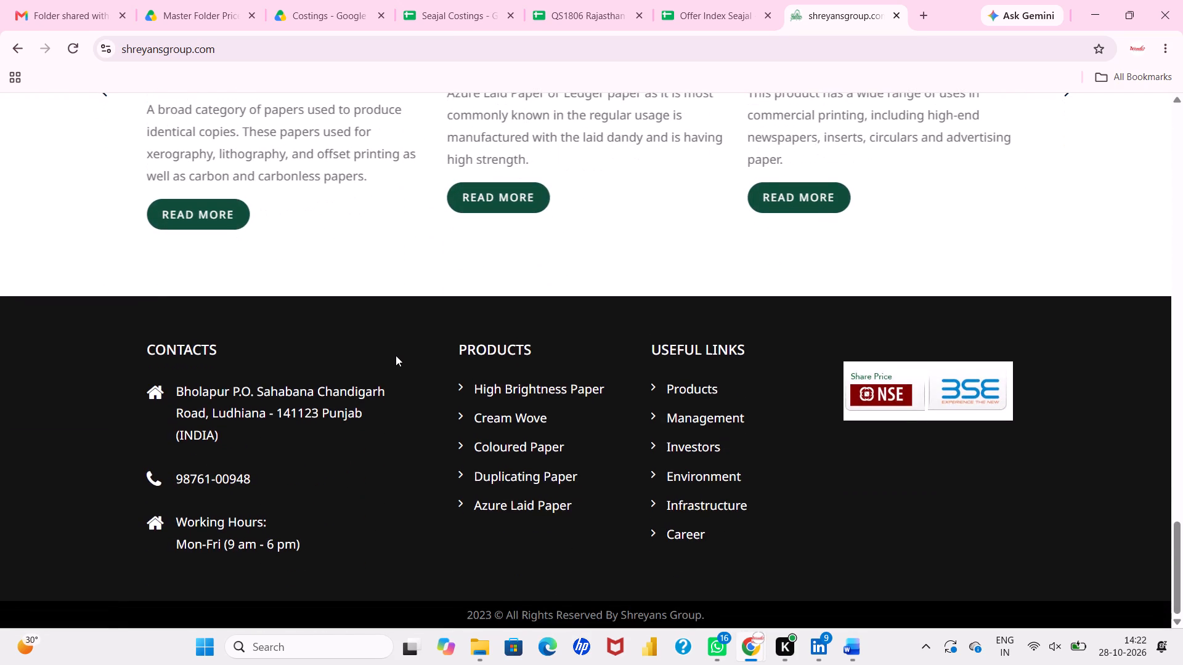
scroll(396, 355, down, 1)
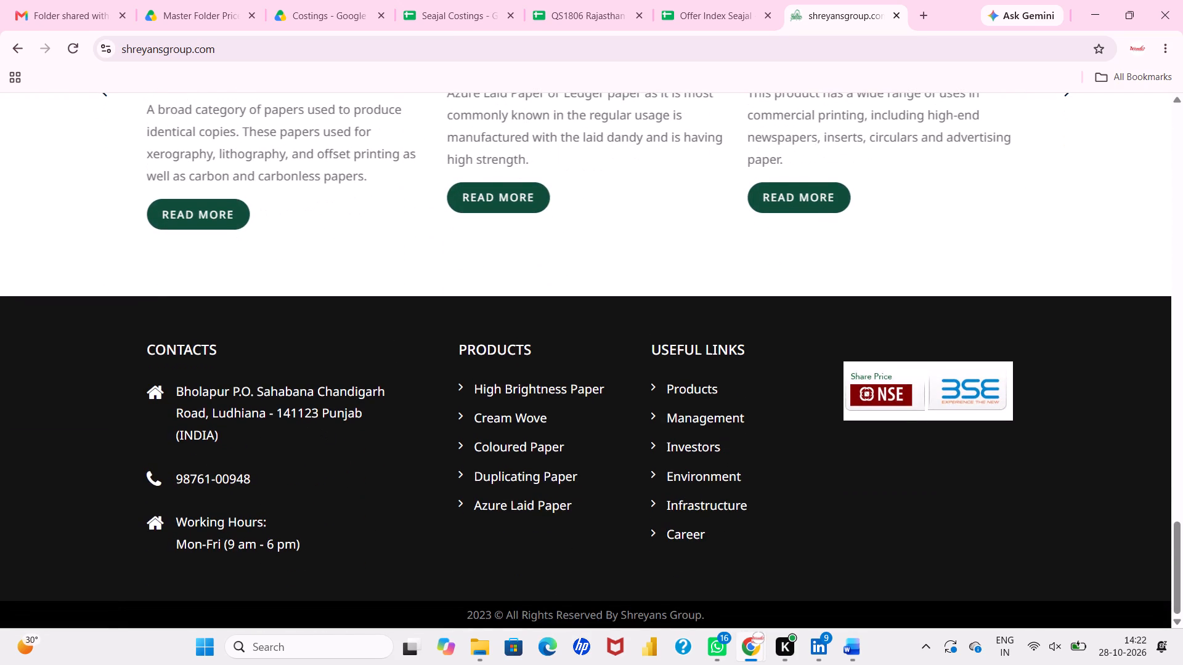
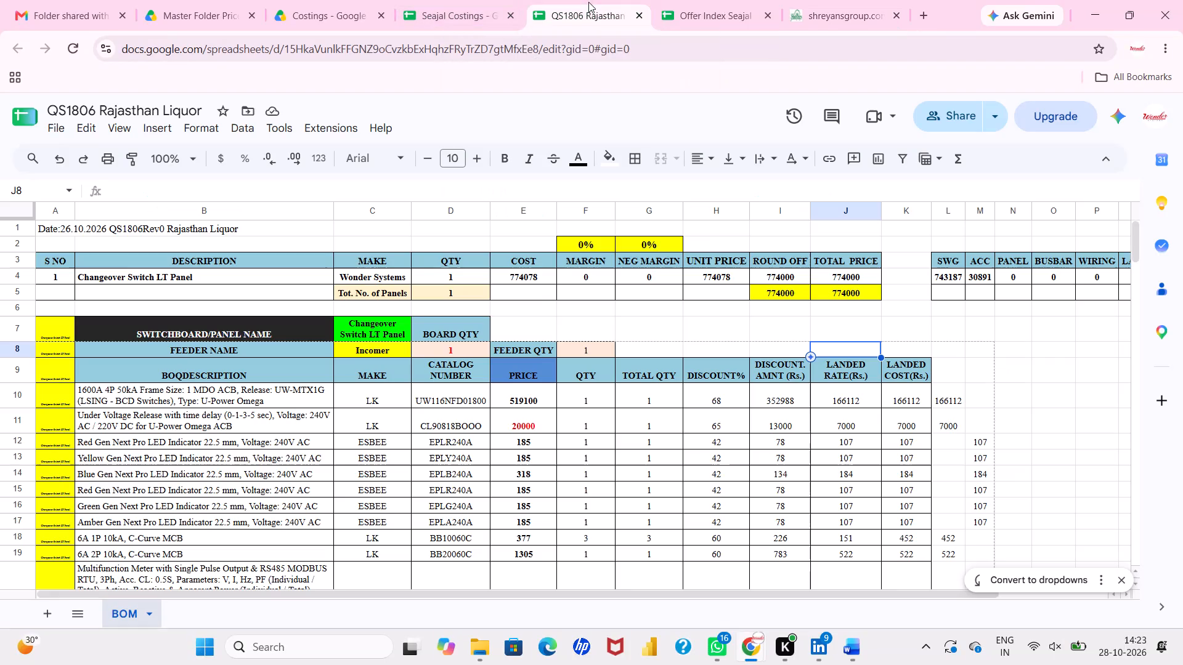
Close the QS1806 Rajasthan Liquor costing spreadsheet and leave the open cell entry in the Offer Index Seajal sheet.
click(637, 17)
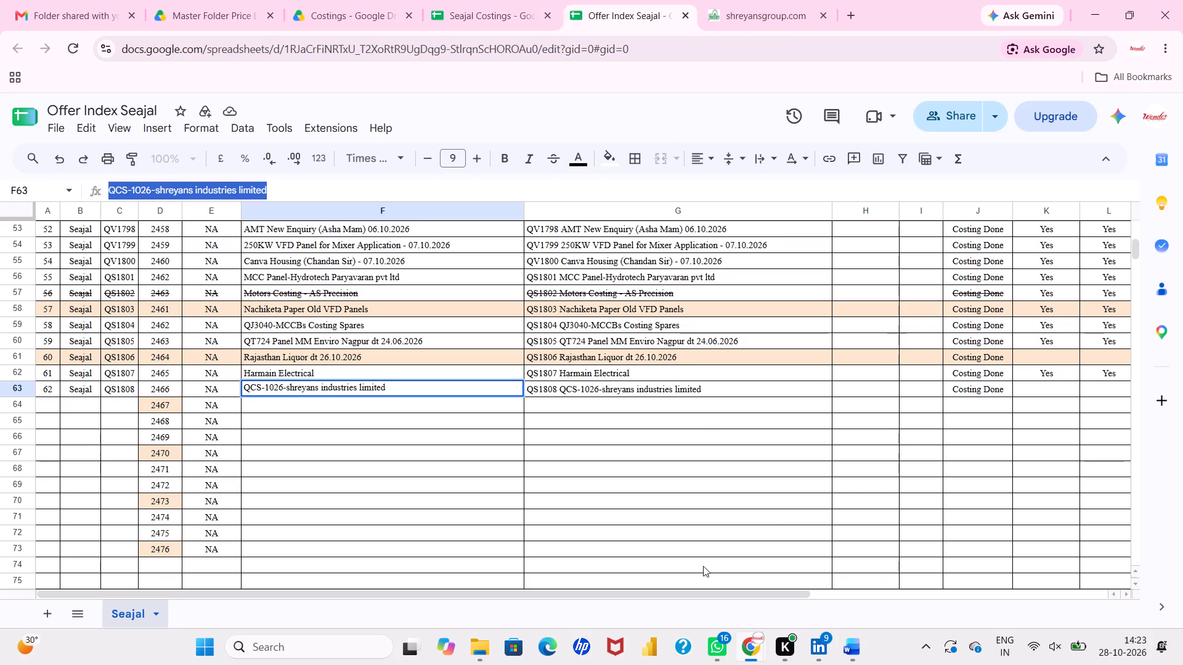
click(691, 482)
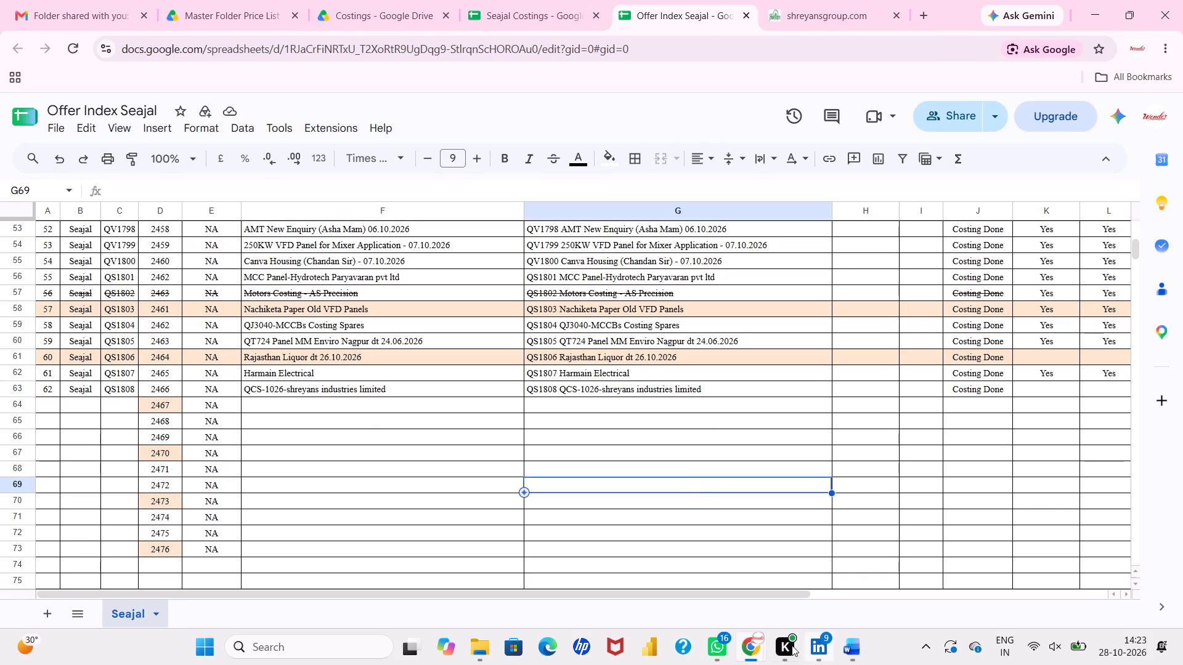
Switch to Word and return to the QS1808 offer letter.
click(855, 648)
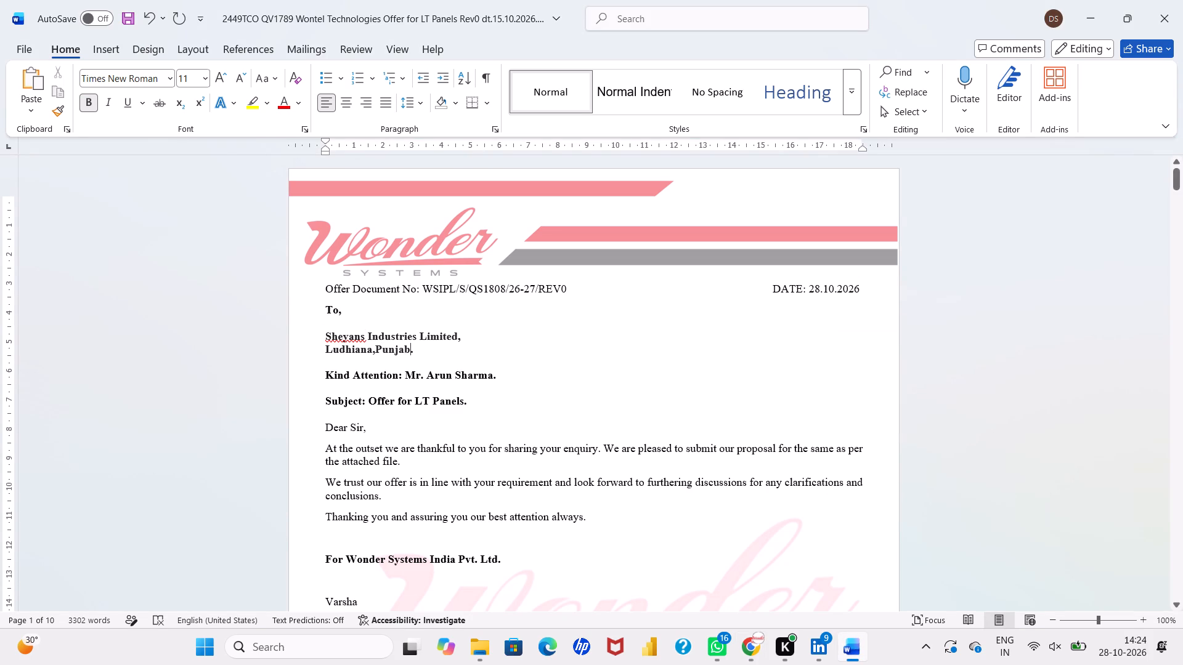
Add a space after the comma in the addressee's location line so it reads "Ludhiana, Punjab.".
click(378, 355)
key(space)
Ignore the spelling flag on "Sheyans" in the addressee's company name, keeping the word as written.
click(363, 341)
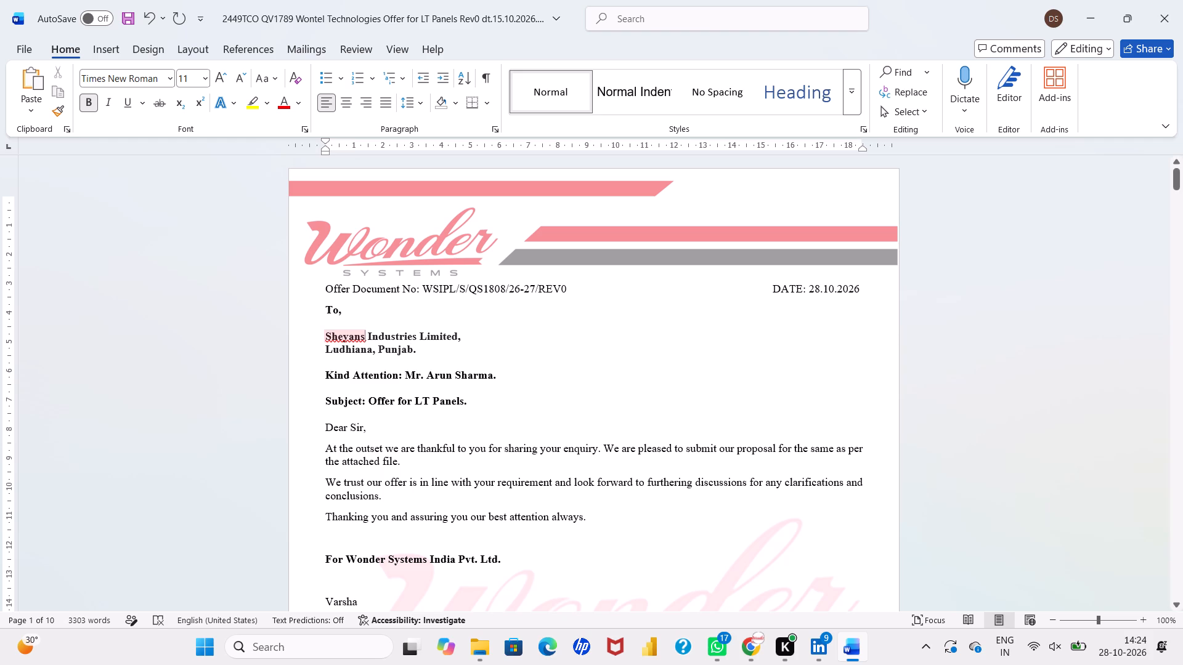
click(351, 341)
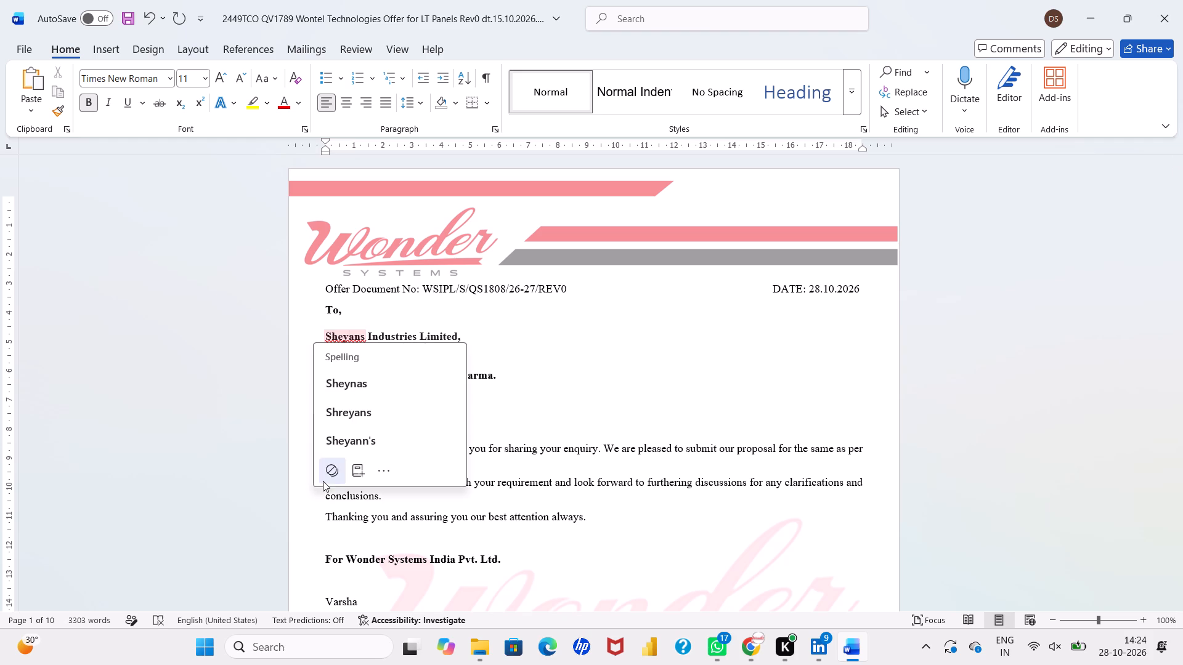
click(332, 465)
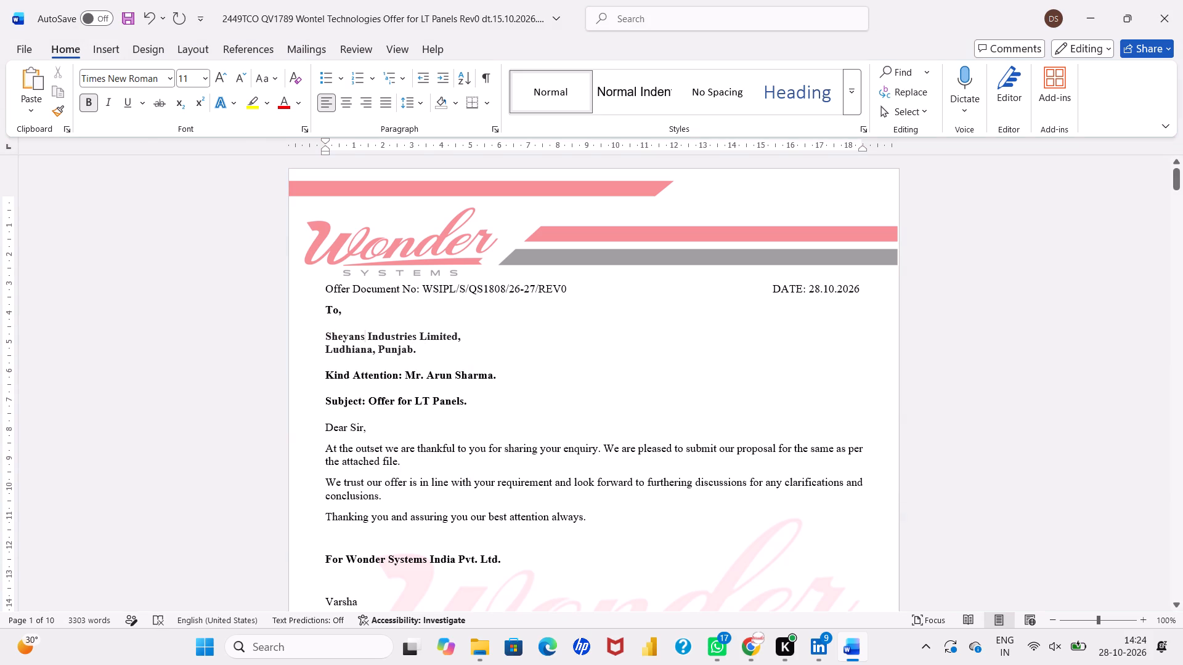
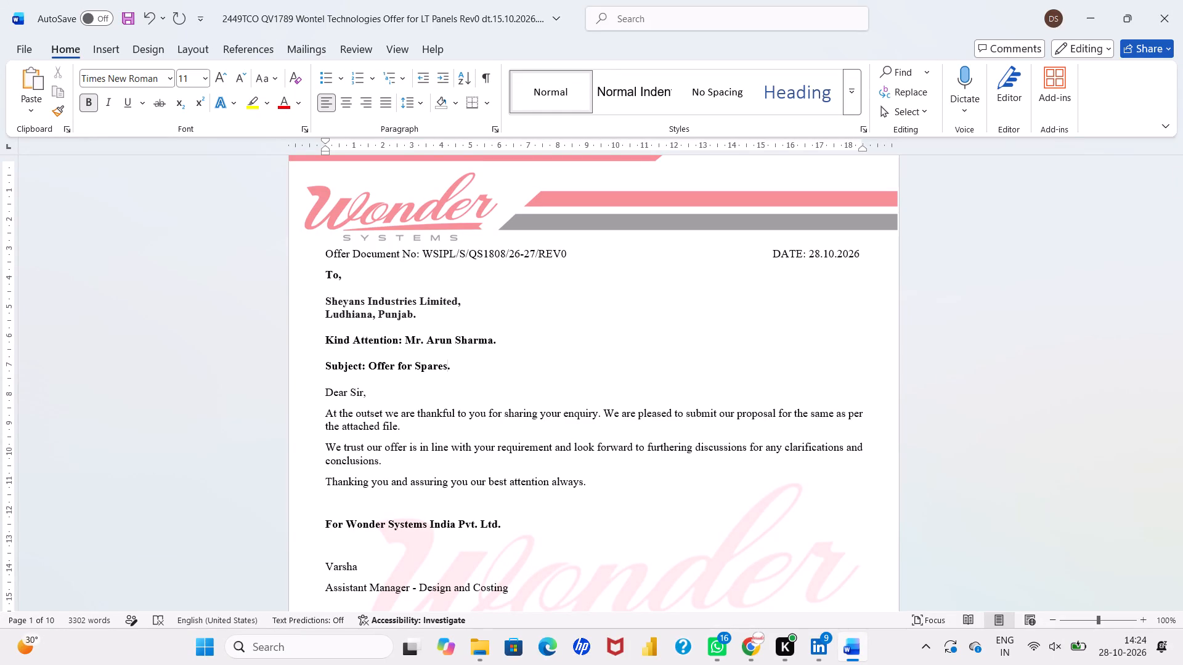
Extend the subject line of the cover letter so it reads "Offer for Spares Items.".
key(space)
text(tems)
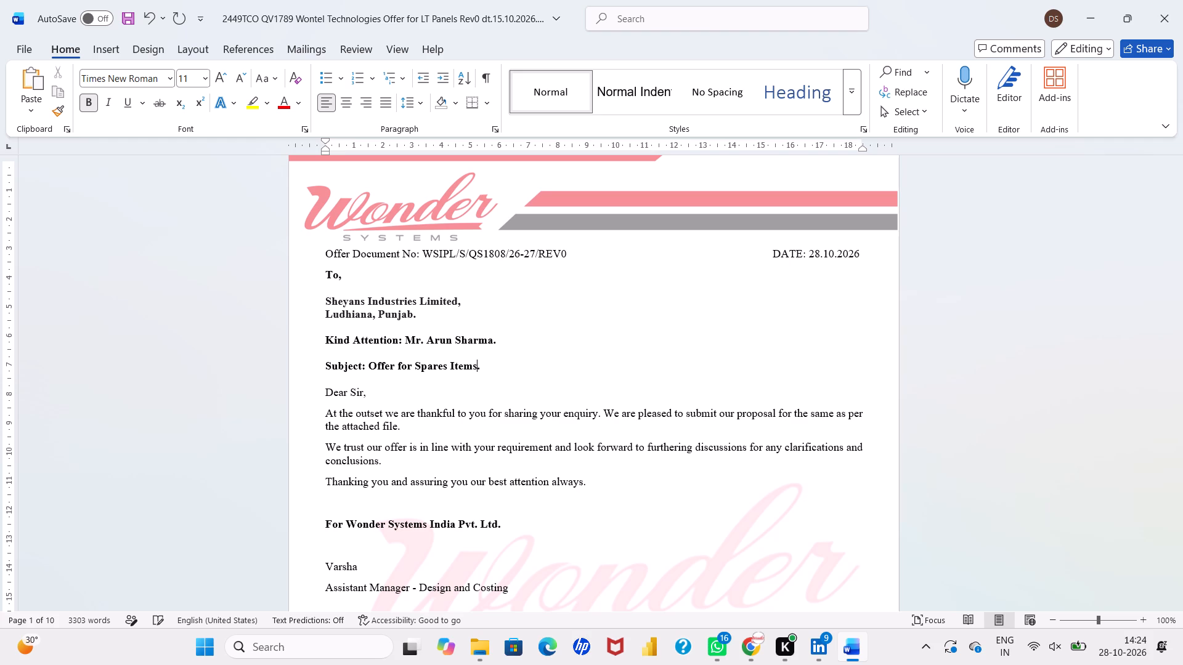
click(460, 398)
Replace the signatory's name below "For Wonder Systems India Pvt. Ltd." with "Seajal".
scroll(460, 398, down, 1)
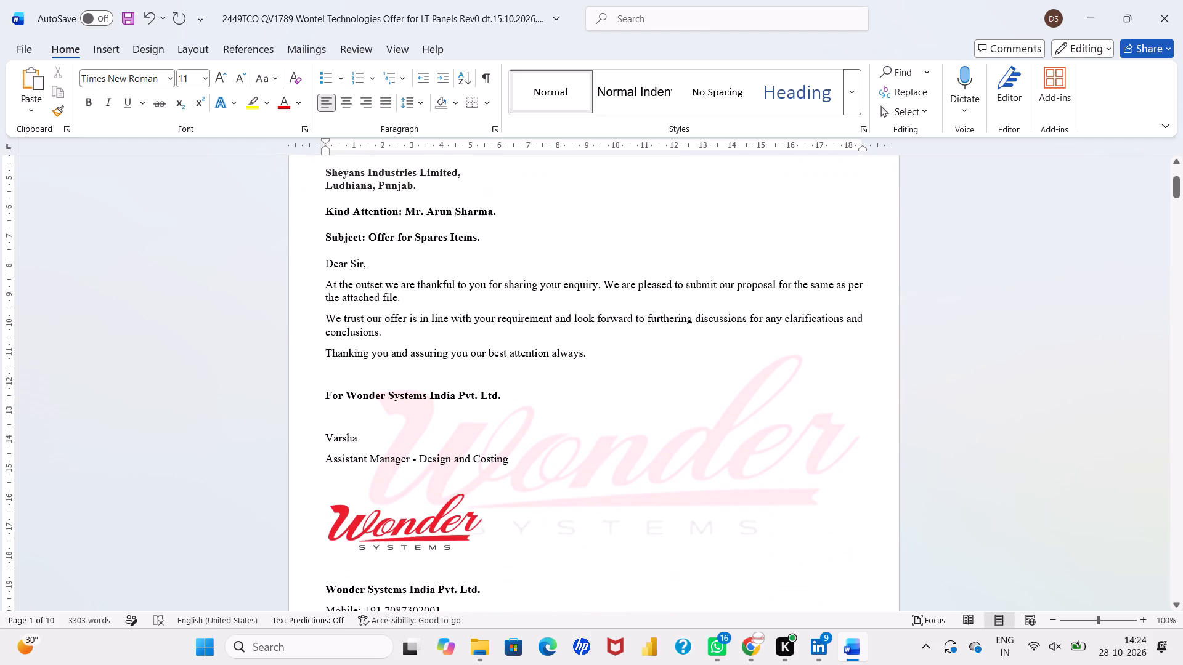
drag(360, 440, 326, 438)
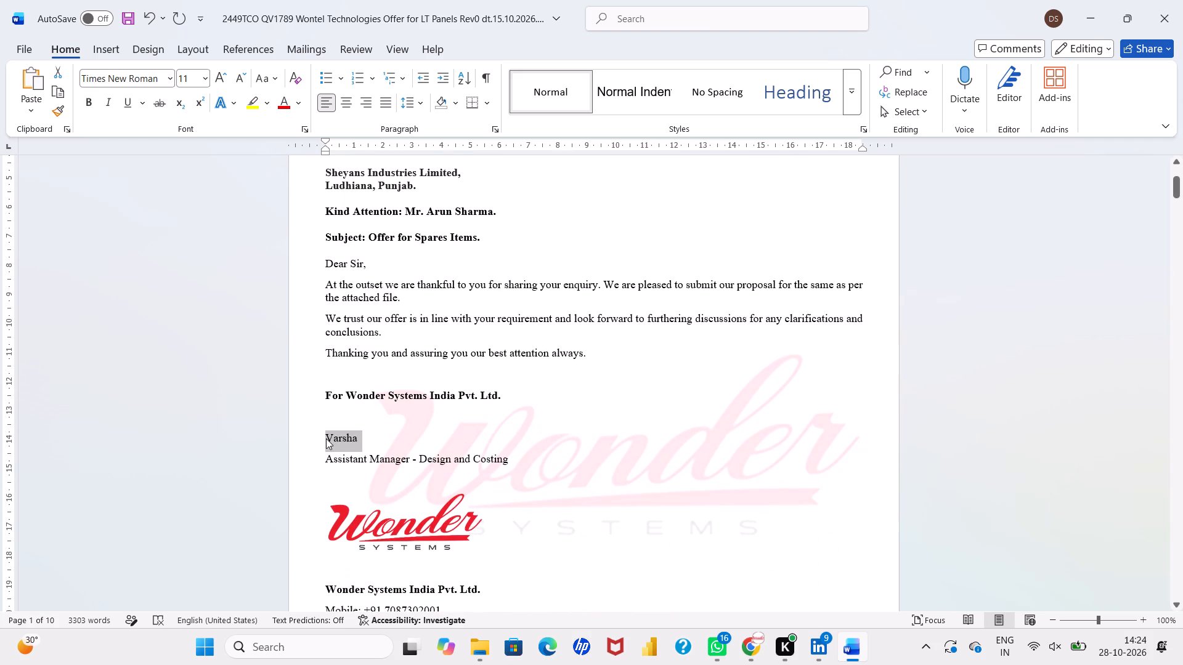
text(ajal)
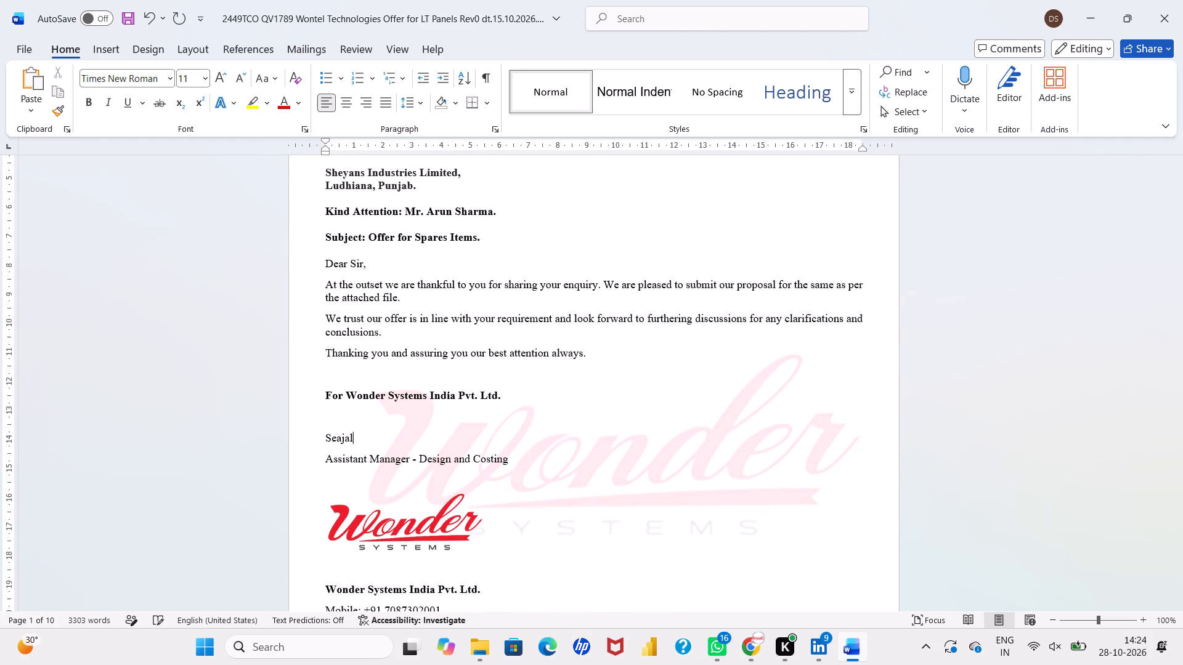
Change the signatory's designation below the name to "Engineer – Costing and Estimation".
drag(328, 459, 400, 461)
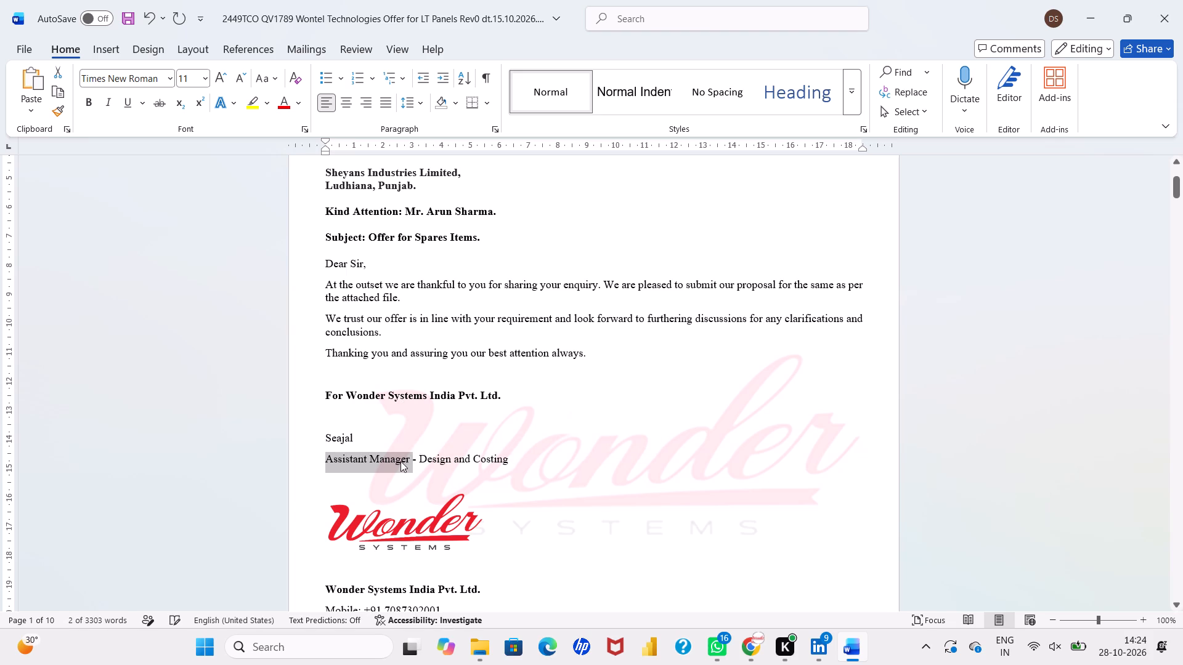
key(e)
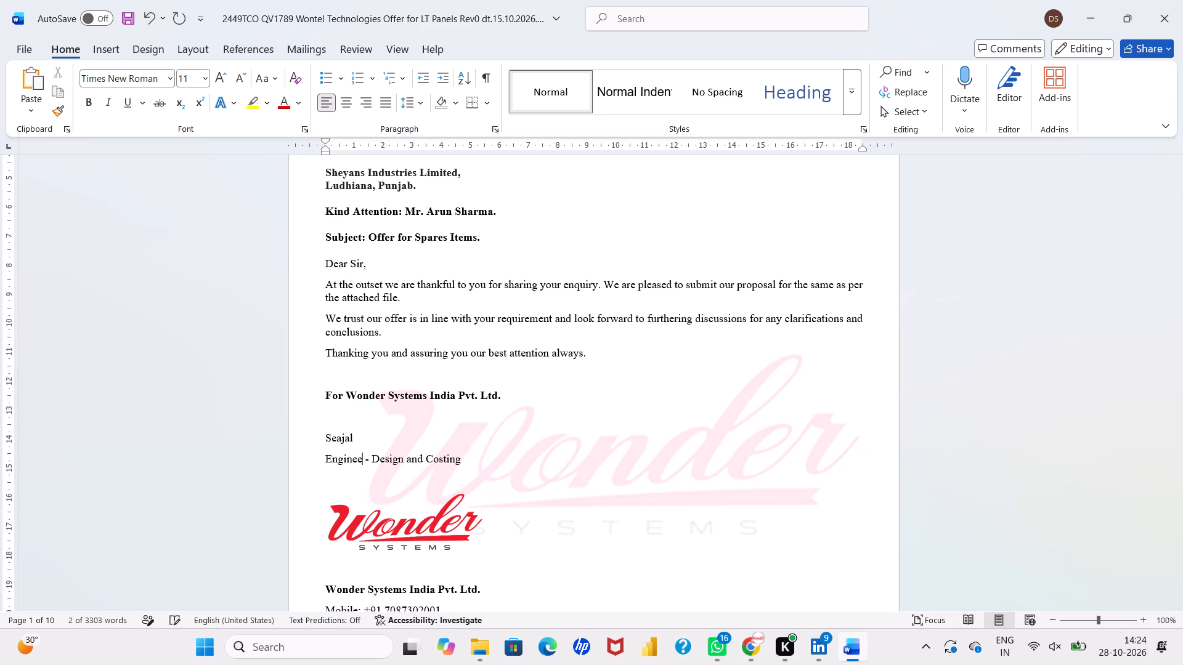
key(Right)
key(Right)
key(Right)
key(Delete)
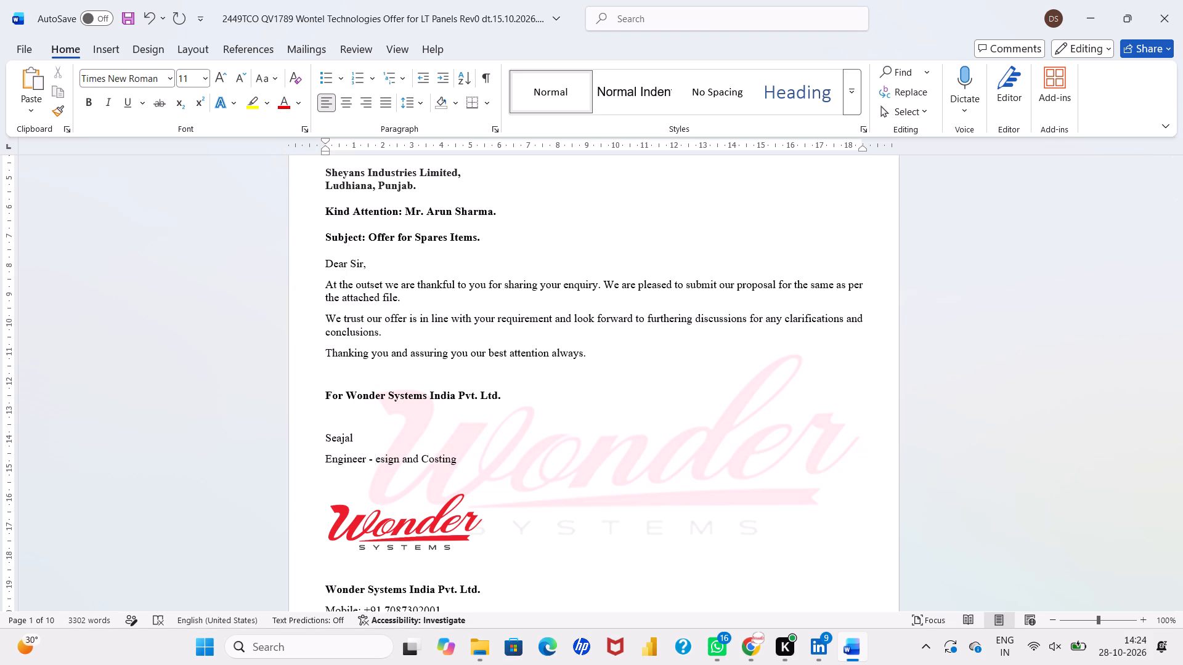
key(Delete)
key(Delete)
key(Delete)
key(Delete)
key(Delete)
key(Delete)
key(Right)
key(Right)
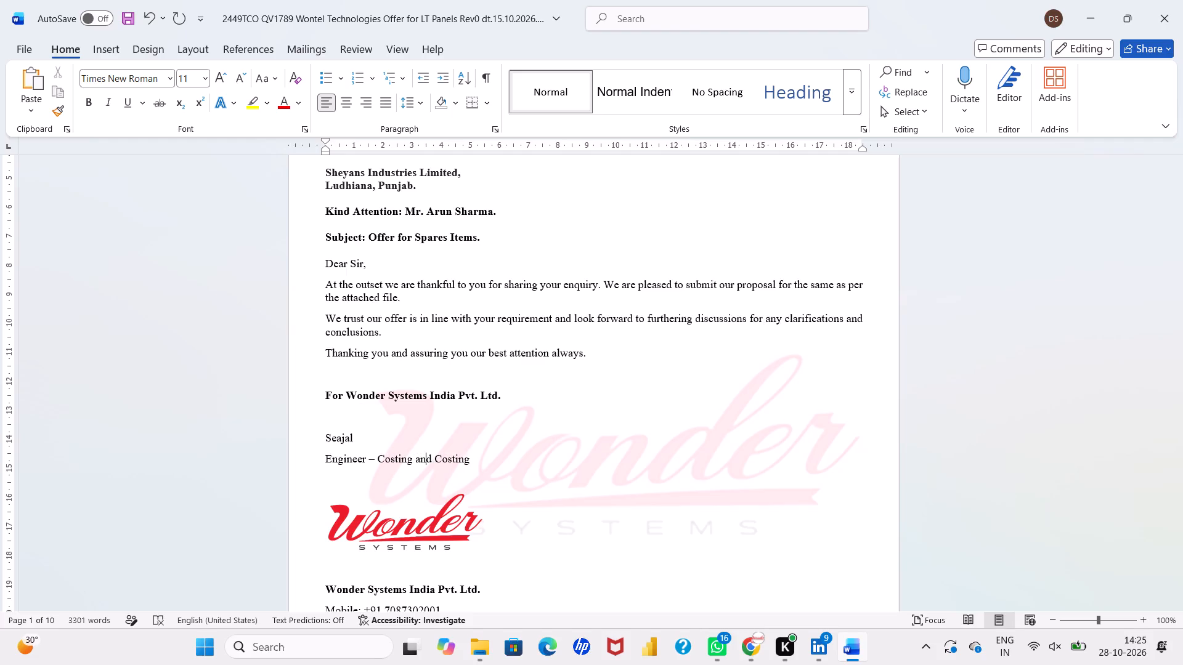
key(Right)
key(Right)
key(Delete)
key(Delete)
key(Delete)
key(Delete)
key(Delete)
key(Delete)
key(Delete)
scroll(400, 461, down, 1)
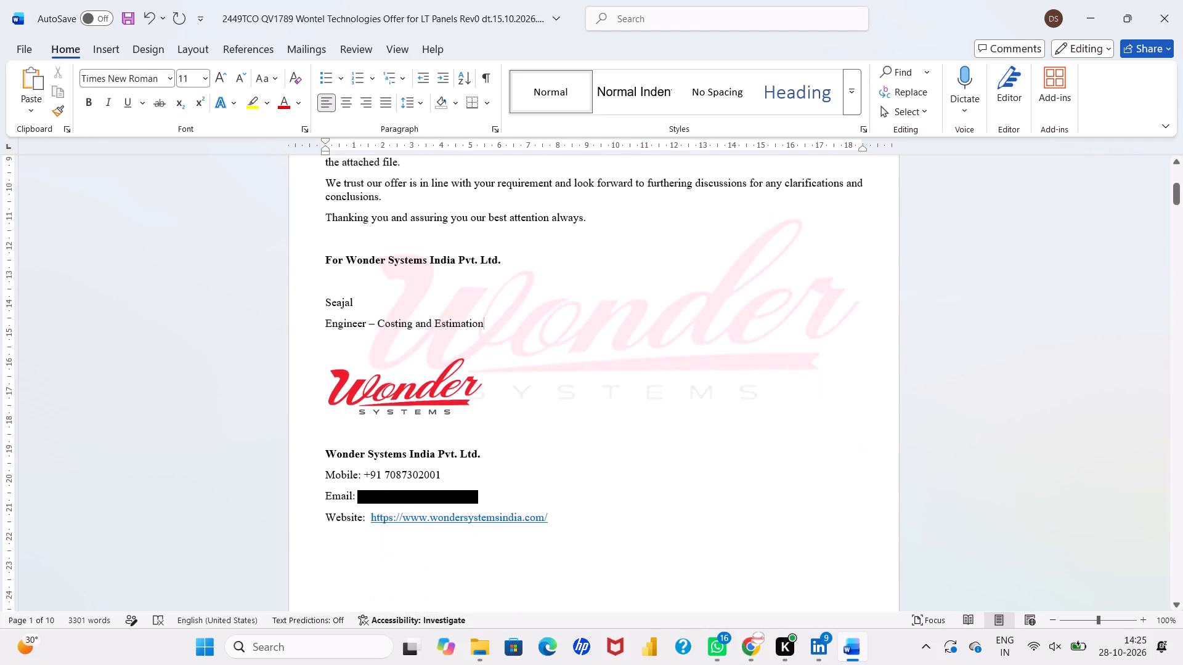
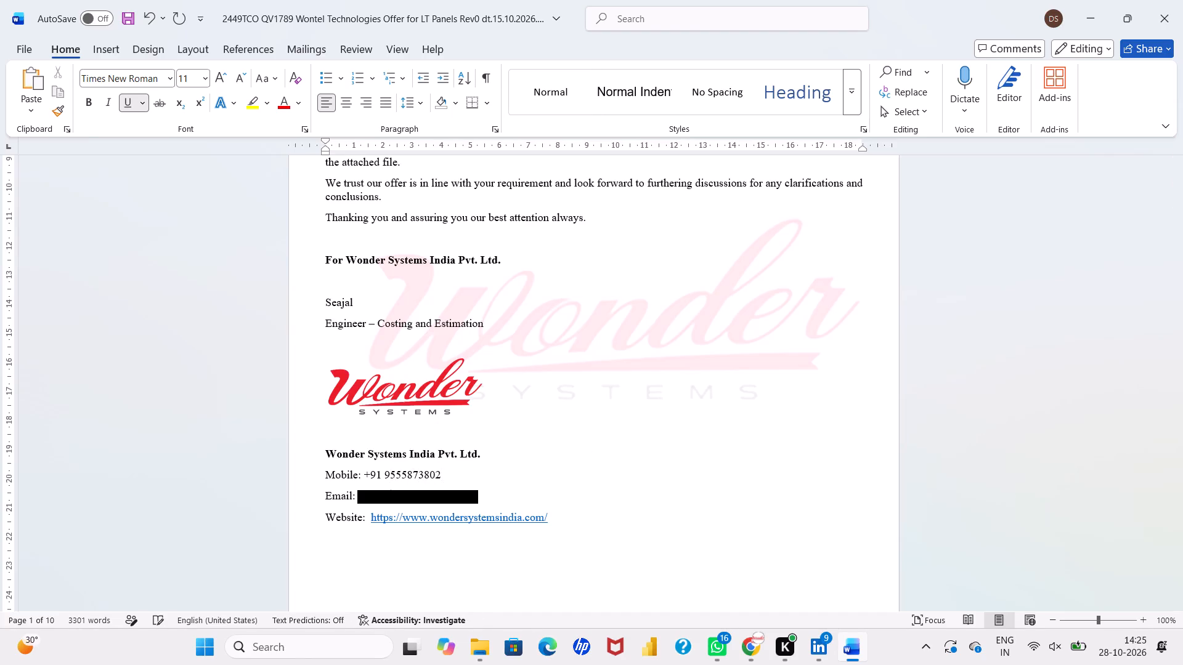
Review the offer letter from the attention line and contact details on the cover page through to the Main LT Panel BOM.
click(447, 477)
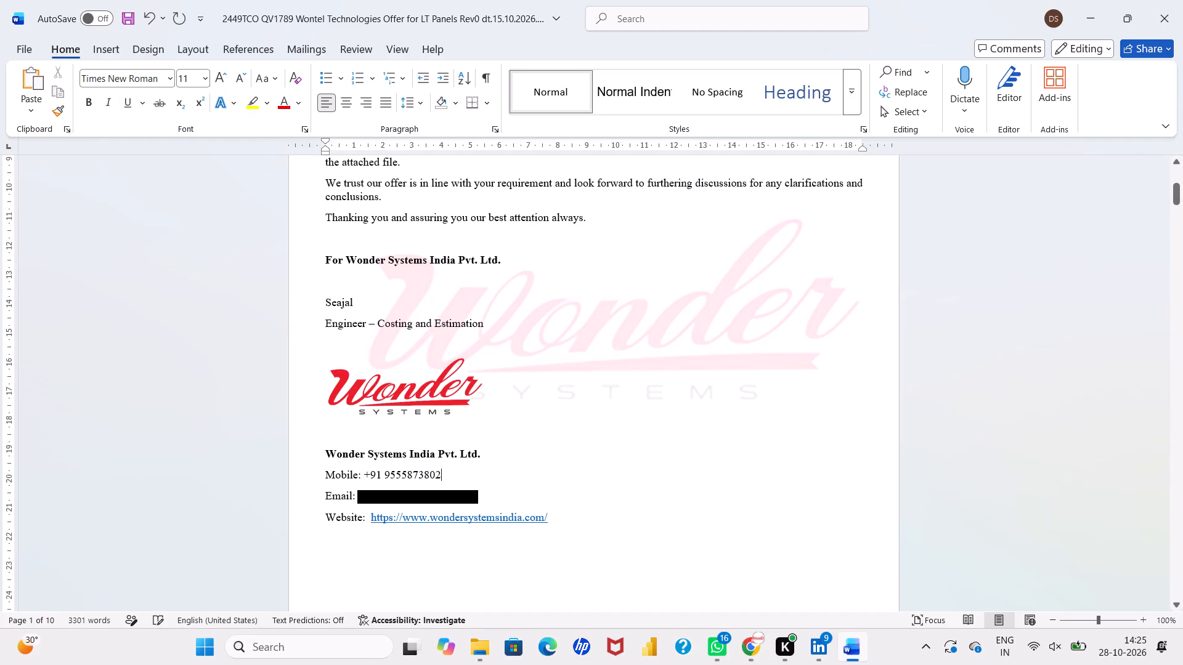
scroll(447, 477, up, 1)
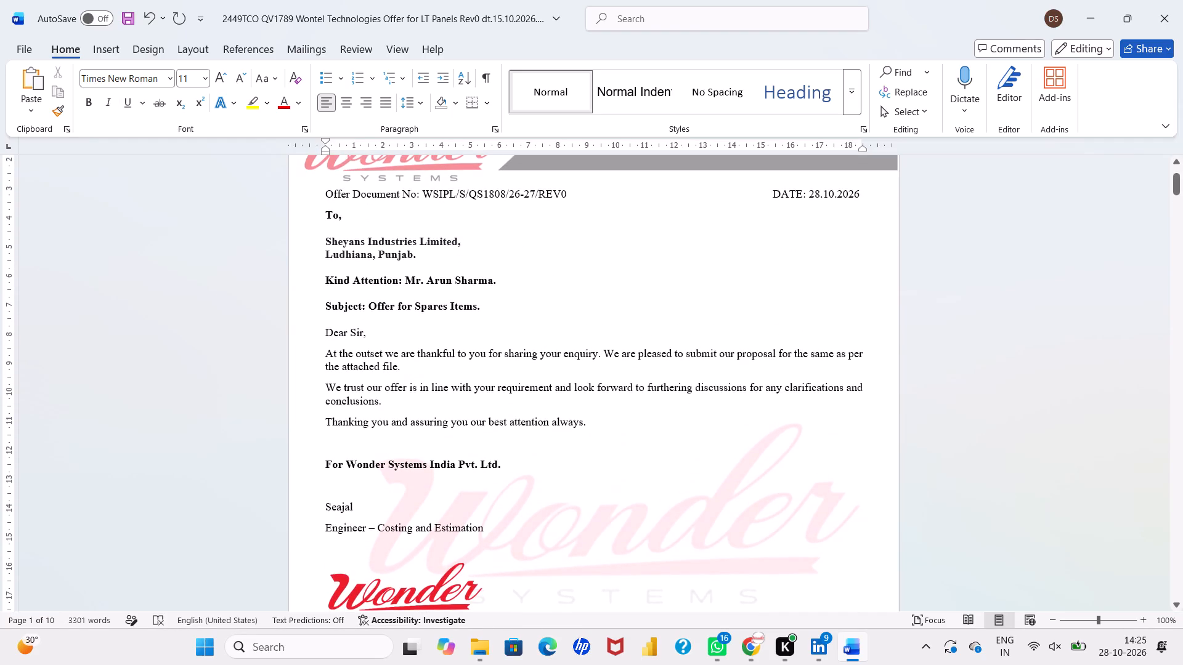
drag(496, 284, 493, 284)
drag(493, 284, 388, 288)
click(421, 314)
scroll(421, 314, down, 3)
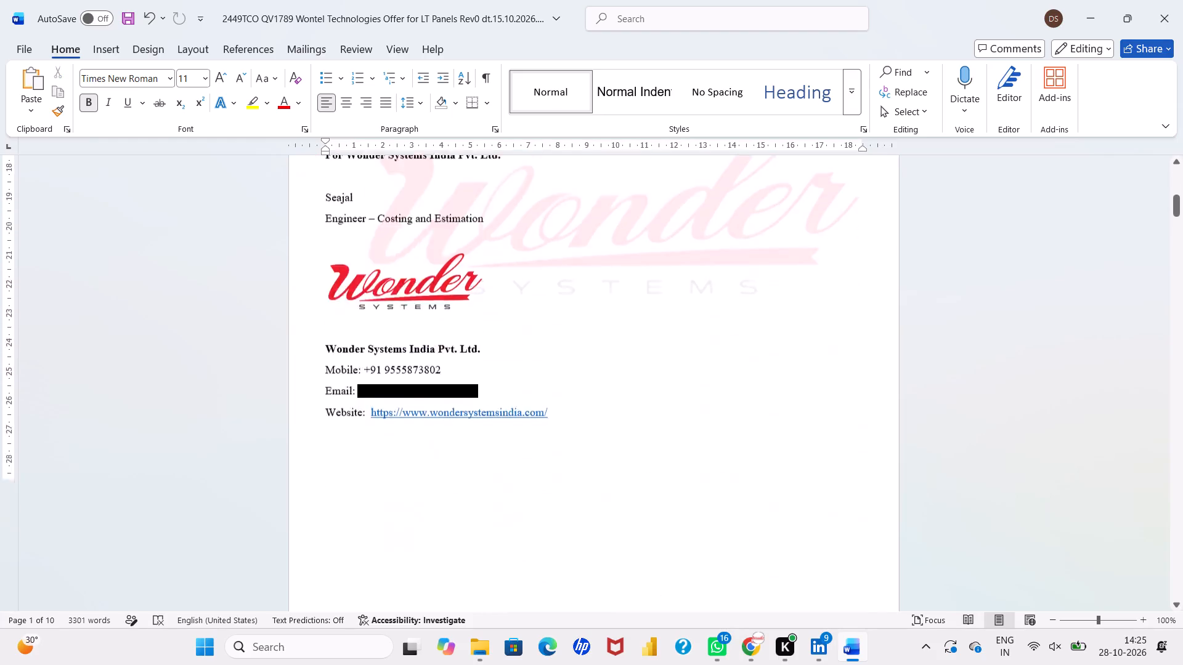
scroll(421, 314, down, 8)
scroll(421, 314, up, 1)
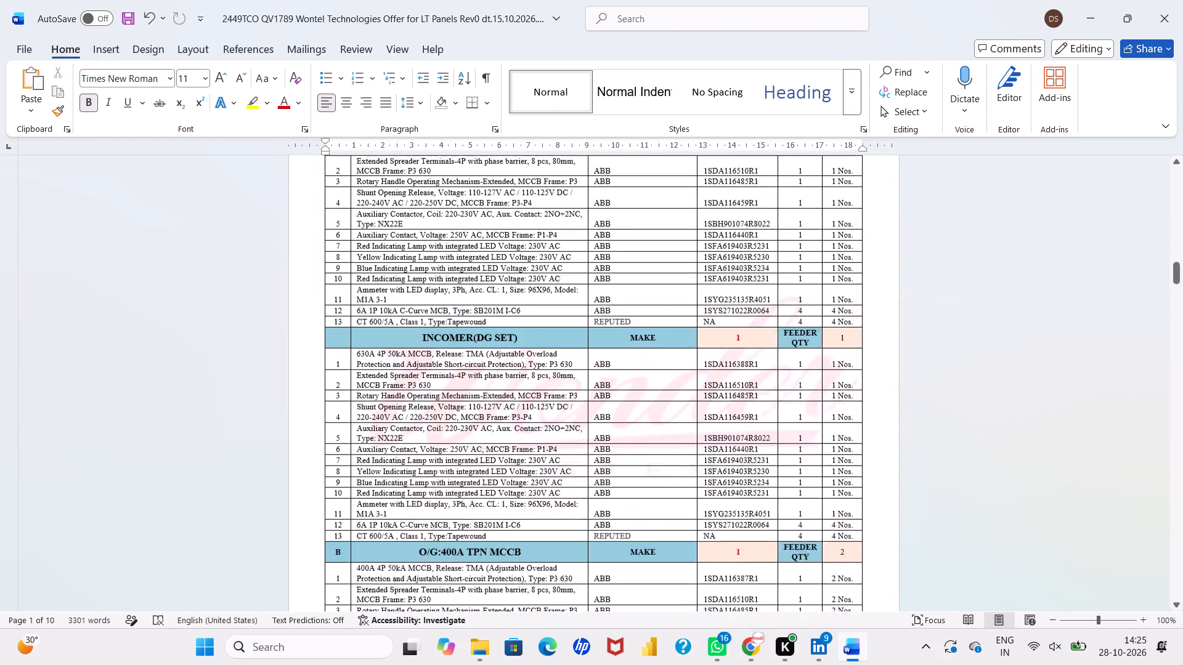
scroll(421, 314, up, 1)
scroll(421, 314, down, 2)
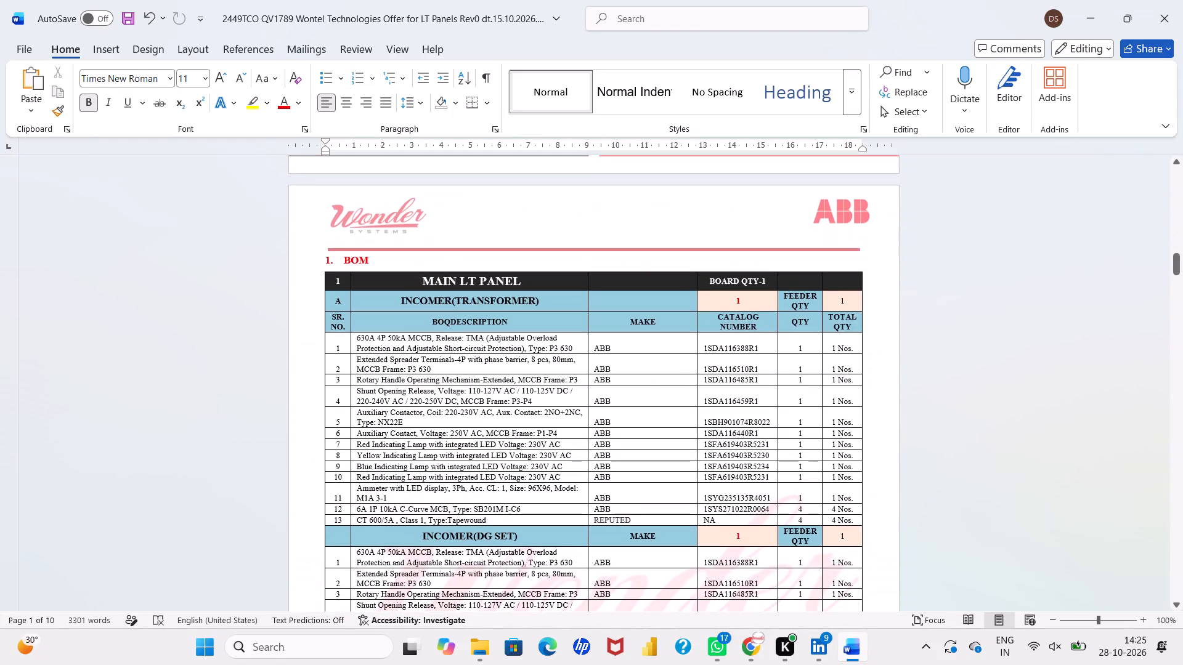
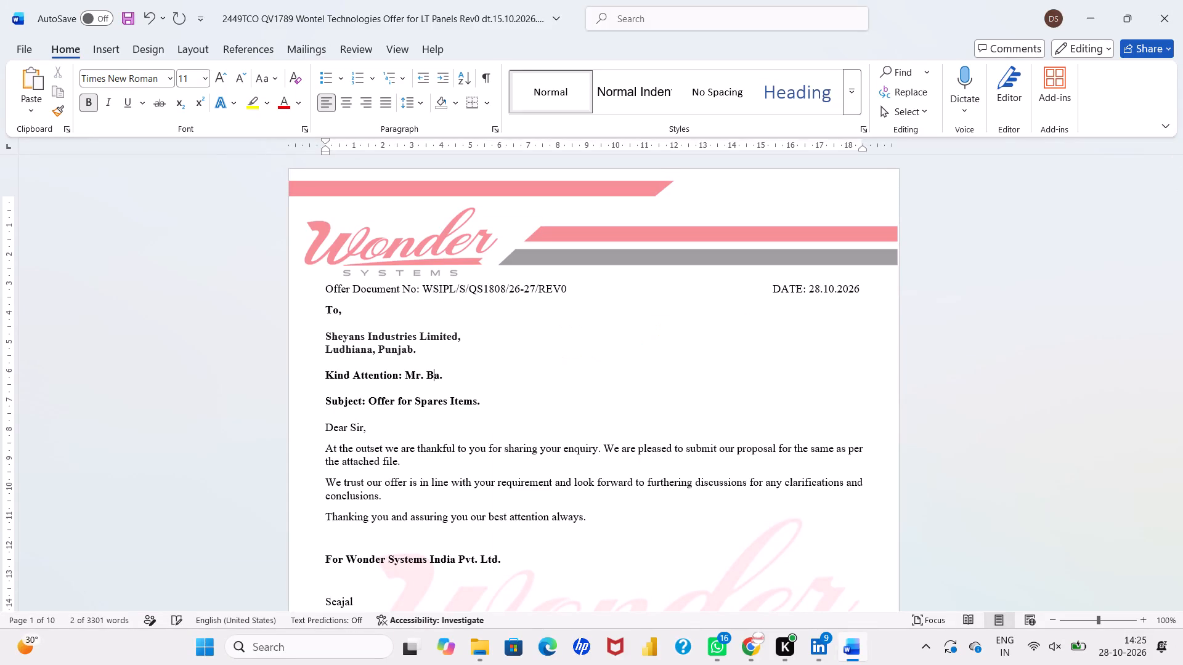
Delete the old BOM table under heading 1, from the Main LT Panel rows through the Feeder Pillar rows, keeping the BOM and Scope of Supply headings.
click(492, 409)
scroll(492, 409, down, 7)
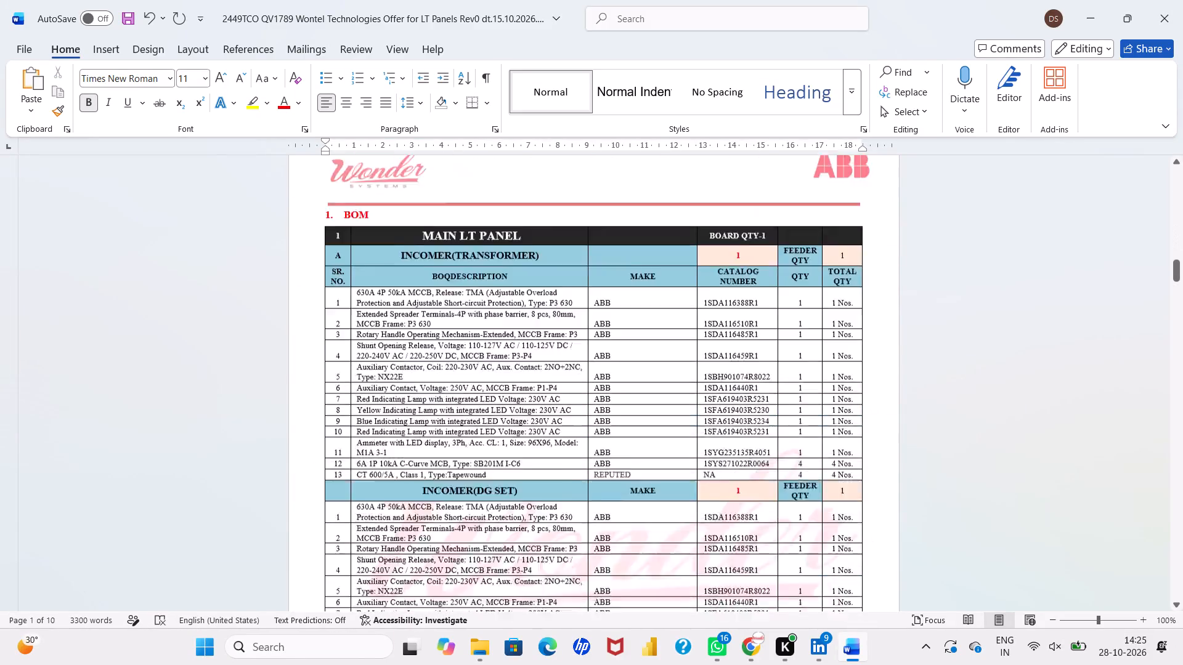
scroll(492, 409, up, 1)
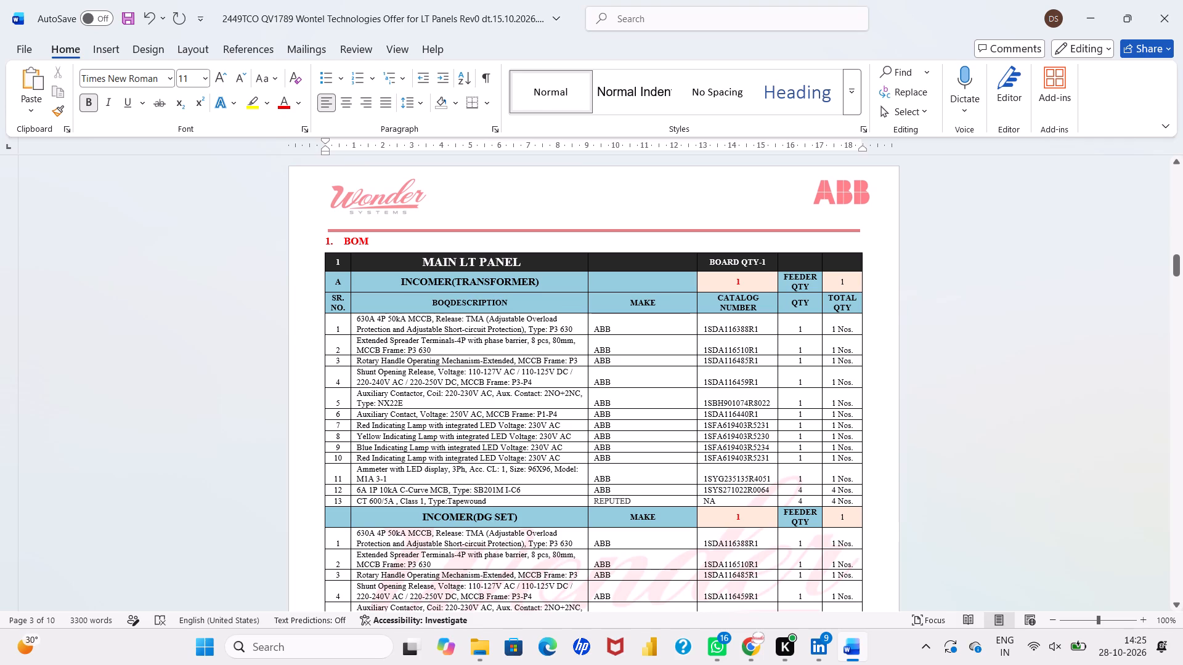
click(338, 261)
click(349, 262)
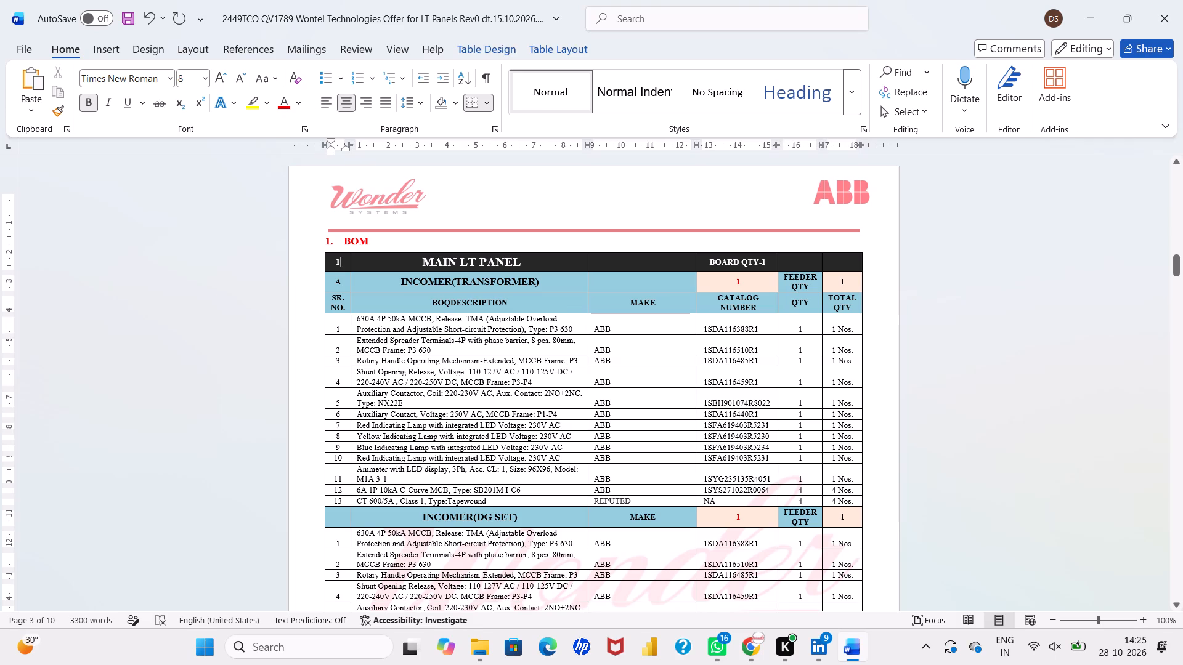
drag(363, 264, 803, 664)
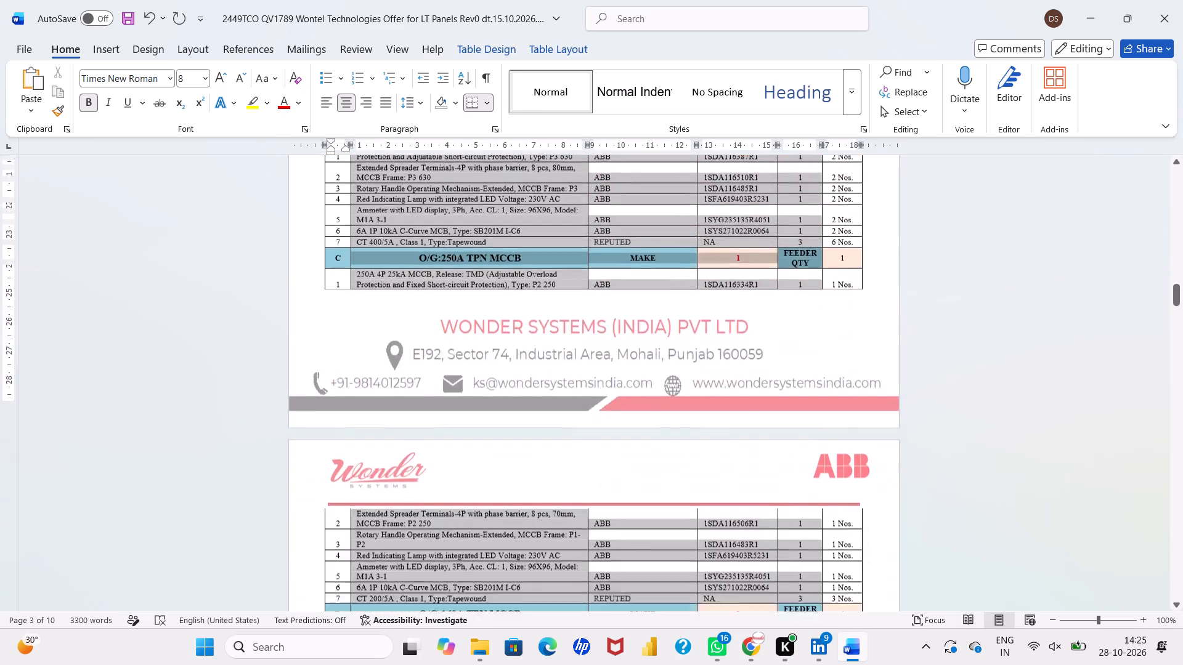
drag(803, 664, 802, 664)
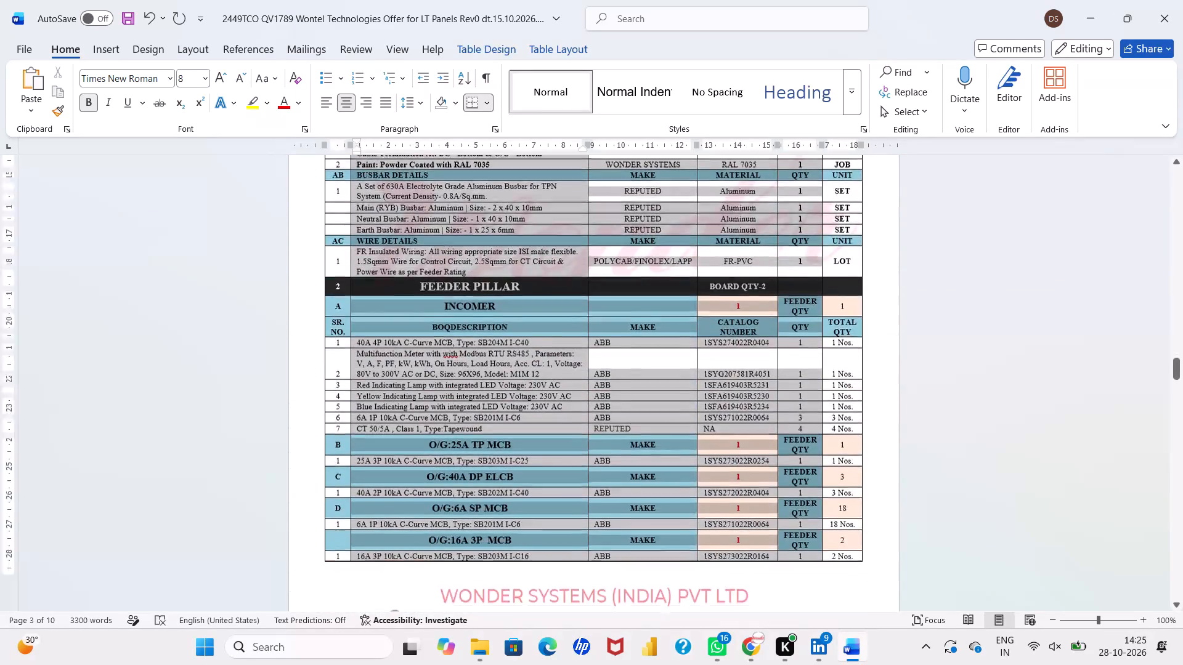
drag(802, 664, 708, 344)
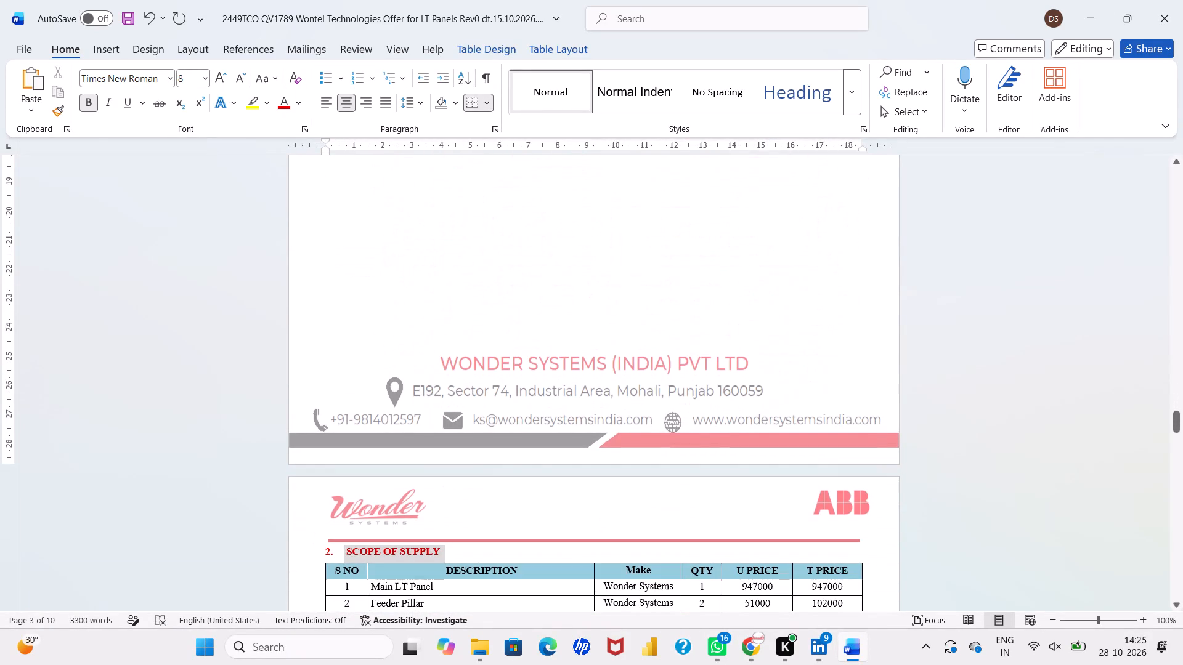
drag(708, 344, 707, 330)
key(BackSpace)
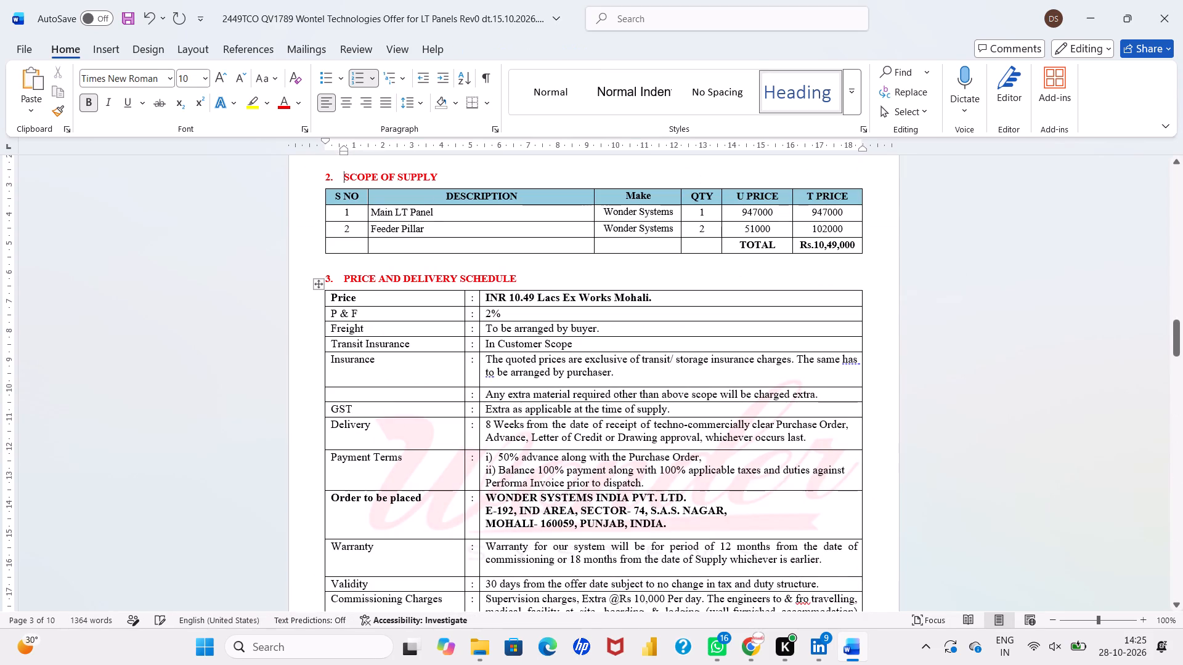
scroll(605, 331, up, 5)
scroll(605, 331, down, 4)
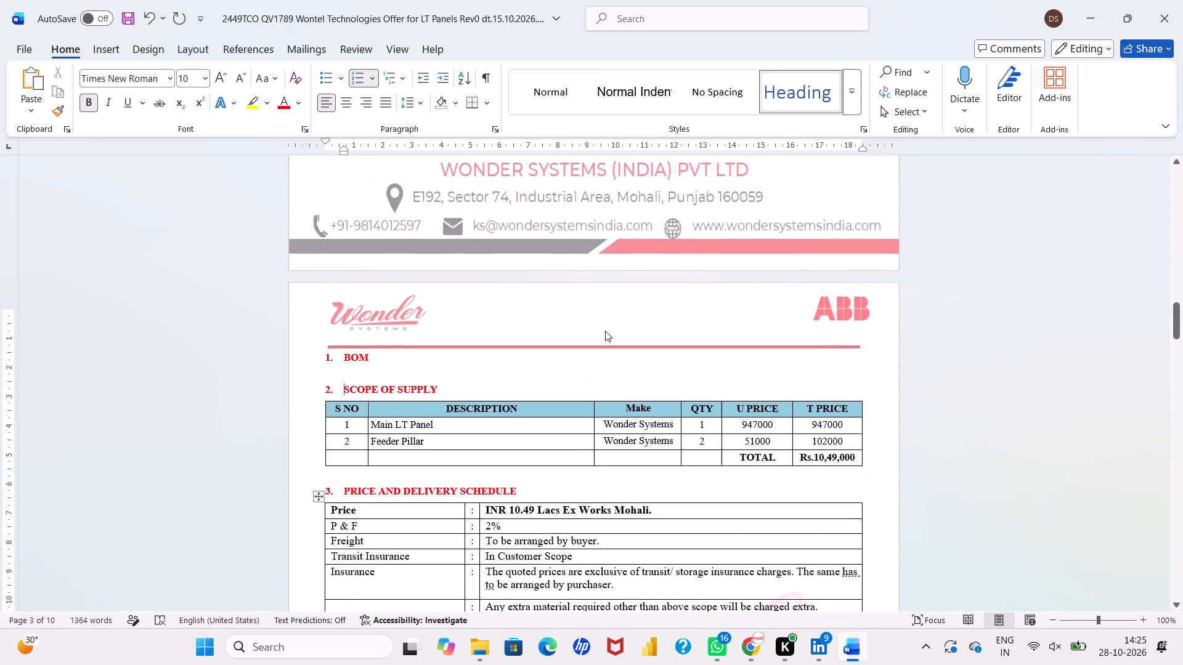
Delete the "BOM" heading above the "SCOPE OF SUPPLY" section.
click(381, 371)
drag(372, 361, 323, 357)
key(Delete)
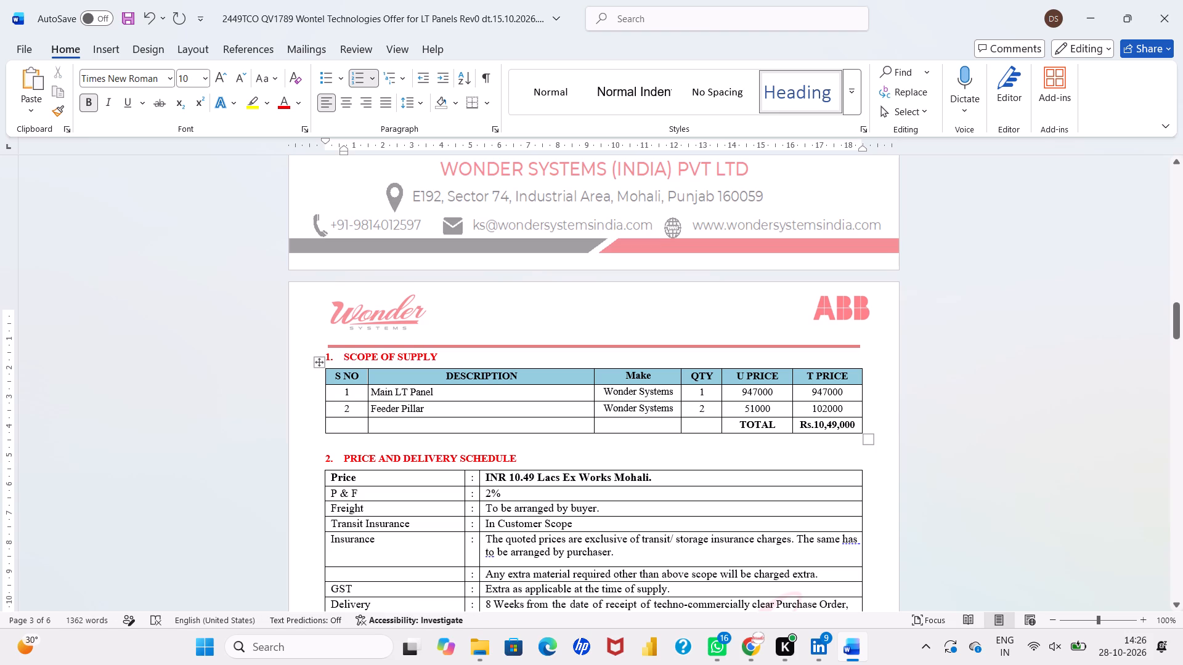
Delete the old scope of supply table listing the Main LT Panel and Feeder Pillar.
click(321, 360)
key(BackSpace)
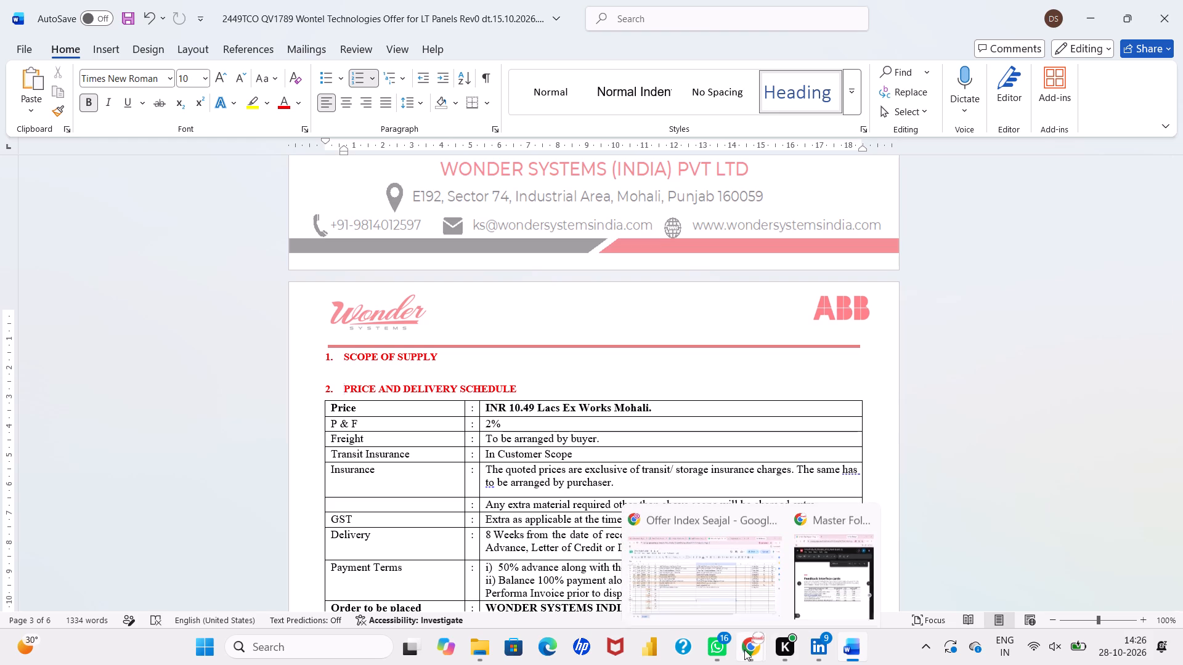
Switch to Chrome and close the window showing the DriveProducts_Pricelist_2026_RevB-15.pdf price list.
click(815, 583)
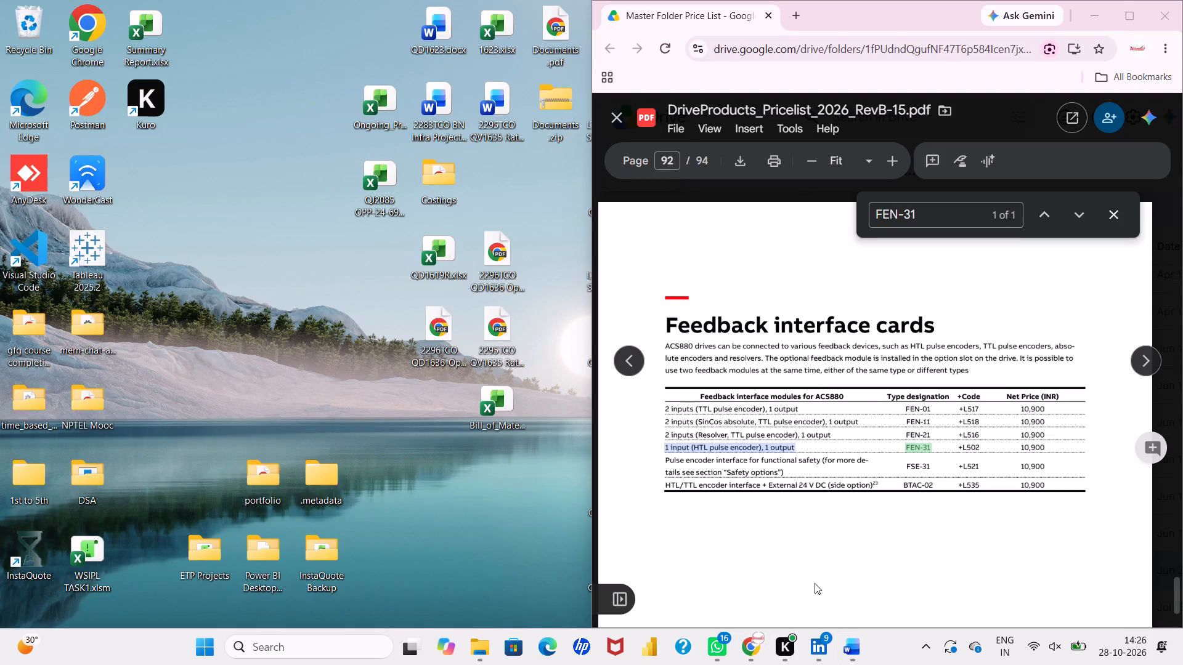
click(769, 20)
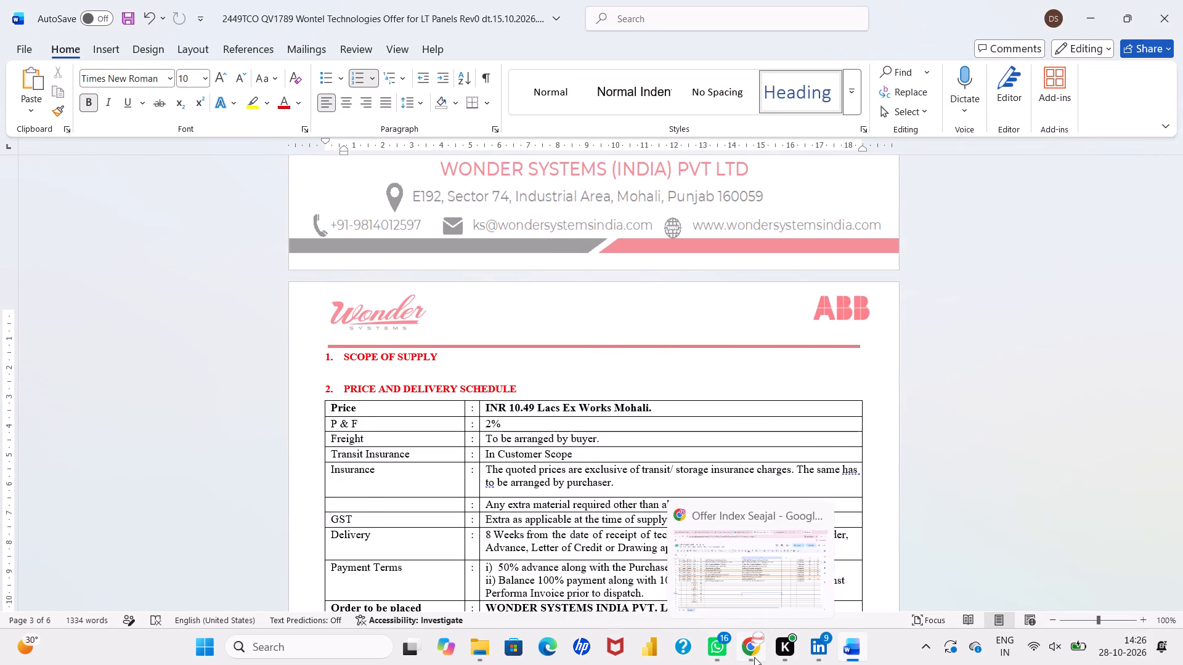
Switch to the Seajal Costings spreadsheet in Chrome and copy the QS1808 table from SR. NO to TOTAL PRICE, including the totals row.
click(754, 657)
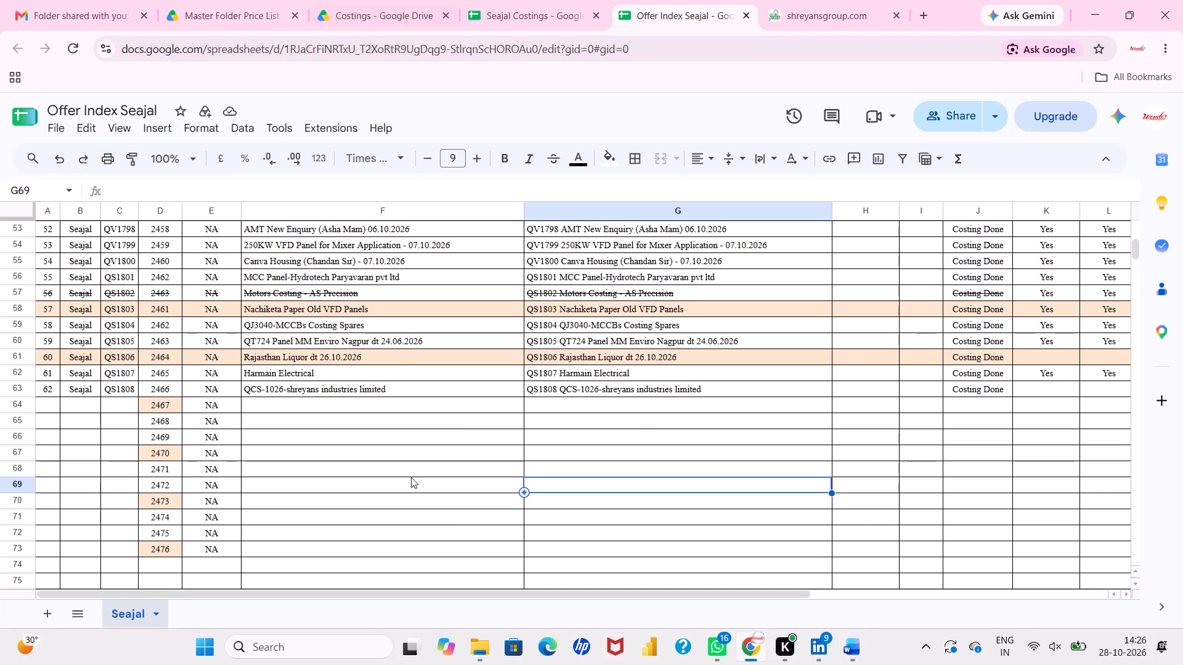
click(524, 0)
scroll(498, 457, up, 1)
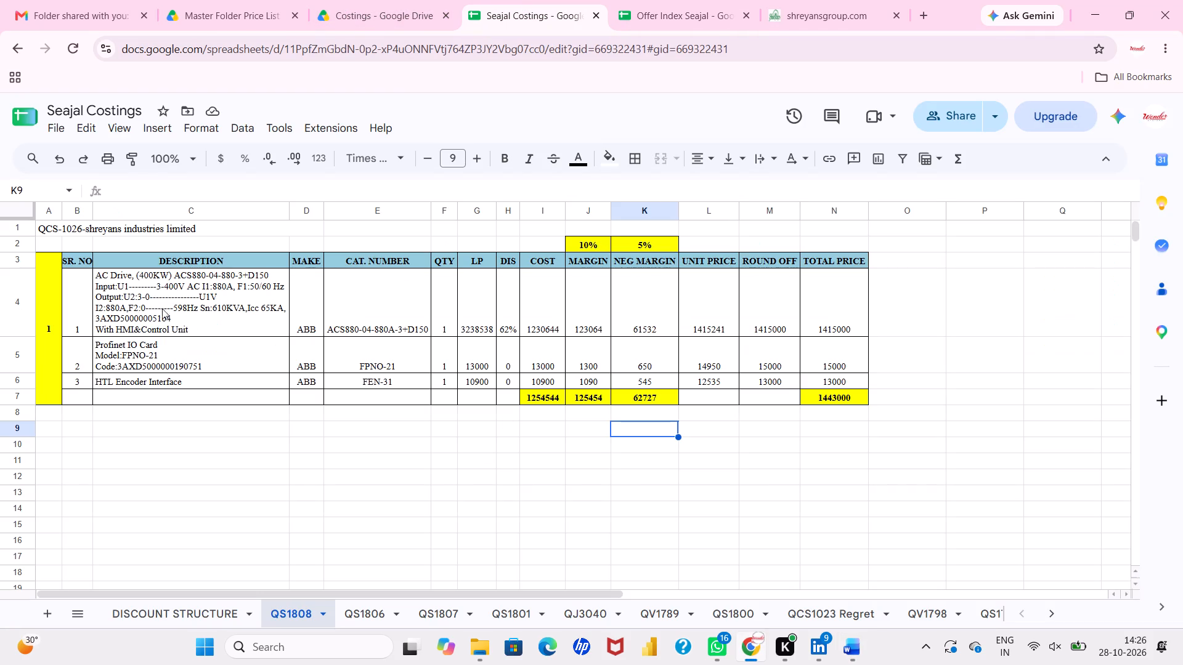
drag(80, 261, 709, 396)
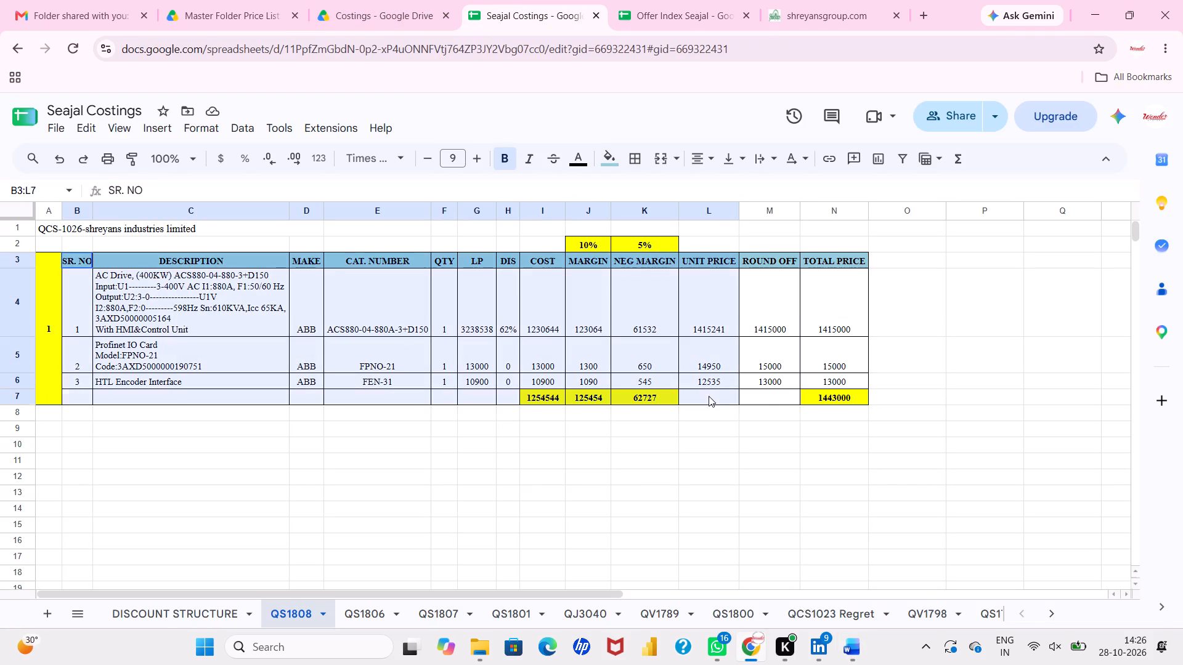
drag(709, 396, 850, 398)
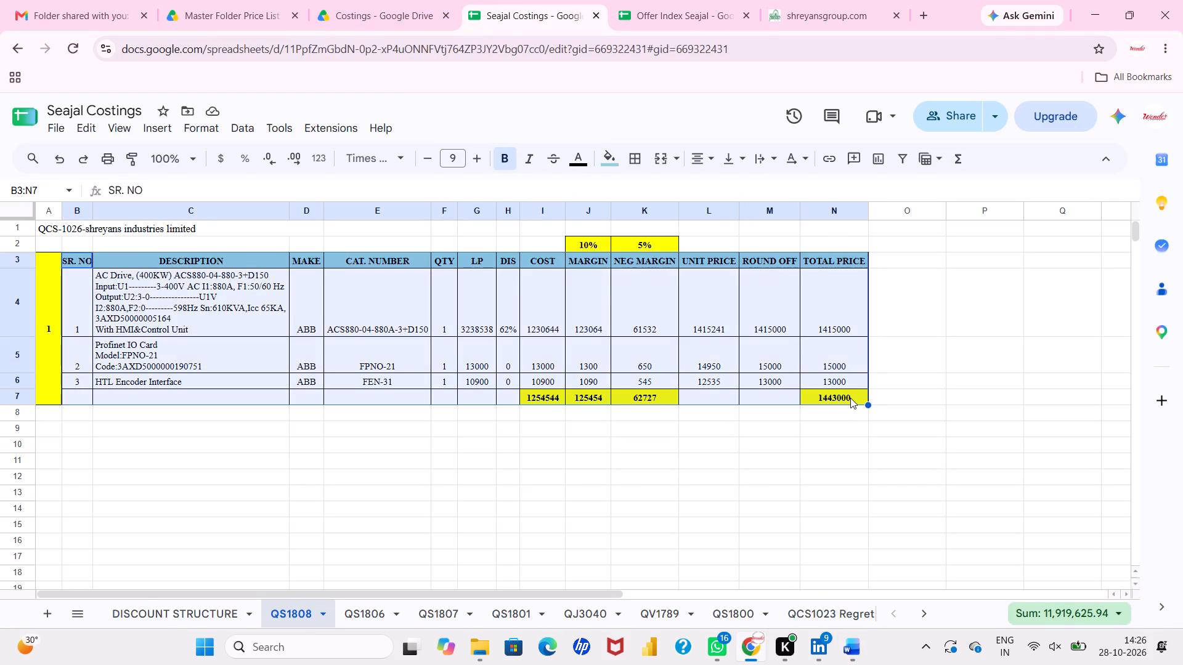
key(ctrl+c)
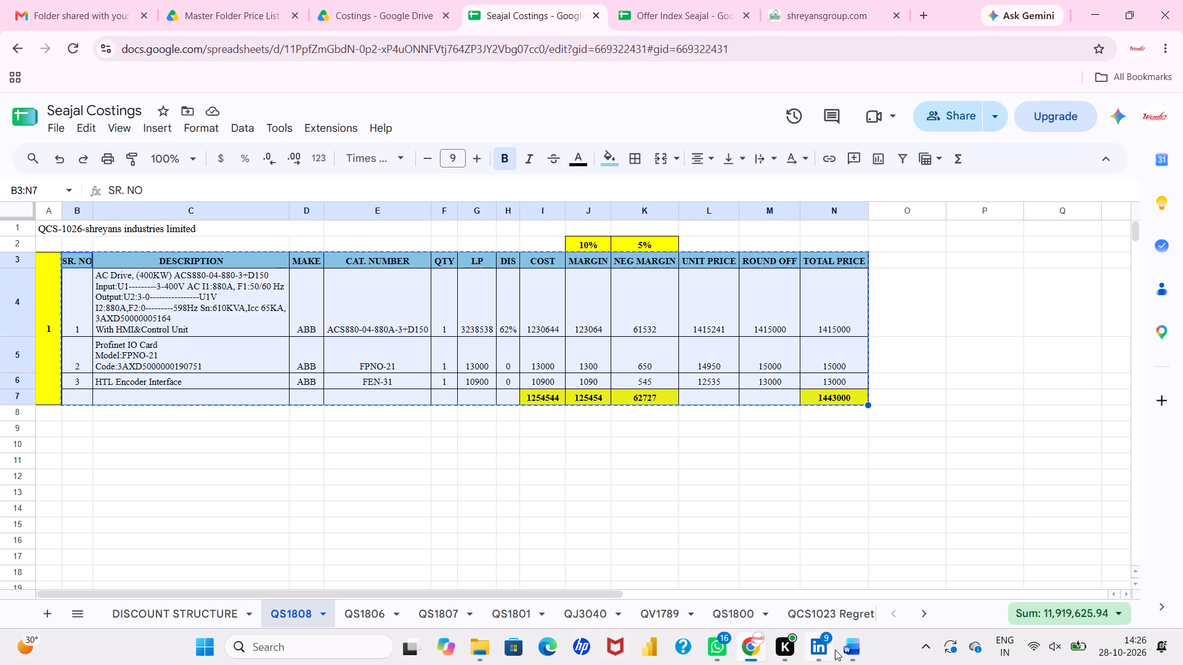
Switch back to the Word offer and paste the copied costing table on a new line under the "SCOPE OF SUPPLY" heading.
click(839, 651)
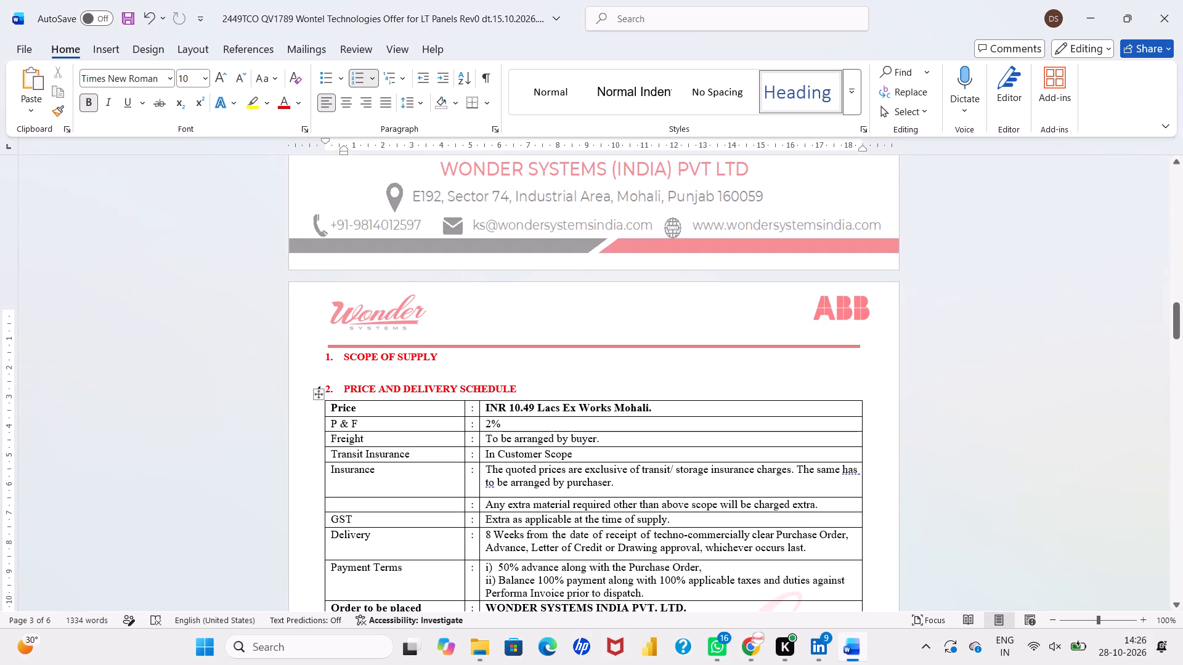
click(354, 368)
click(446, 358)
key(Return)
key(ctrl+v)
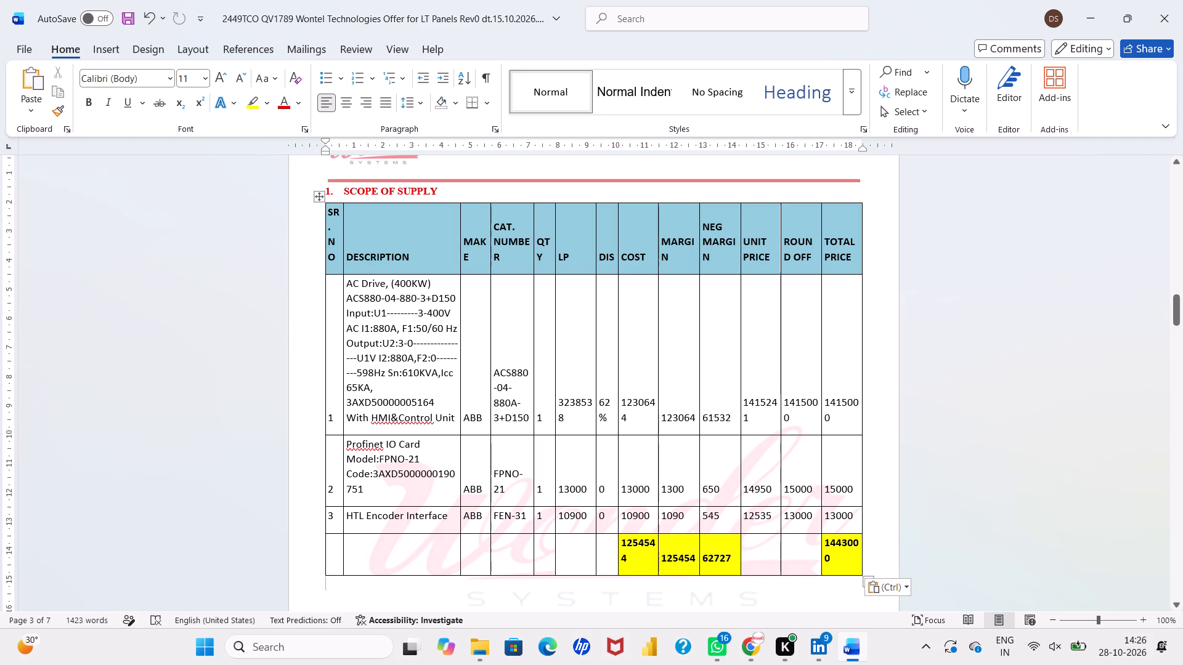
Format the whole pasted scope of supply table in Times New Roman, size 9.
click(320, 198)
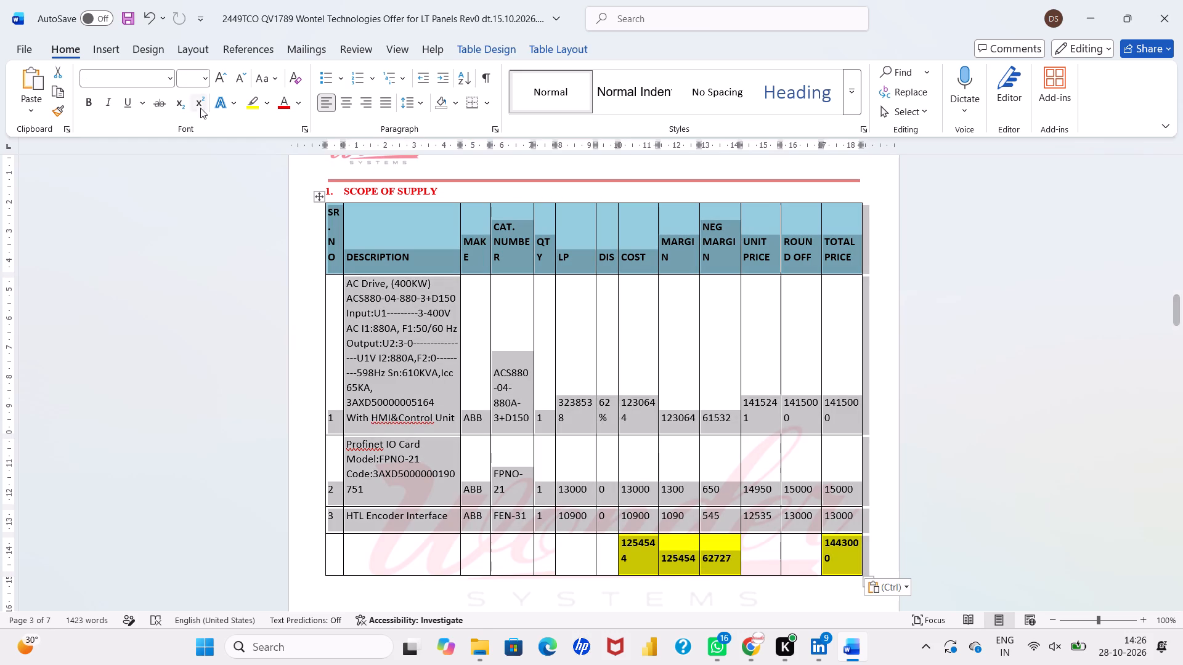
click(172, 79)
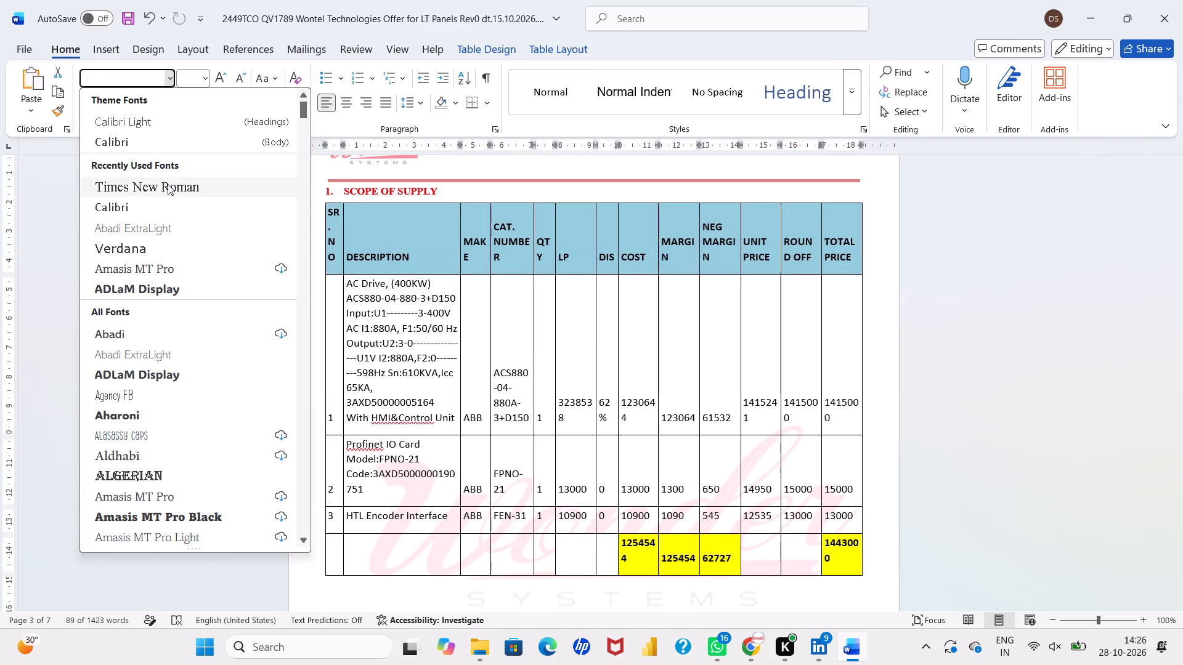
click(168, 184)
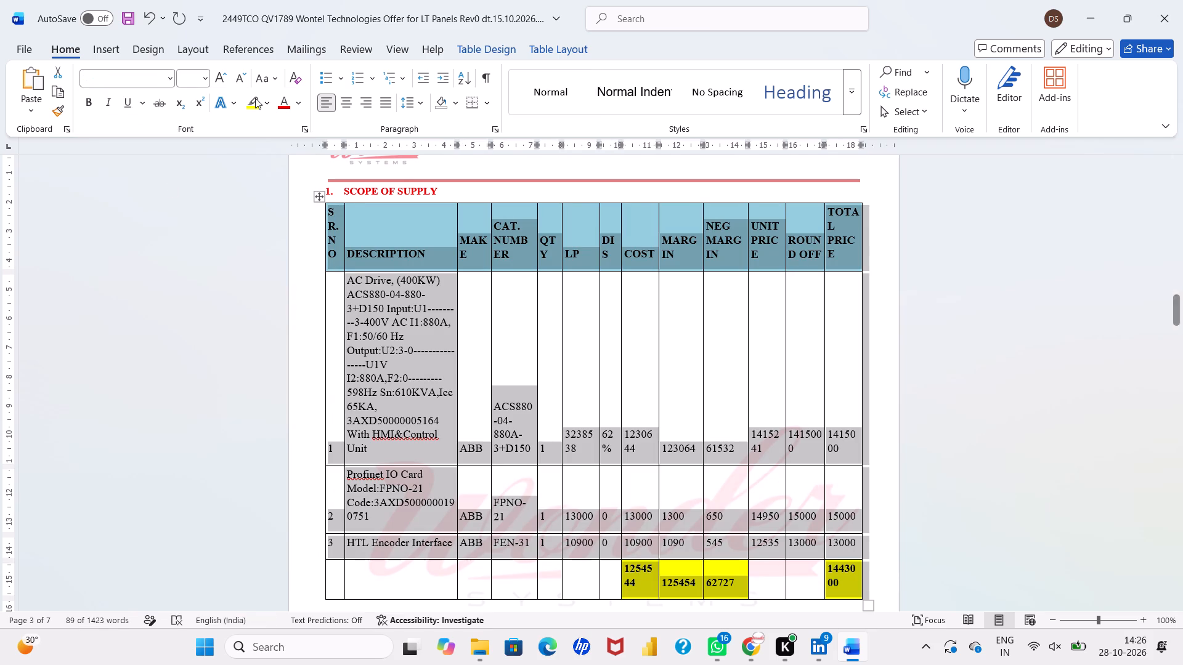
click(191, 73)
key(9)
key(Return)
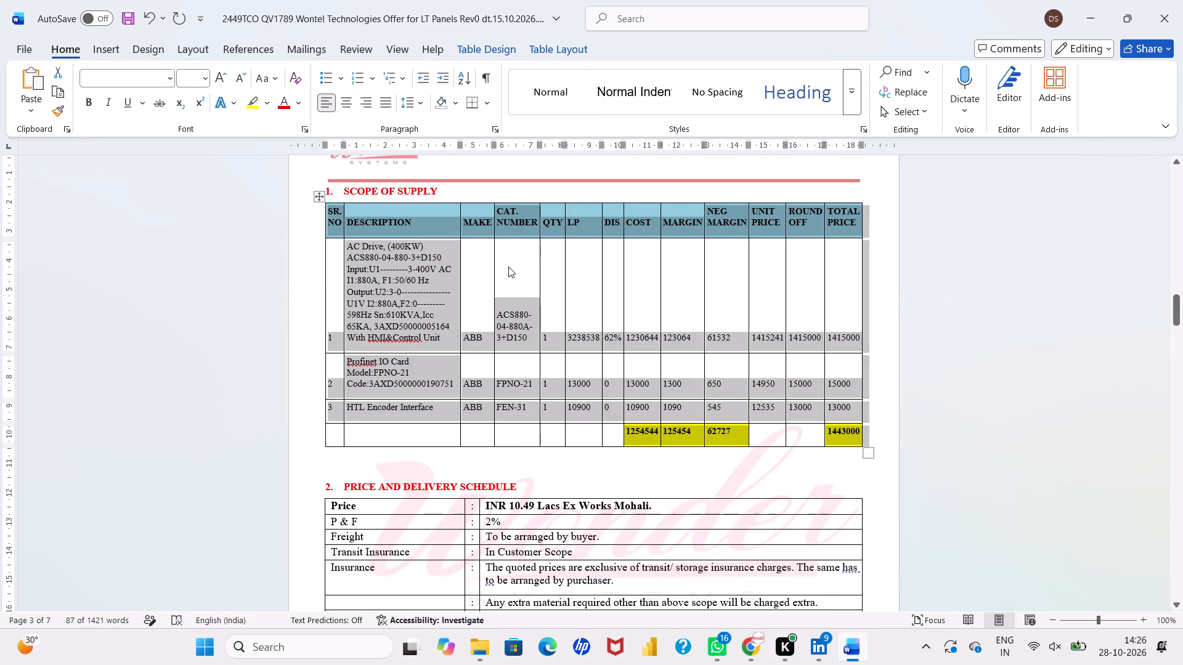
click(516, 247)
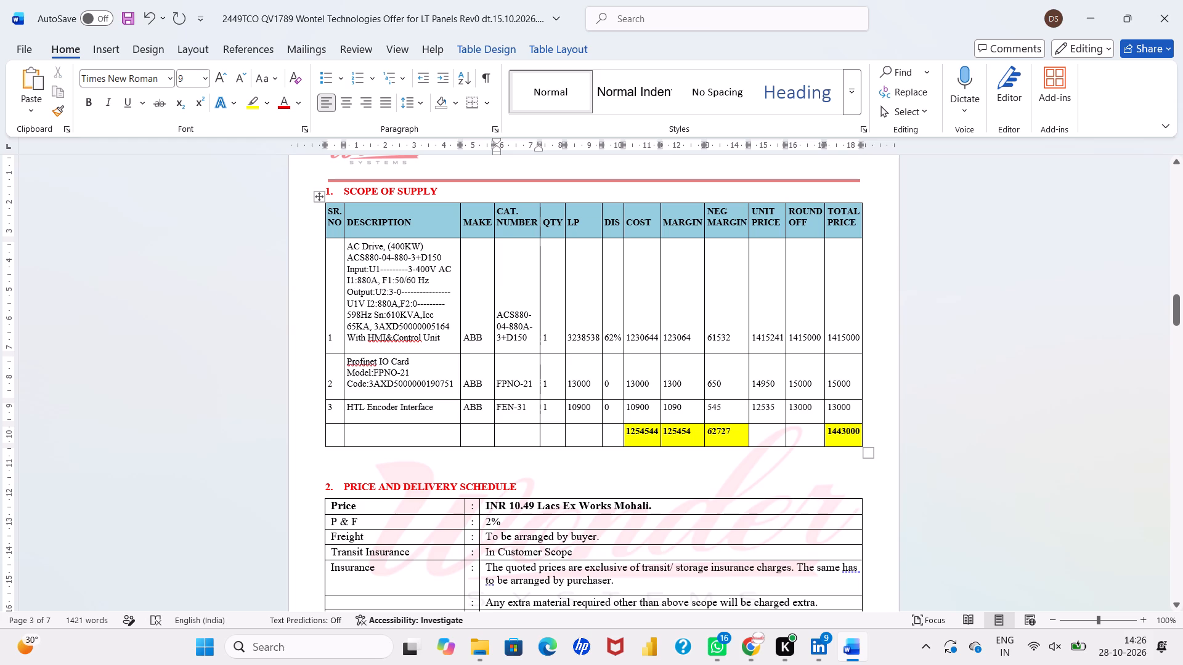
Delete the entire columns from LP through UNIT PRICE in the scope of supply table.
drag(583, 227, 768, 388)
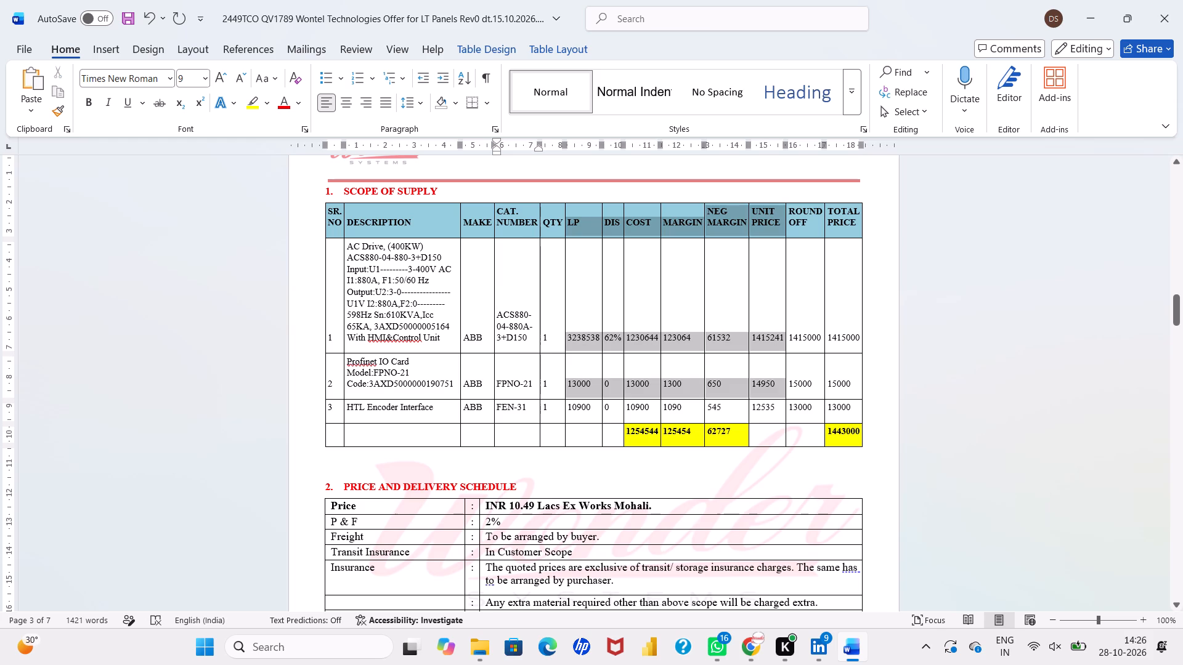
drag(768, 388, 757, 405)
right_click(757, 405)
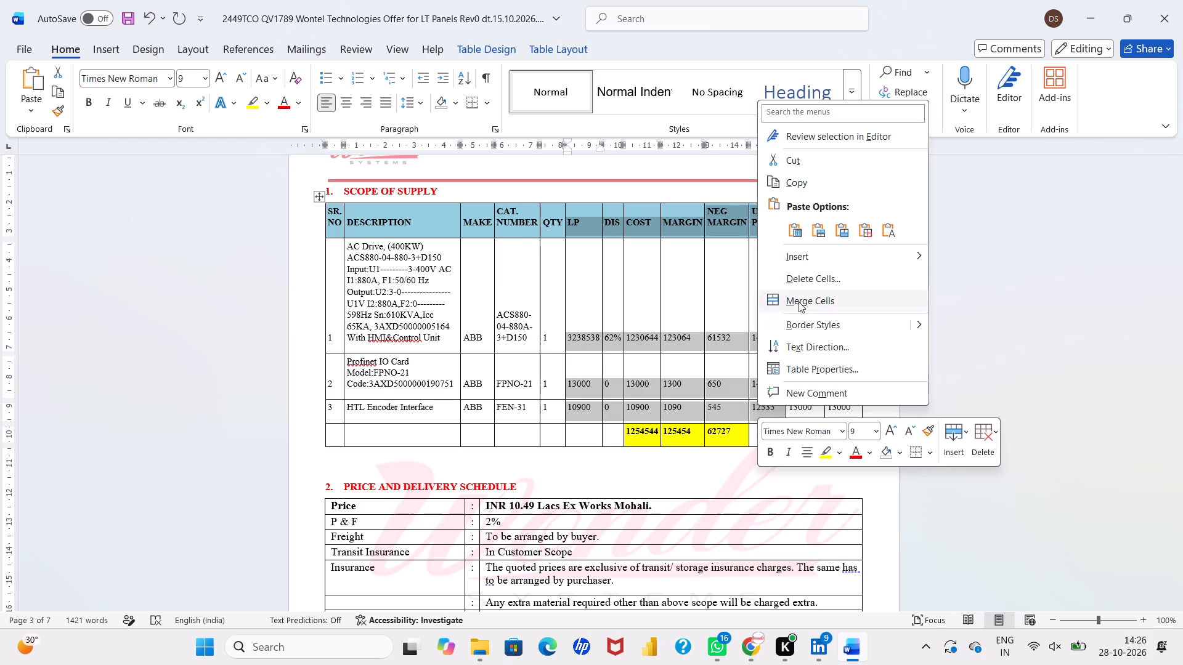
click(808, 277)
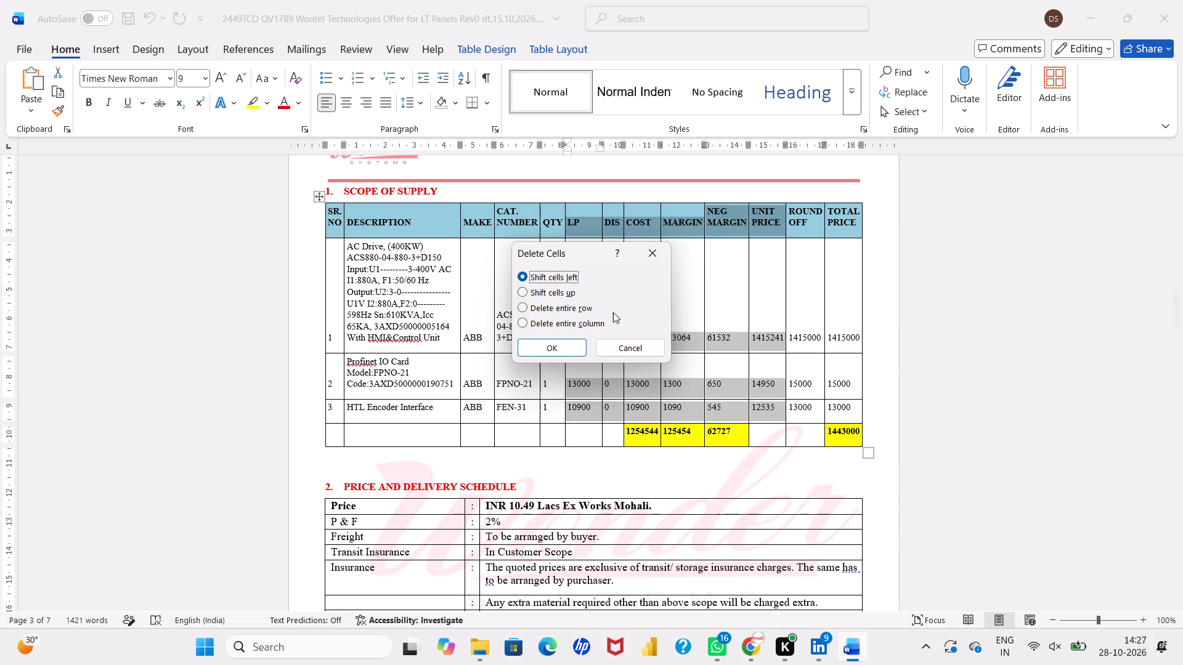
click(580, 323)
click(564, 353)
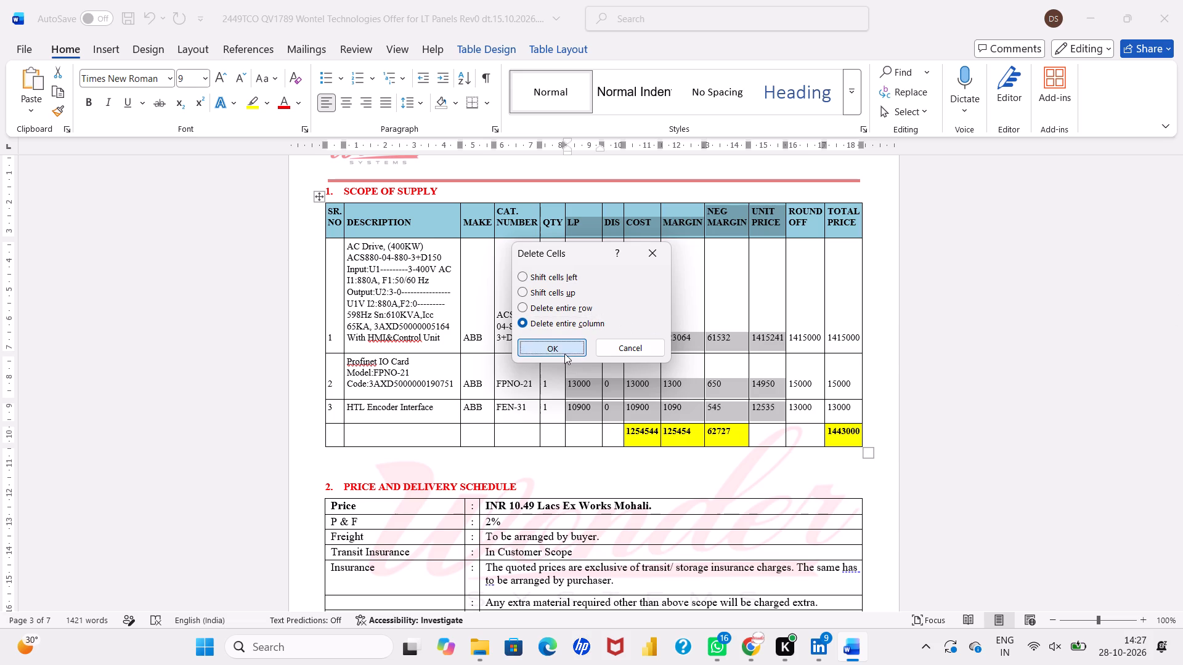
click(595, 307)
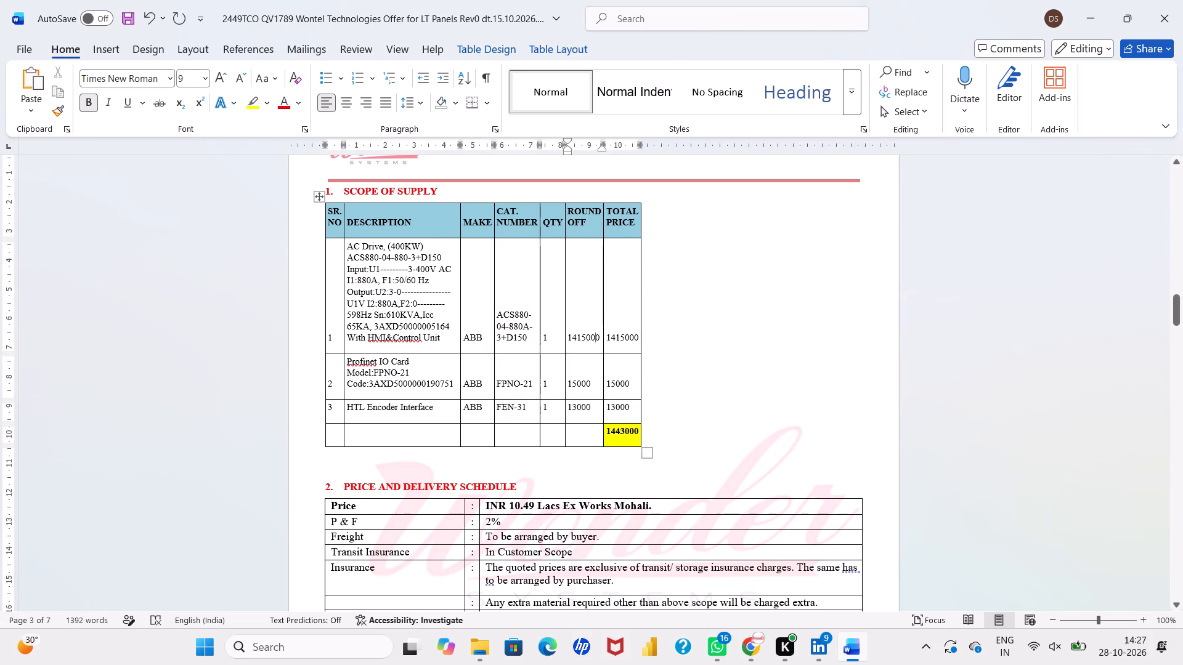
AutoFit the scope of supply table so that it spans the full page text width.
click(555, 47)
click(565, 99)
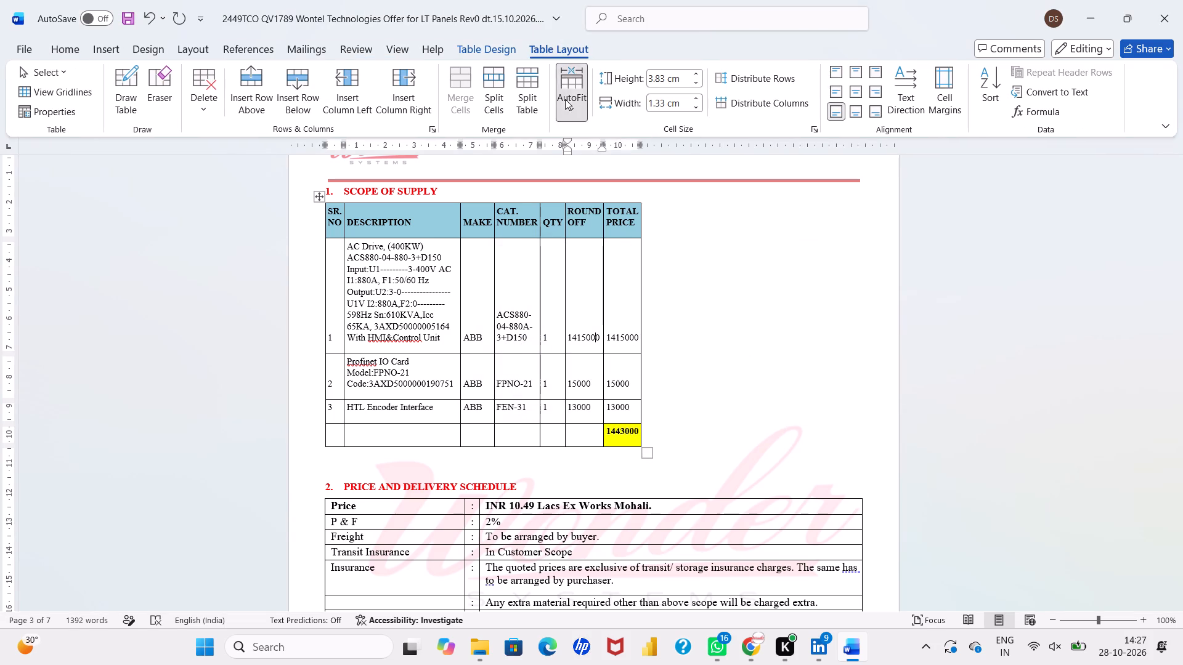
click(597, 164)
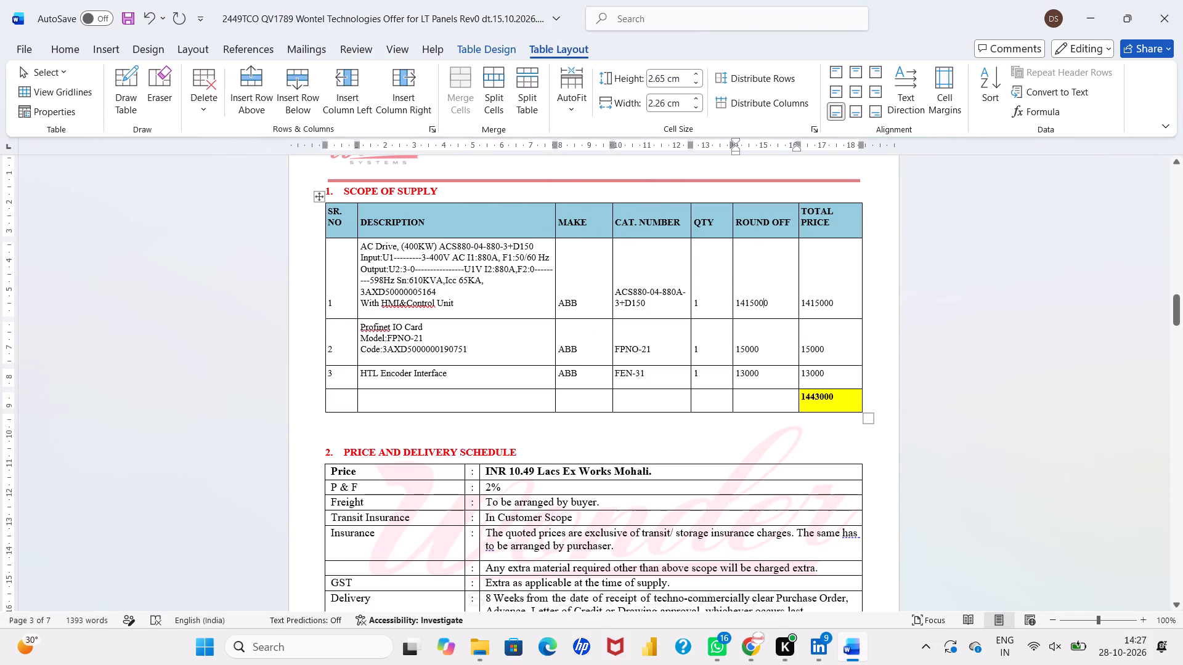
Centre the text in the MAKE through TOTAL PRICE columns of the scope of supply table.
drag(572, 225, 786, 281)
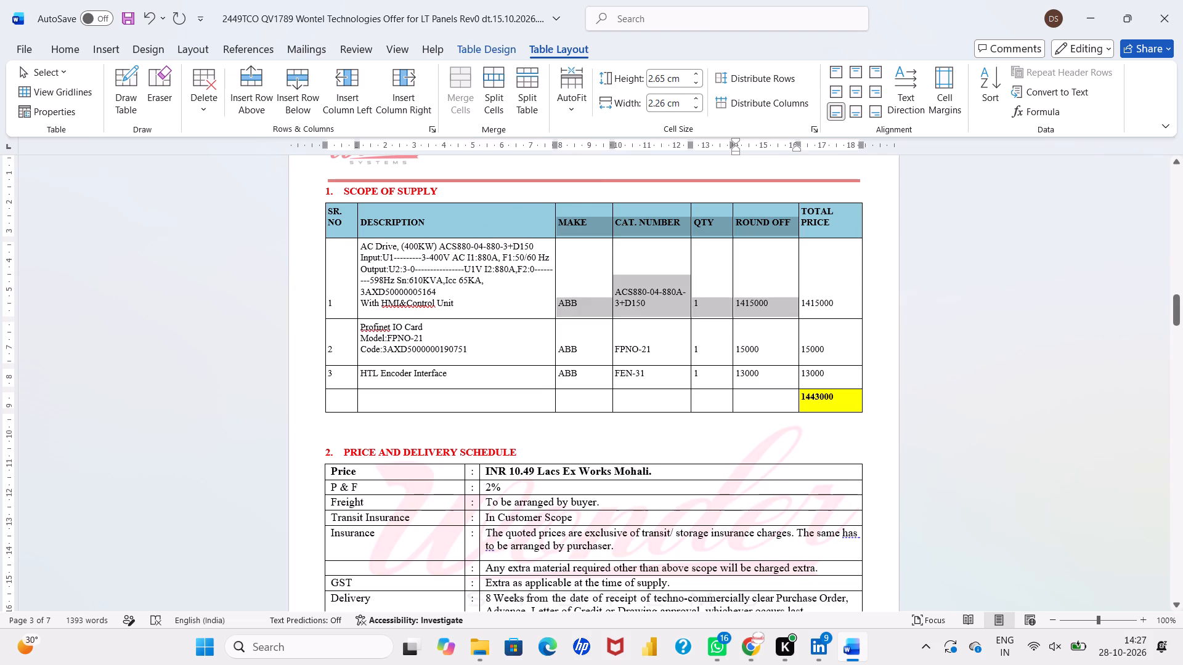
drag(786, 281, 806, 401)
click(858, 379)
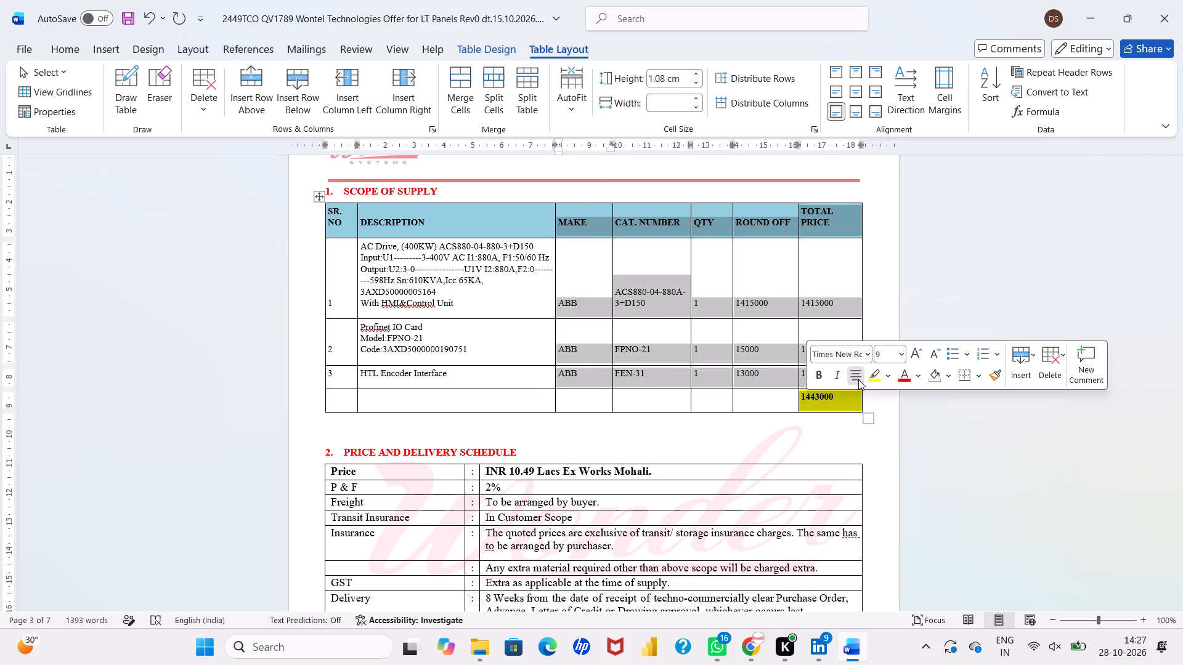
click(694, 283)
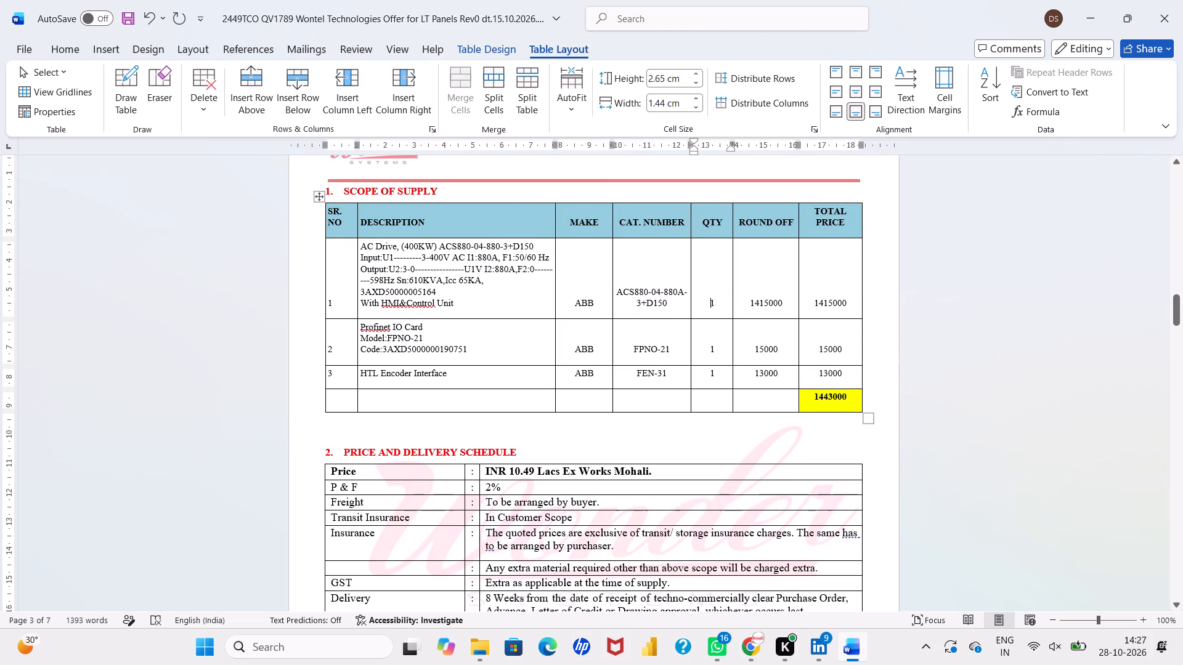
Narrow the DESCRIPTION and MAKE columns and resize CAT. NUMBER so that ACS880-04-880A-3+D150 fits on one line, widening QTY slightly.
drag(612, 294, 602, 294)
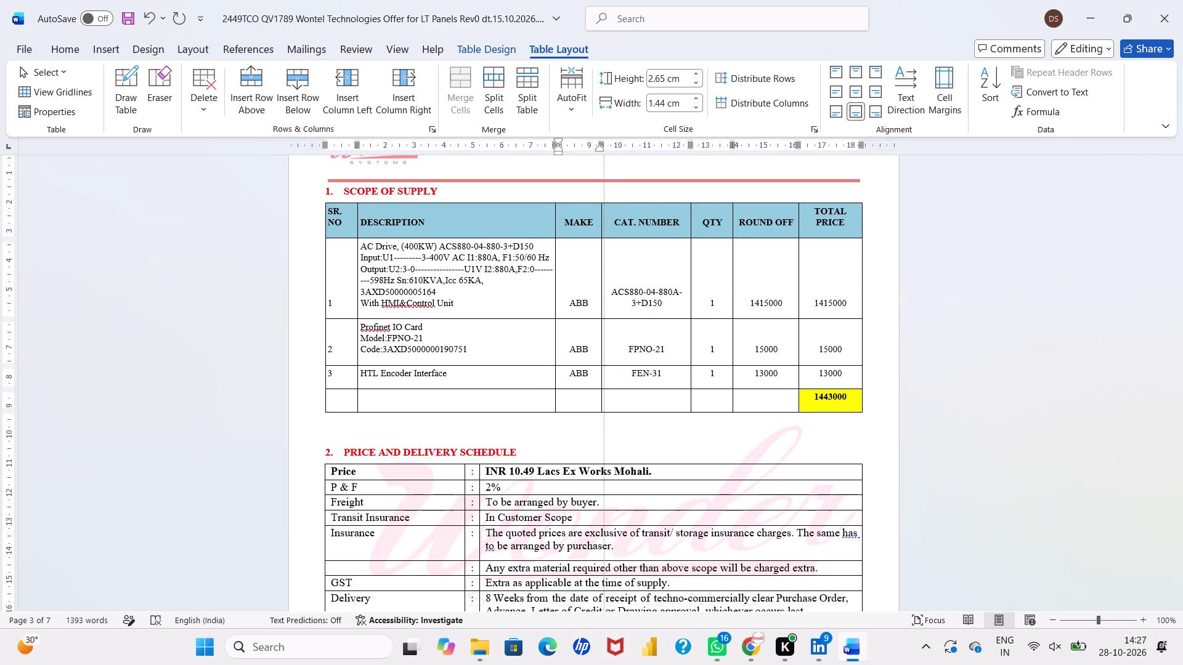
drag(602, 294, 595, 296)
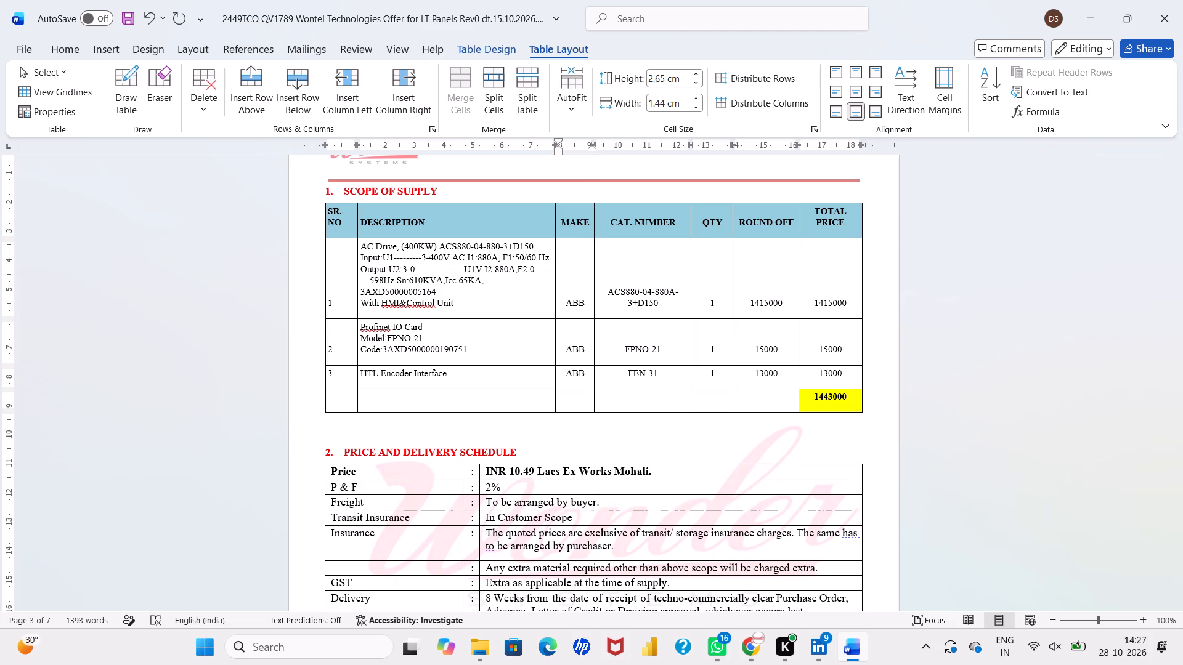
drag(689, 284, 705, 286)
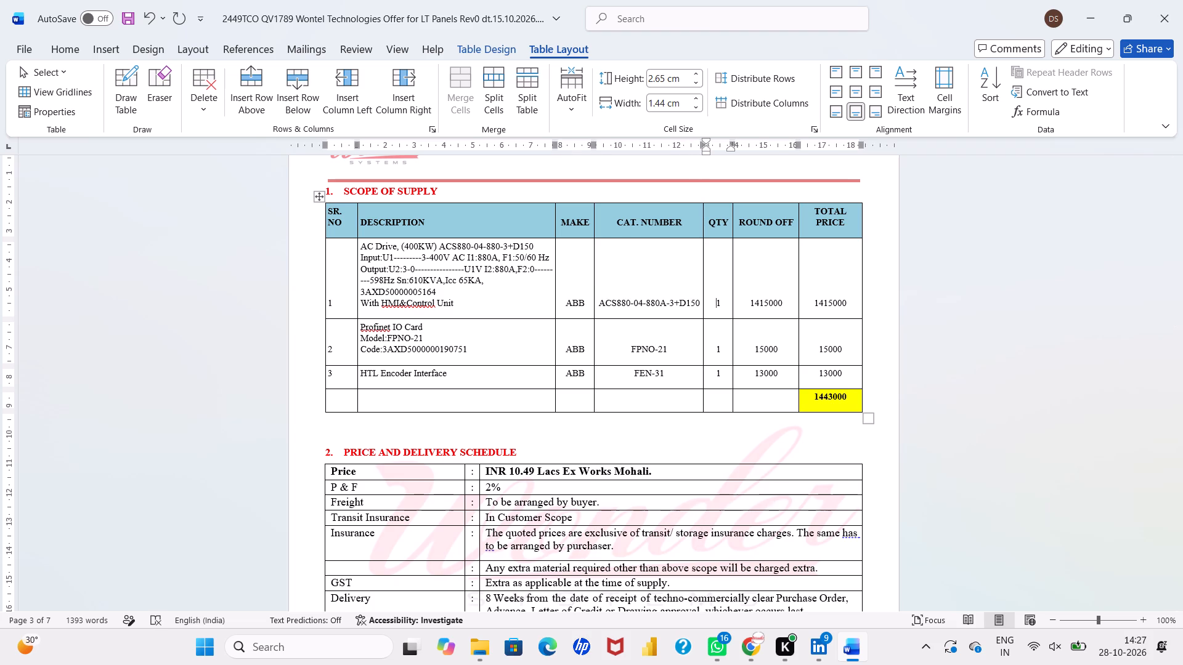
click(797, 292)
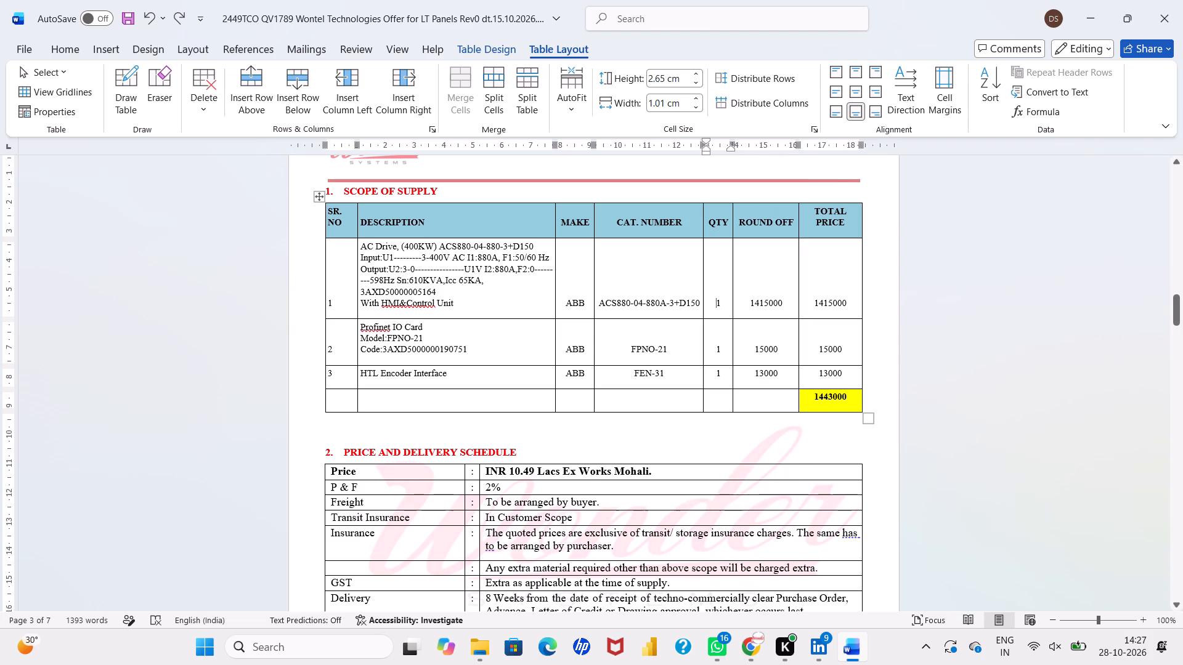
drag(555, 297, 529, 300)
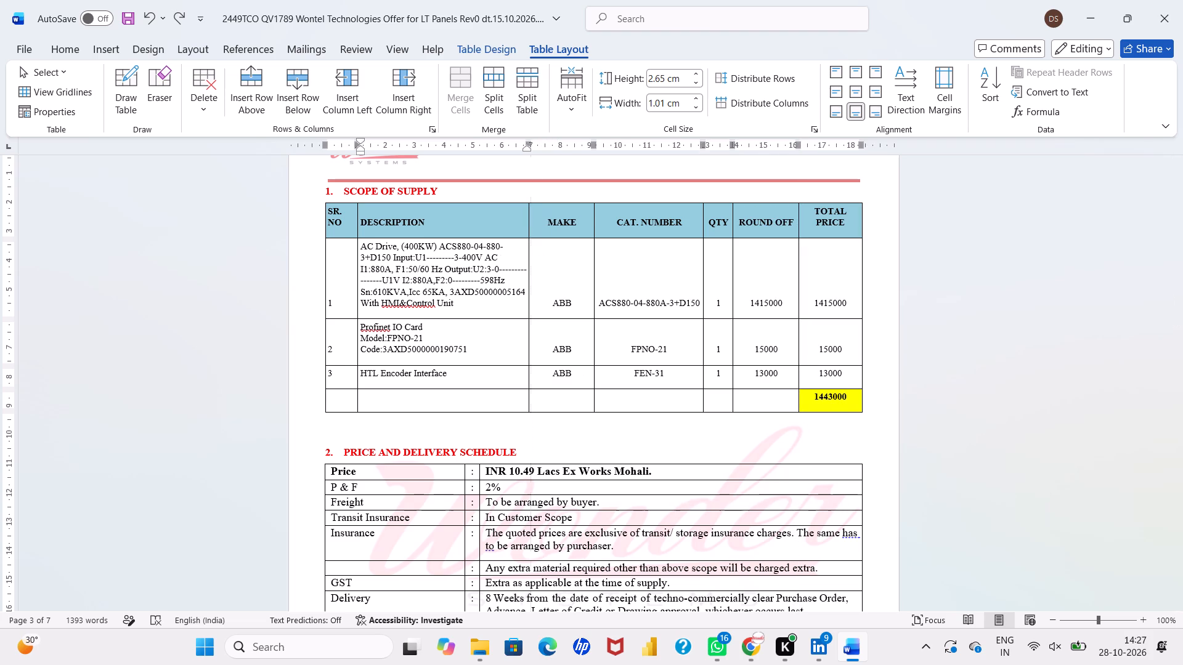
drag(592, 290, 571, 299)
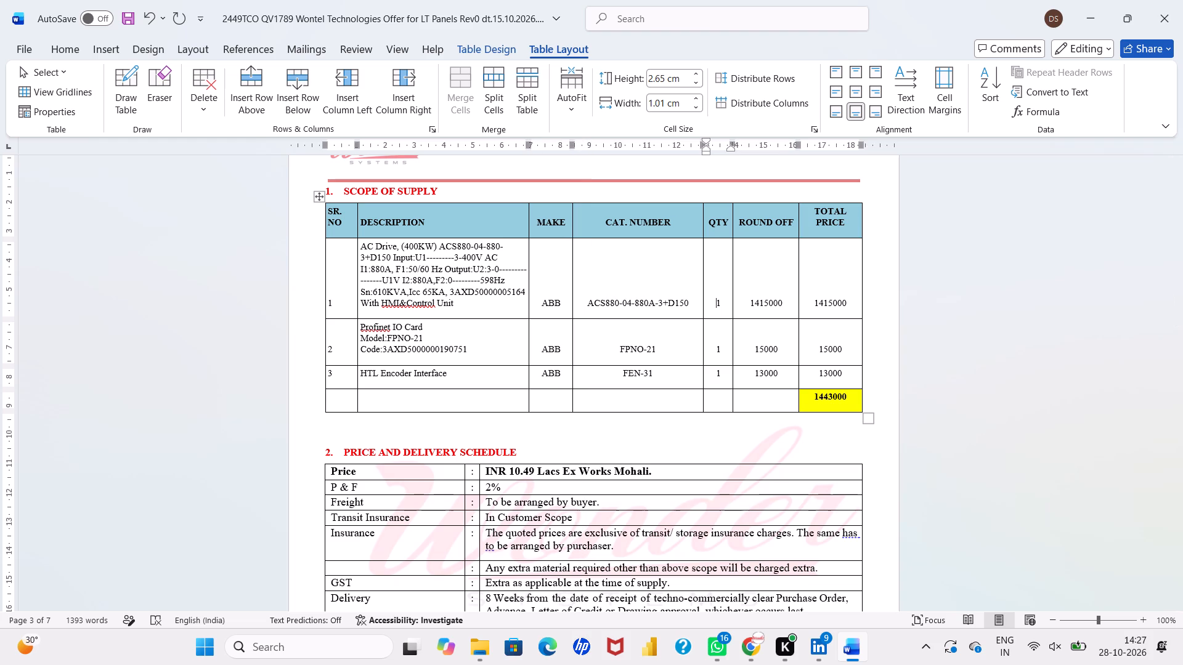
drag(702, 289, 680, 298)
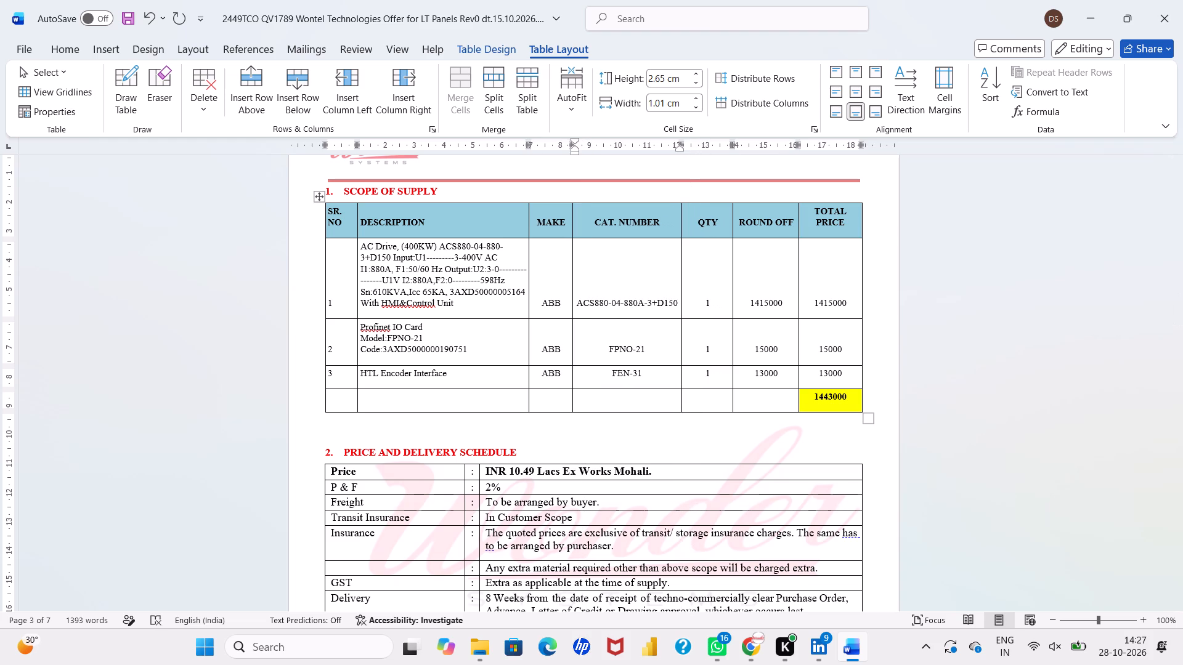
Resize the QTY column to about 1.25 cm and widen TOTAL PRICE to about 2.45 cm so its header fits on one line.
drag(732, 291, 714, 292)
drag(733, 294, 723, 295)
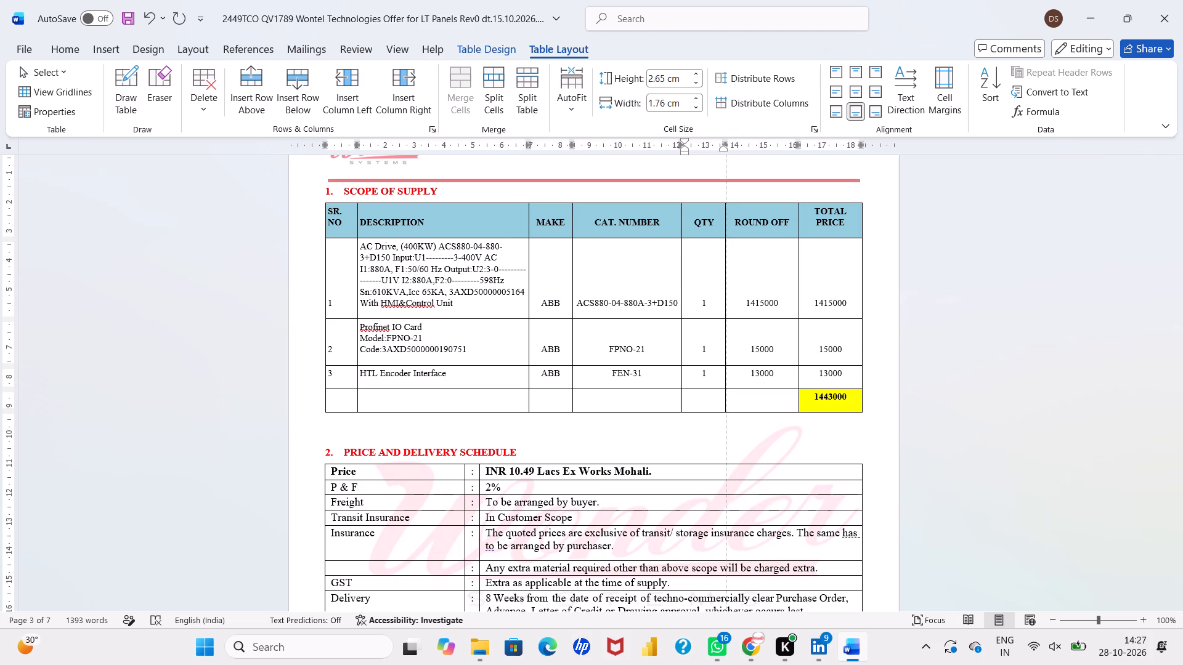
drag(723, 295, 715, 297)
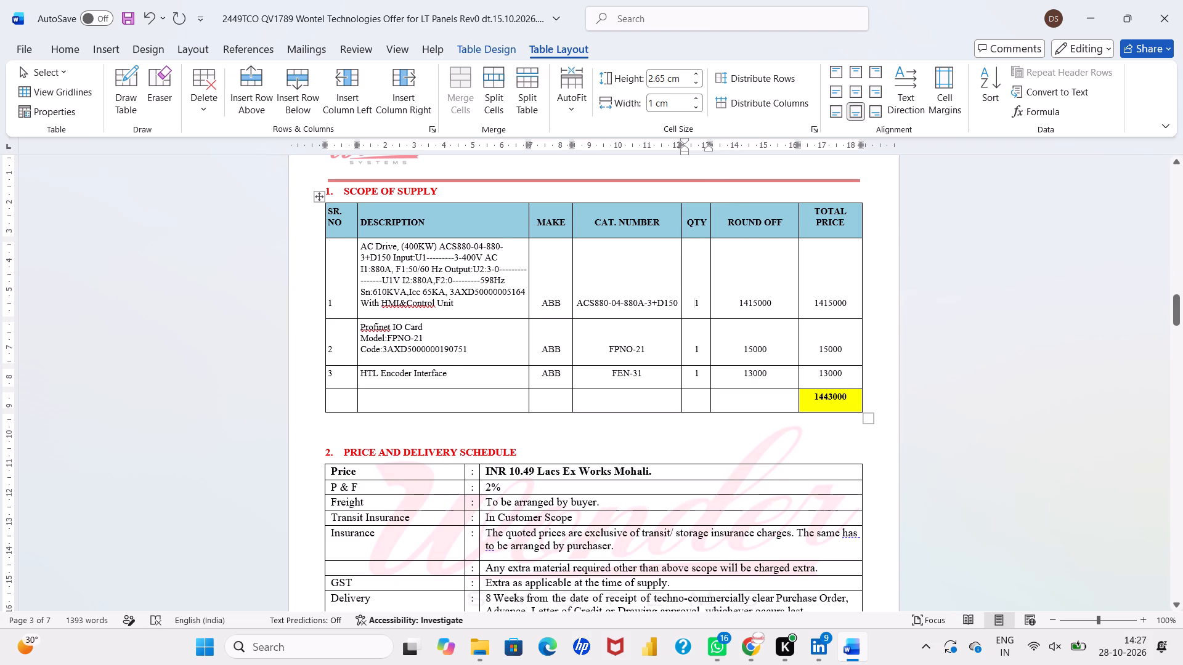
drag(797, 297, 785, 298)
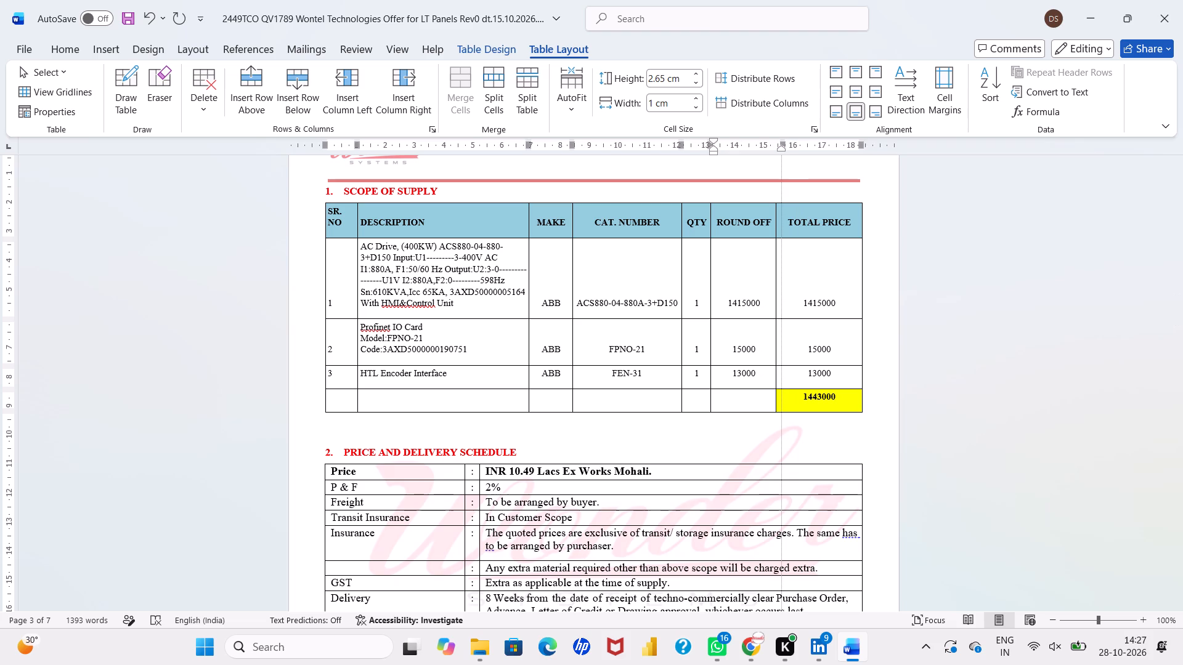
drag(785, 298, 792, 295)
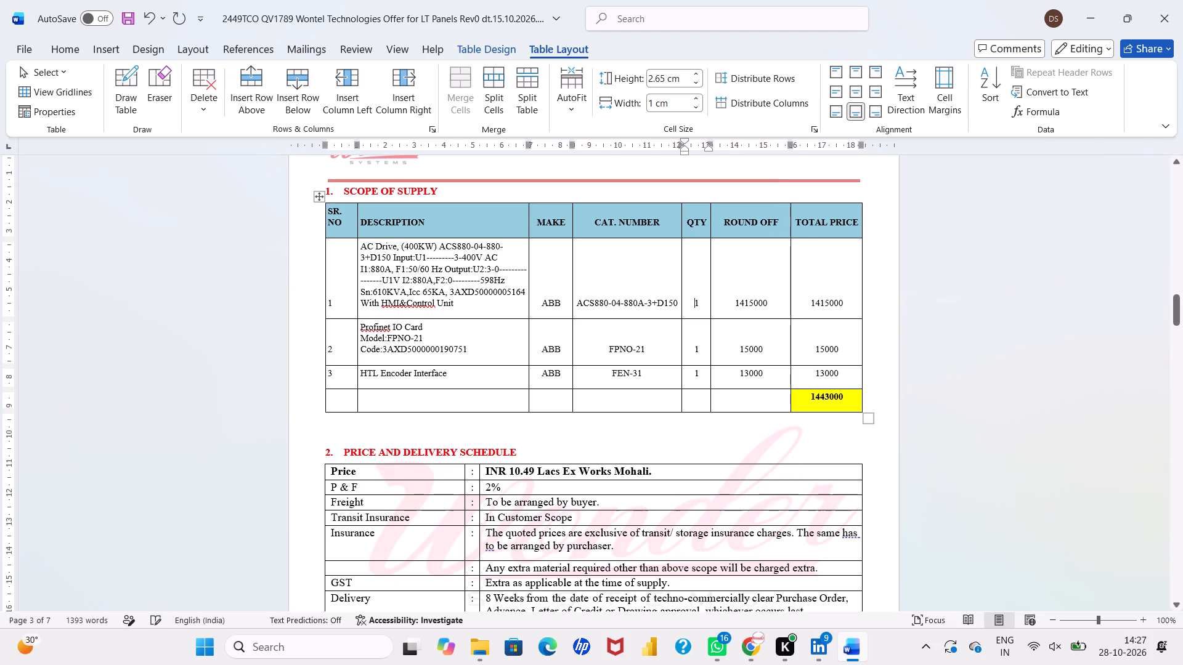
drag(710, 310, 714, 310)
drag(714, 310, 729, 307)
drag(709, 311, 720, 309)
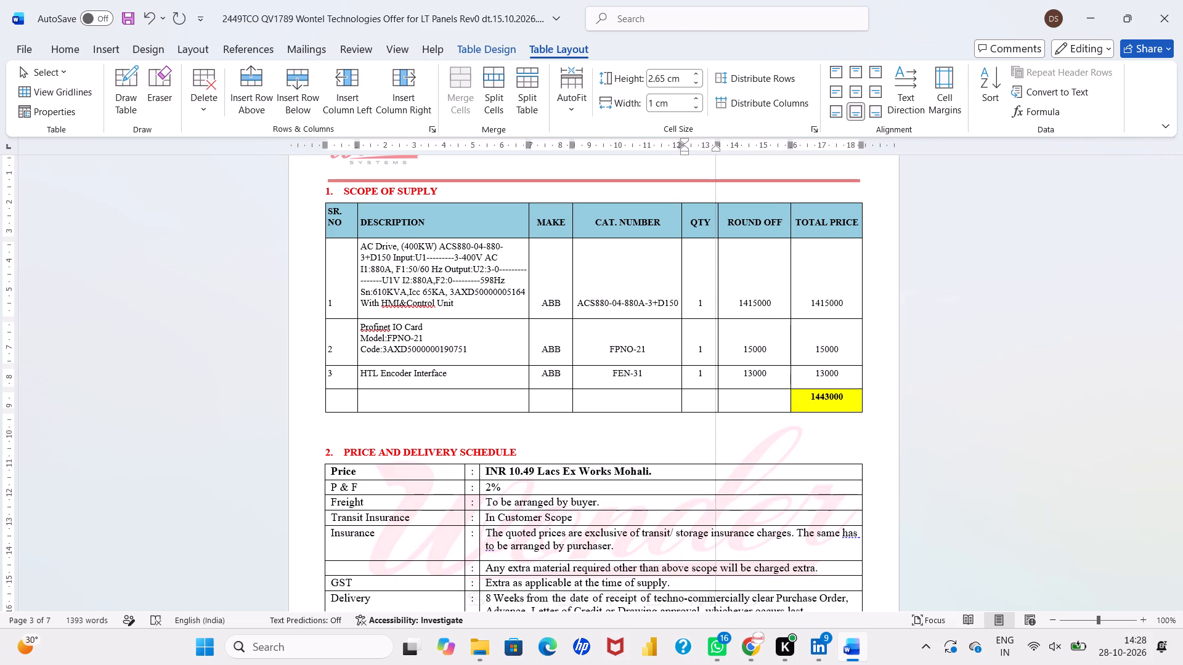
drag(720, 309, 721, 308)
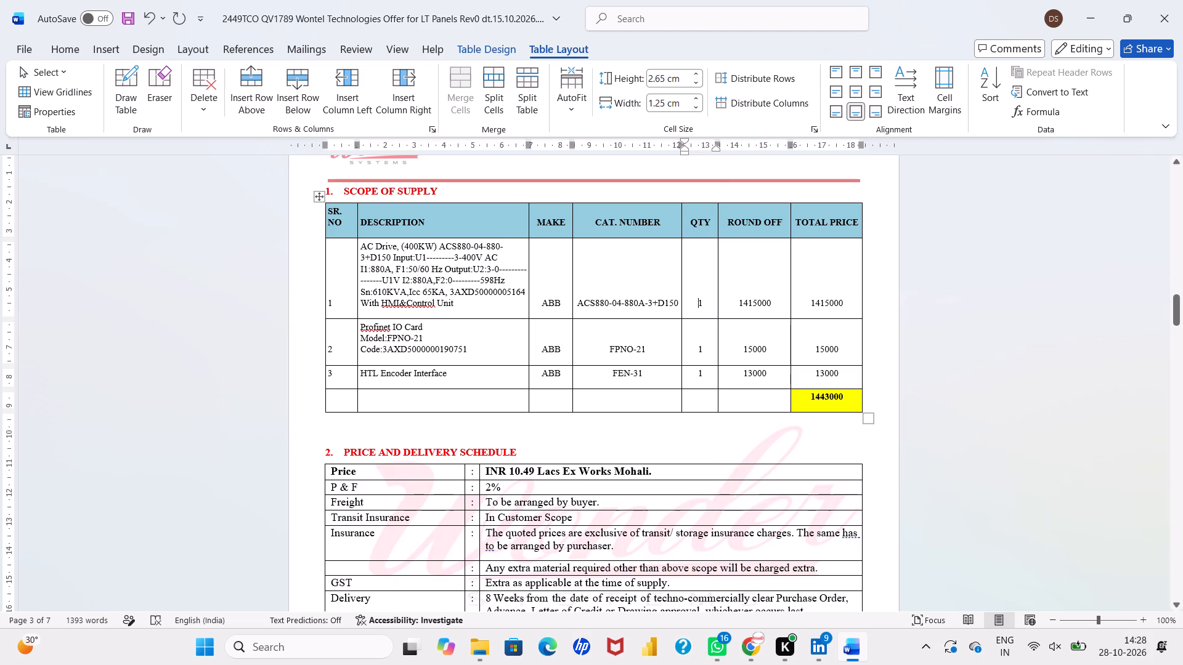
Centre the SR. NO column and widen it to about 1.24 cm so its header fits on one line.
drag(333, 214, 341, 381)
click(392, 355)
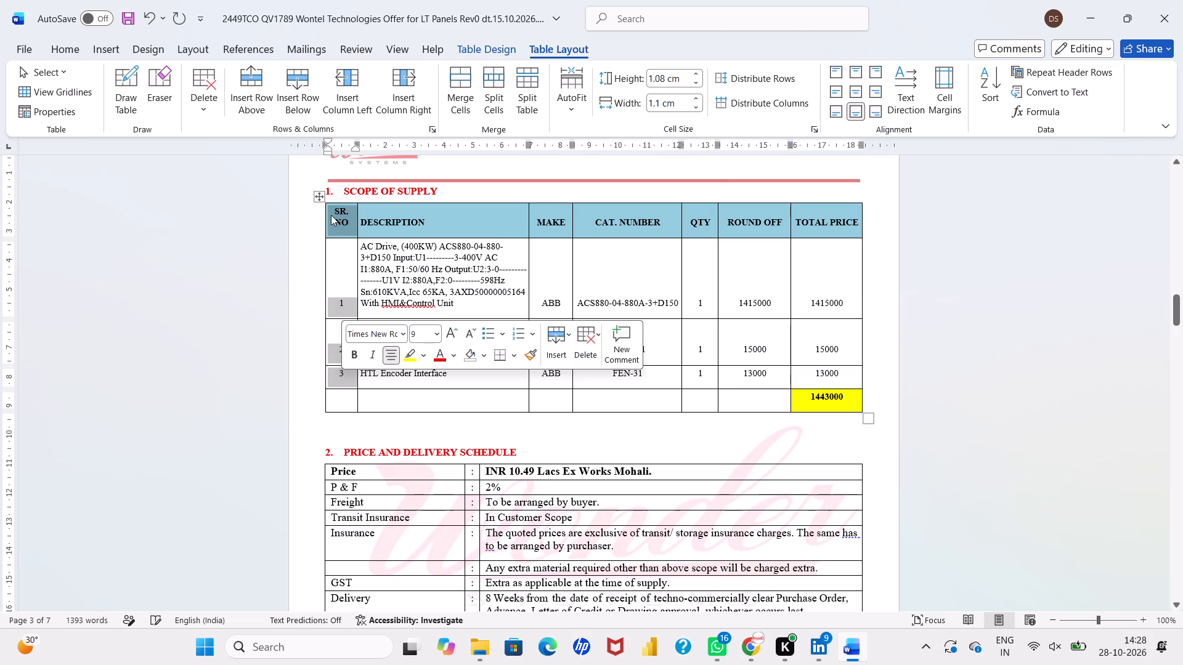
click(344, 214)
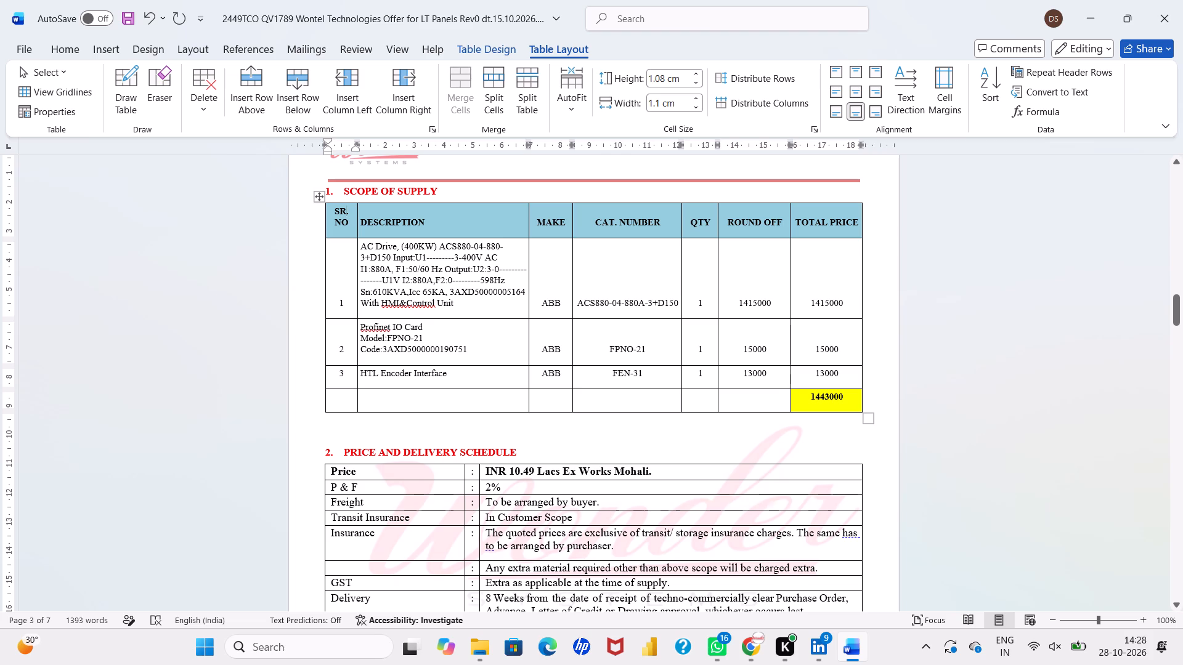
click(357, 236)
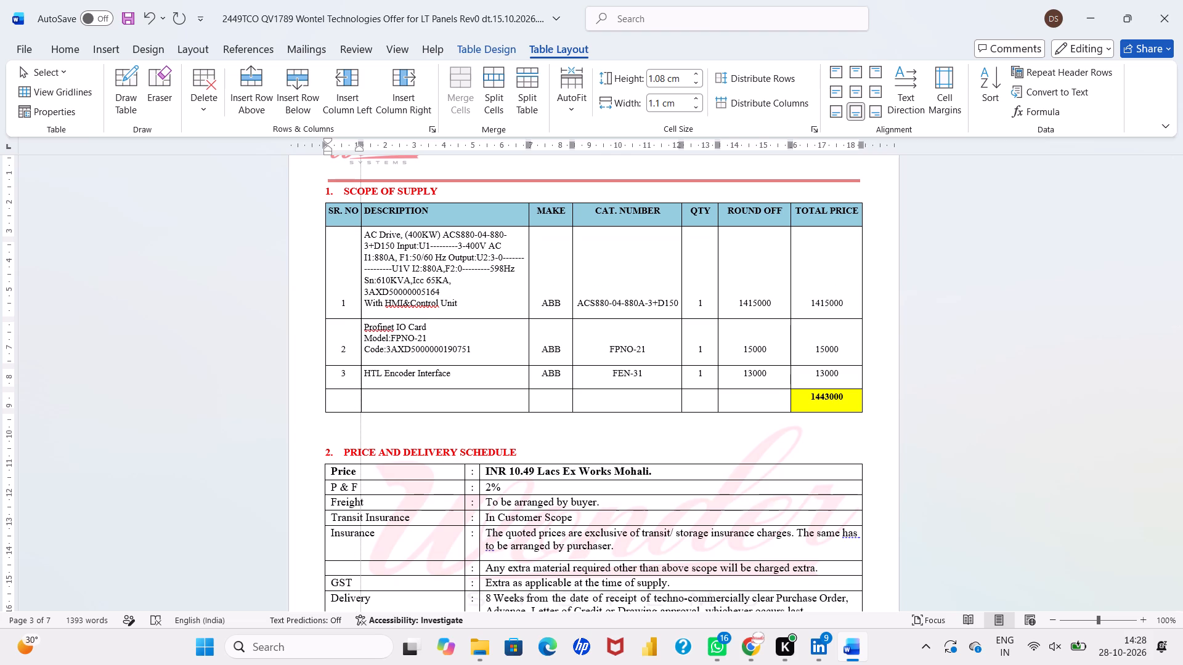
Ignore the spelling flags on HMI&Control and Profinet in the DESCRIPTION column.
click(418, 301)
click(396, 402)
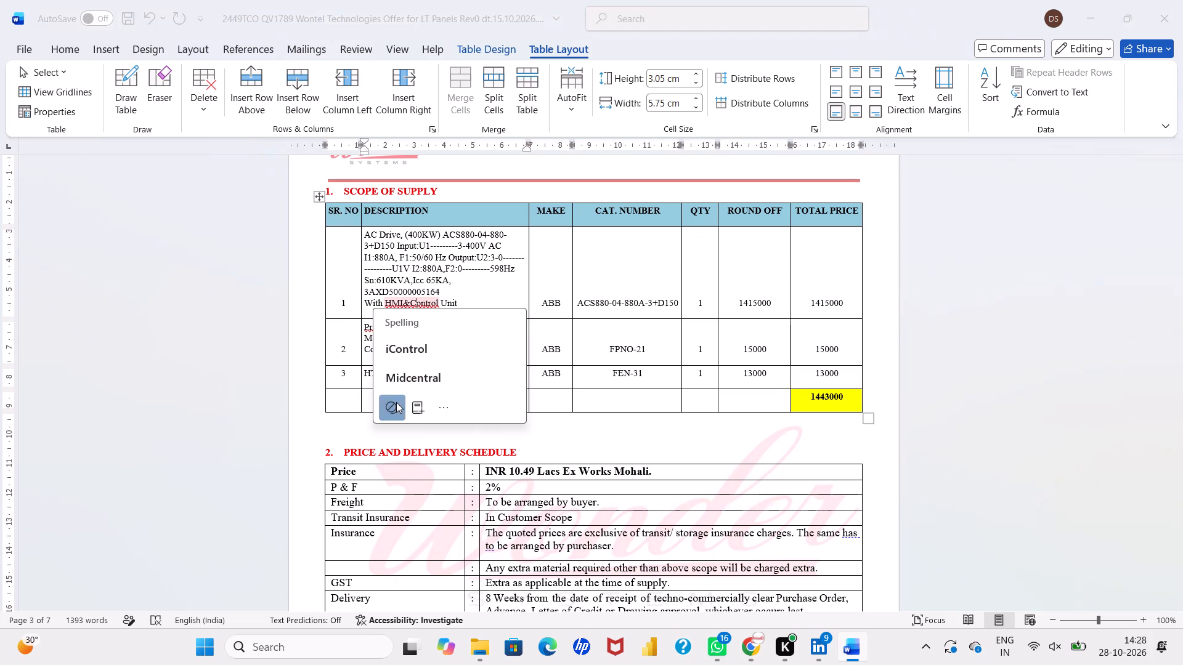
click(388, 329)
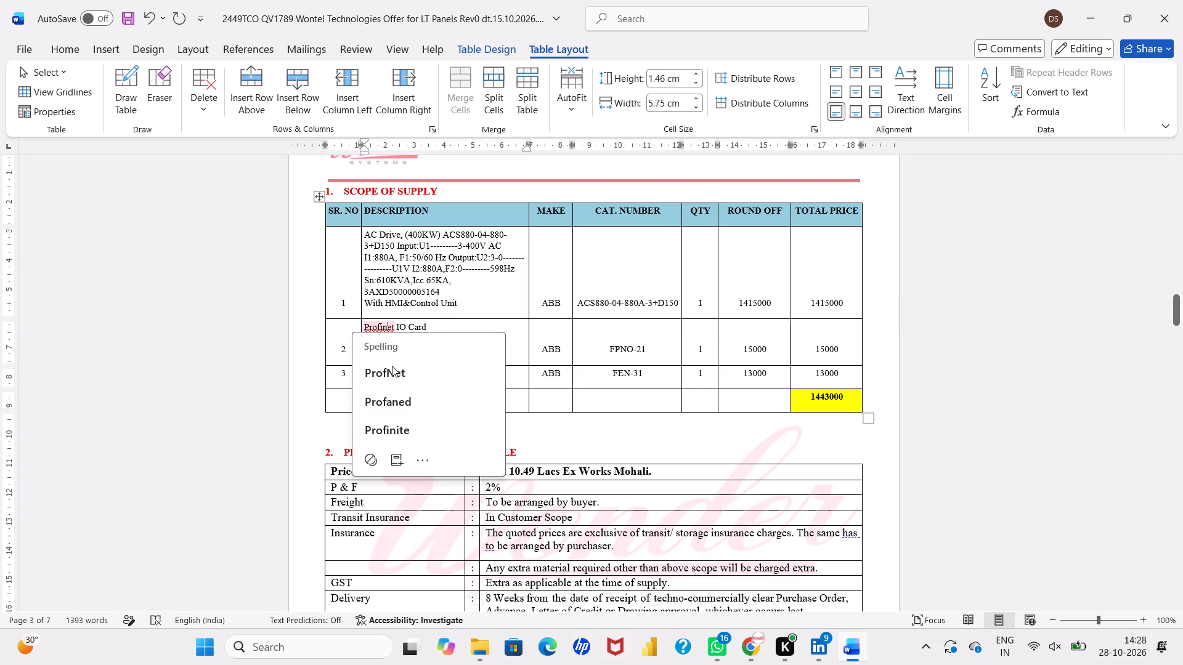
click(376, 457)
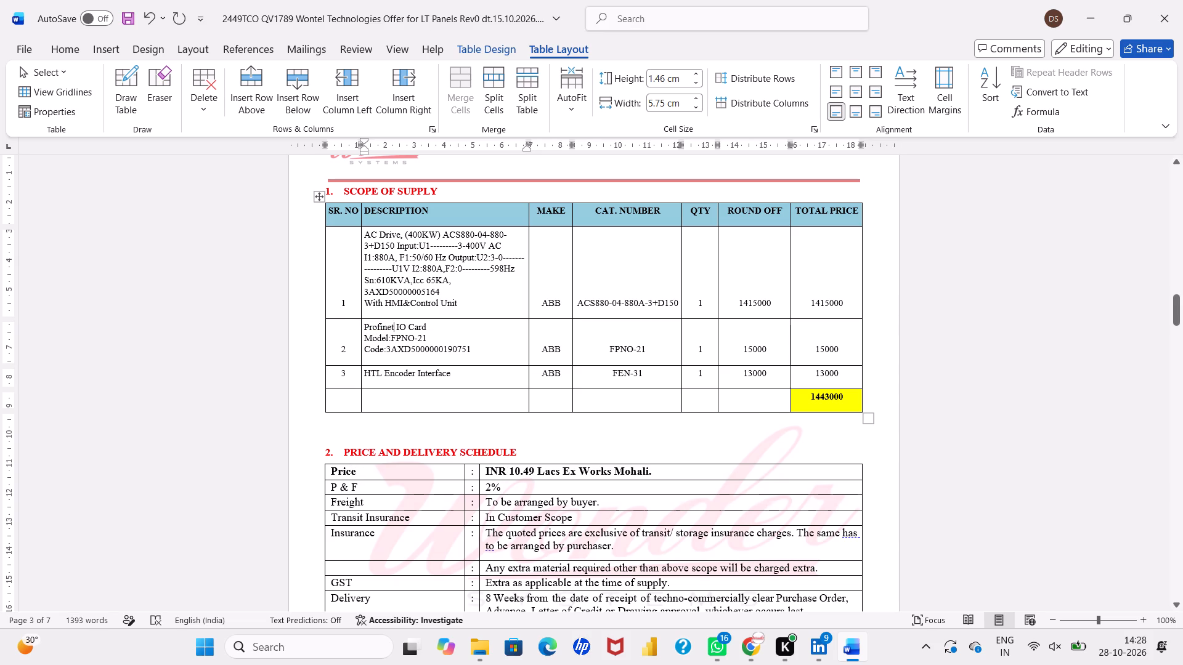
Replace the ROUND OFF column header with UNIT PRICE and set it in Times New Roman.
drag(786, 213, 731, 216)
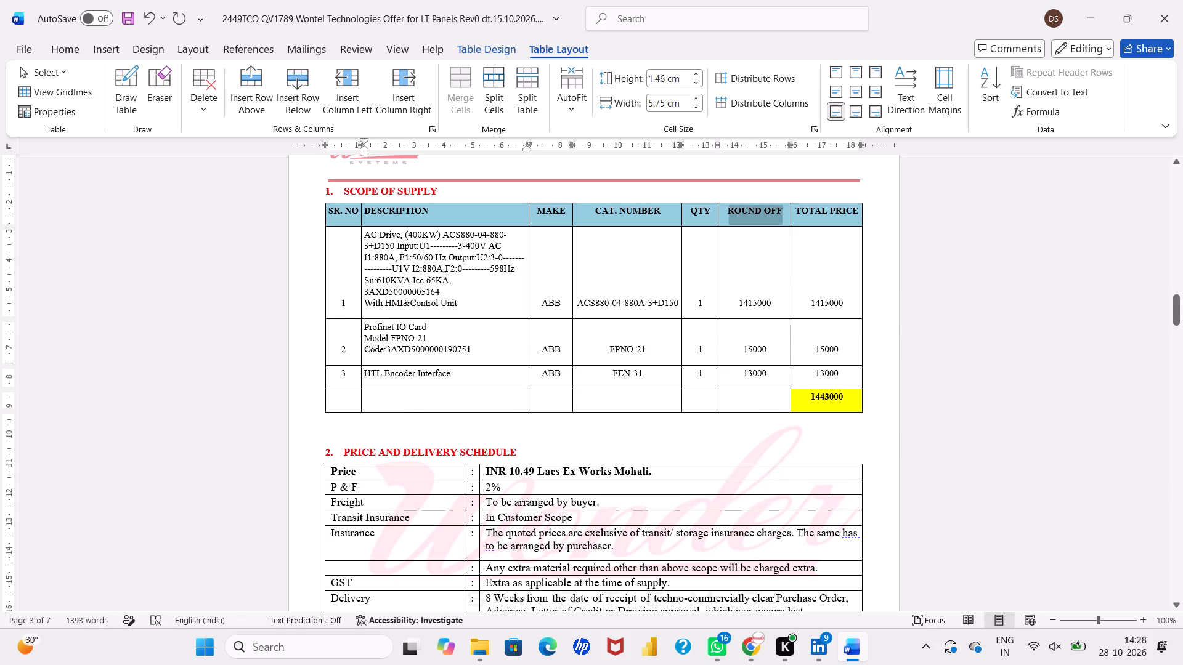
drag(731, 216, 730, 216)
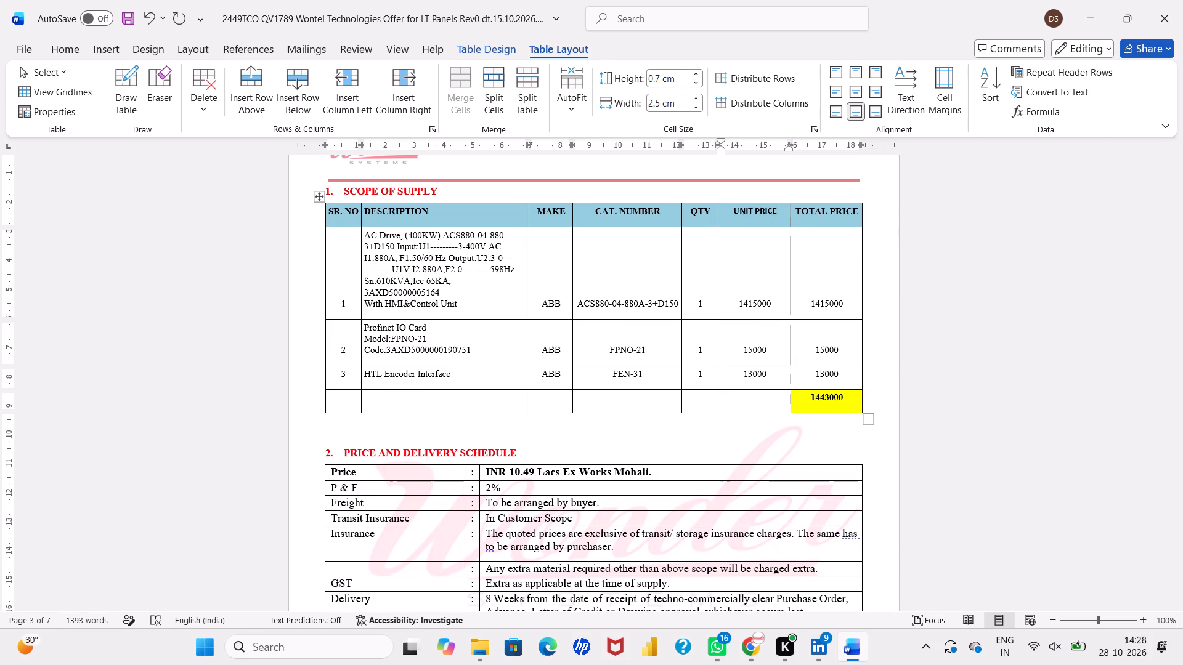
drag(778, 213, 757, 210)
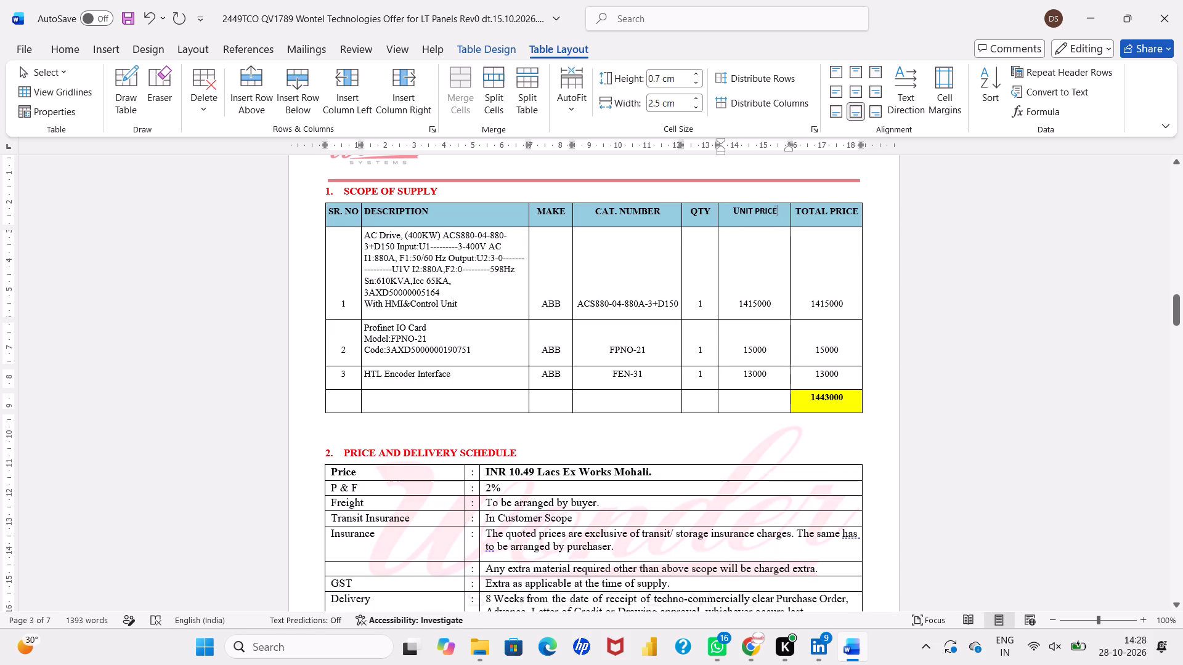
drag(757, 210, 732, 209)
click(794, 235)
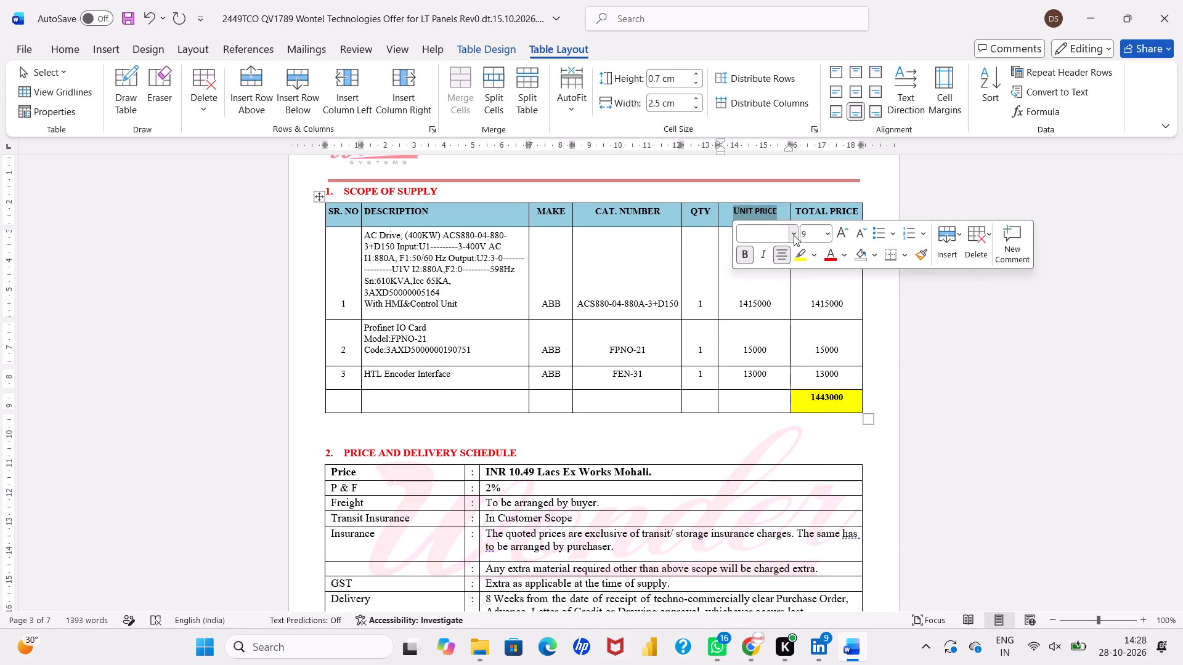
click(791, 336)
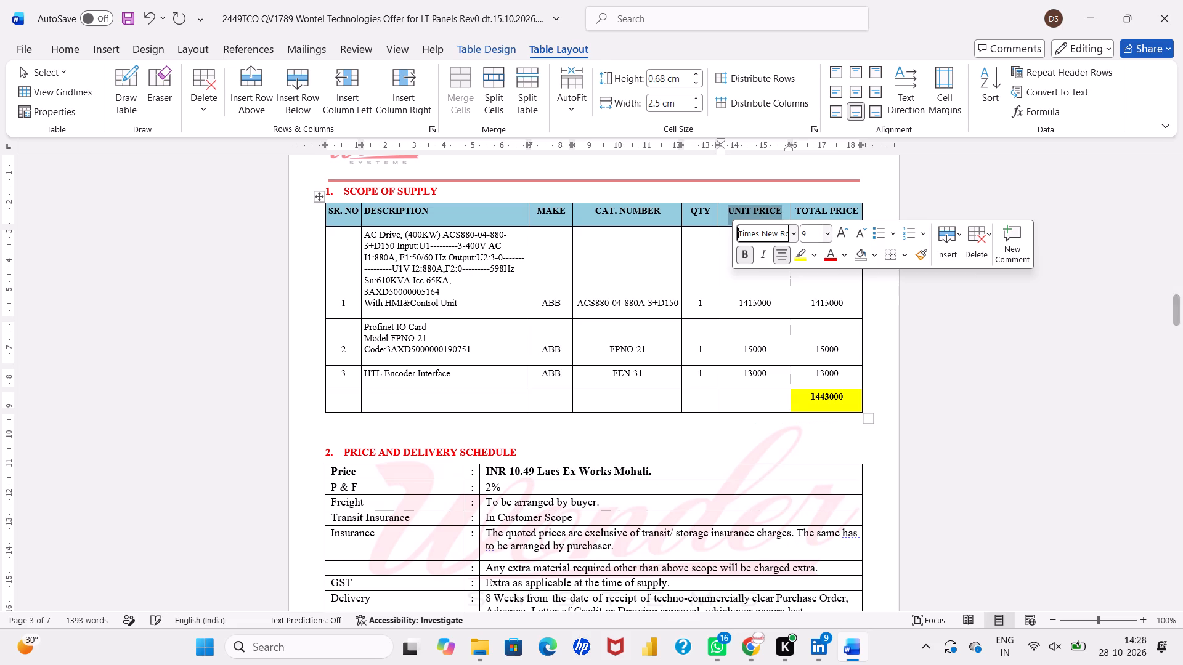
click(818, 215)
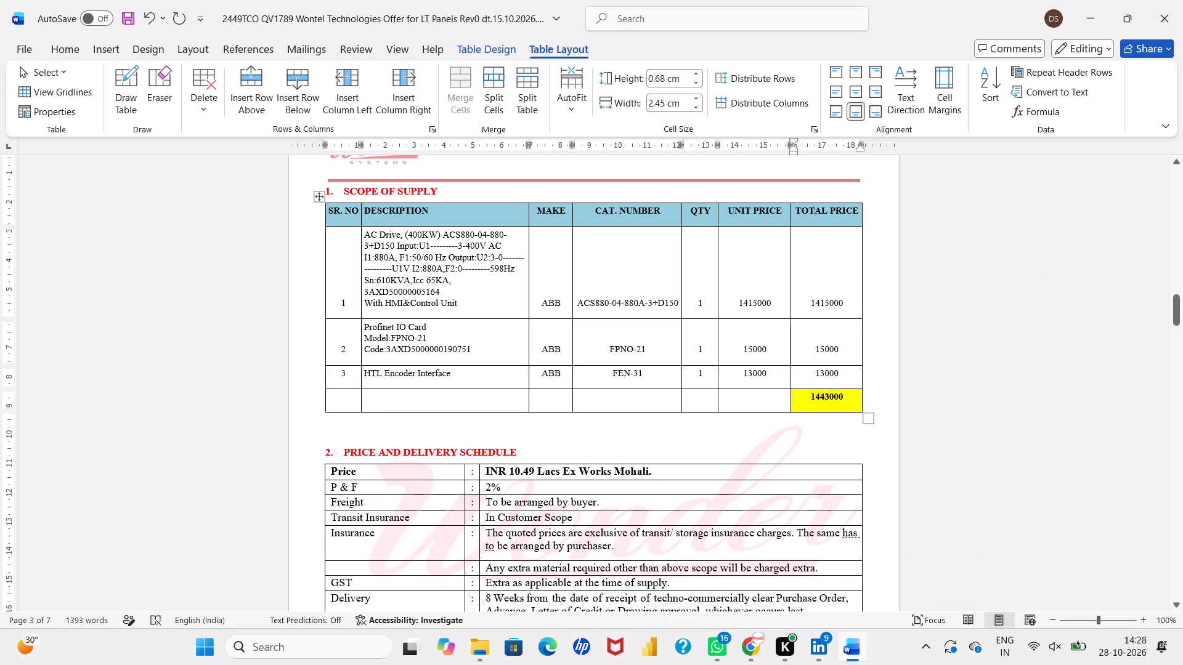
Centre all header texts from SR. NO through TOTAL PRICE in the scope of supply table.
drag(339, 209, 853, 227)
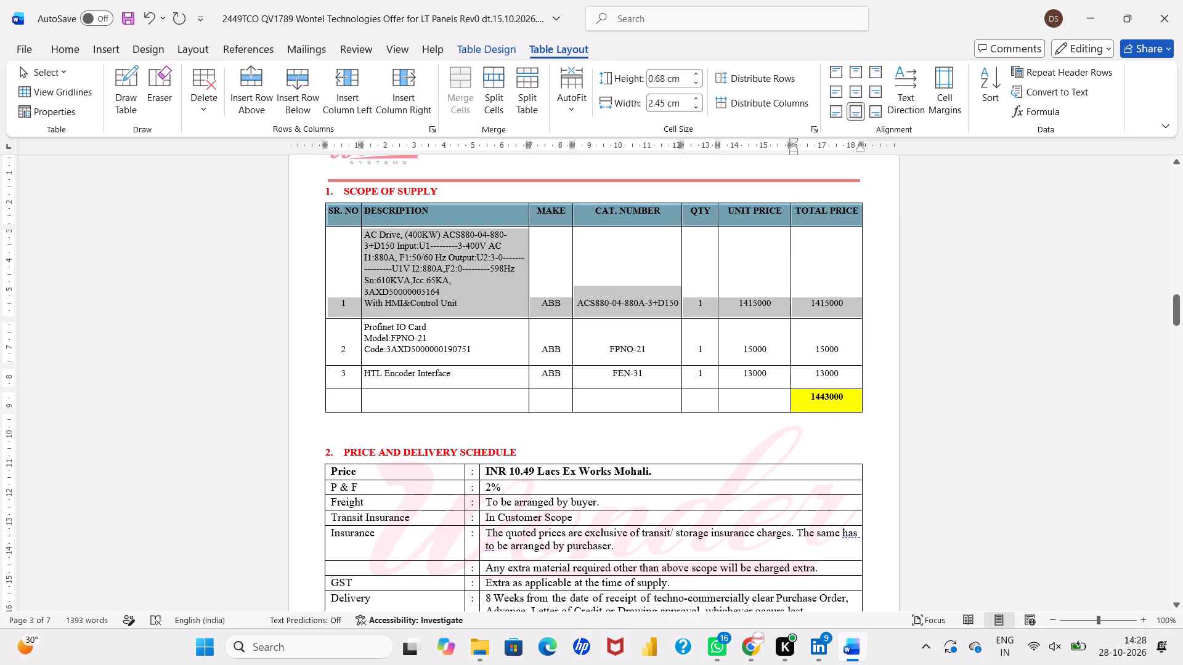
drag(853, 227, 840, 211)
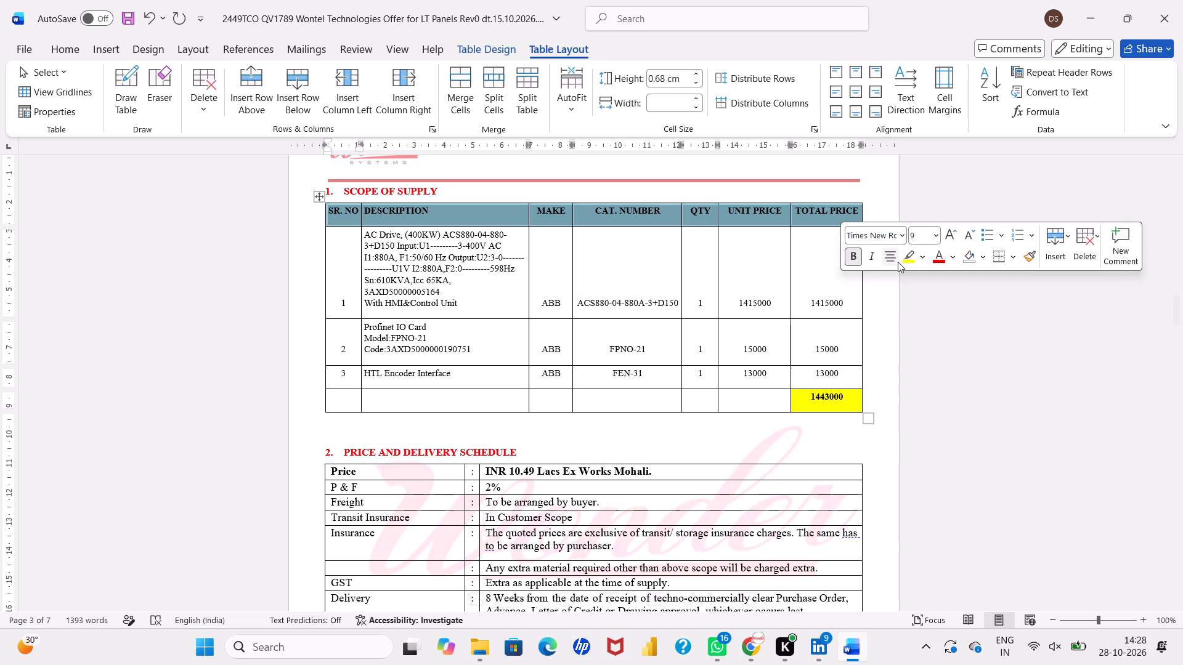
click(898, 262)
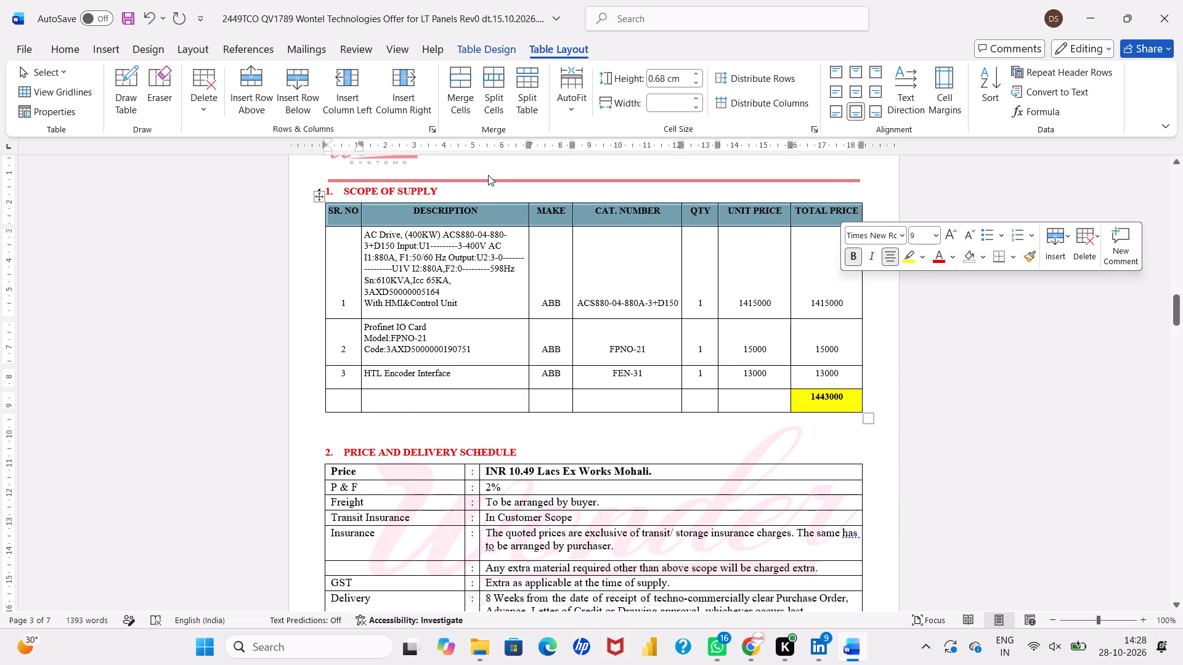
Remove the space after paragraph from the scope of supply table's header row.
click(78, 45)
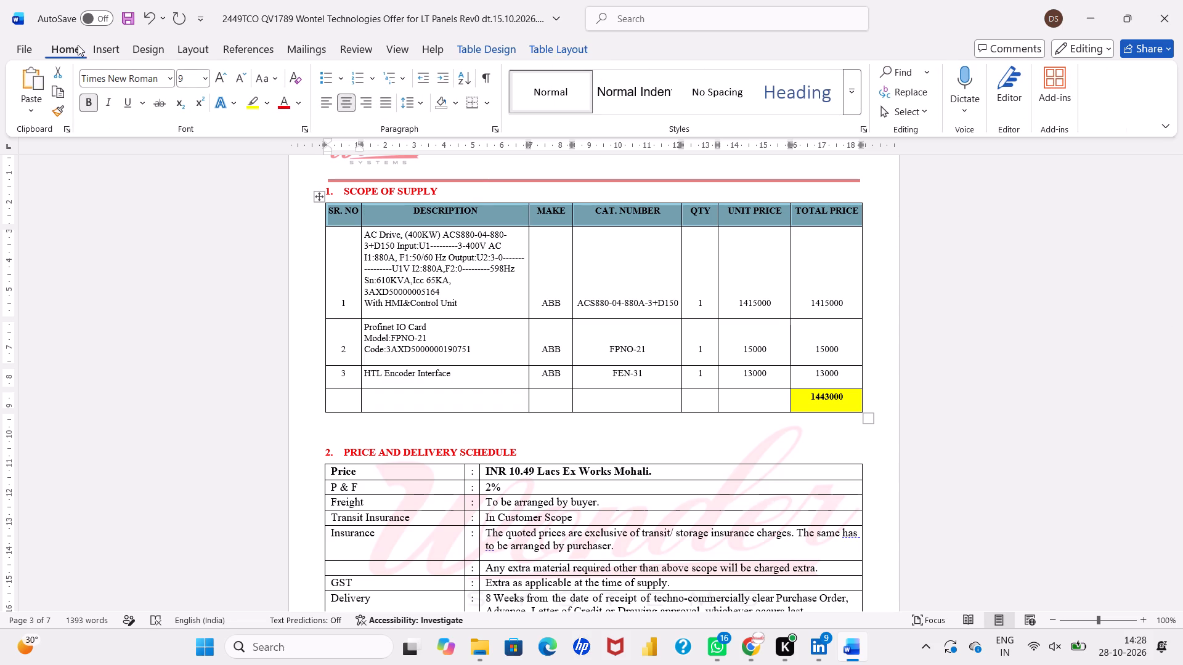
click(421, 105)
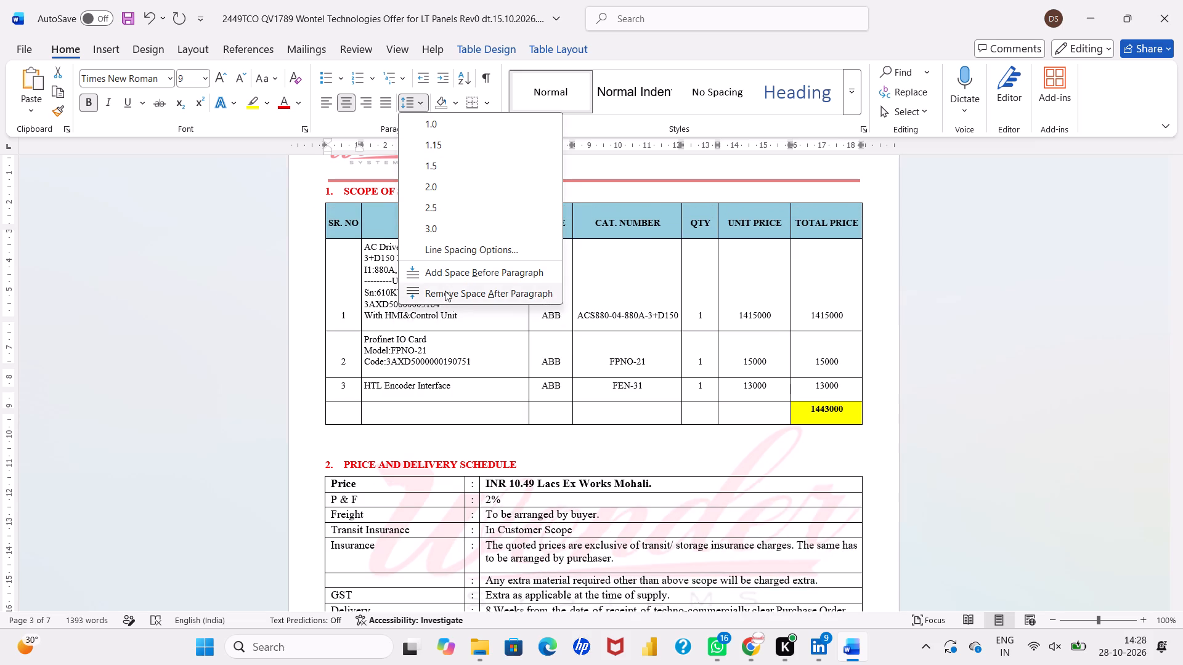
click(445, 291)
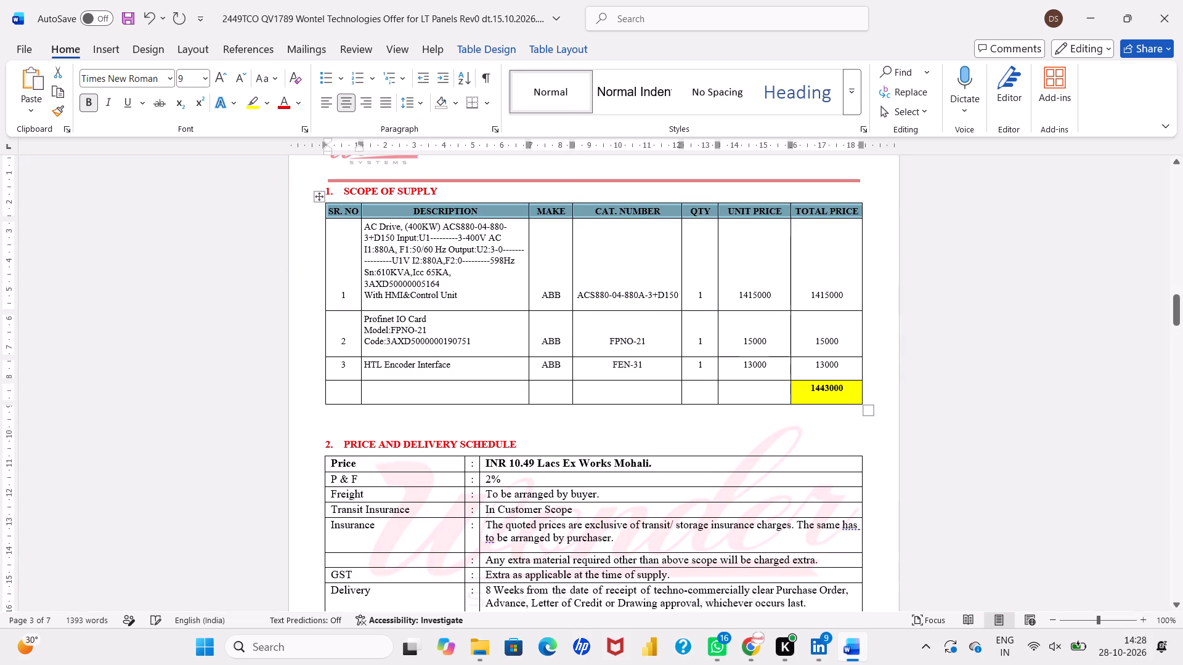
click(603, 269)
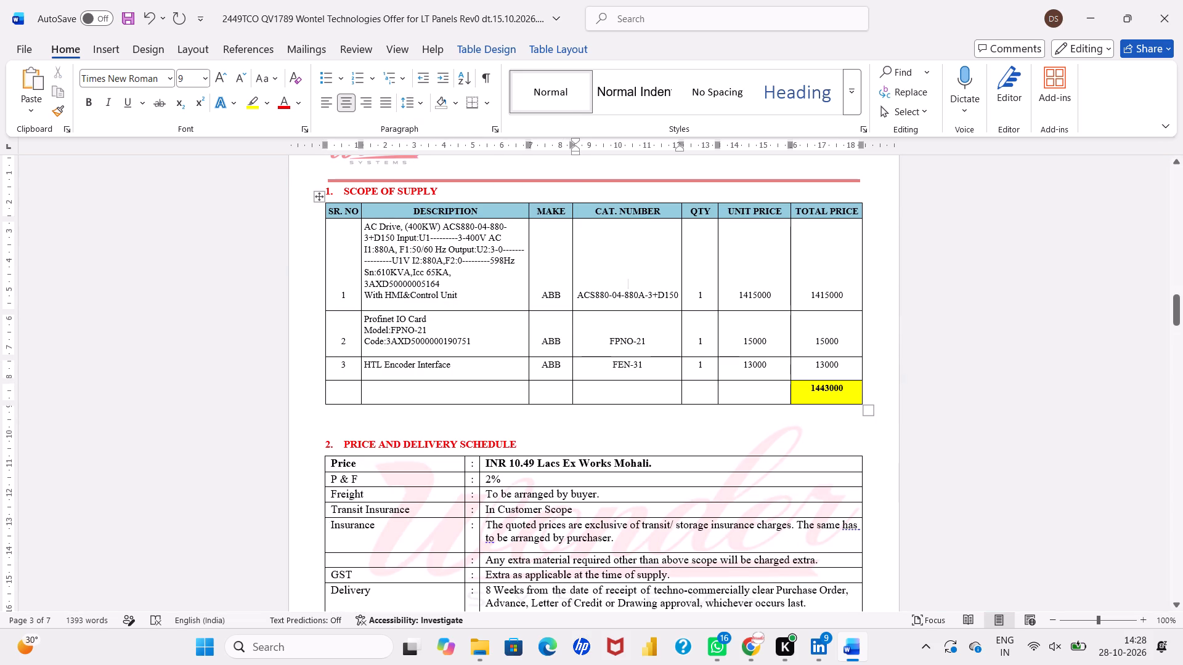
Remove the space after paragraph from the three item rows and the total row of the scope of supply table.
drag(350, 231, 771, 325)
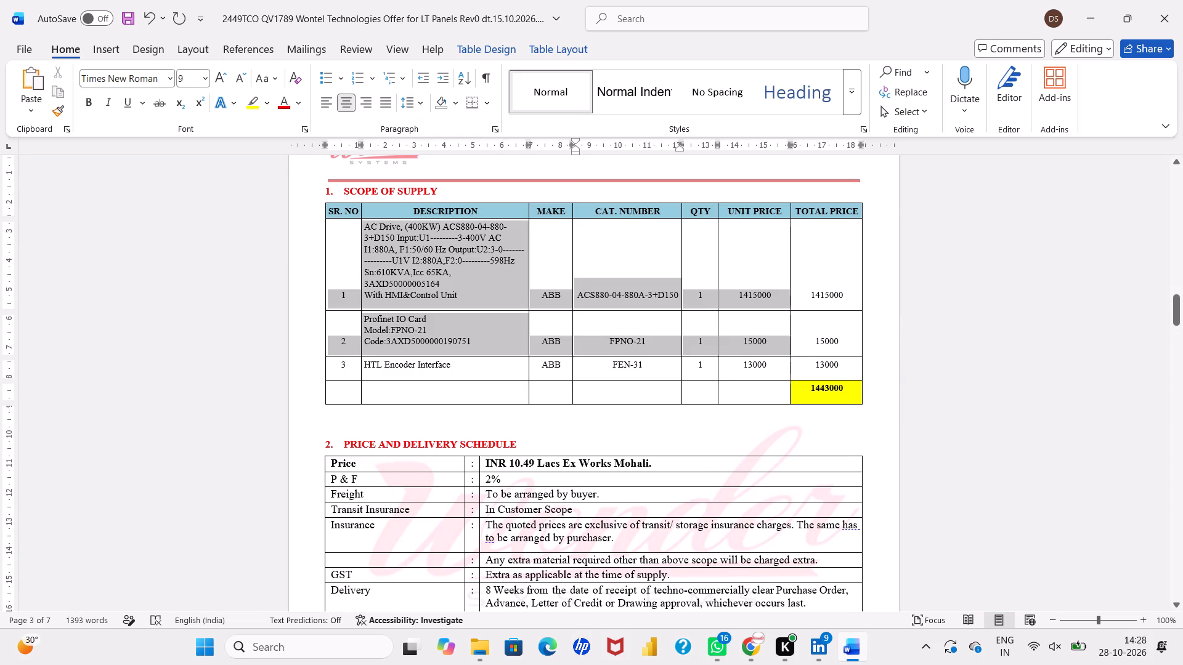
drag(771, 325, 825, 387)
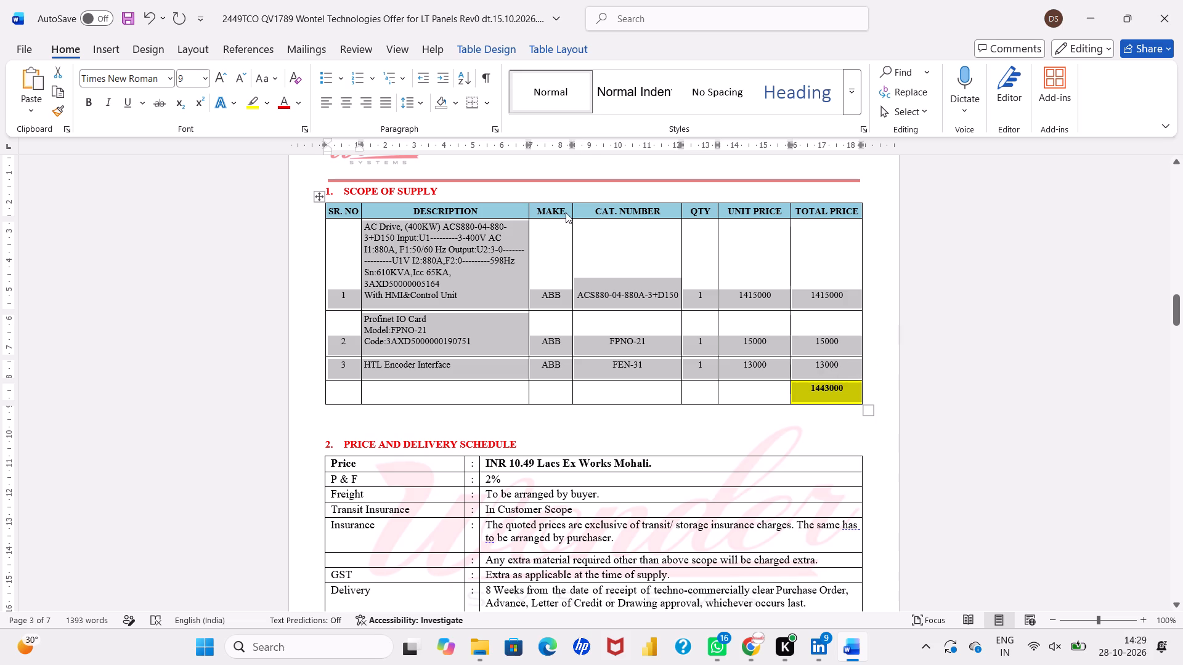
click(417, 102)
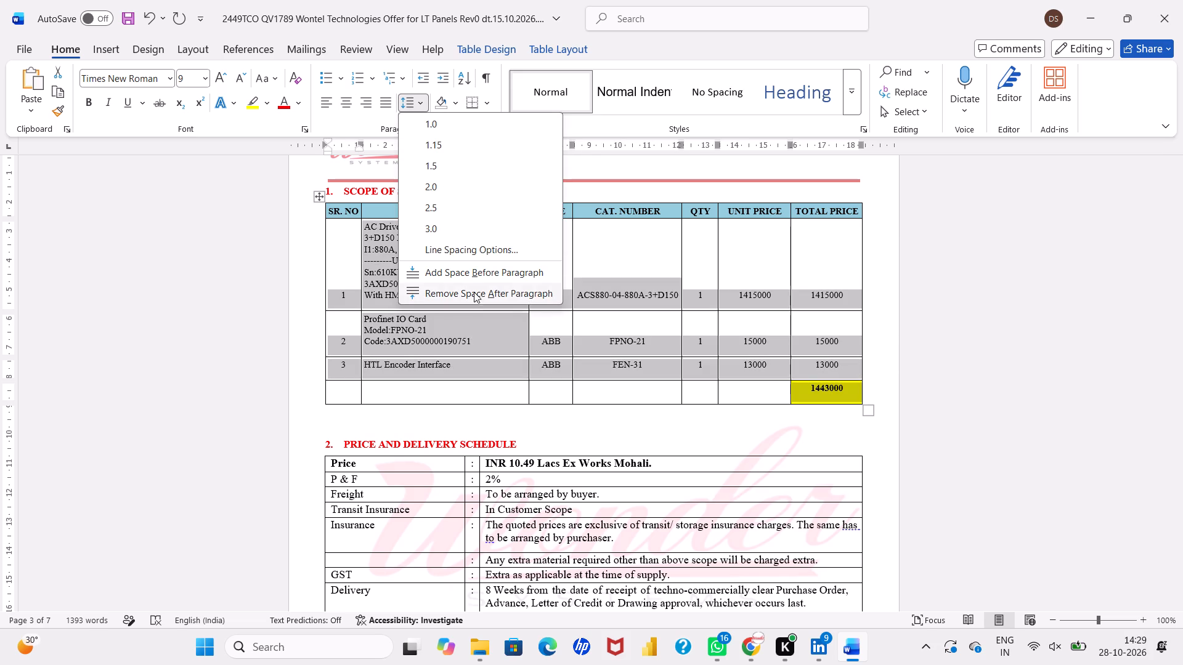
click(474, 291)
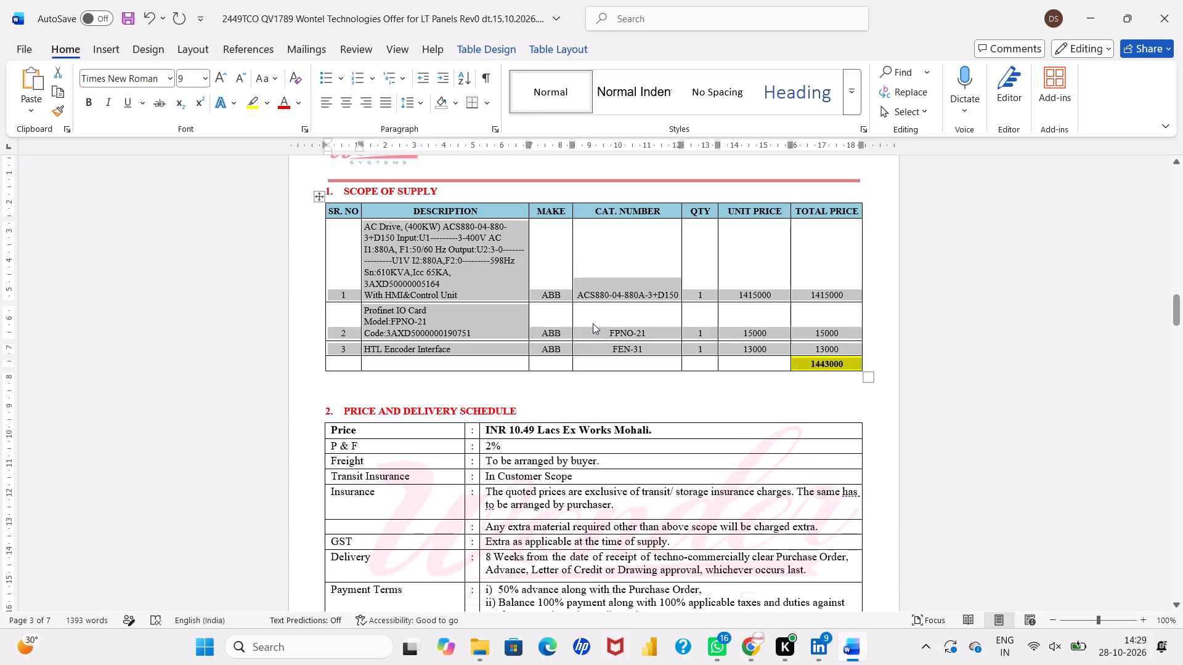
click(596, 321)
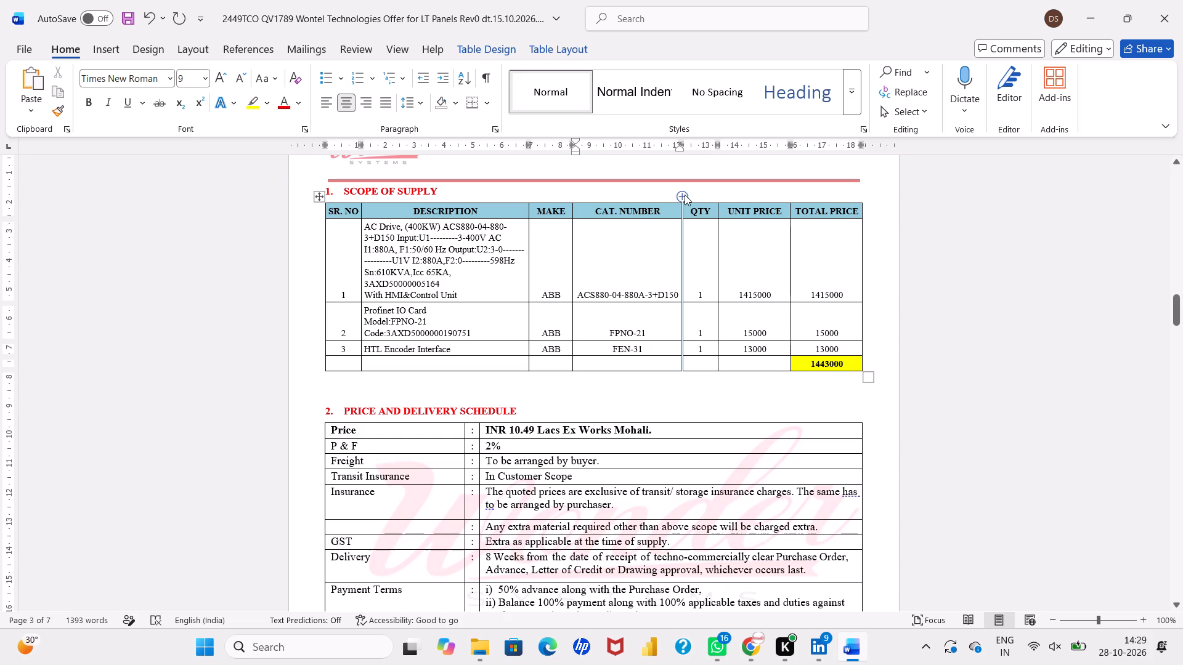
Expand the CAT. NUMBER column header to CATALOGUE NUMBER.
click(615, 212)
text(ALOGUE)
key(Delete)
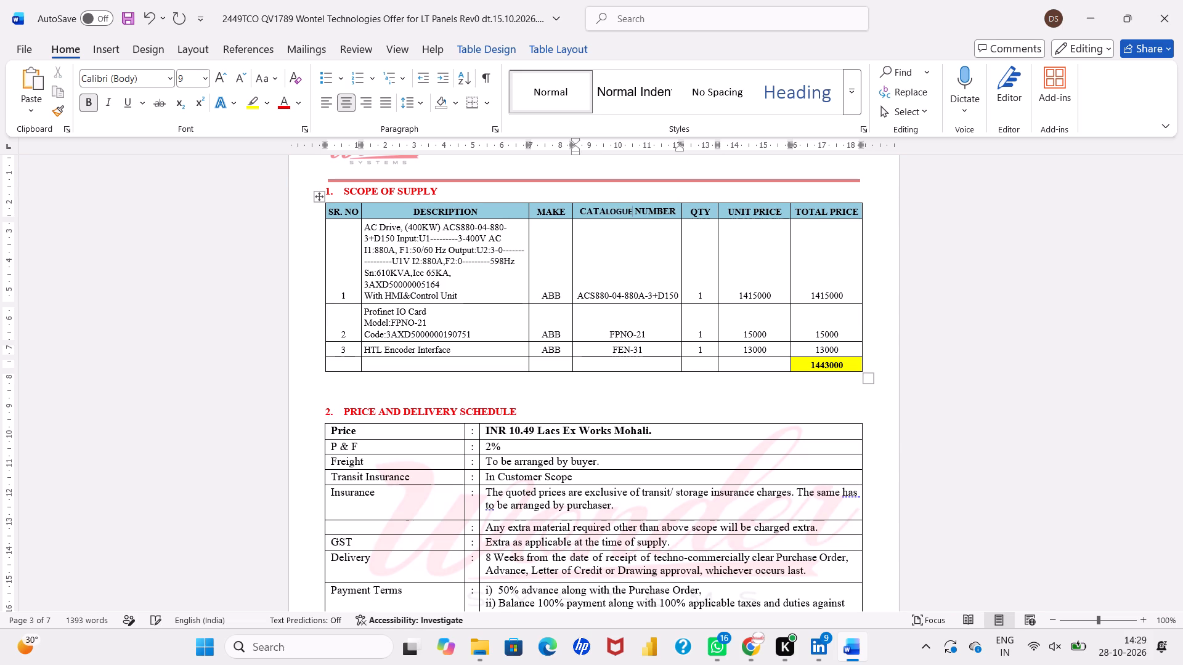
key(space)
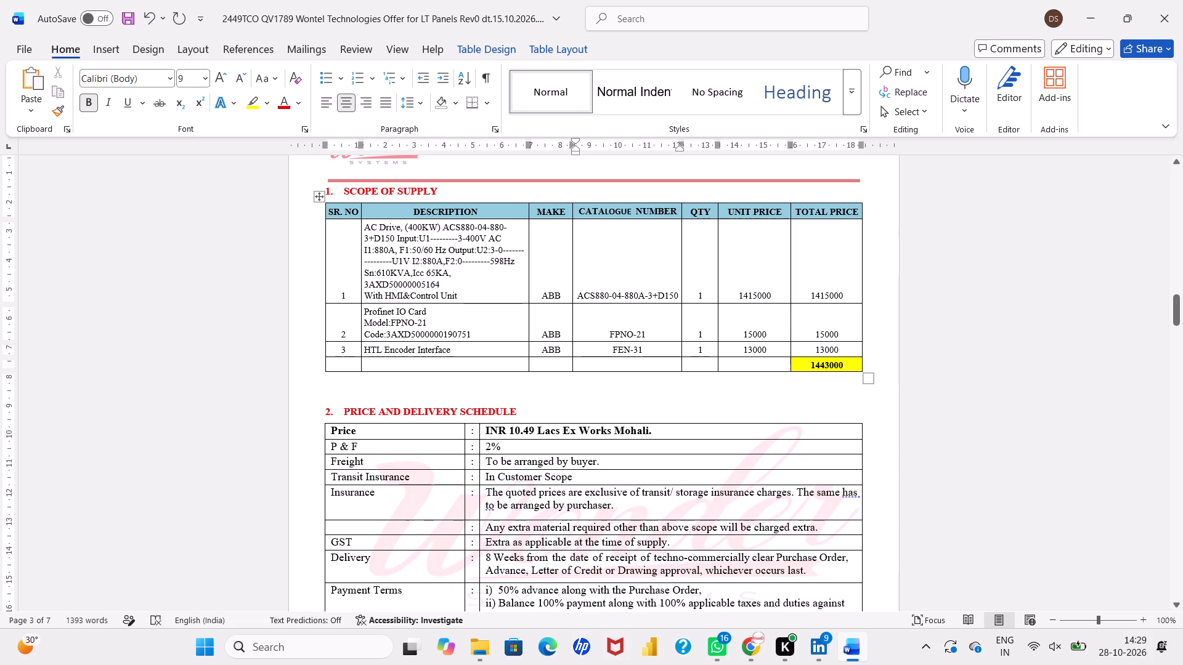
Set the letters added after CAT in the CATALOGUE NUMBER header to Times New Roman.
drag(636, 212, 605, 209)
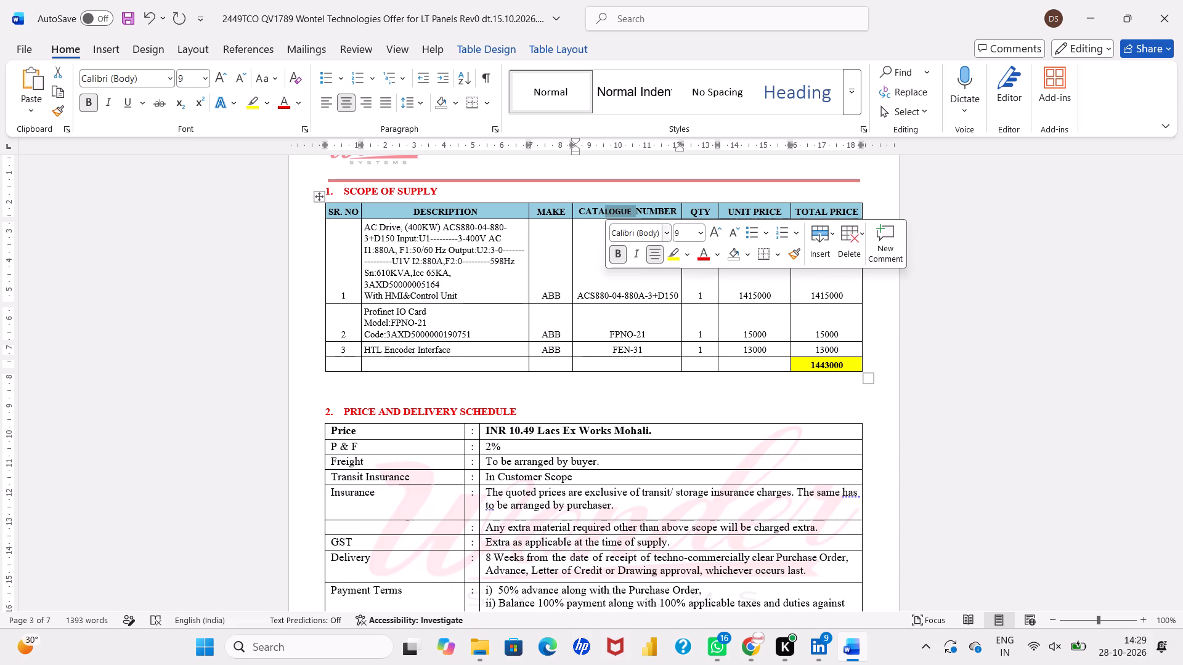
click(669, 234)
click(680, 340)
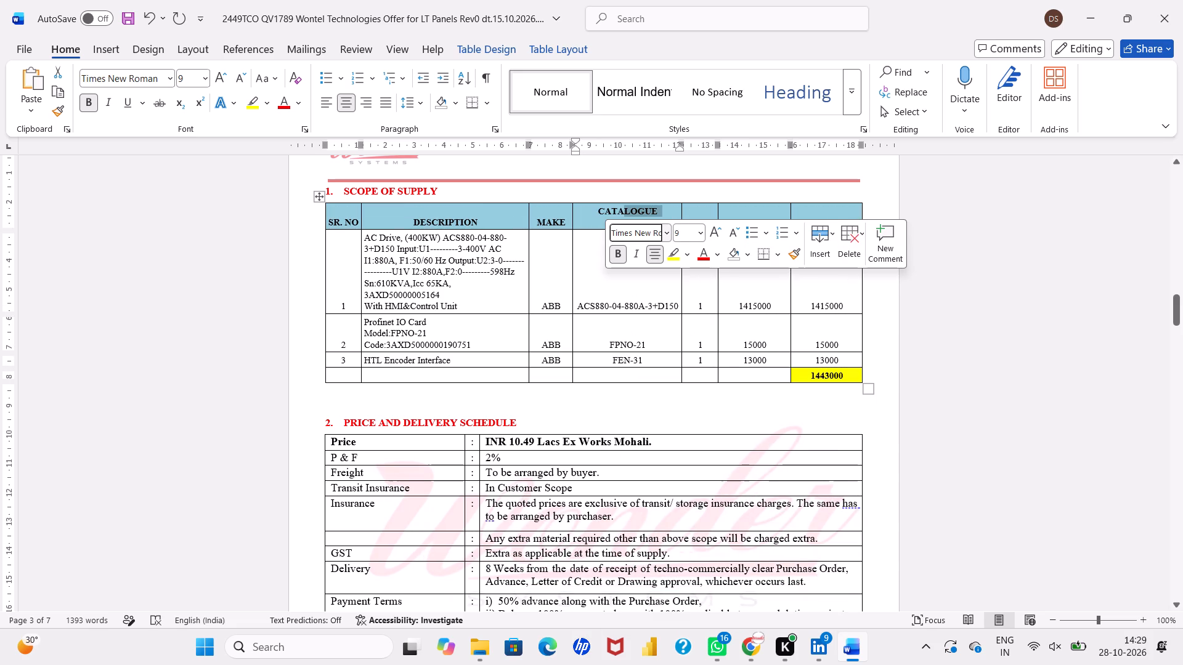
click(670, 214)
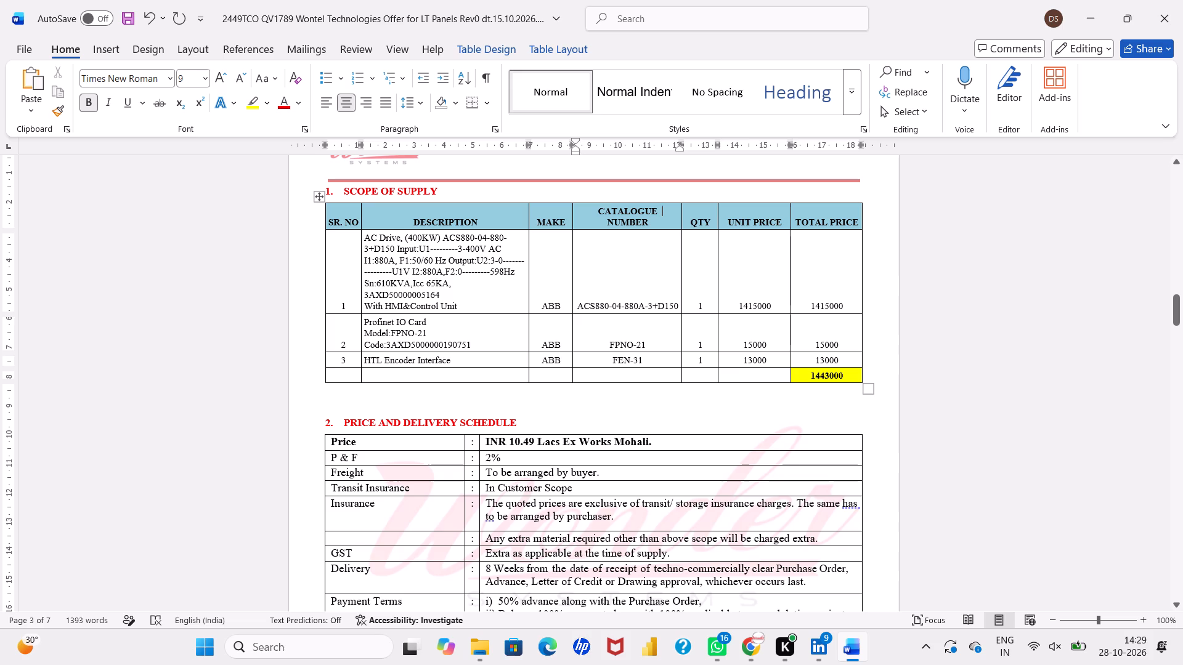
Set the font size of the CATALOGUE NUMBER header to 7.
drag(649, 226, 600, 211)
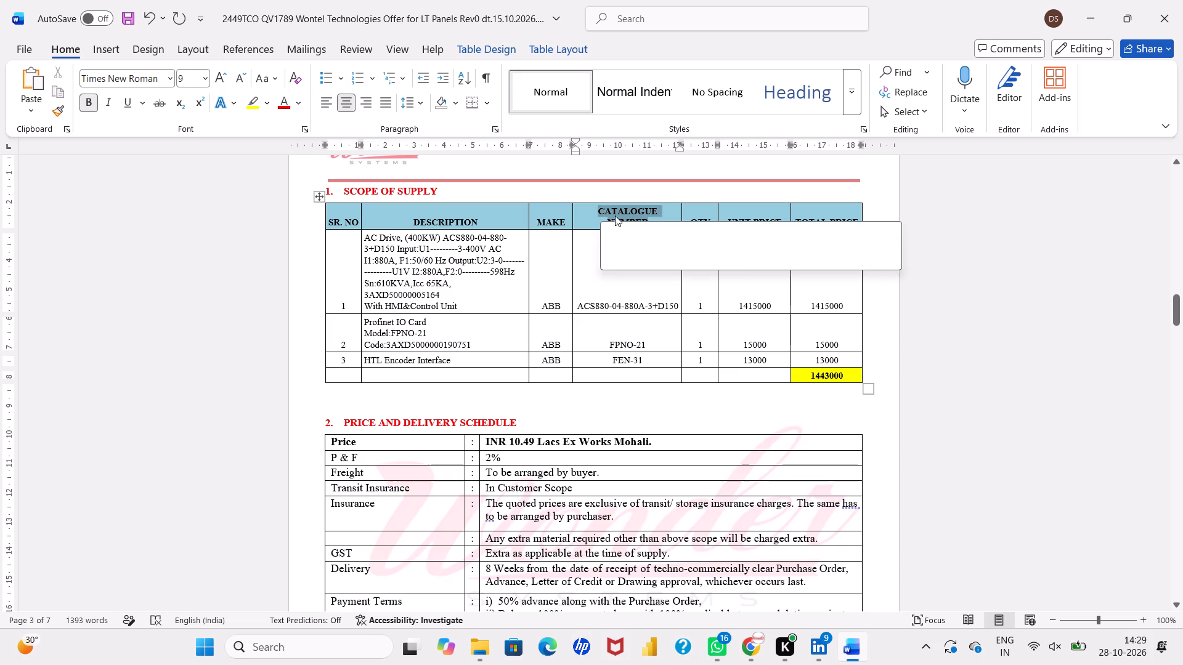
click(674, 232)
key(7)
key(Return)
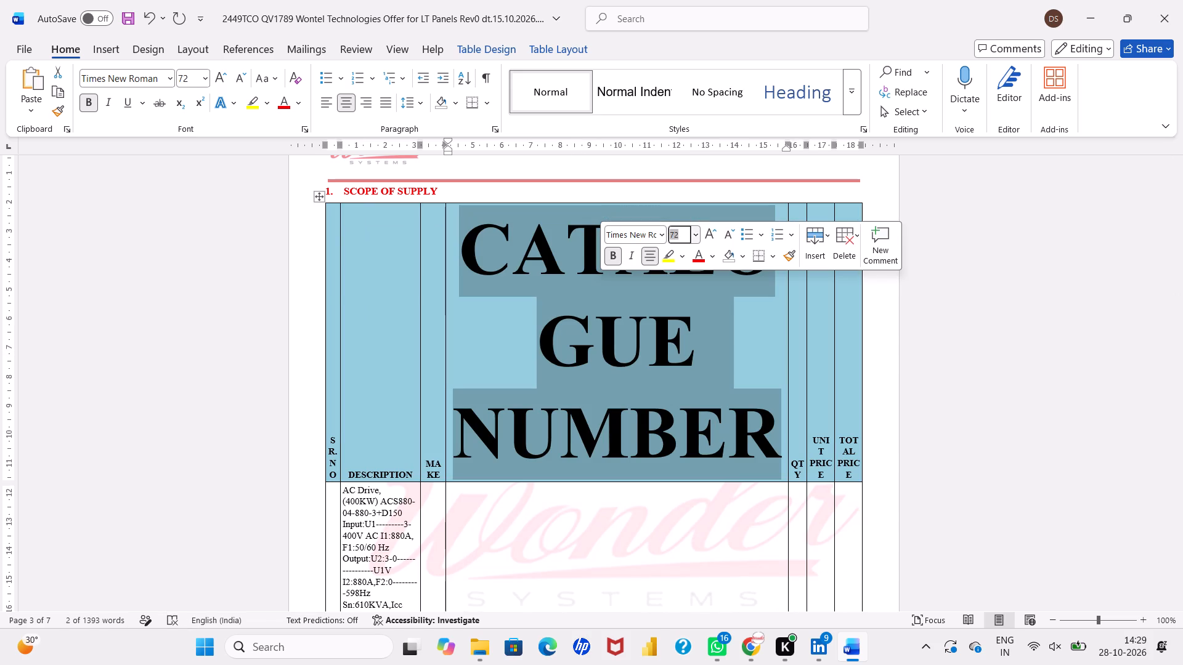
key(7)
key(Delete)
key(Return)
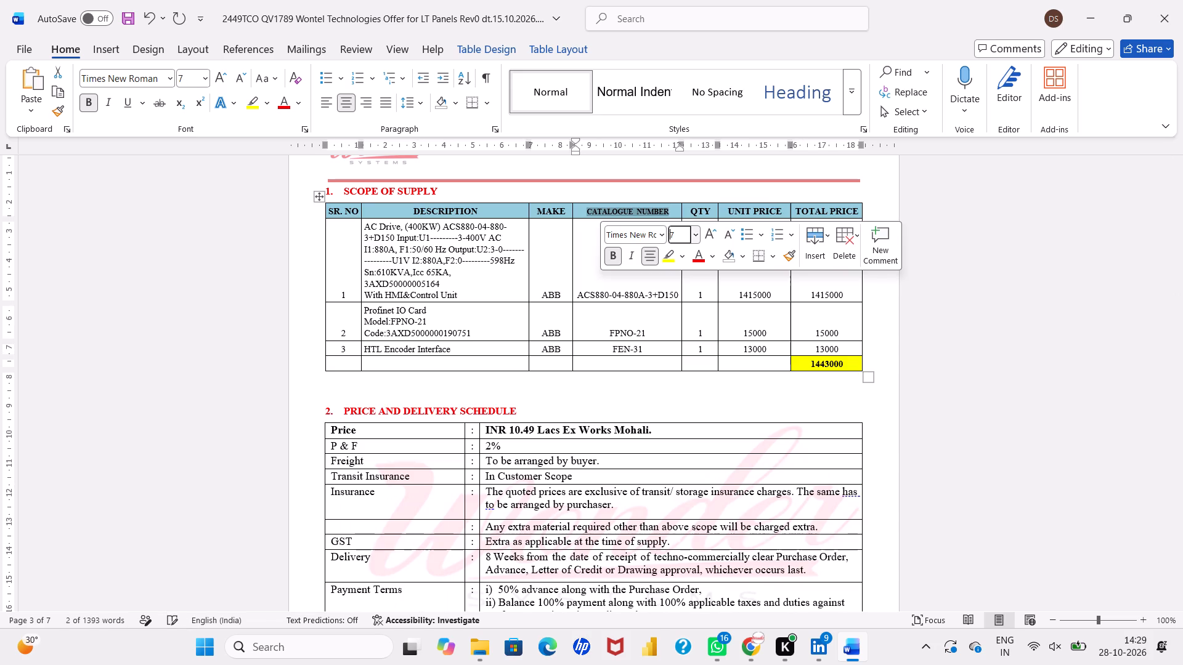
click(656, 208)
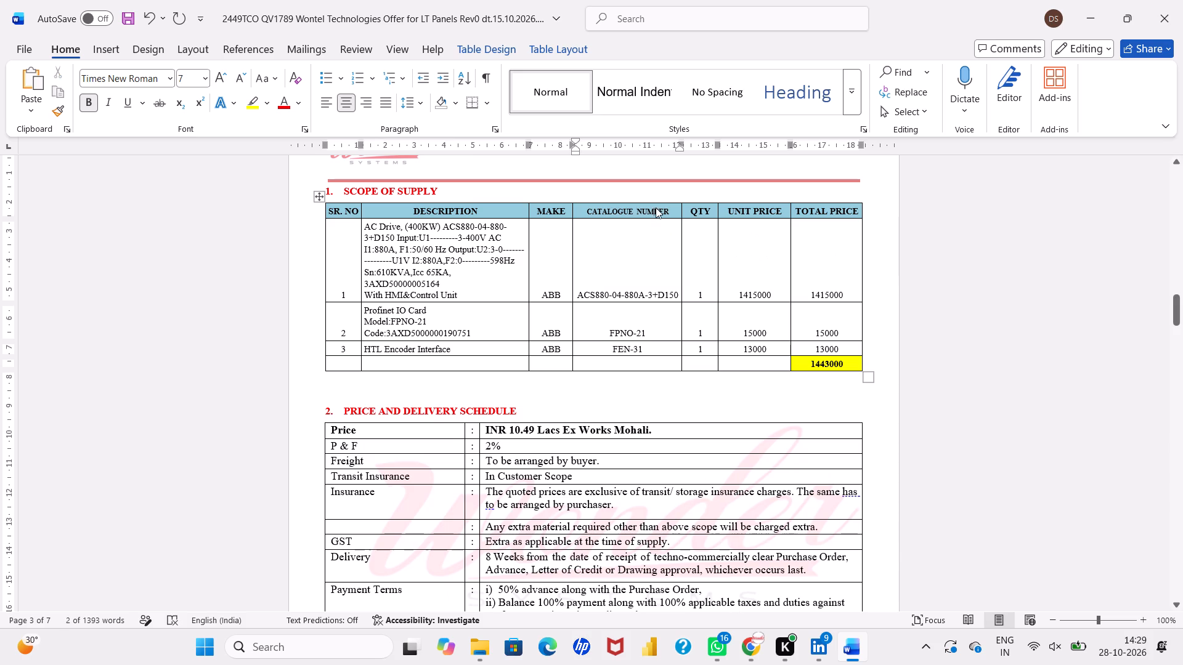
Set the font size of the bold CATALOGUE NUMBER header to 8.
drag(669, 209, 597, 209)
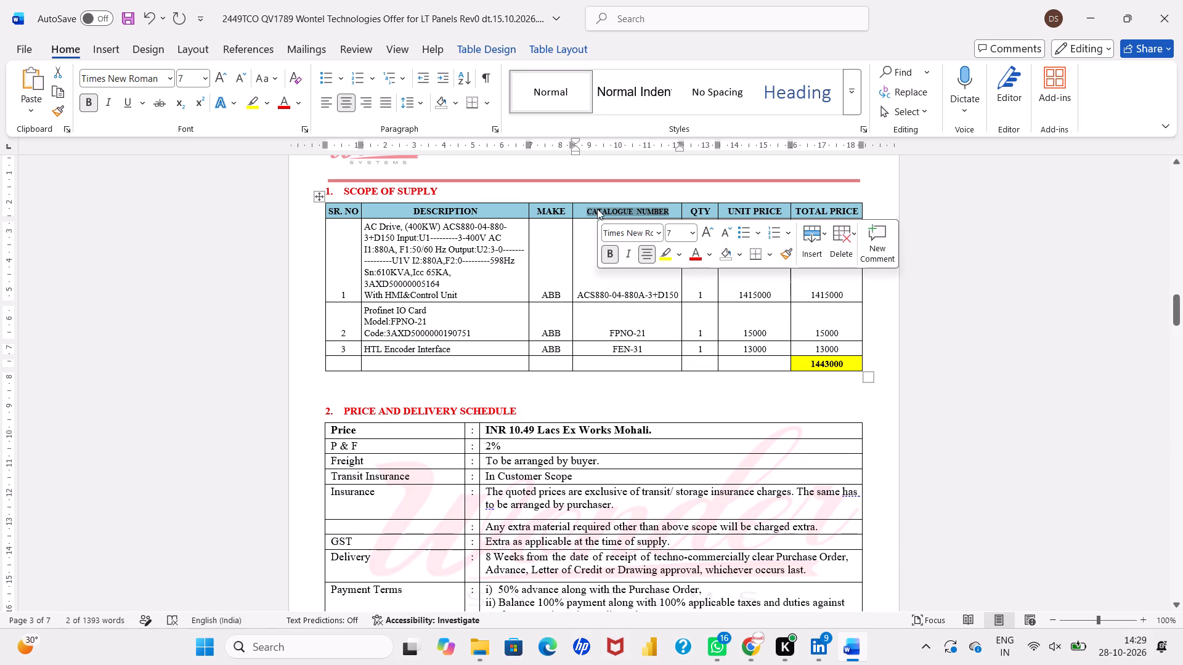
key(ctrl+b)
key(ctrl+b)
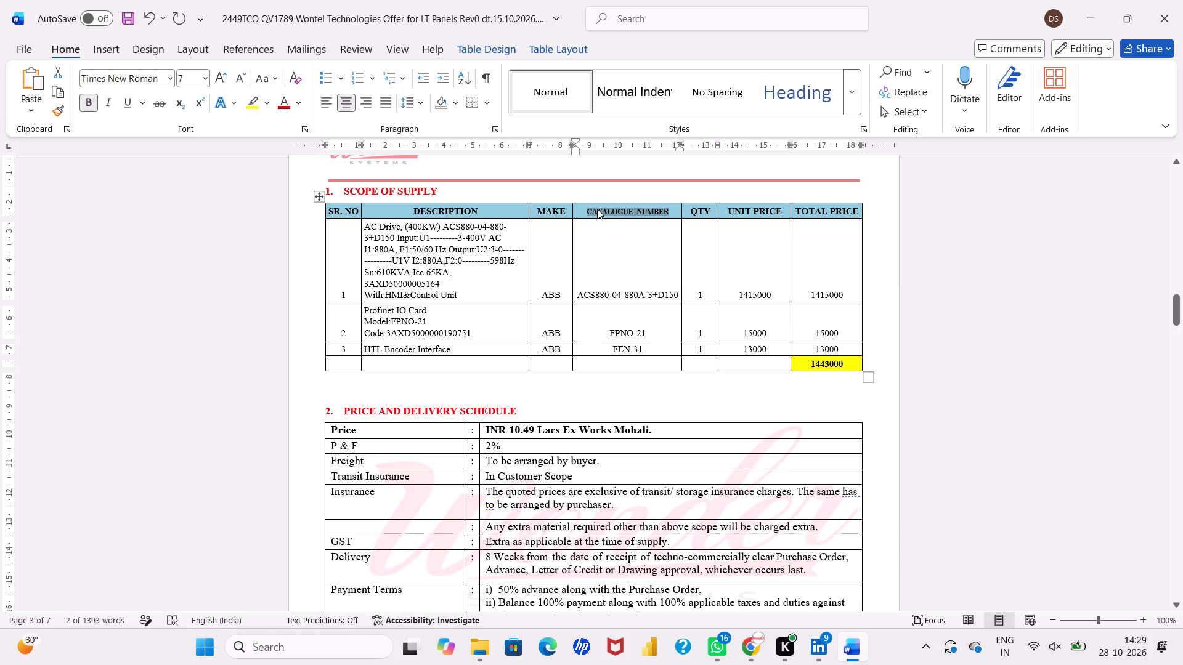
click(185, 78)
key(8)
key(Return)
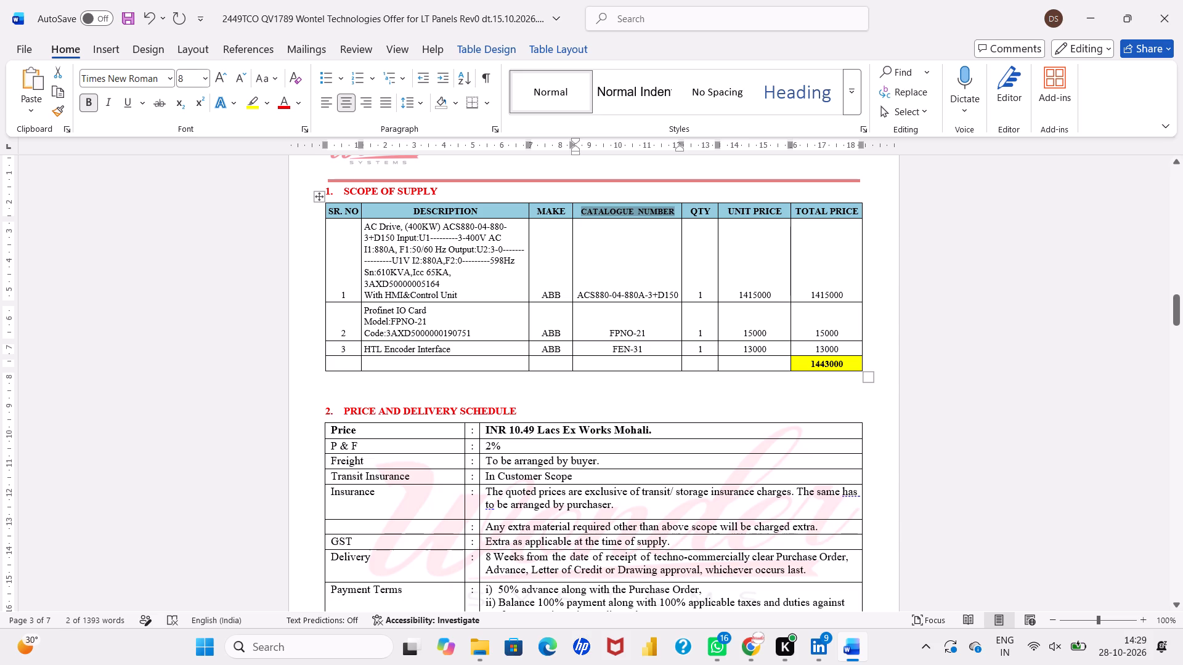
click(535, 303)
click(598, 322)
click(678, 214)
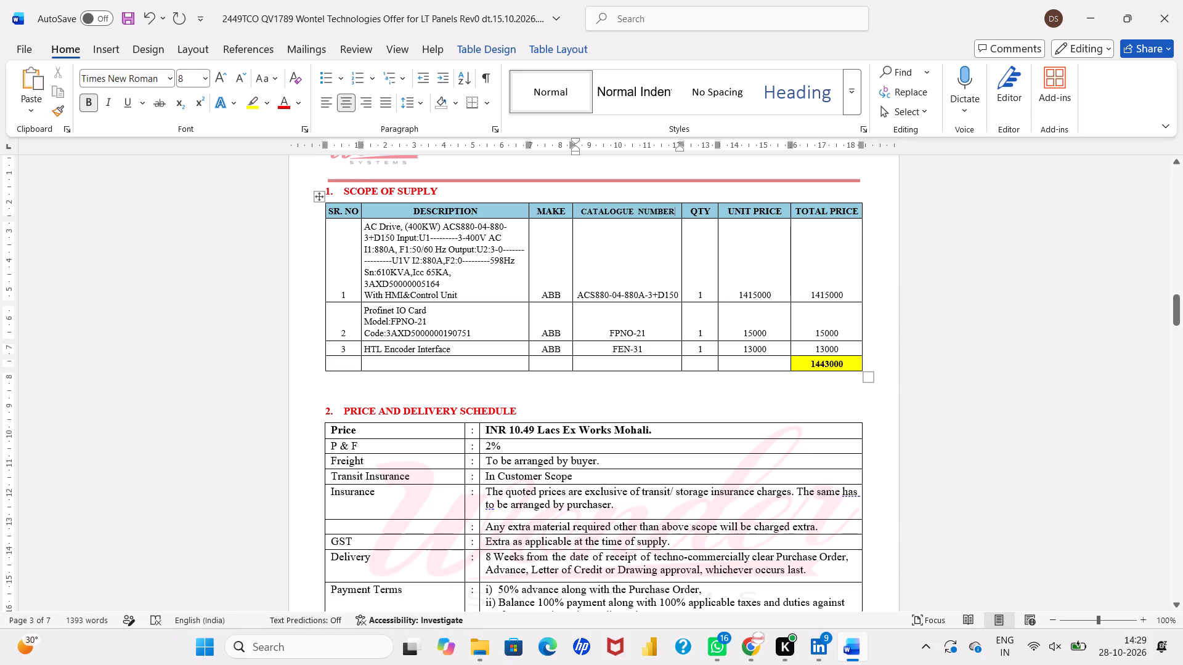
Shorten the CATALOGUE NUMBER column header to CAT NUMBER.
drag(603, 214, 633, 212)
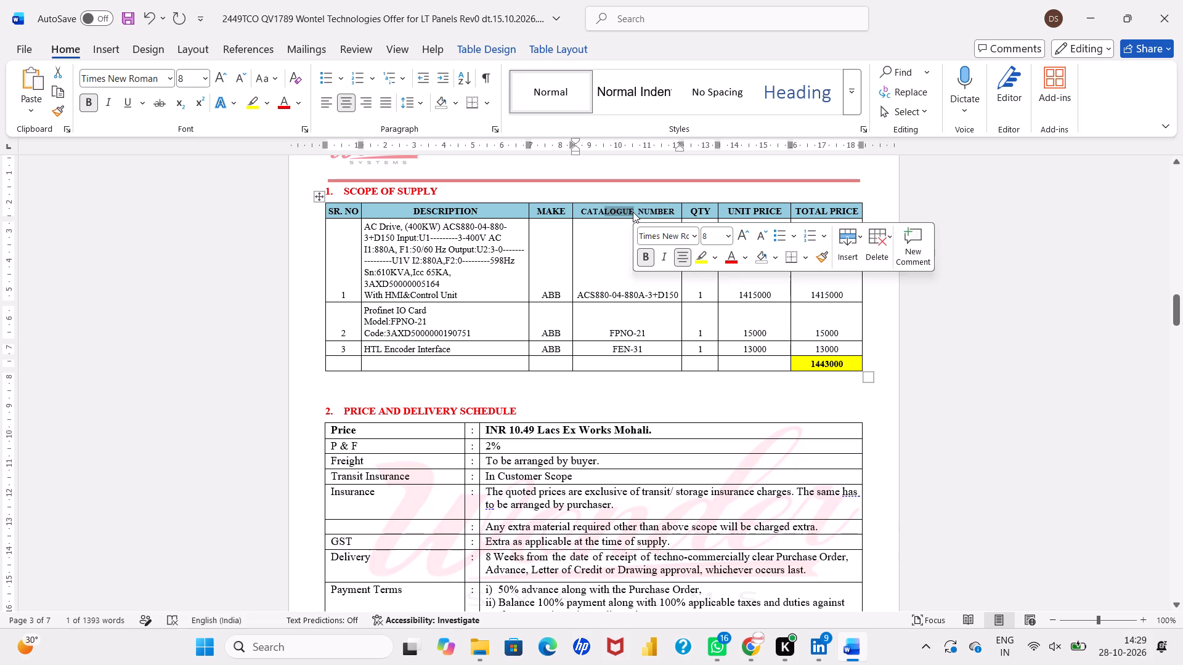
click(633, 212)
key(BackSpace)
key(BackSpace)
key(BackSpace)
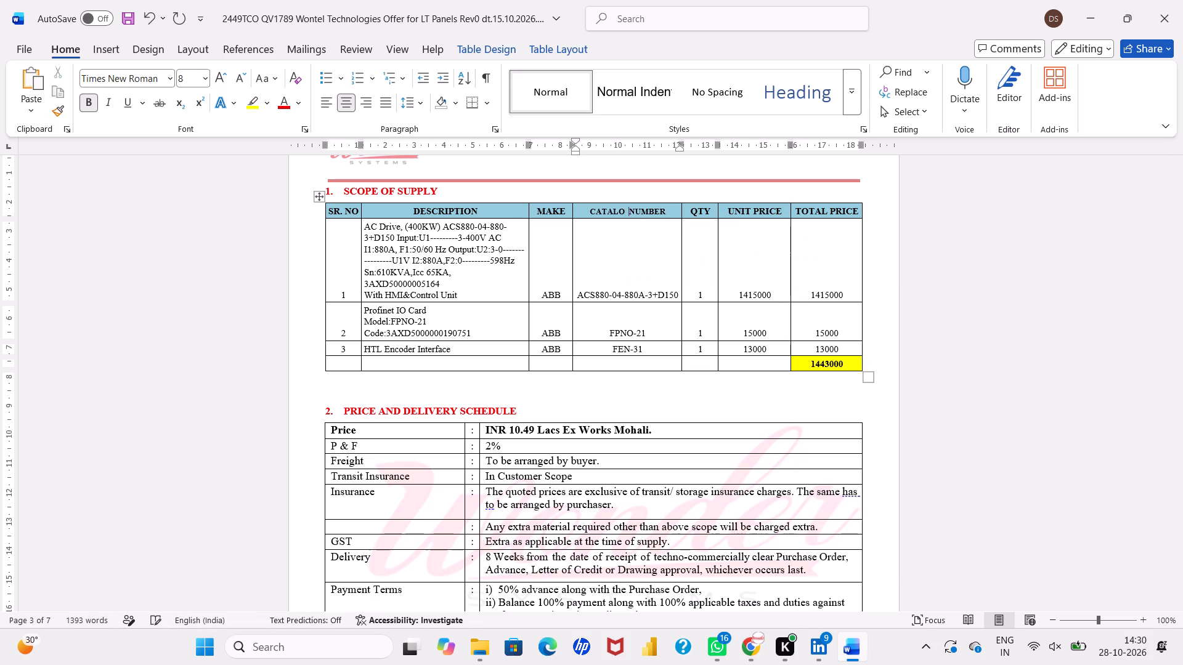
key(BackSpace)
key(BackSpace)
key(BackSpace)
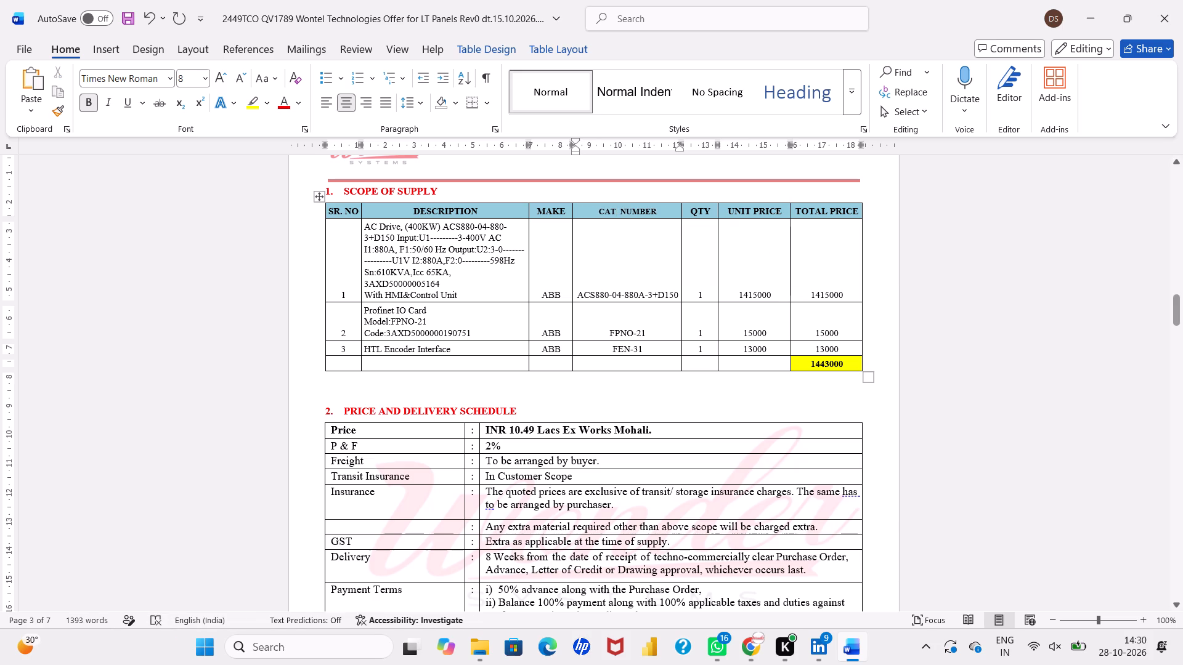
Set the font size of the CAT NUMBER header to 9.
drag(661, 211, 600, 214)
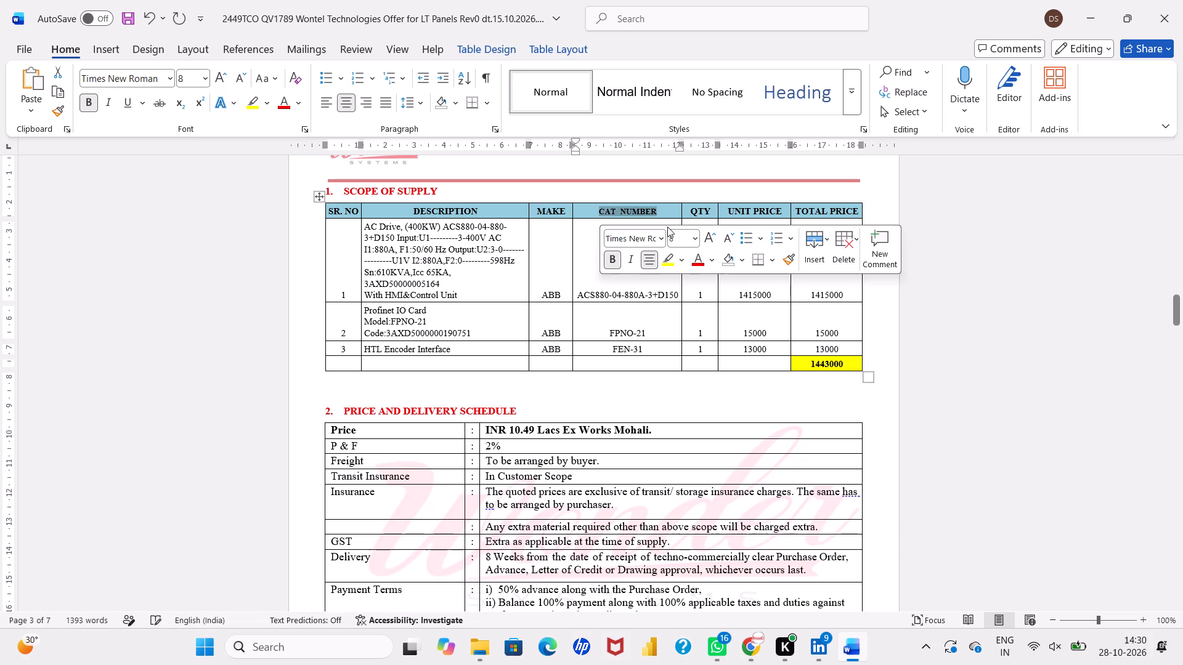
click(671, 240)
key(9)
key(Return)
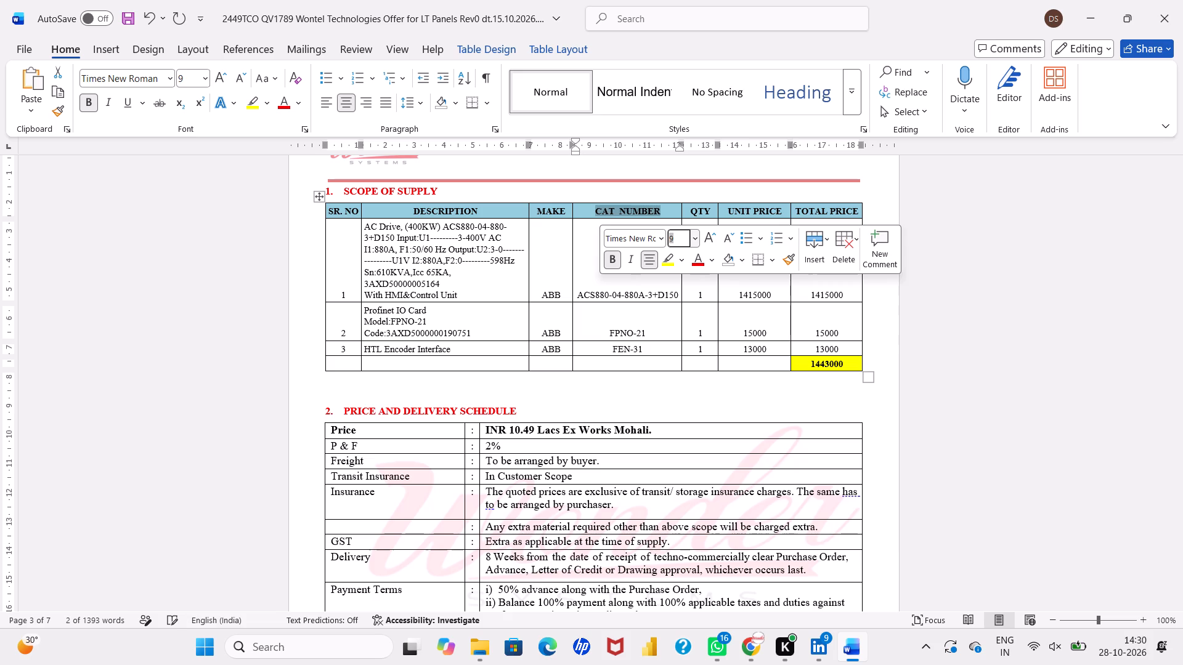
click(670, 294)
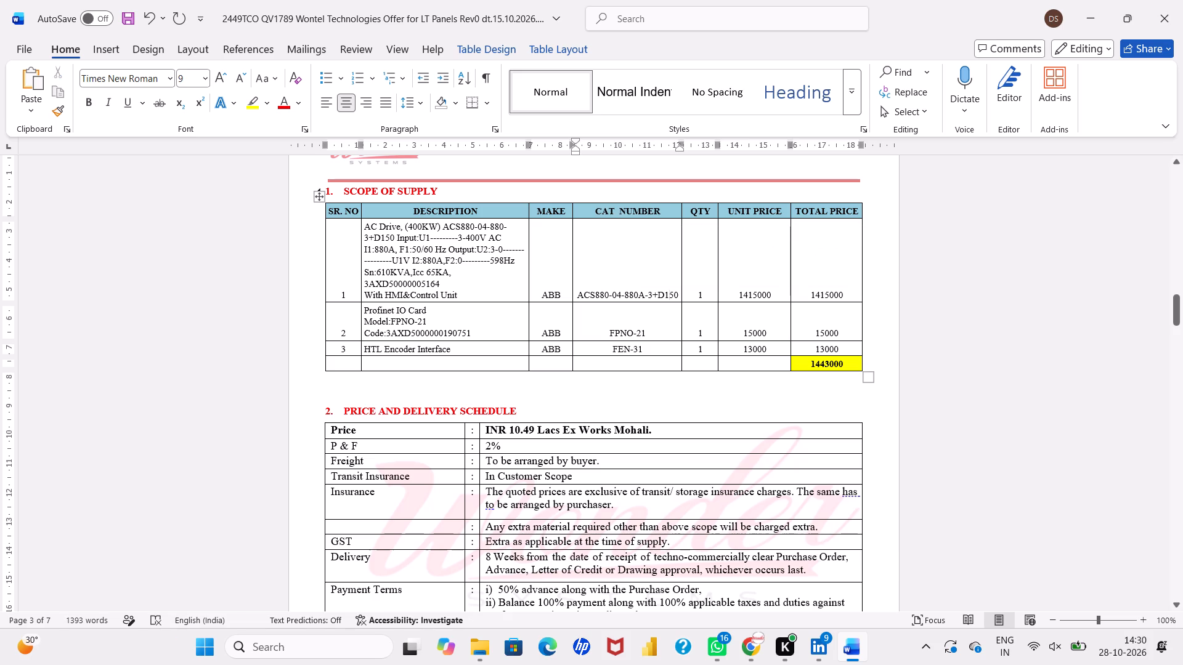
Add a full stop after CAT in the header so it reads CAT. NUMBER.
click(616, 213)
key(period)
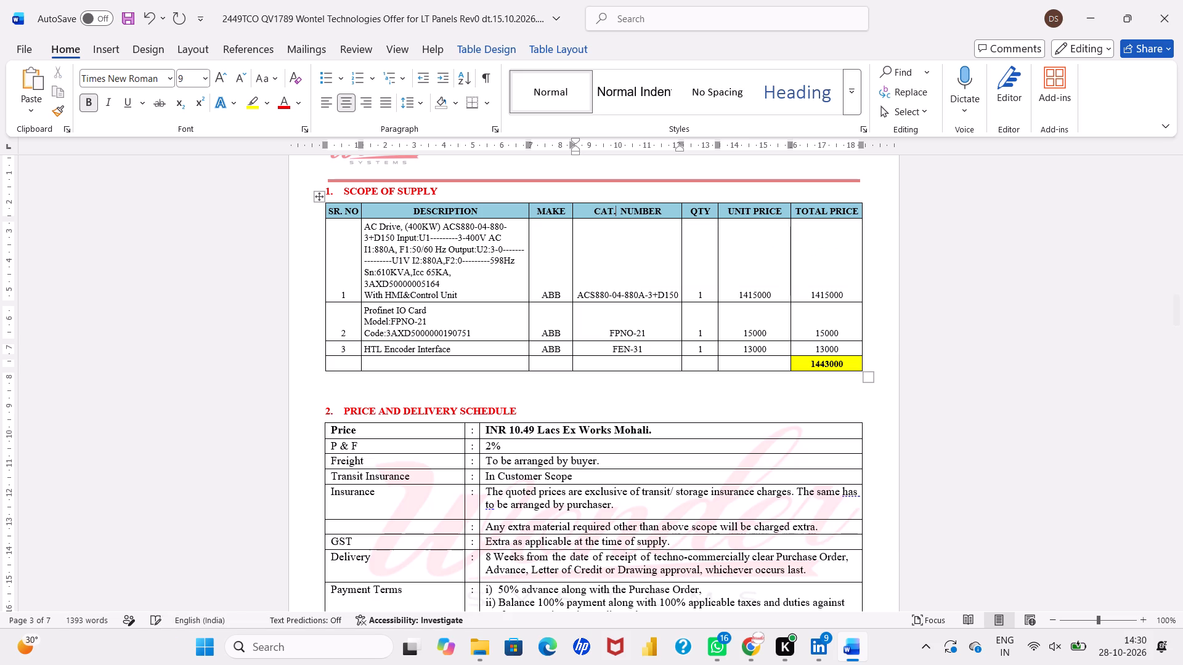
click(659, 262)
Select the MAKE through TOTAL PRICE cells of the three item rows and look through the line spacing, orientation and margin options.
drag(551, 256, 714, 297)
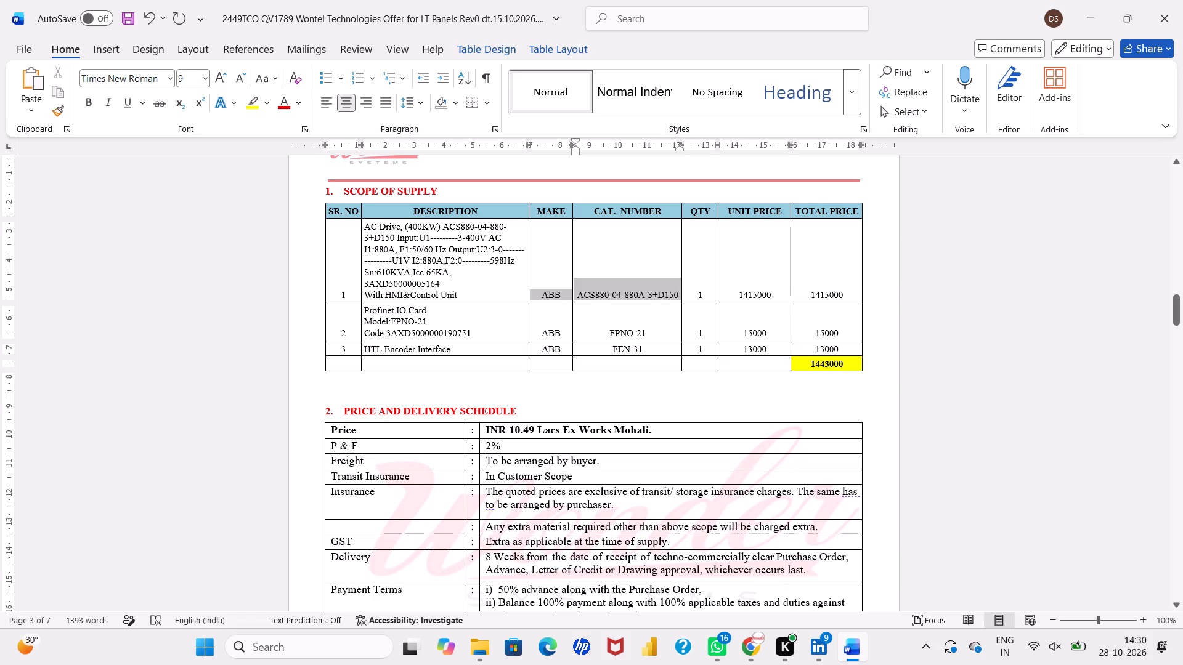
drag(714, 297, 844, 347)
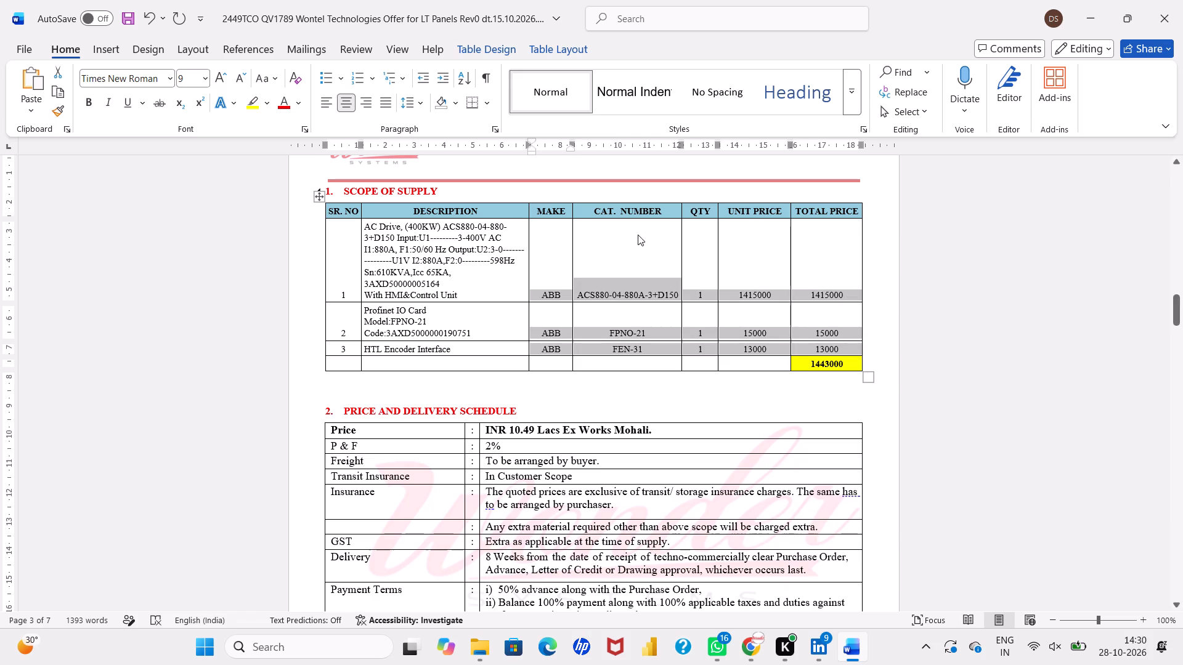
click(423, 111)
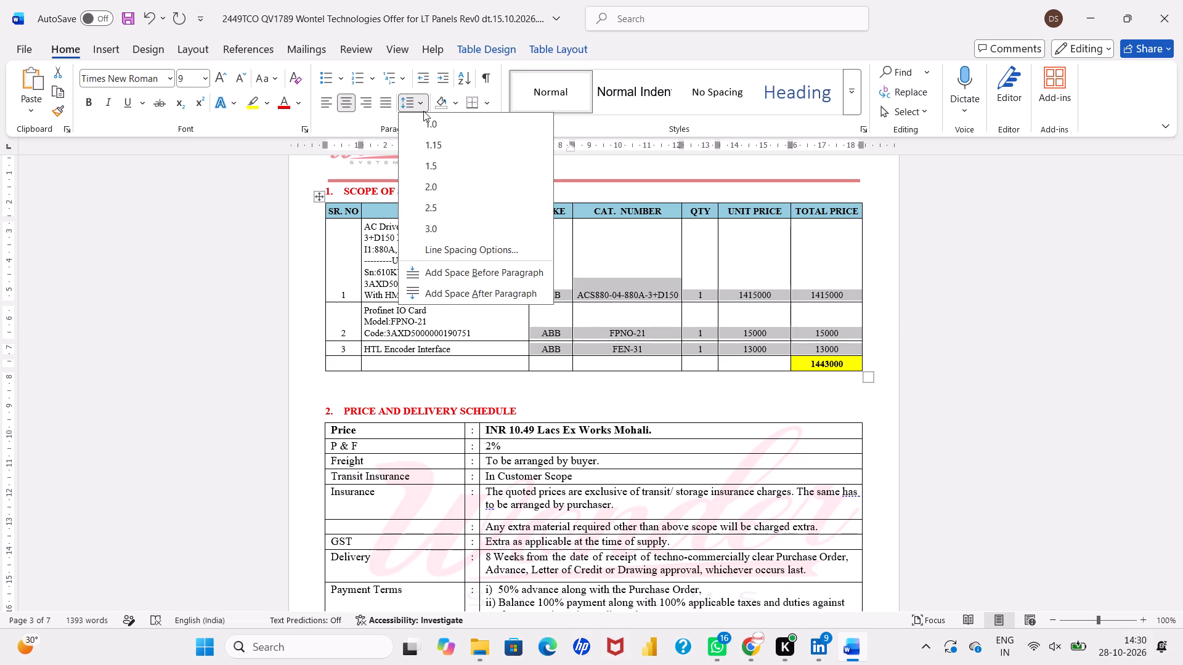
click(184, 52)
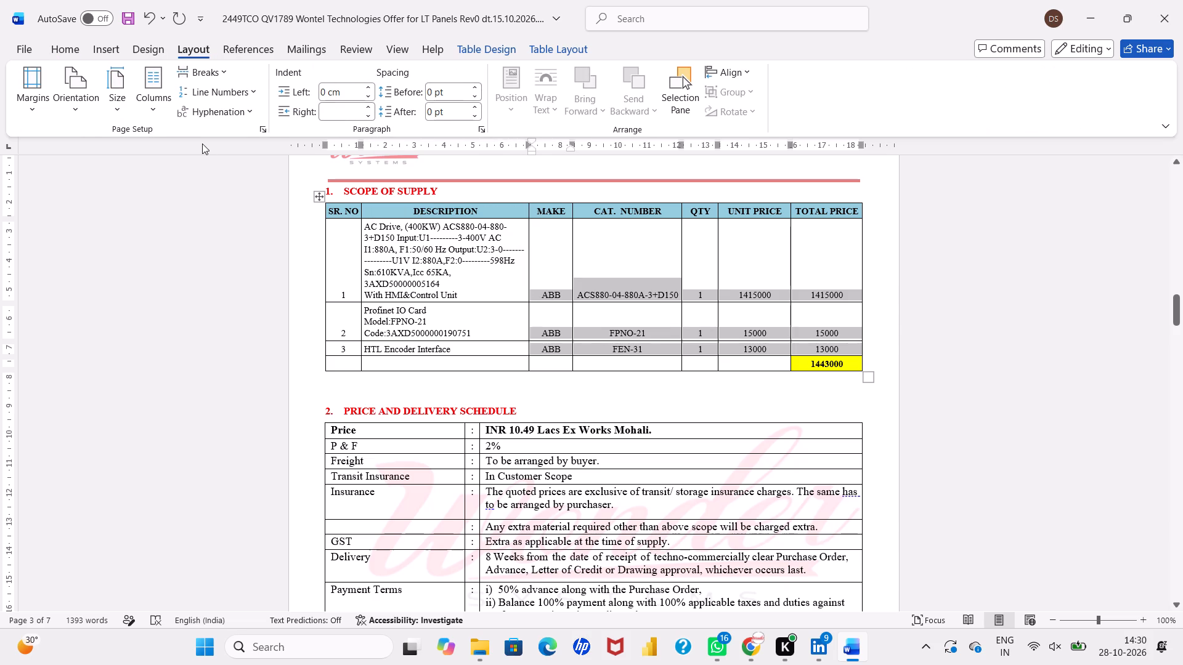
click(84, 116)
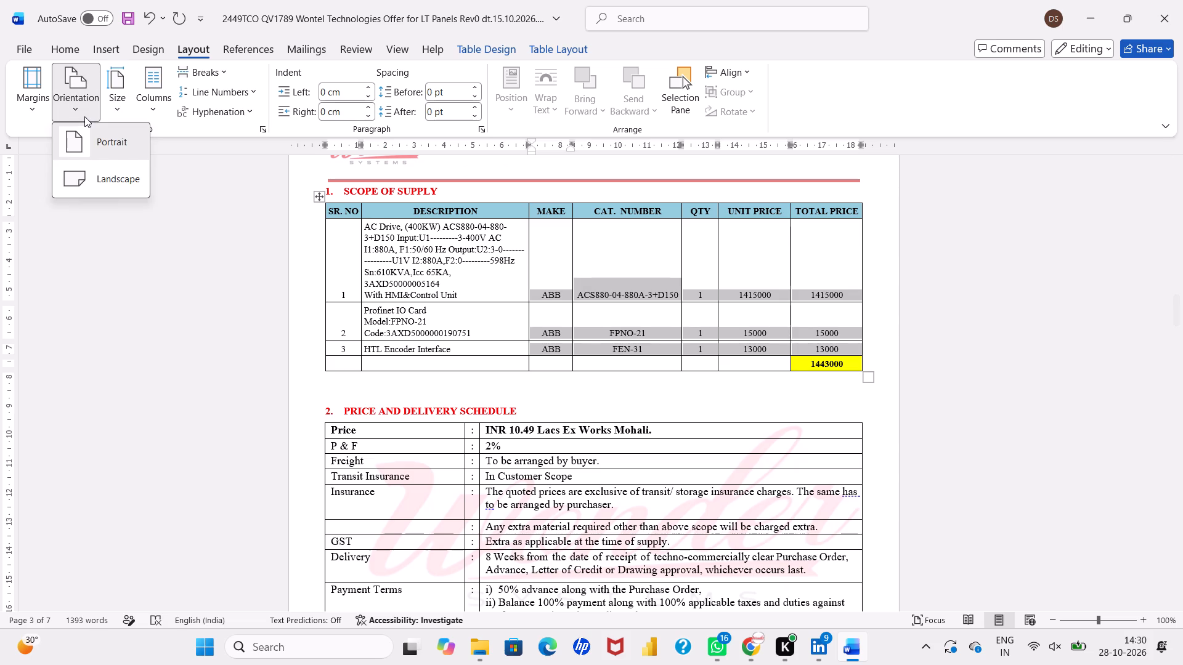
click(43, 118)
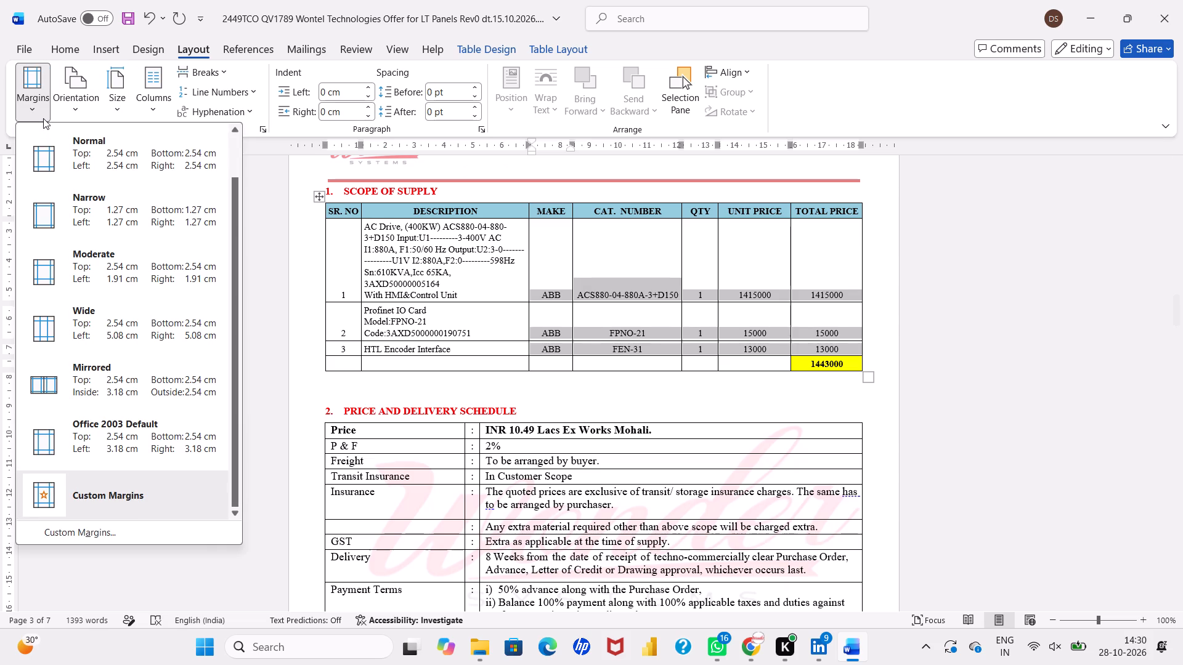
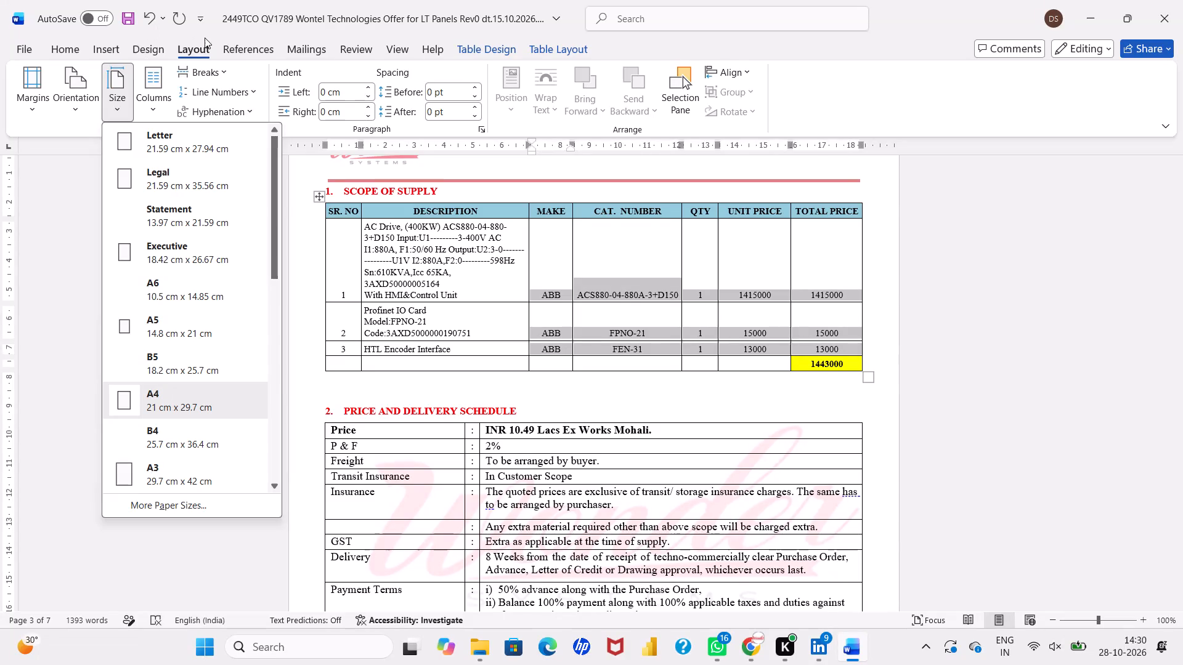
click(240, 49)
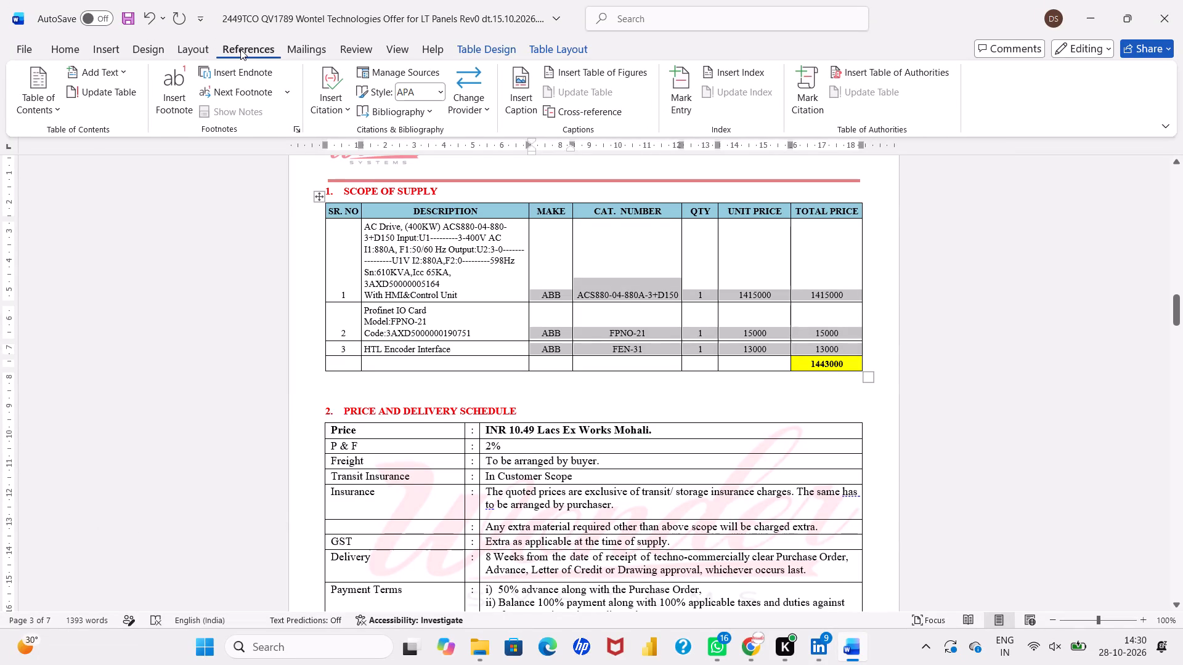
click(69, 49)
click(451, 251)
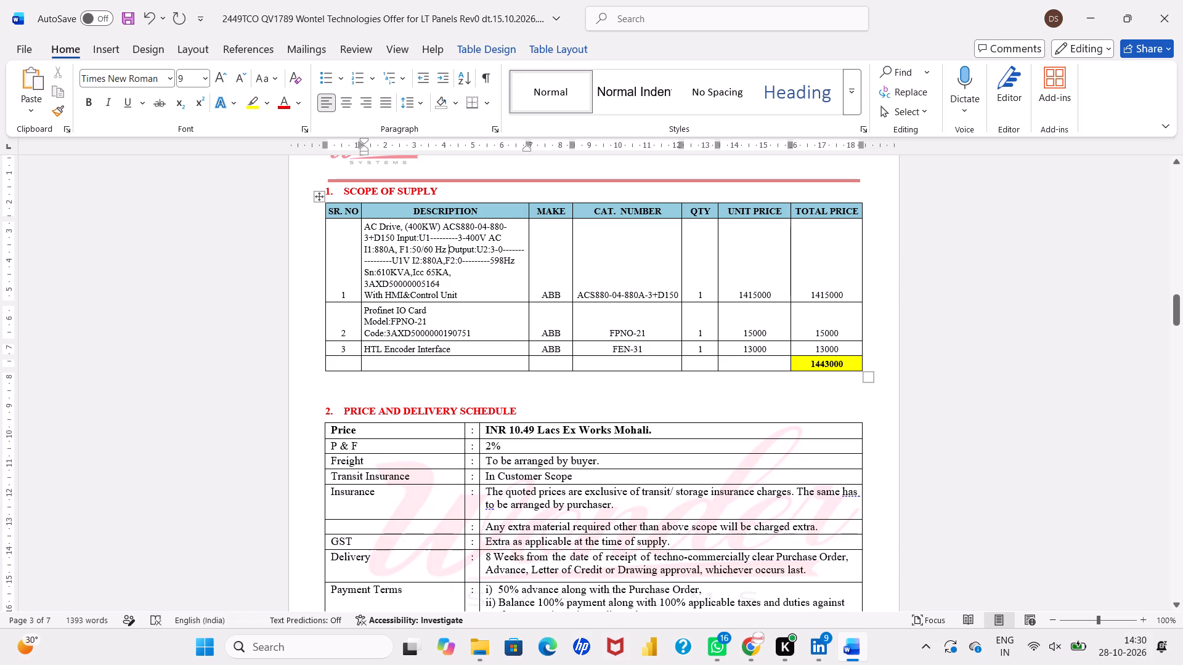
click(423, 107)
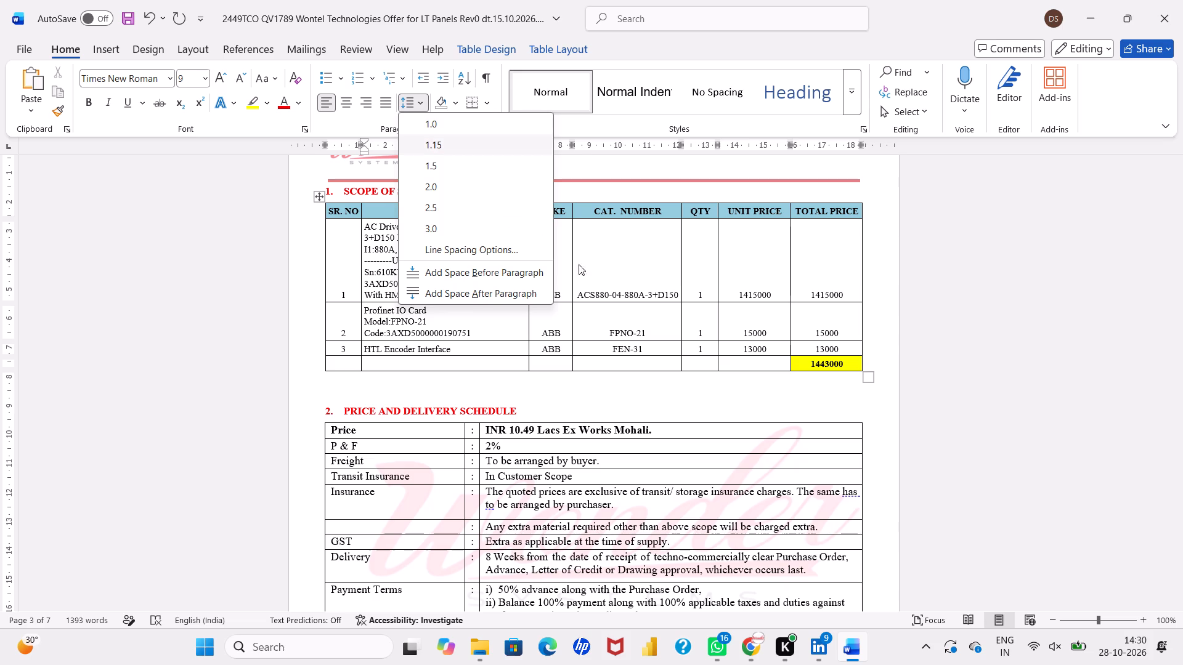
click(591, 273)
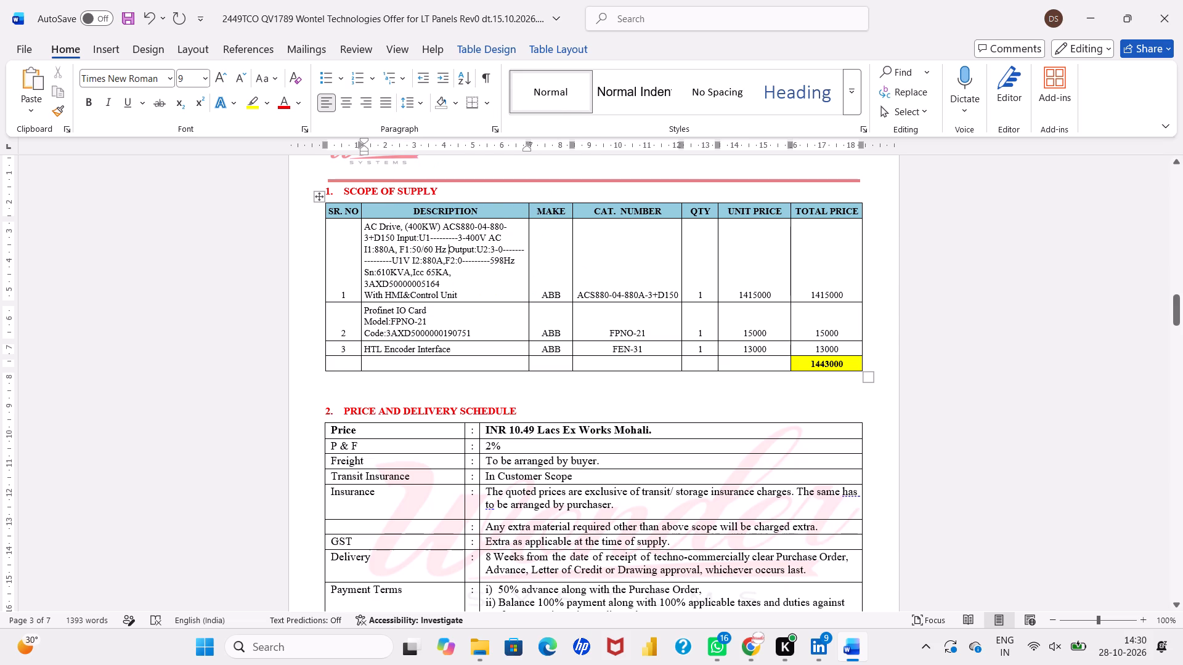
Select the MAKE through TOTAL PRICE cells of the three item rows and apply centre alignment to them.
drag(556, 267, 694, 300)
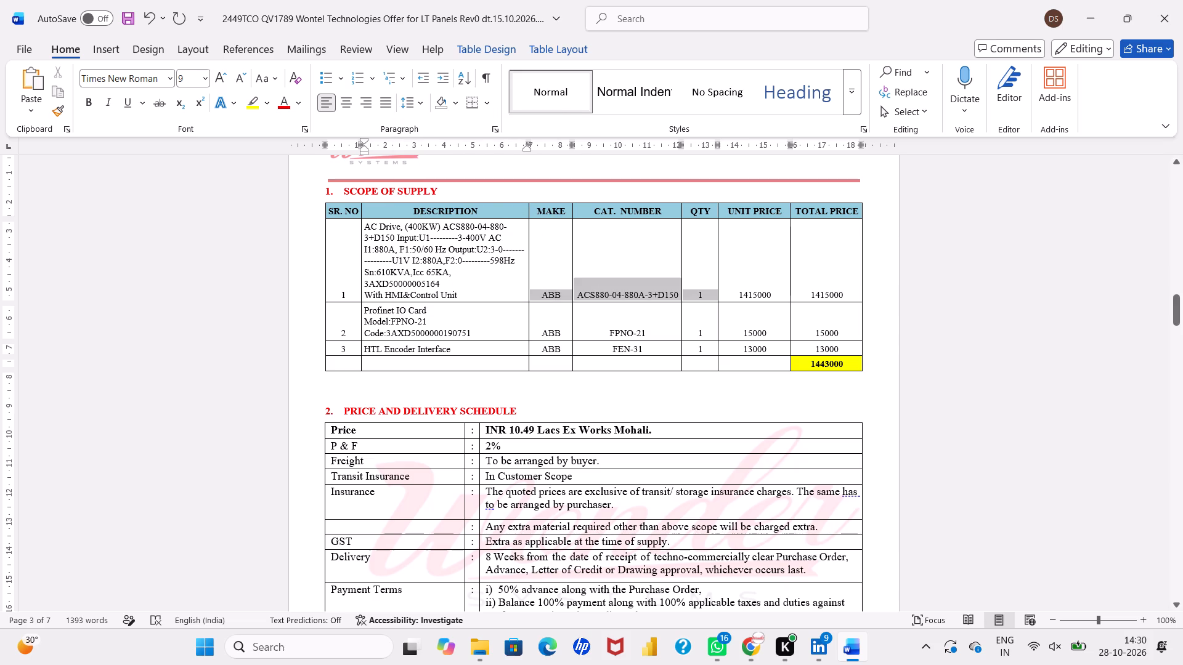
drag(694, 300, 821, 355)
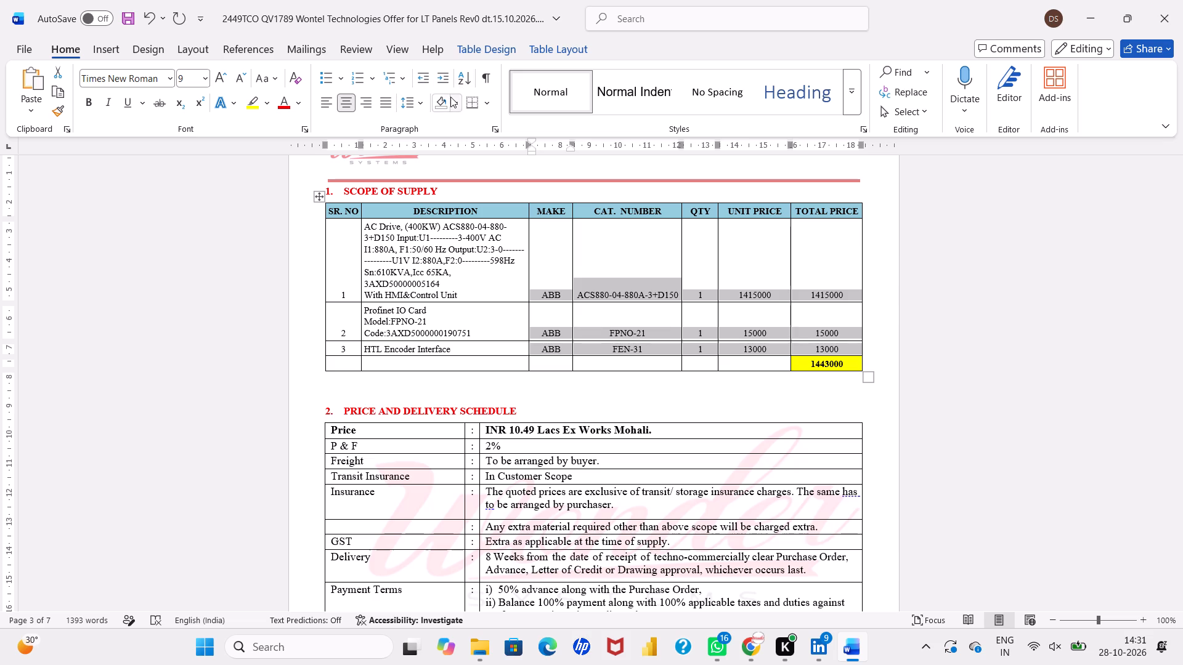
click(343, 103)
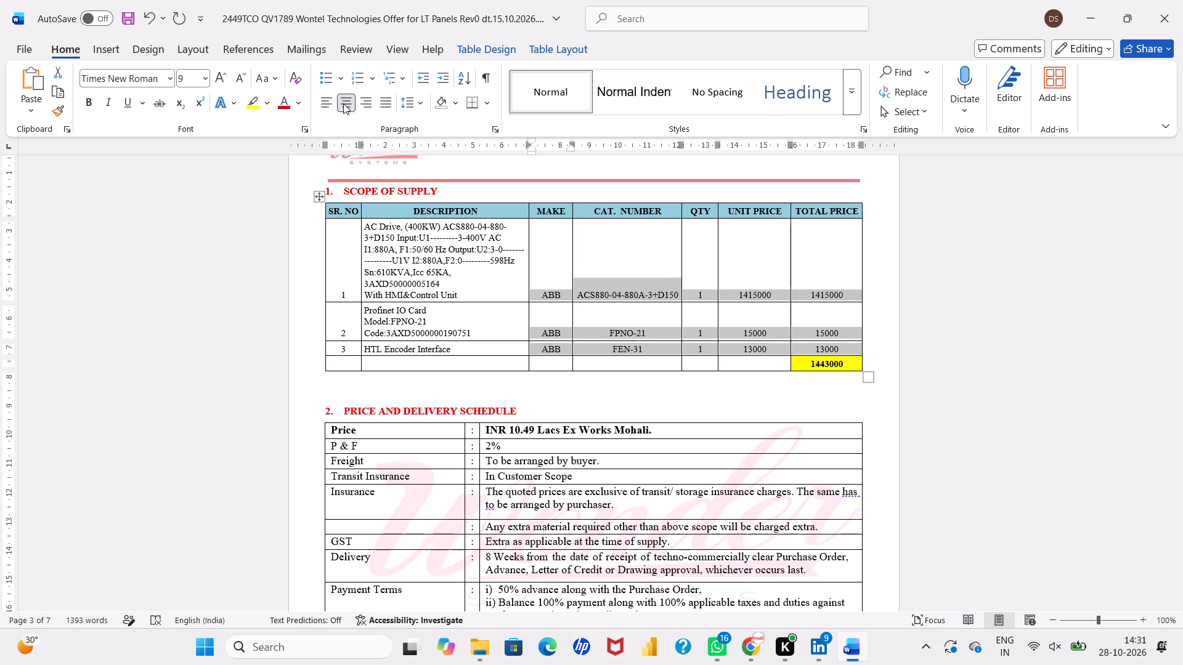
click(343, 103)
Try 6 pt spacing before the paragraphs in the selected item cells, and settle on Auto.
click(182, 50)
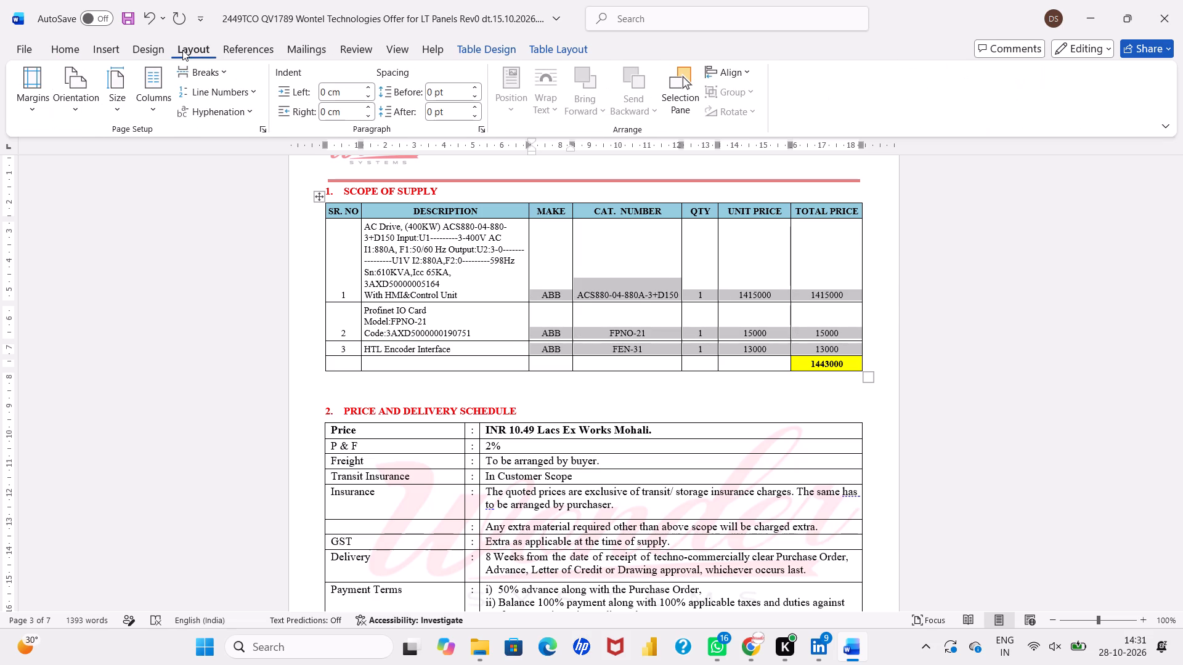
click(476, 89)
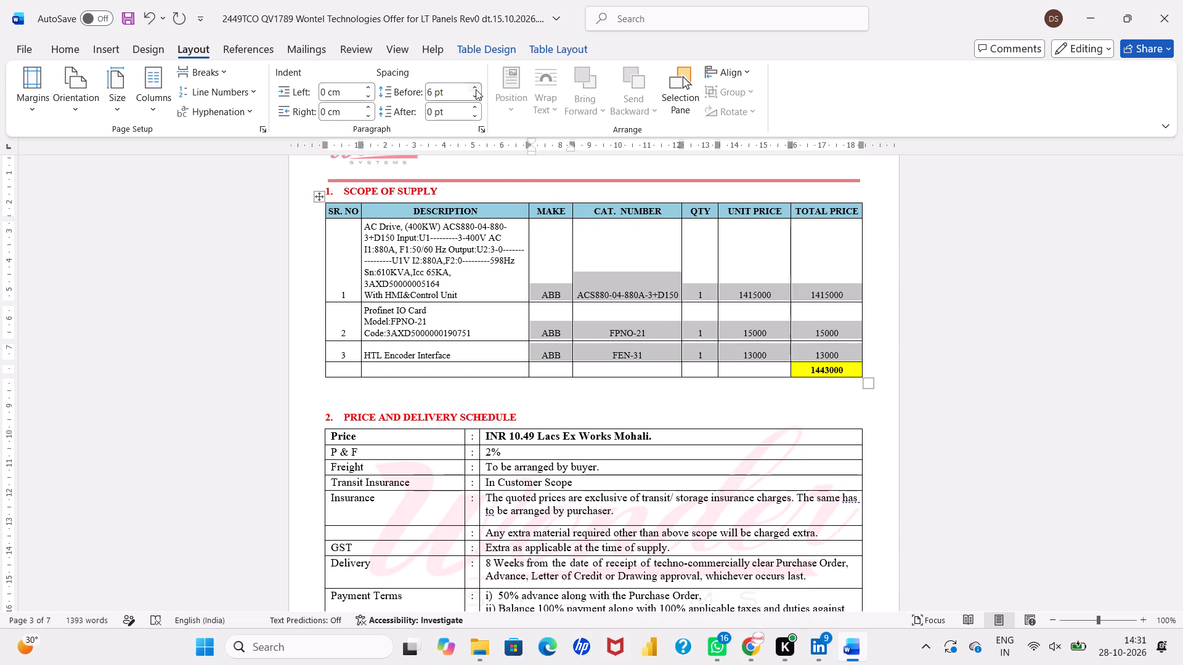
click(476, 96)
click(476, 96)
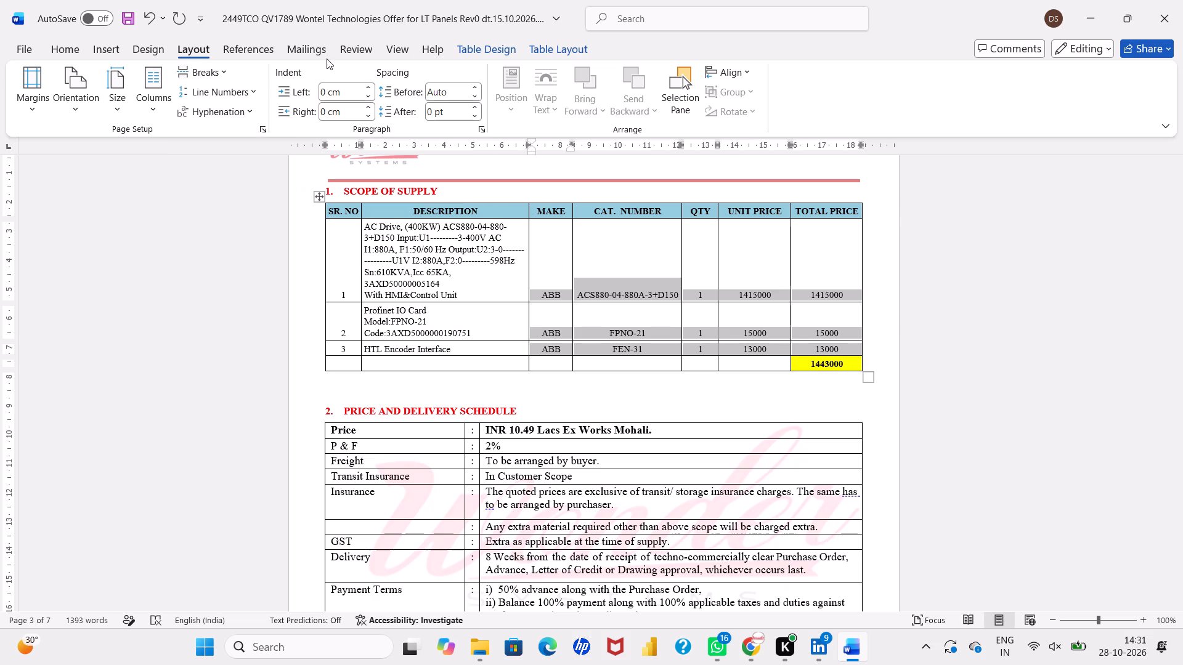
click(563, 238)
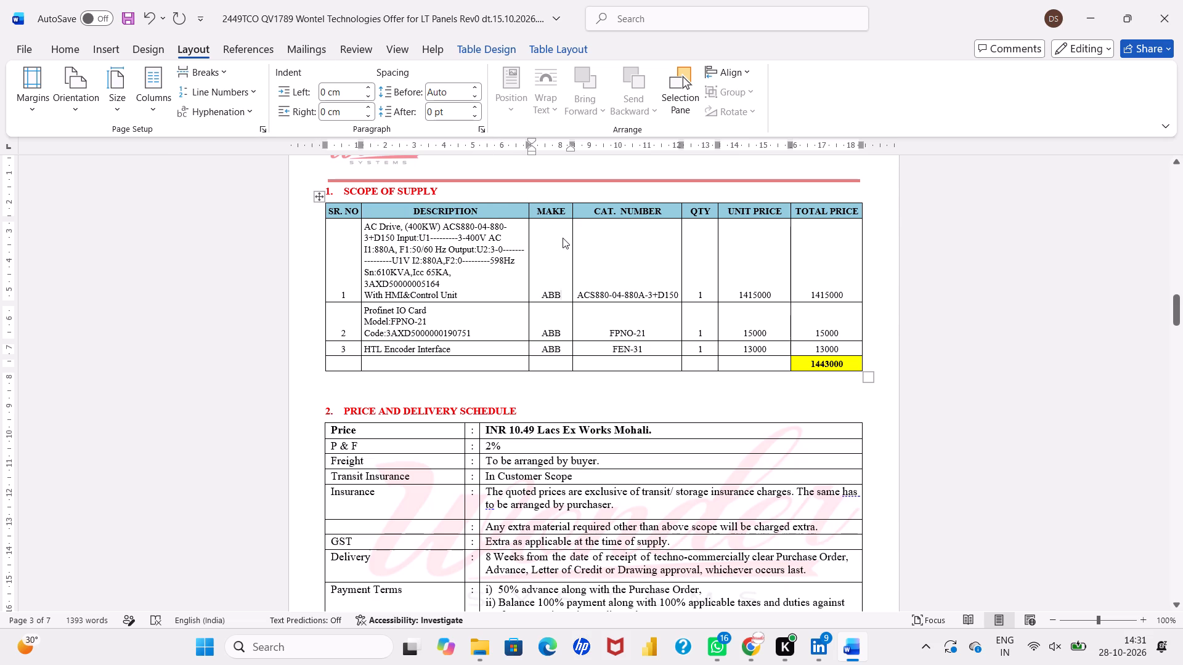
Delete the empty paragraph between the scope of supply table and the PRICE AND DELIVERY SCHEDULE heading.
click(513, 390)
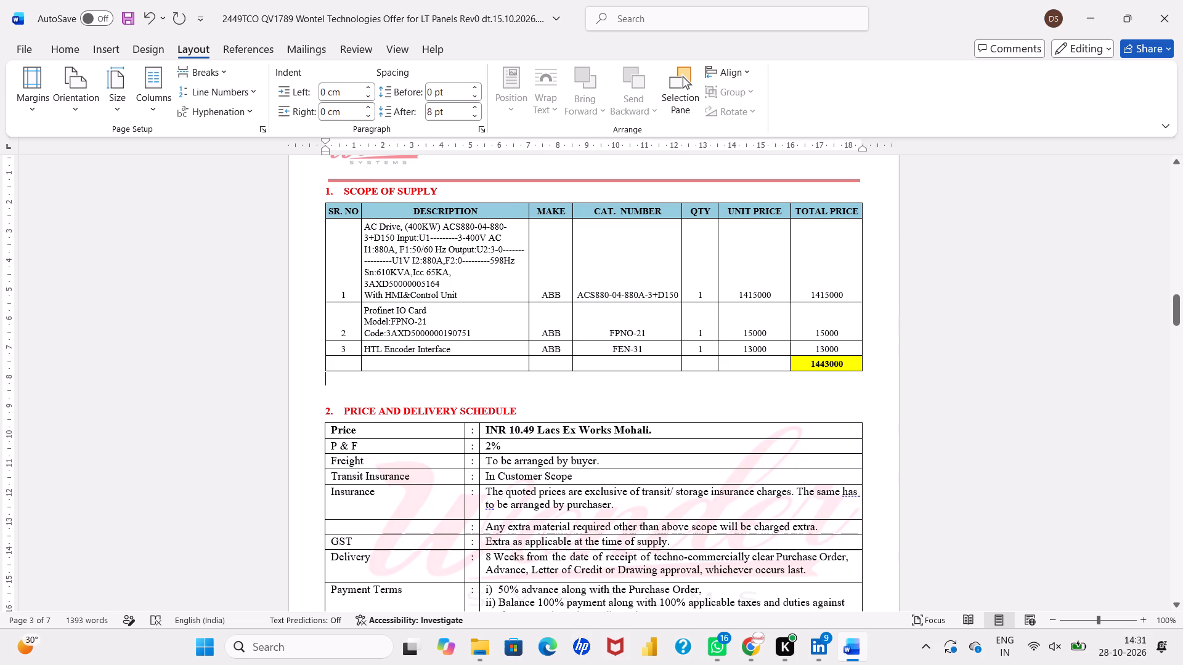
key(Delete)
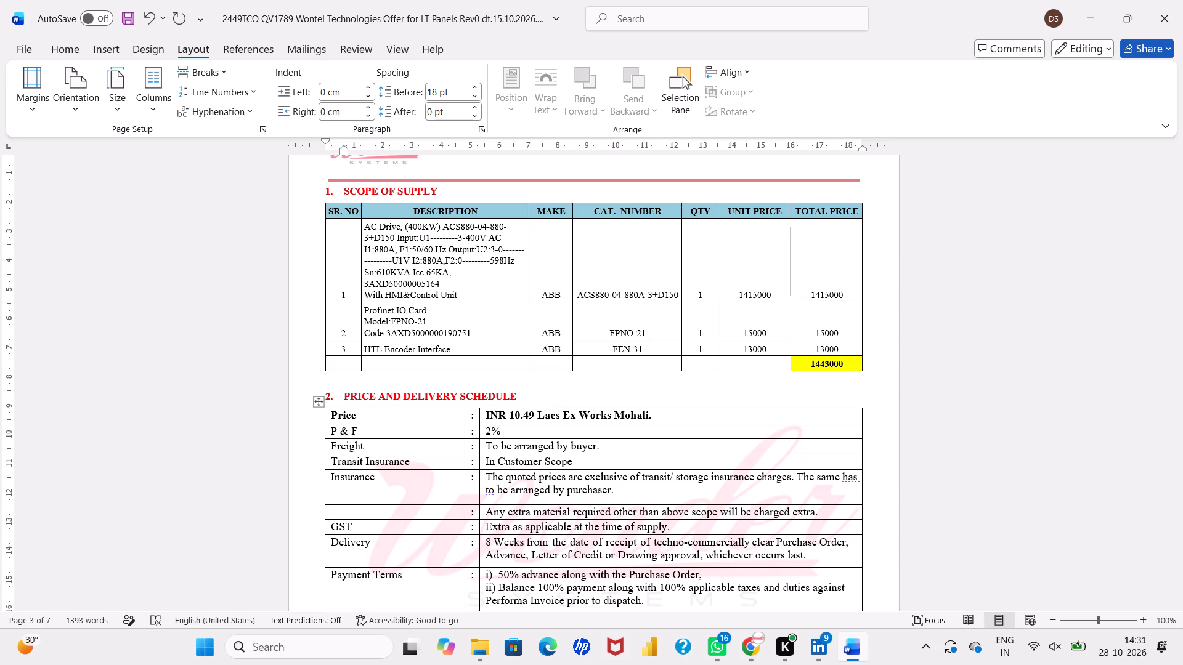
Change the amount in the Price row of the price and delivery schedule to INR 14.43 Lacs.
drag(534, 417, 515, 417)
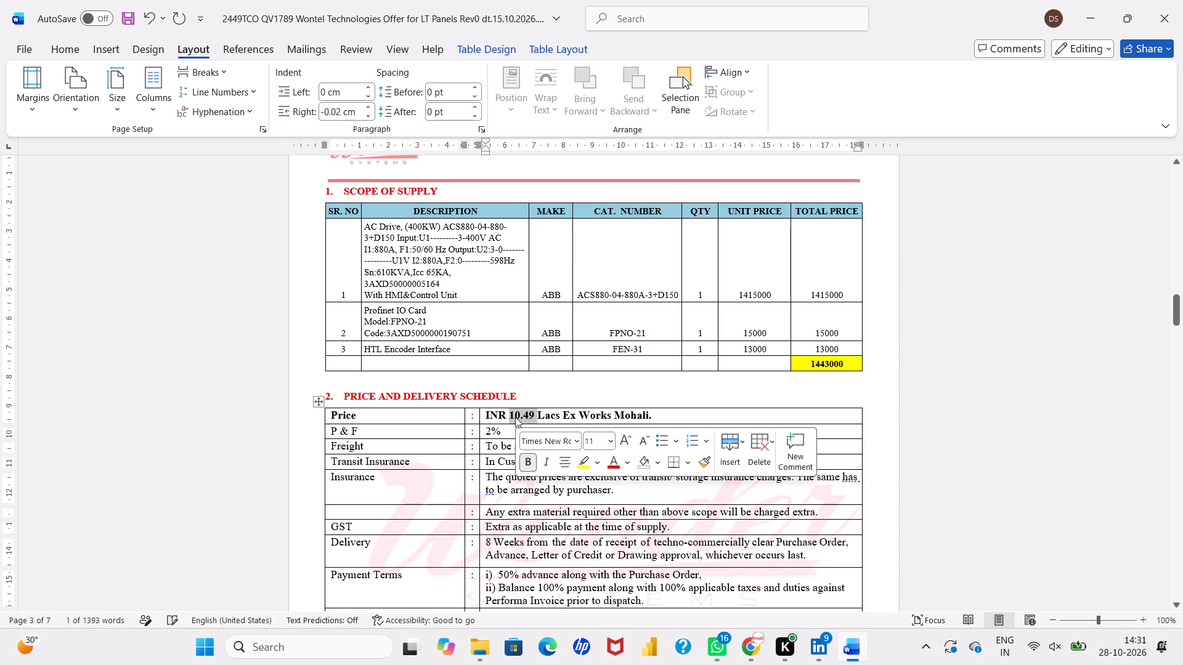
text(14.43)
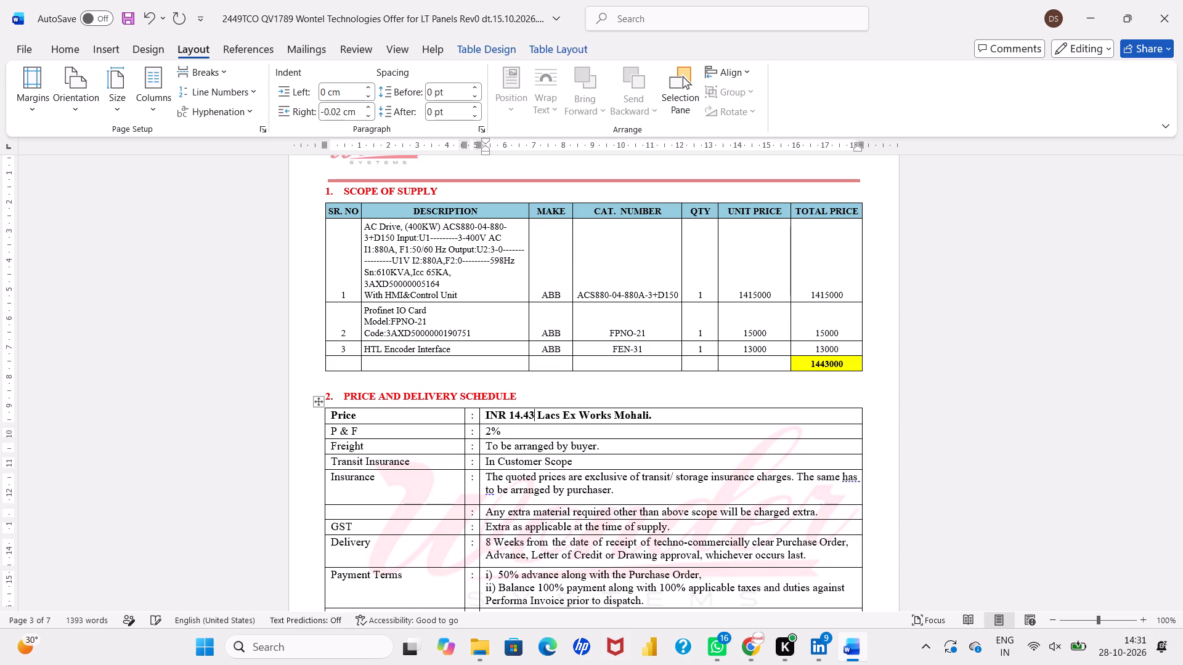
click(535, 399)
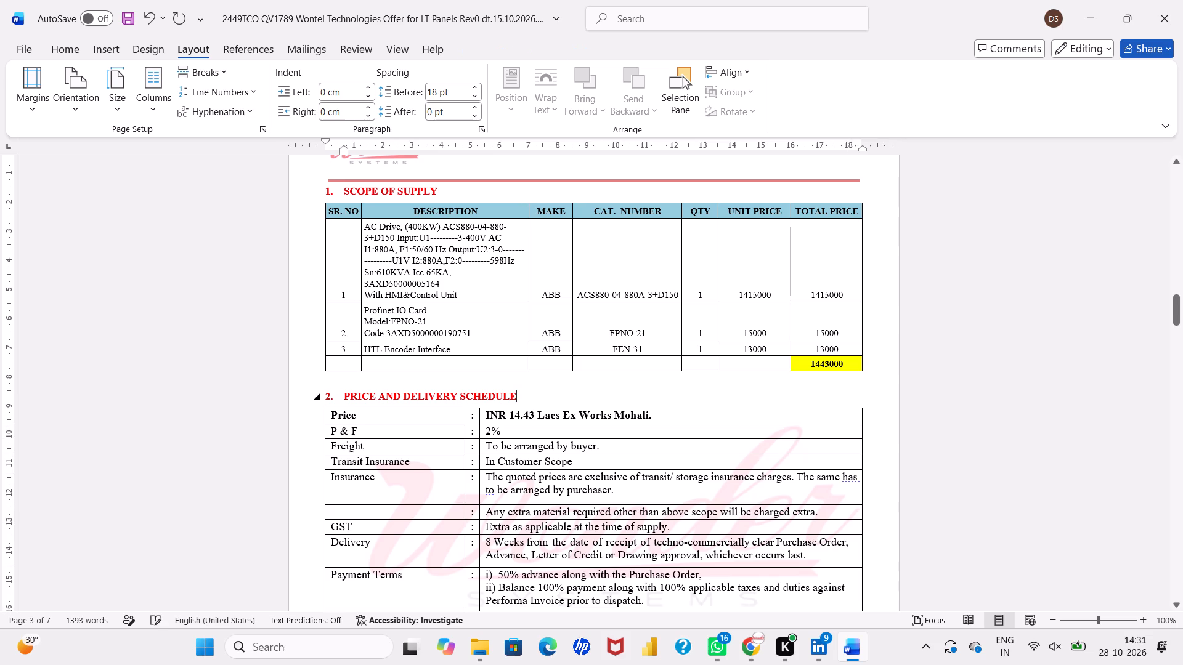
Change the delivery period in the Delivery row of the price and delivery schedule to 4-6 Weeks.
scroll(535, 399, down, 1)
click(494, 490)
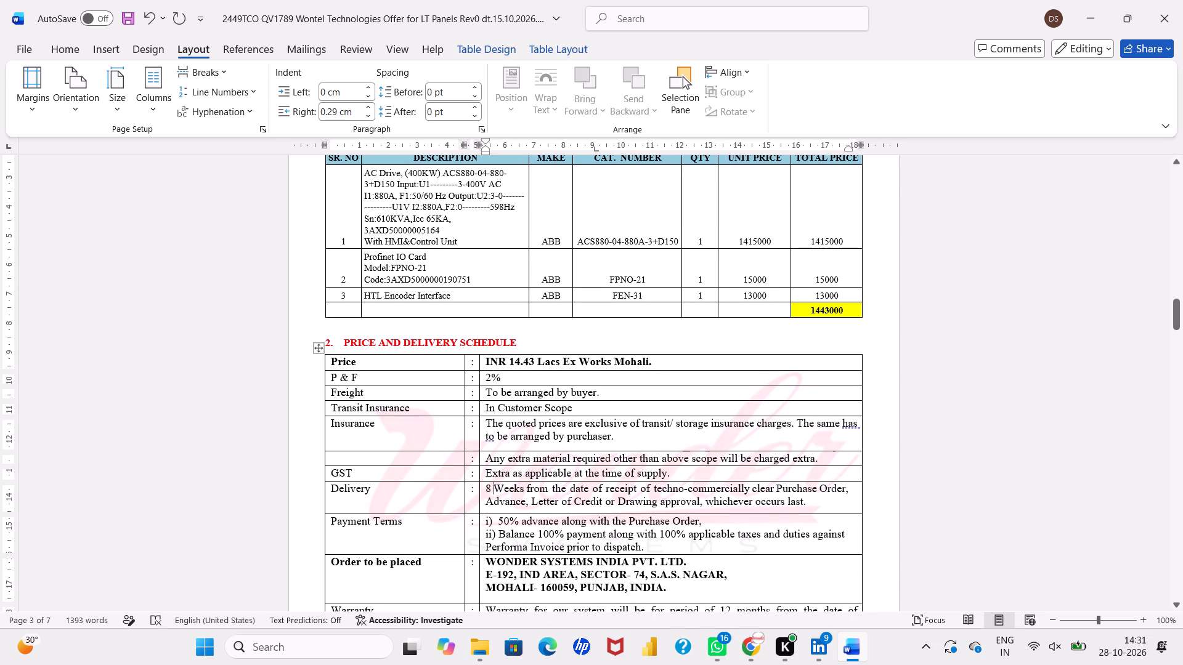
key(Left)
key(BackSpace)
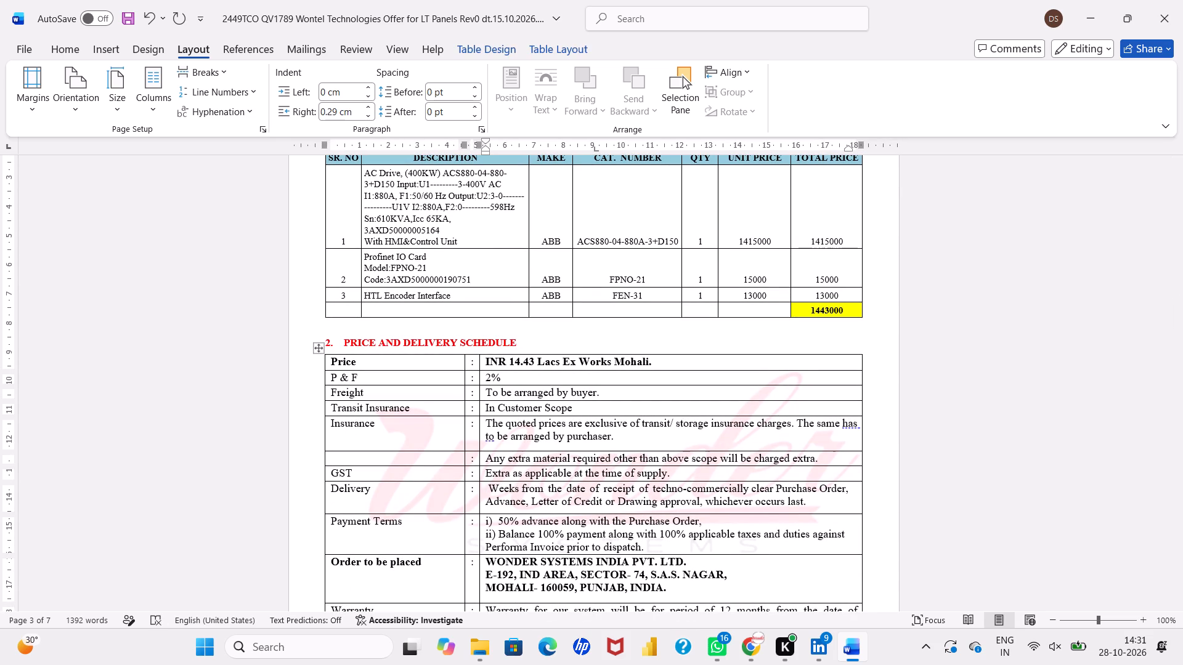
key(6)
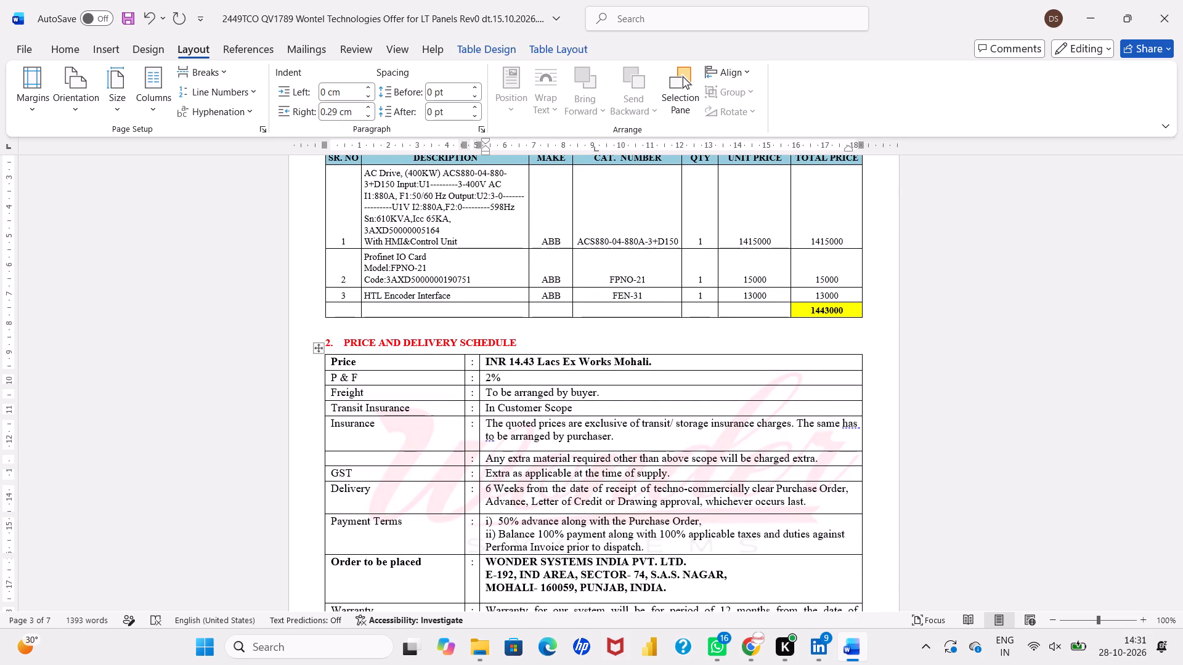
key(BackSpace)
key(4)
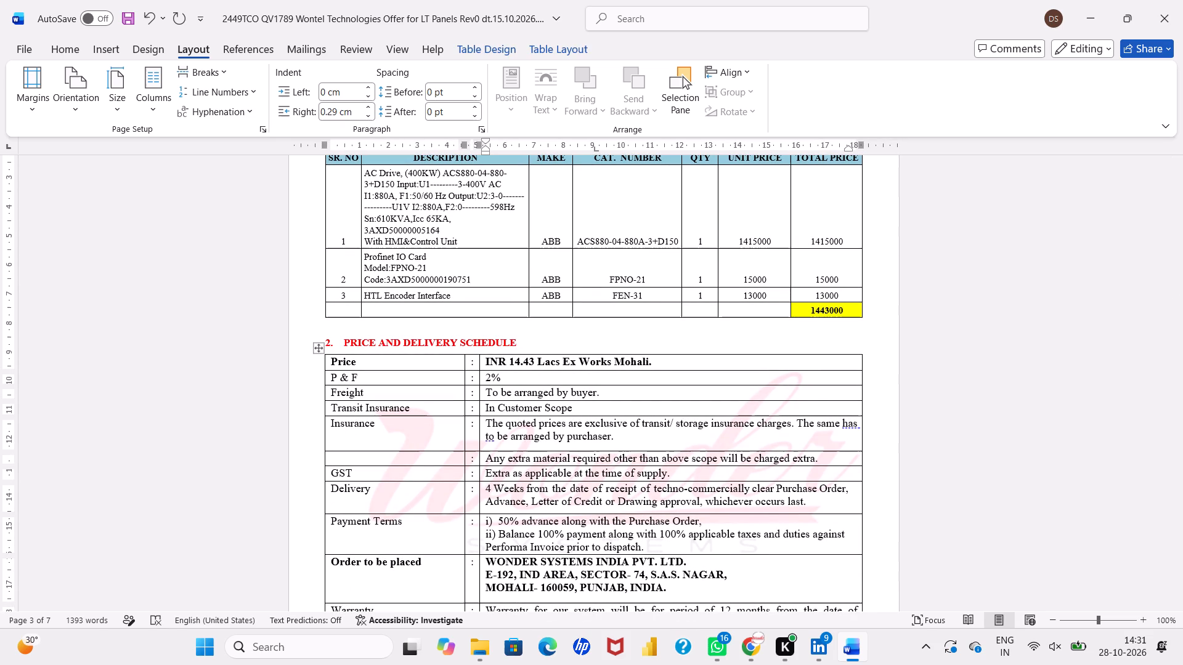
text(-6)
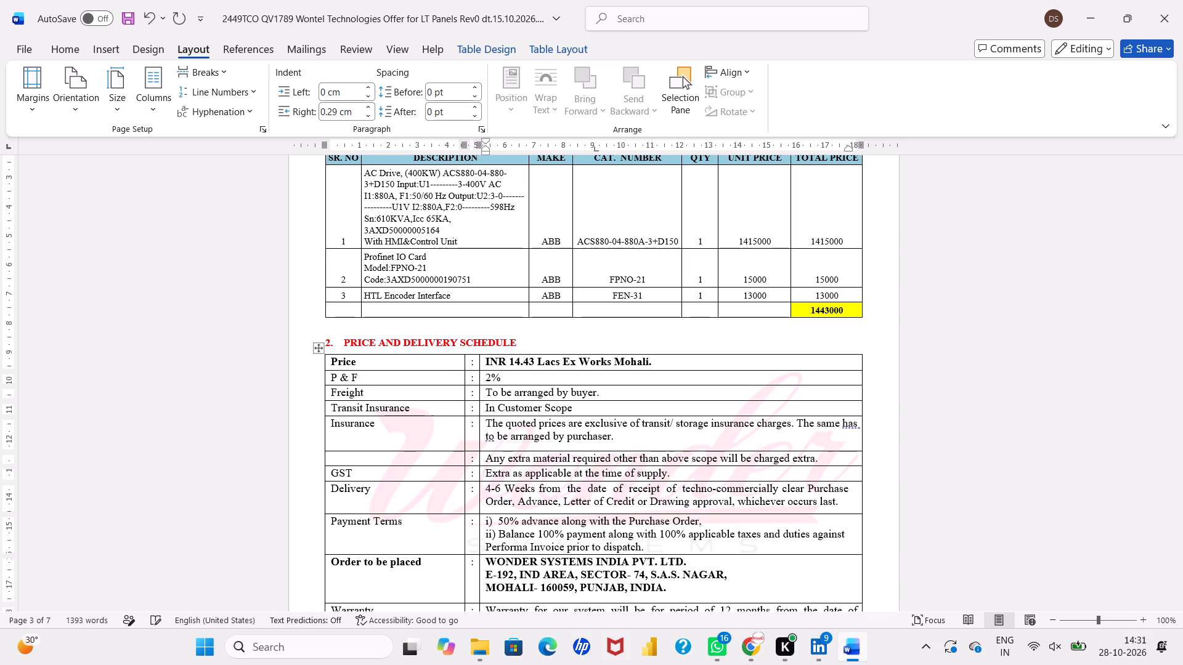
click(521, 441)
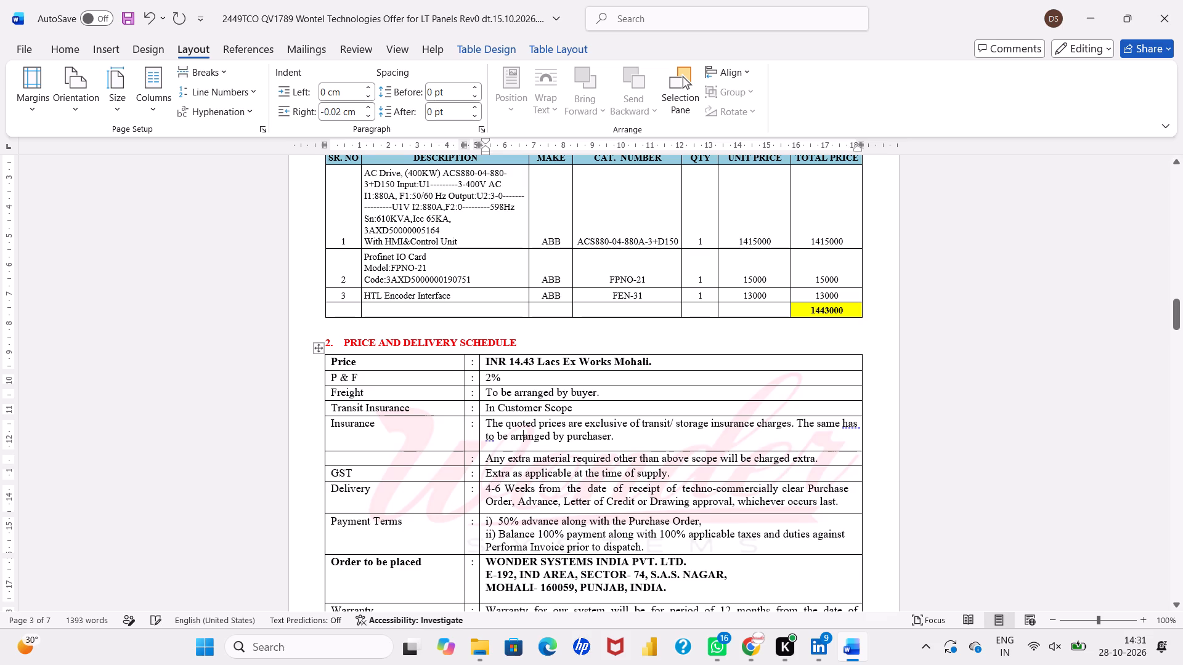
Delete the empty paragraphs on the blank page before the STANDARD TERMS AND CONDITIONS FOR SALE heading.
scroll(521, 441, down, 2)
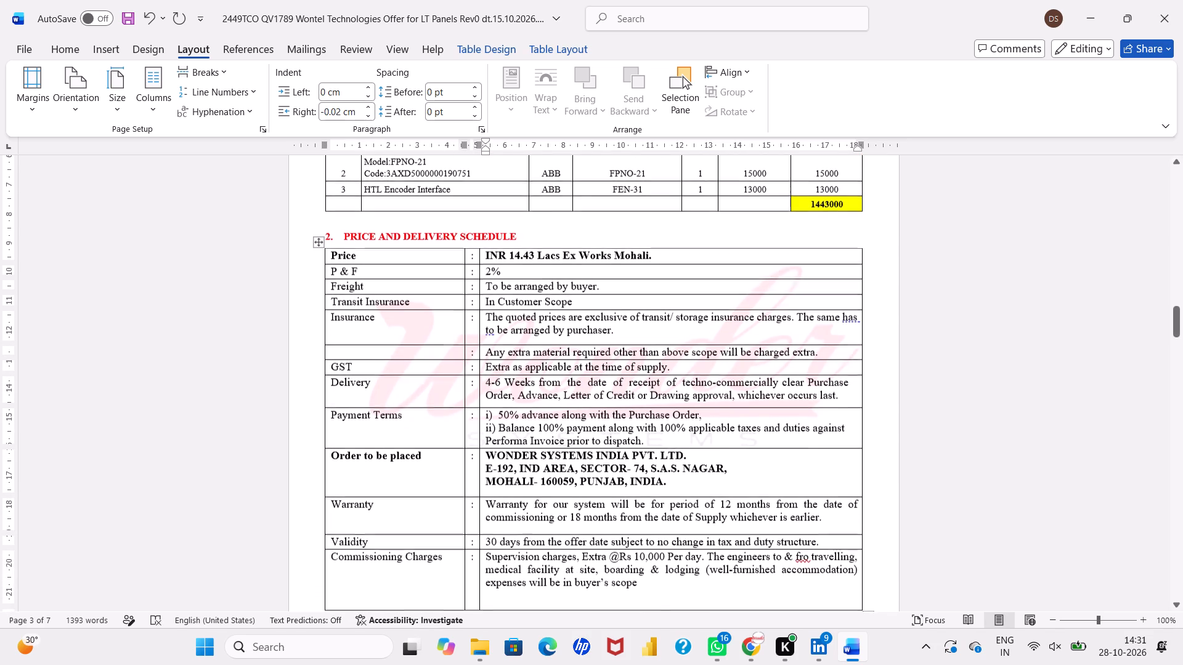
scroll(521, 441, down, 3)
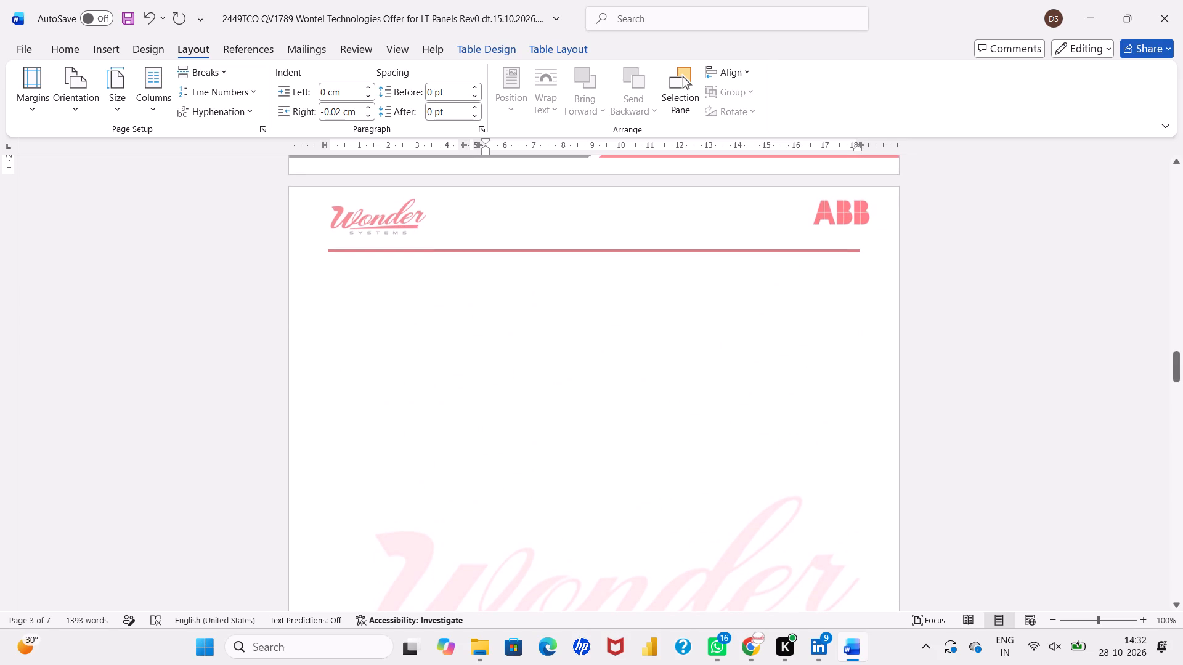
scroll(465, 316, down, 6)
scroll(465, 316, up, 6)
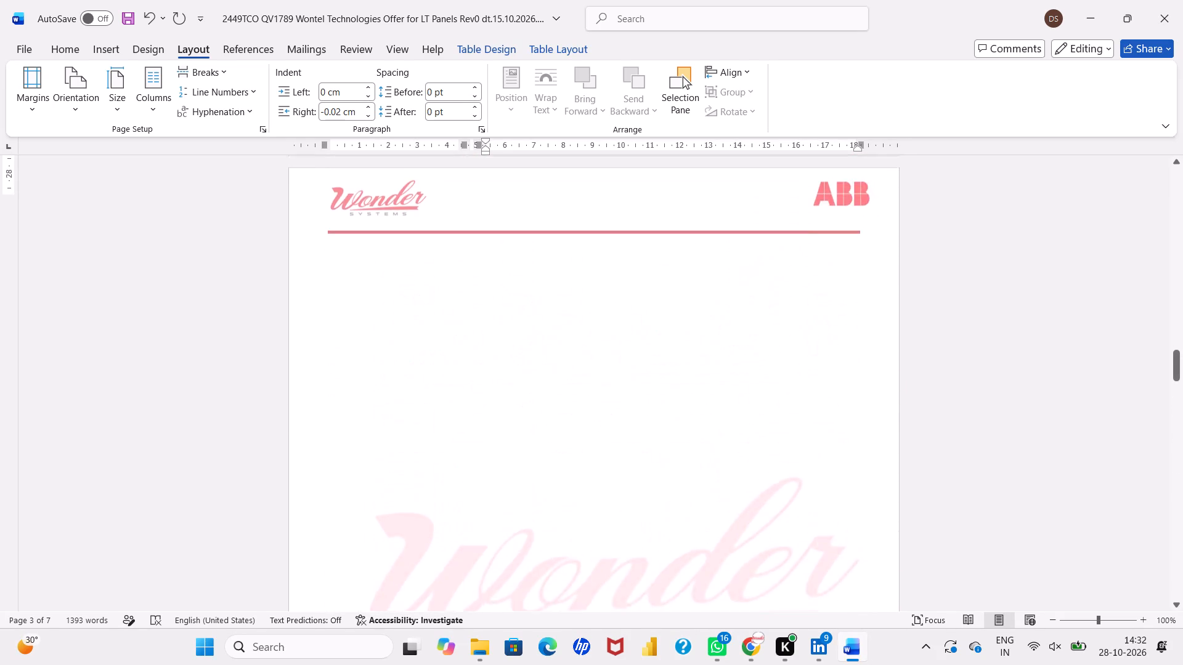
scroll(465, 316, up, 1)
click(340, 297)
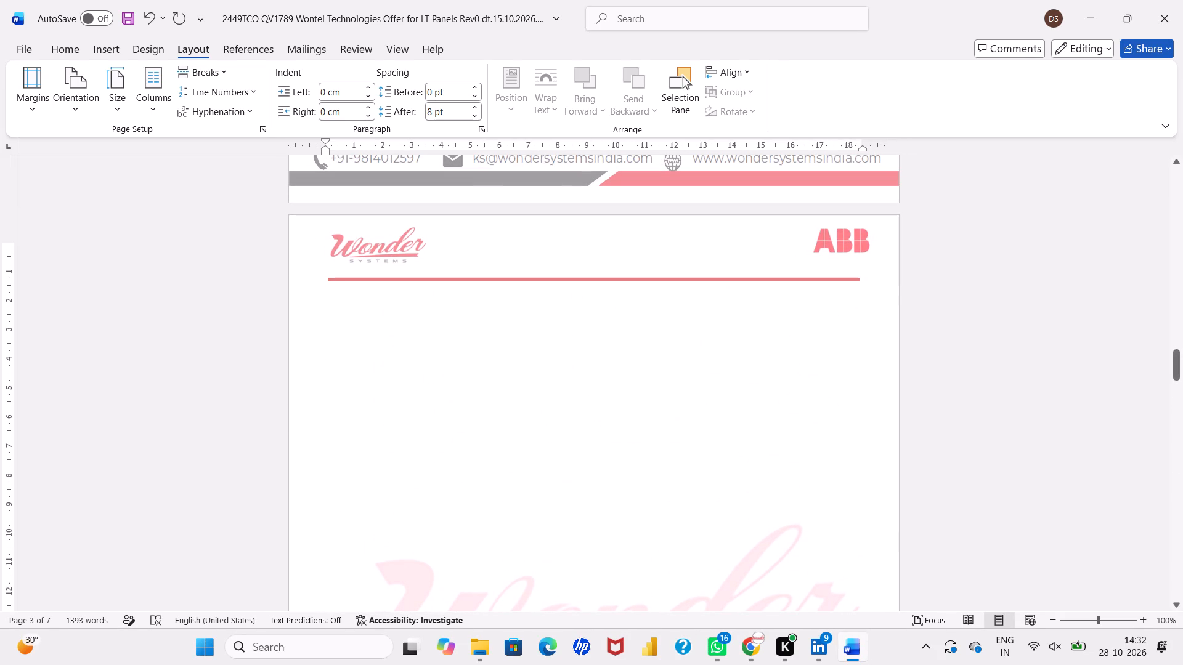
key(Delete)
key(Delete)
key(Delete)
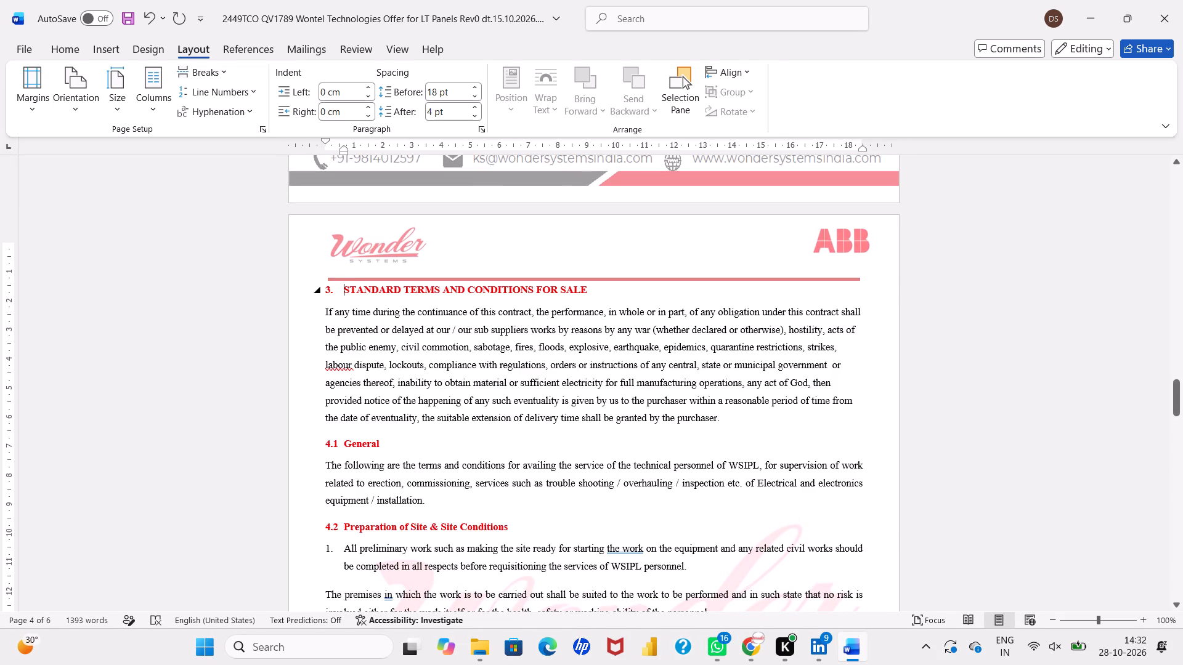
click(468, 358)
Review the offer from the closing pages back to the cover letter, contents list and scope of supply.
scroll(468, 358, down, 7)
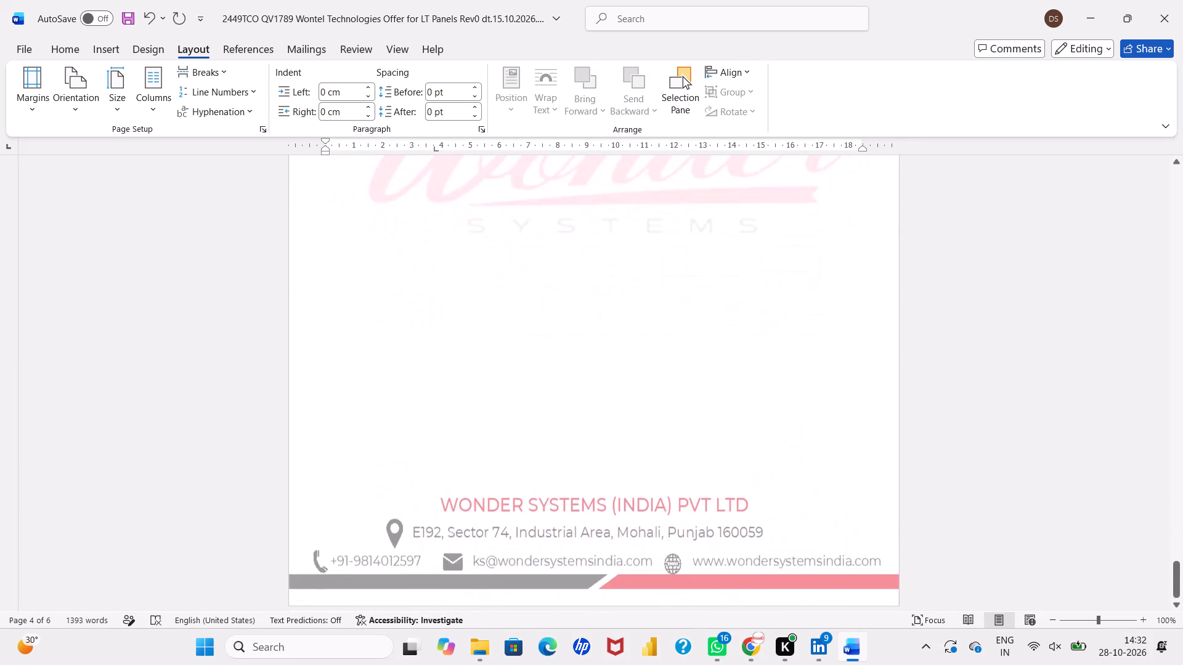
scroll(468, 358, up, 8)
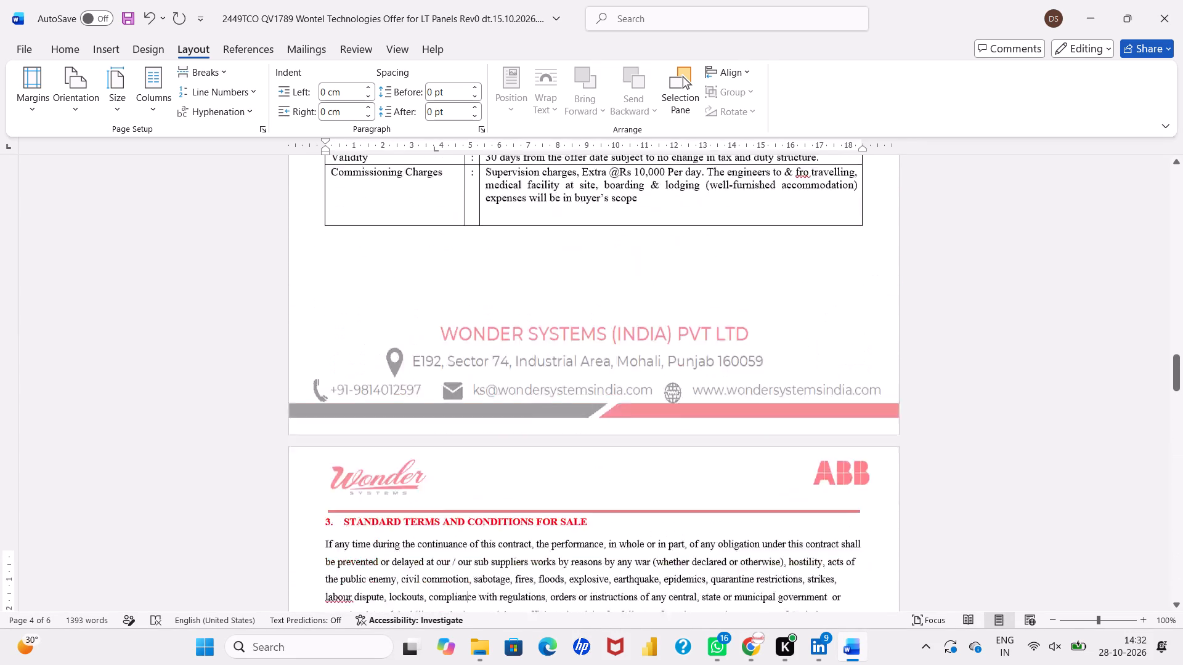
scroll(468, 358, up, 3)
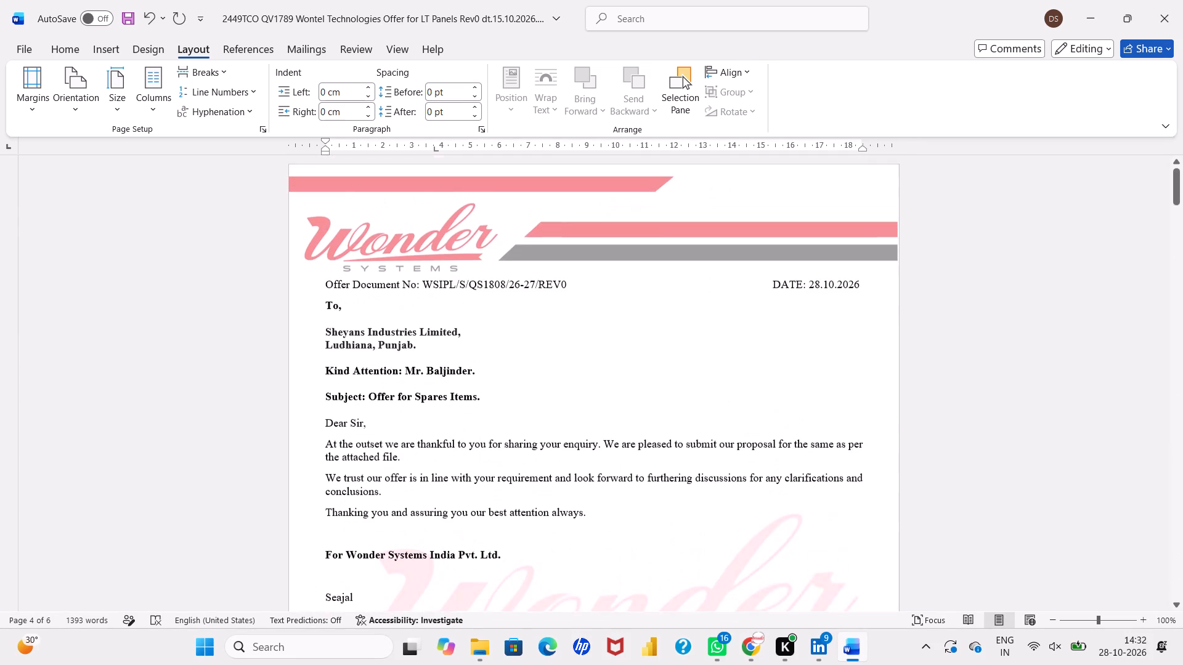
scroll(468, 358, down, 2)
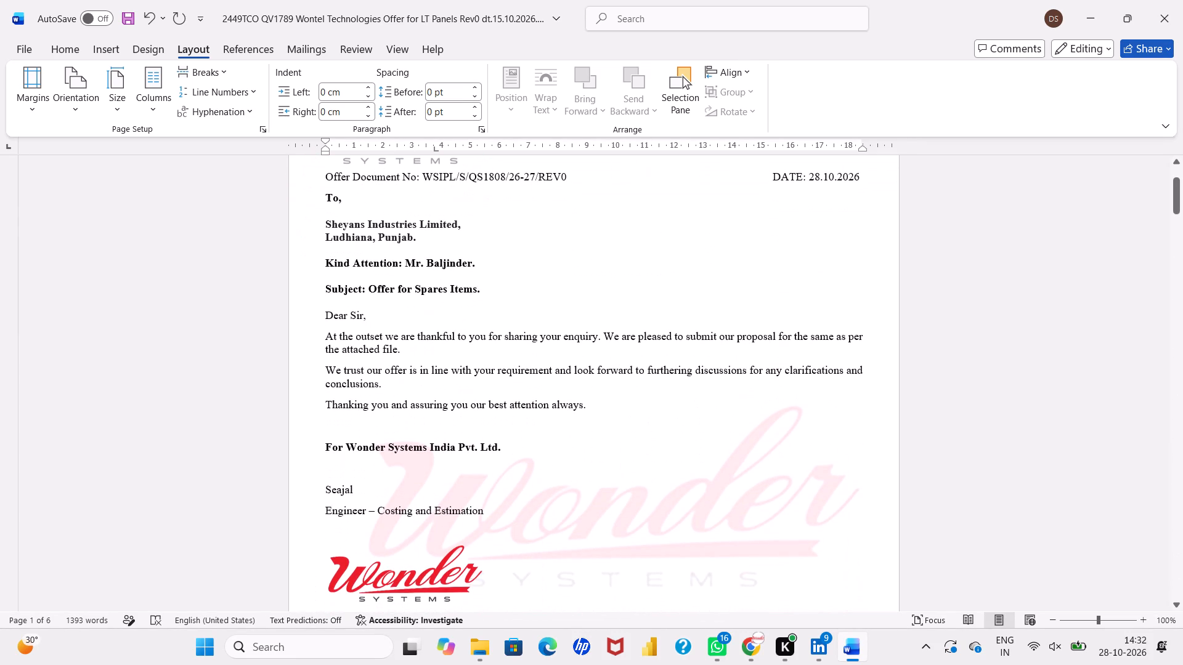
scroll(468, 358, down, 5)
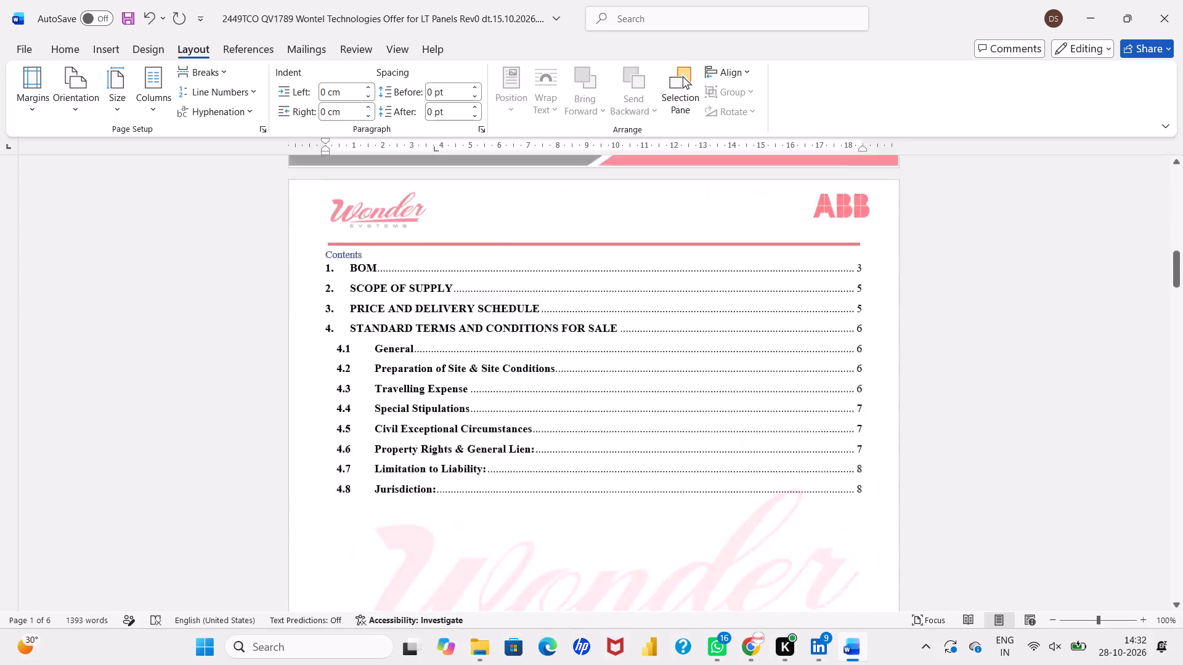
scroll(468, 358, down, 2)
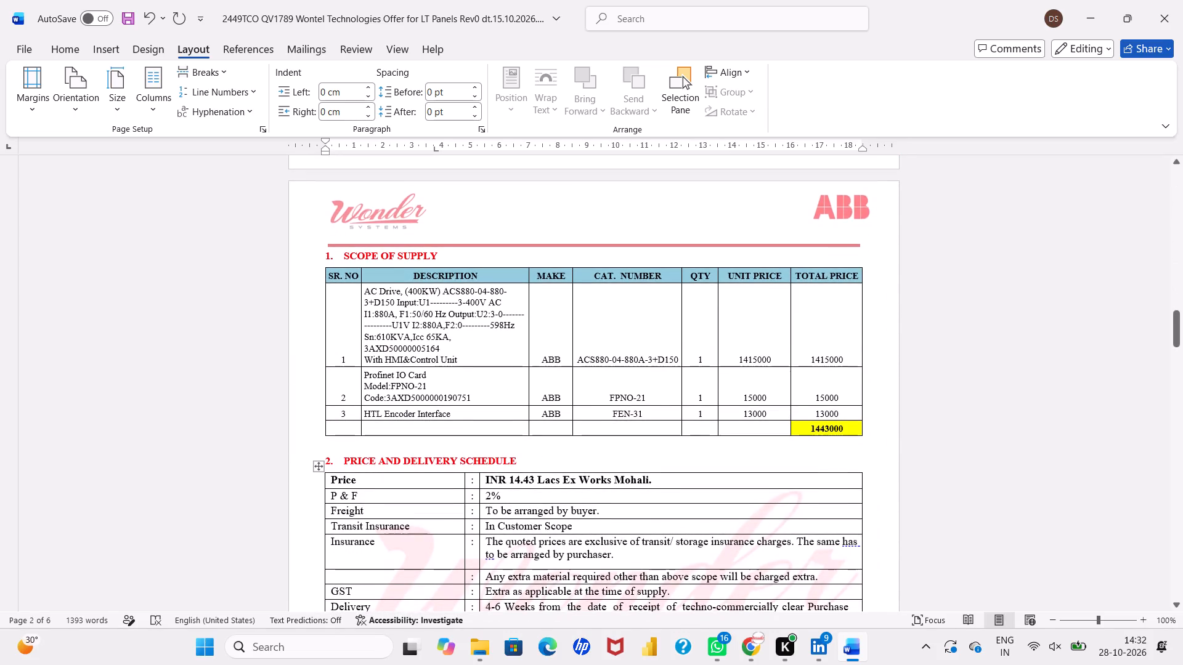
Set the font of the entire offer document to Times New Roman.
click(563, 387)
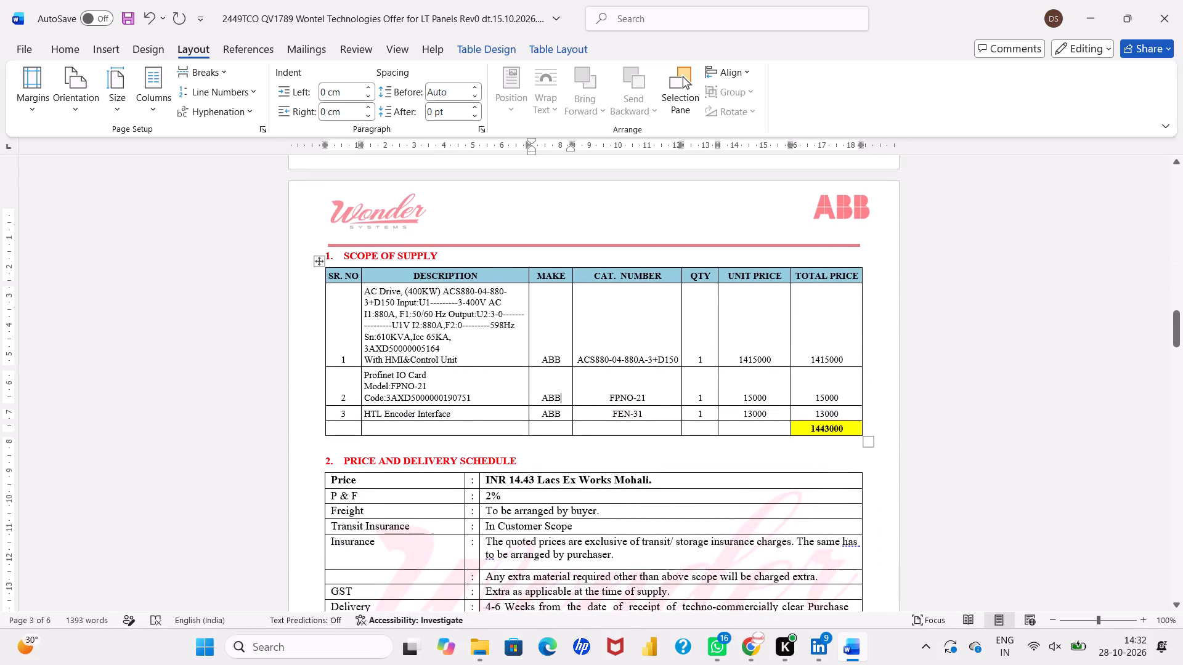
key(ctrl+a)
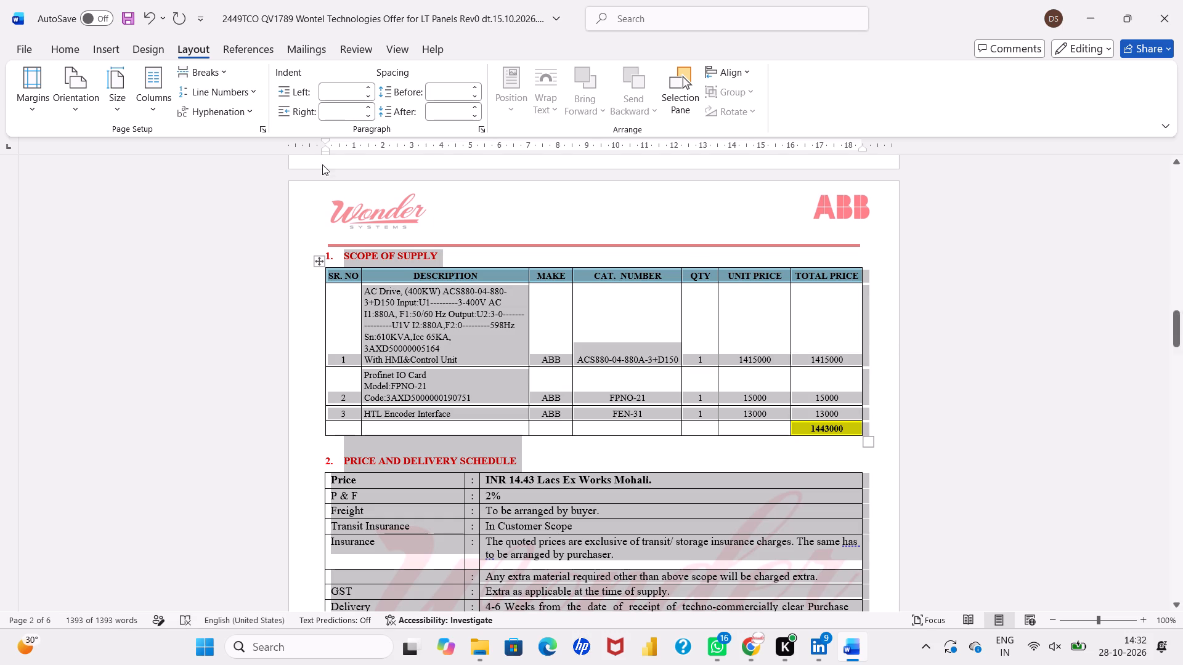
click(73, 50)
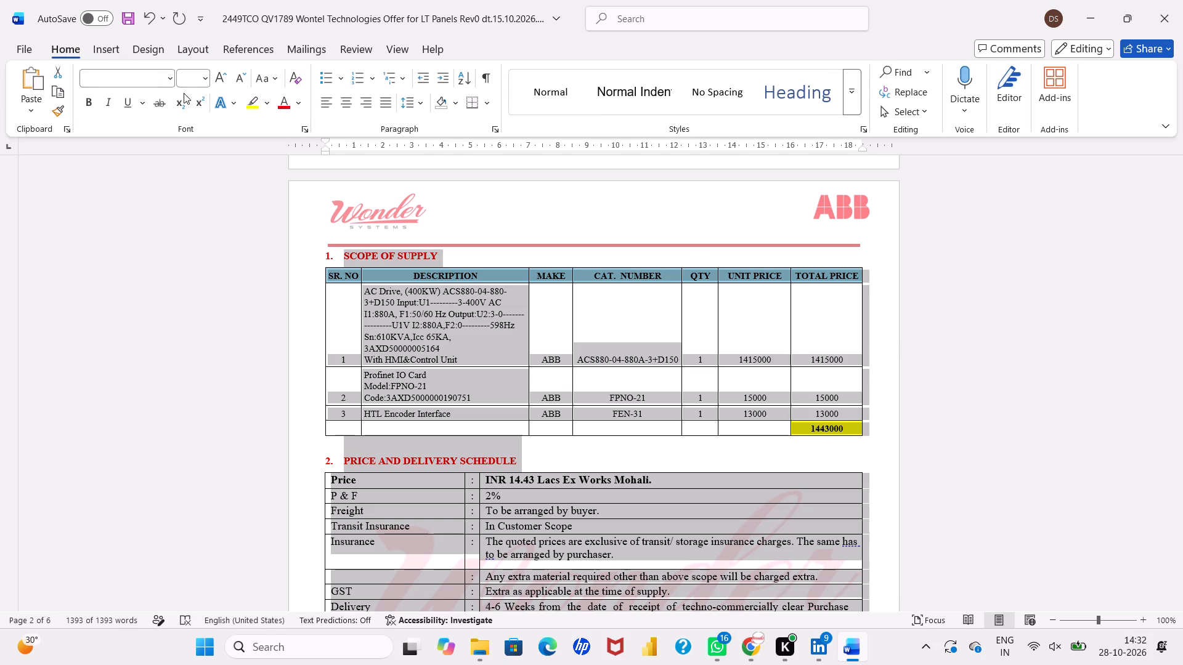
click(170, 79)
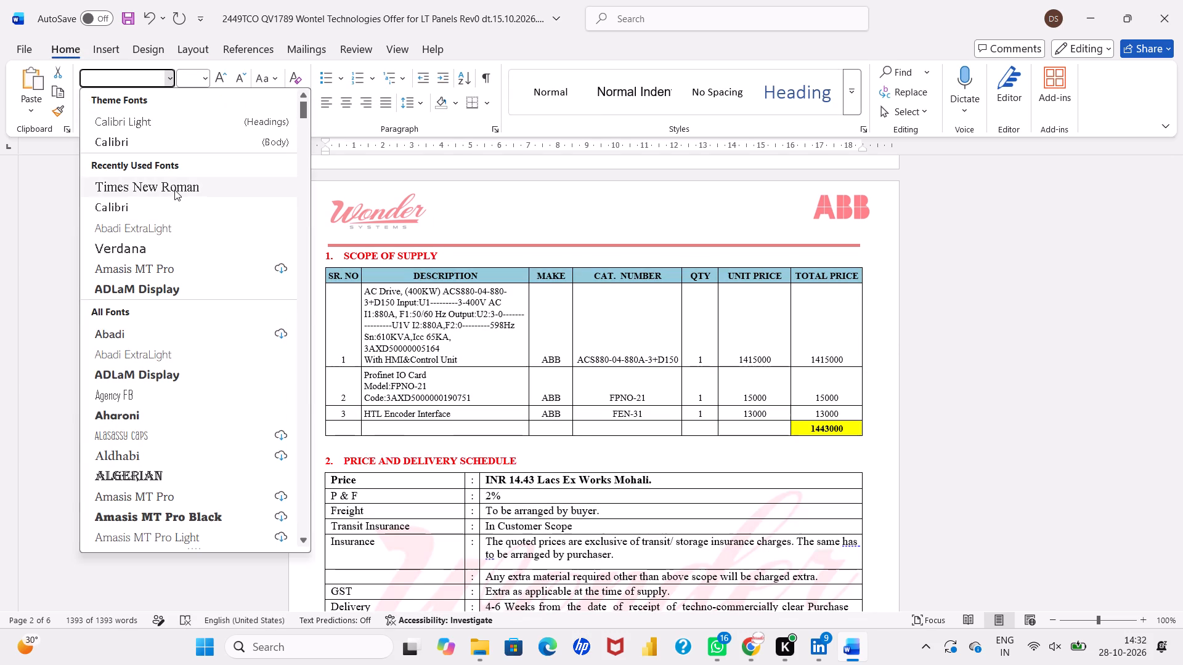
click(174, 190)
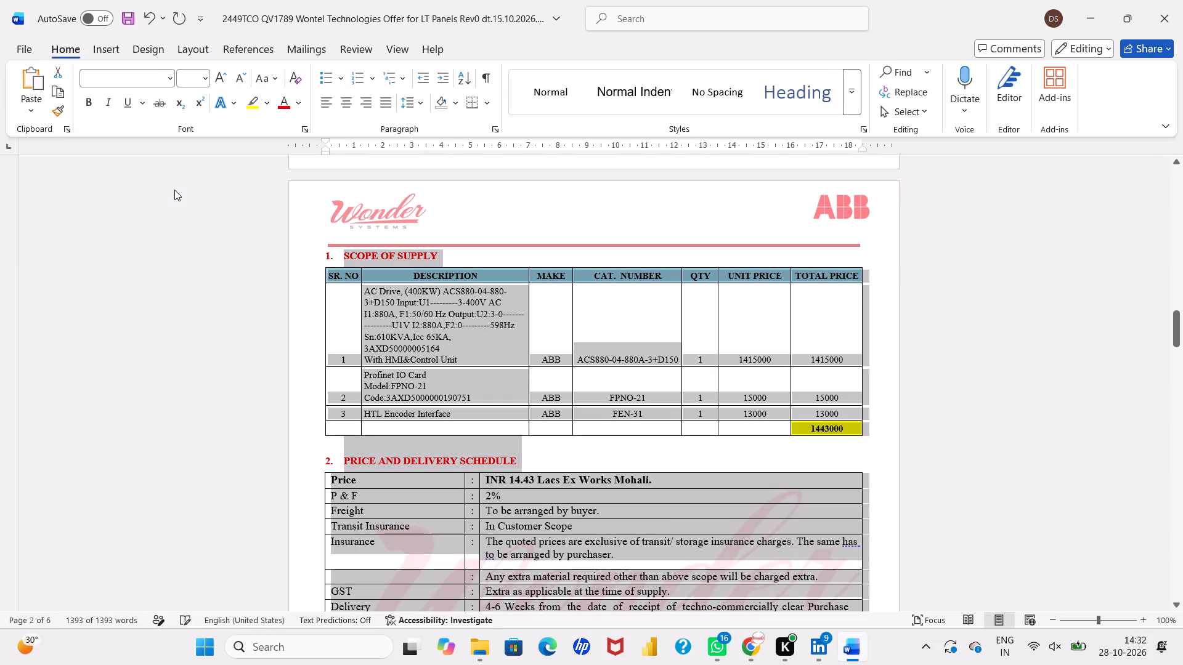
click(502, 362)
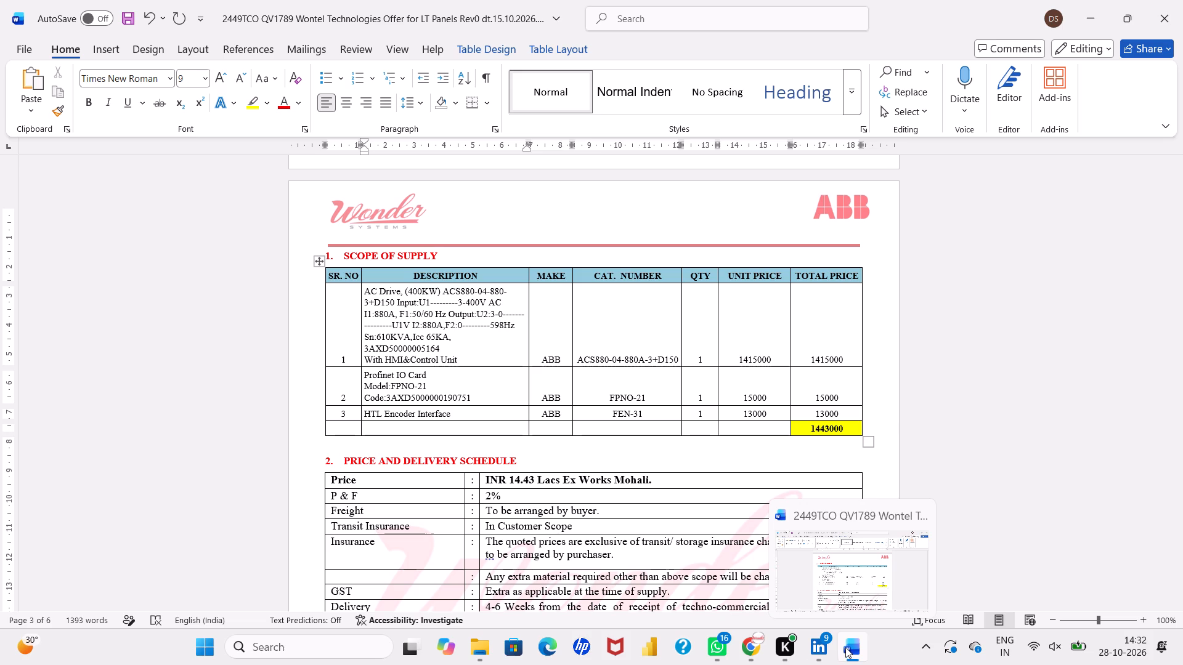
Switch to the Seajal Costings sheet in Chrome and vertically centre the QS1808 costing table, cells B3:N7.
click(744, 648)
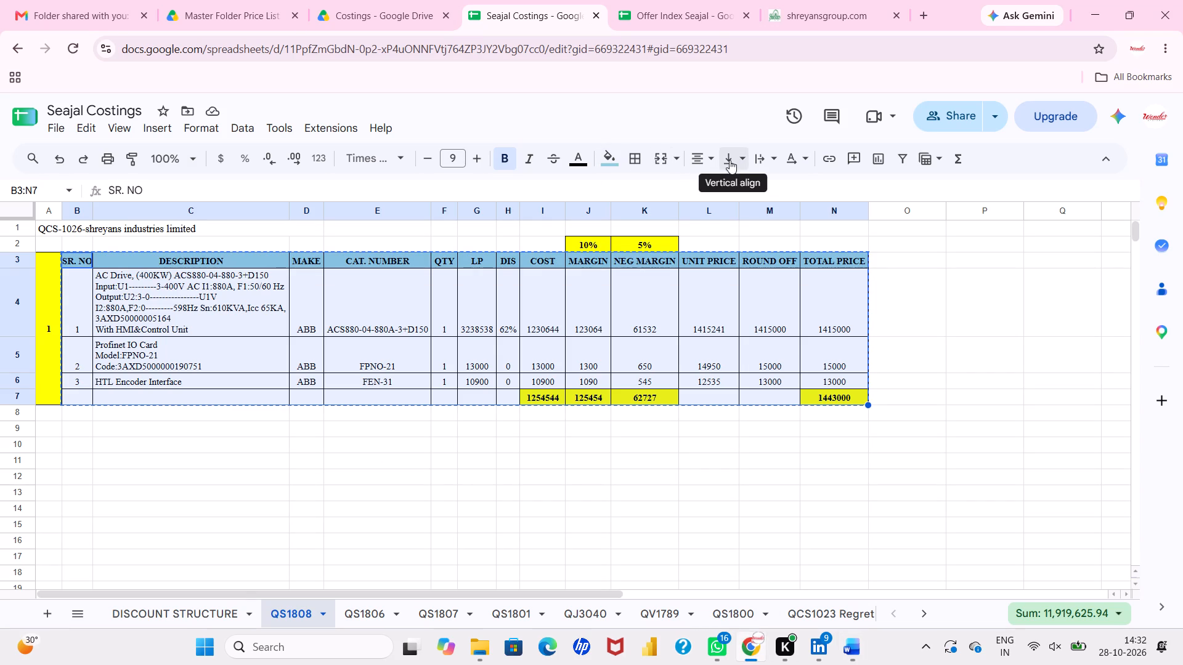
click(746, 161)
click(756, 179)
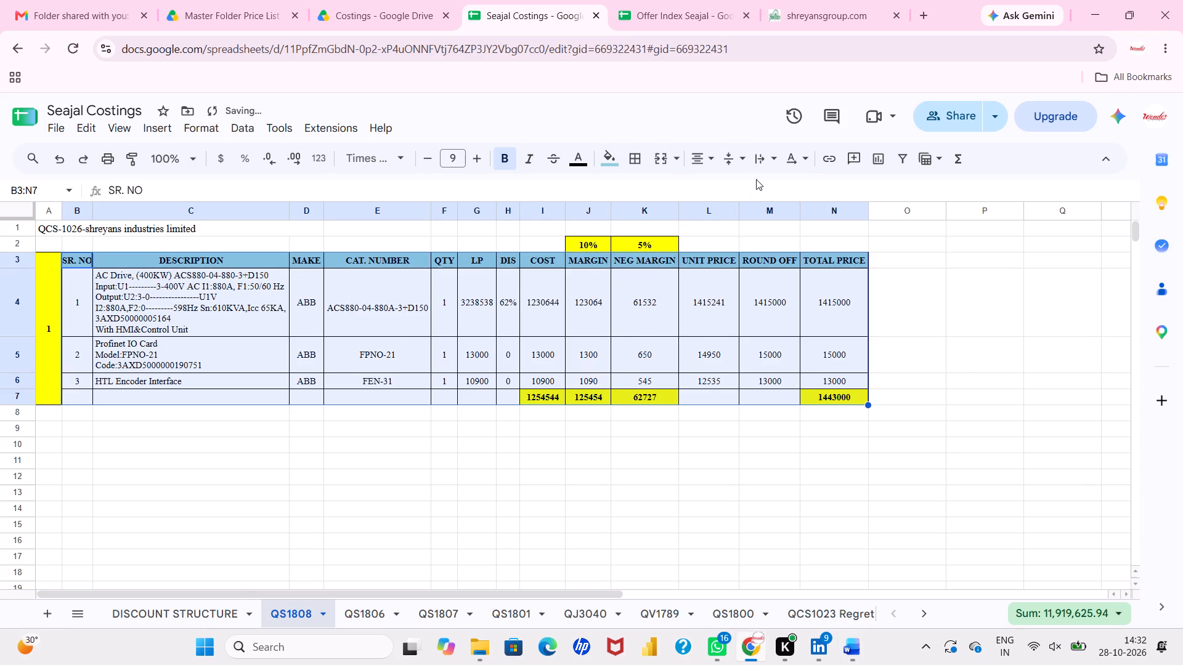
click(706, 381)
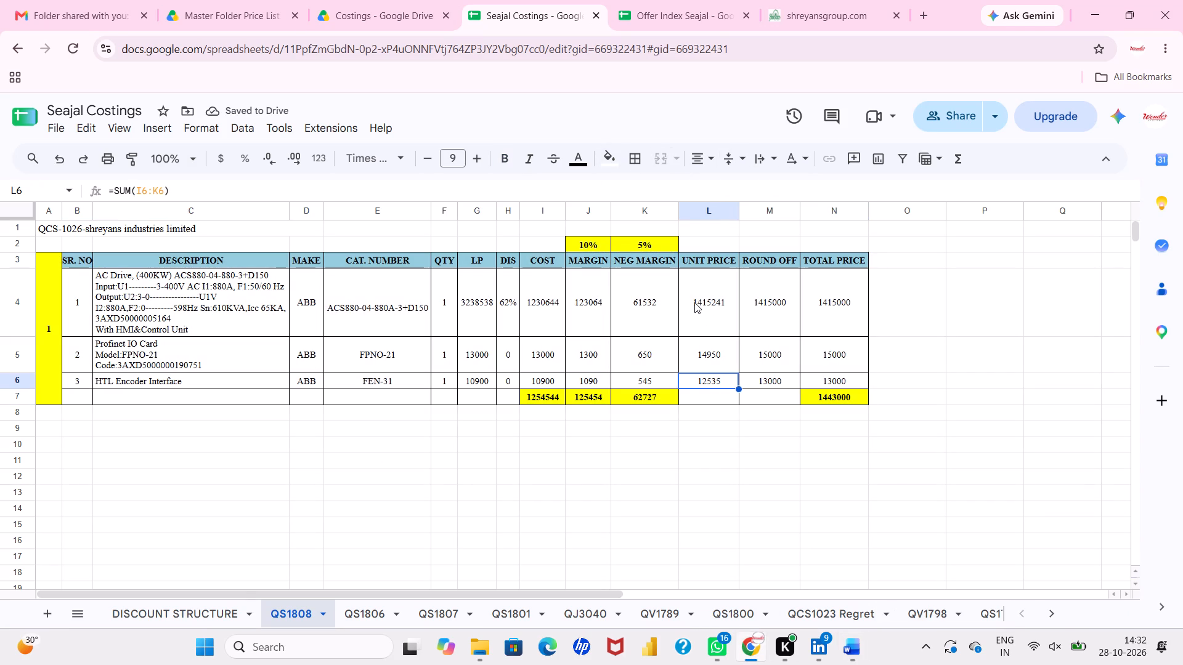
Replace the scope of supply table in the Word offer with a fresh copy of the QS1808 costing range B3:N7.
drag(89, 264, 548, 330)
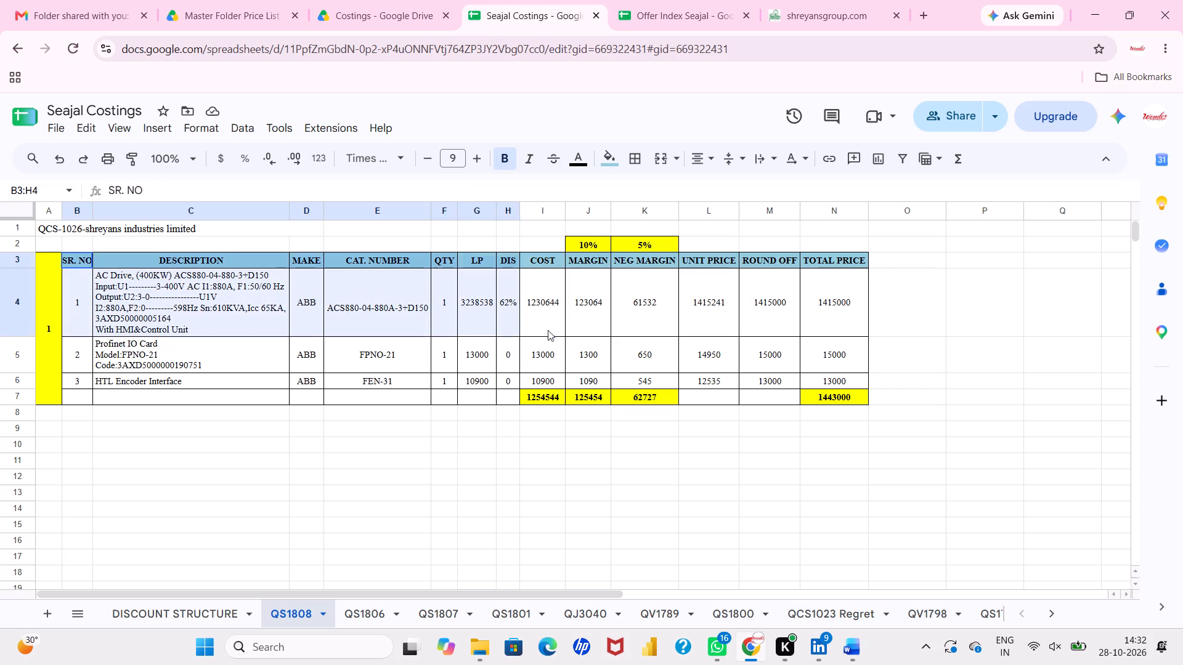
drag(548, 330, 857, 395)
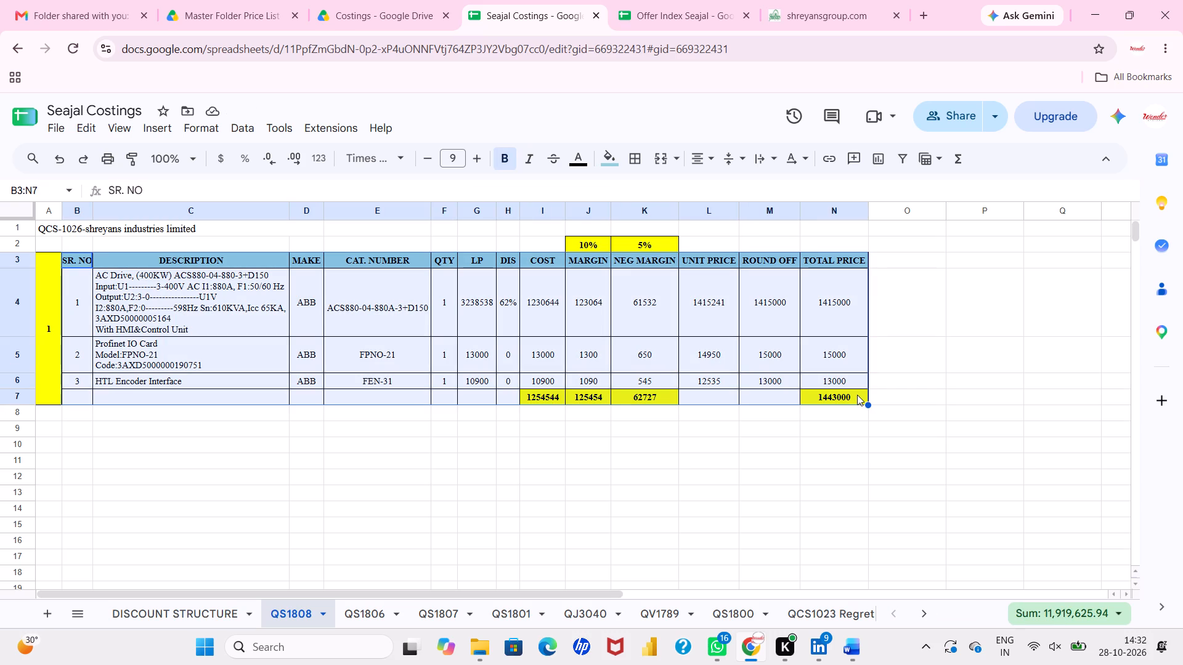
key(ctrl+c)
click(752, 655)
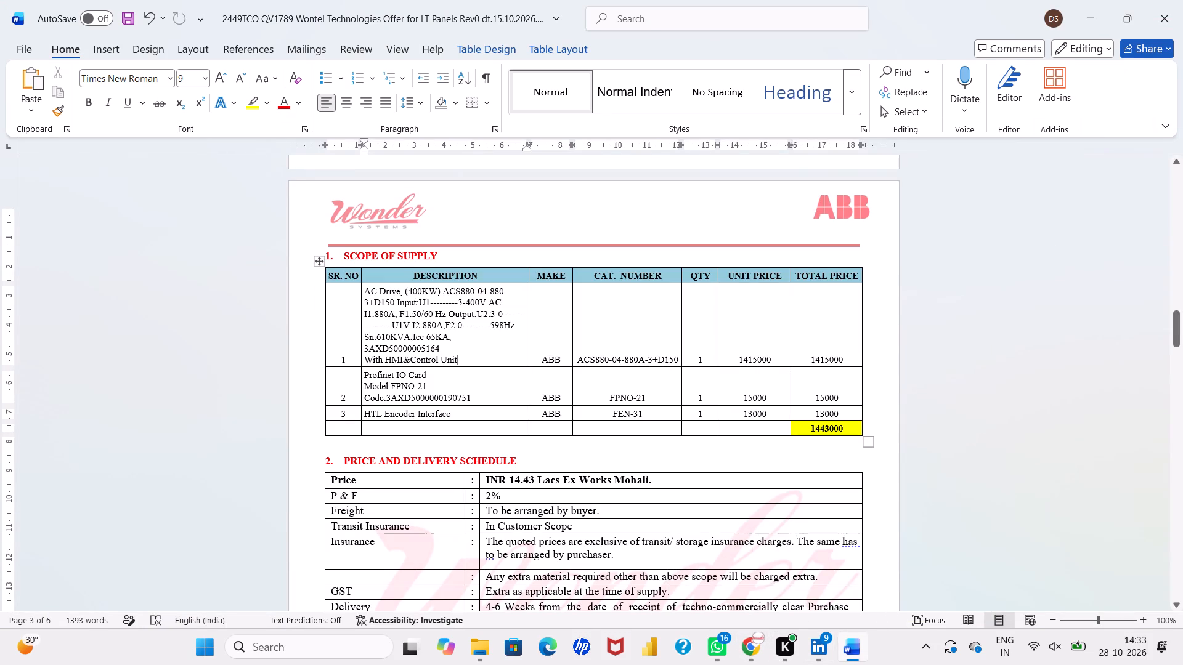
click(322, 262)
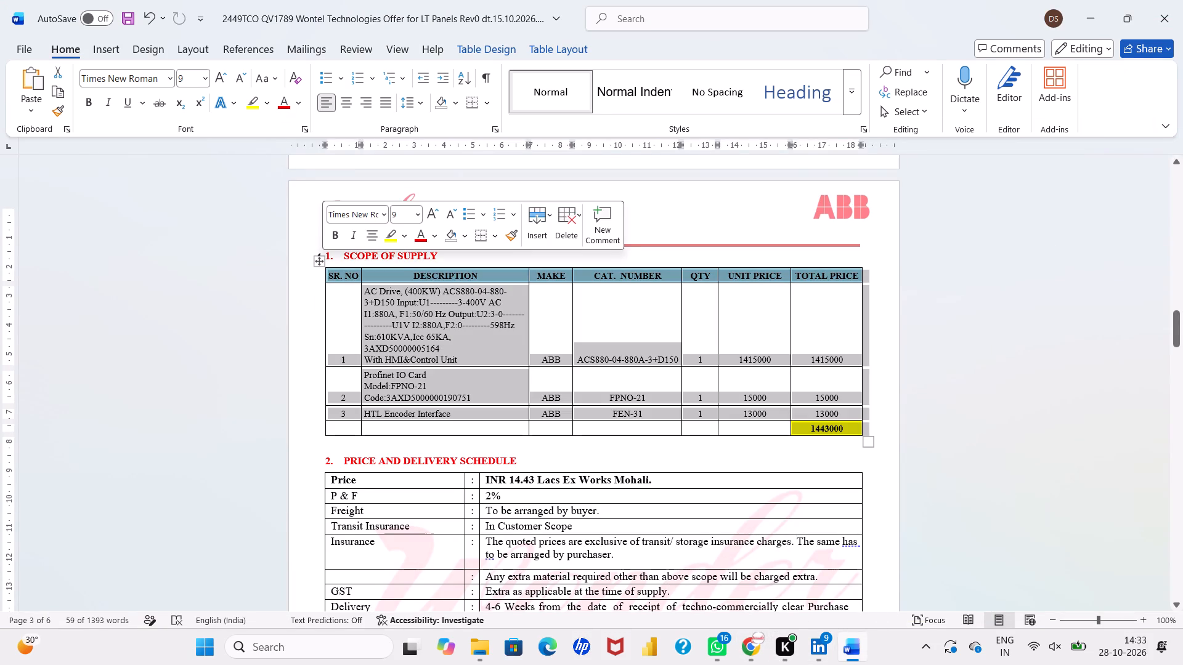
key(BackSpace)
click(444, 252)
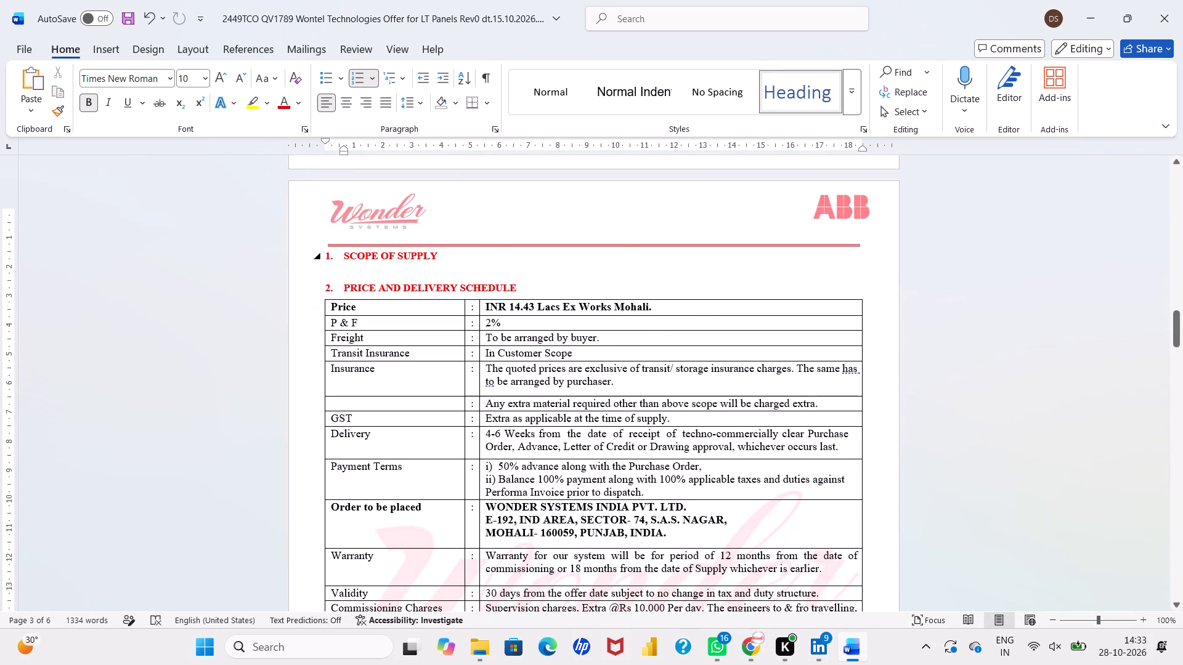
key(Return)
key(ctrl+v)
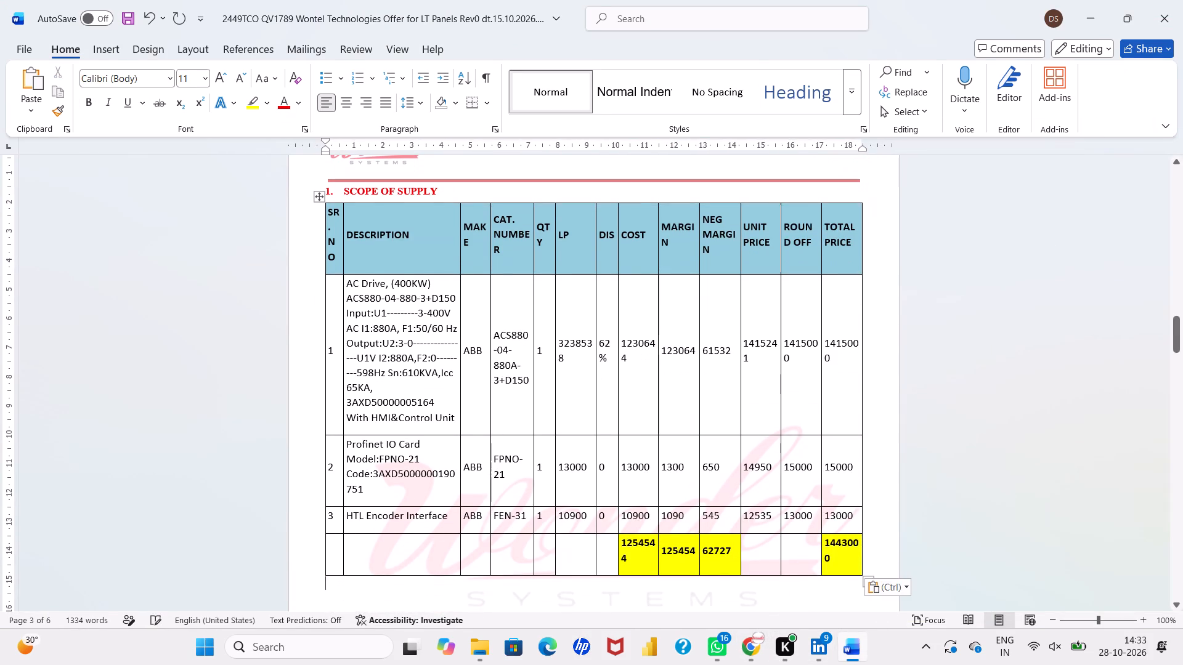
Set the text of the pasted scope of supply table to Times New Roman, size 9.
click(317, 198)
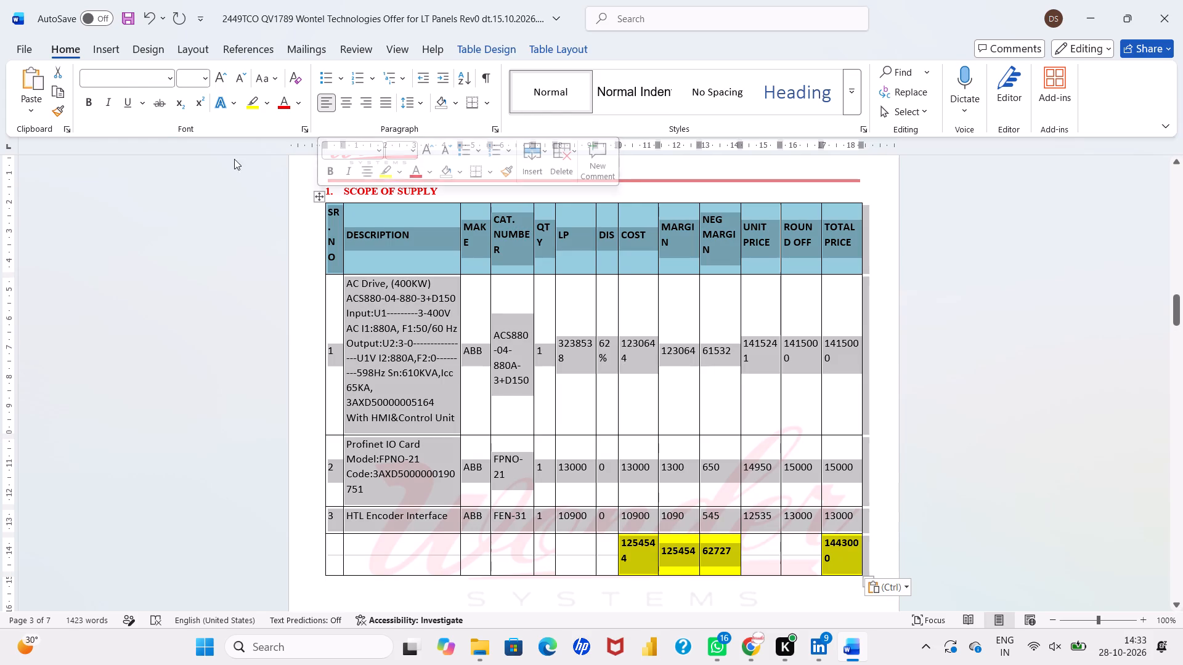
click(168, 75)
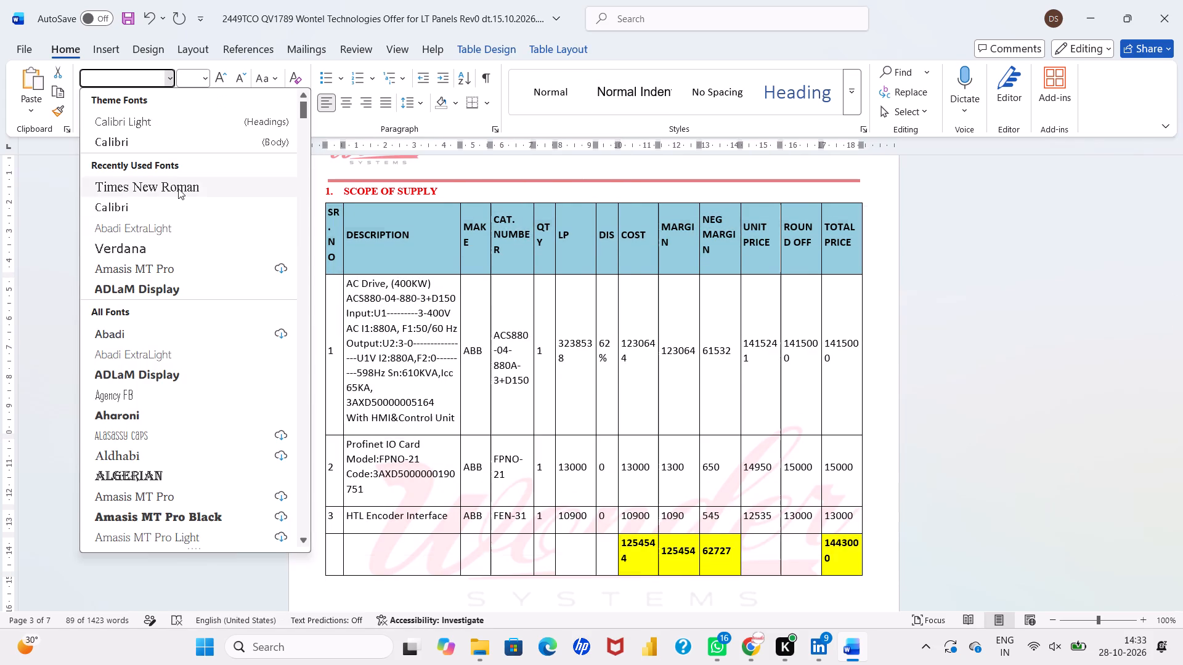
click(178, 188)
click(192, 78)
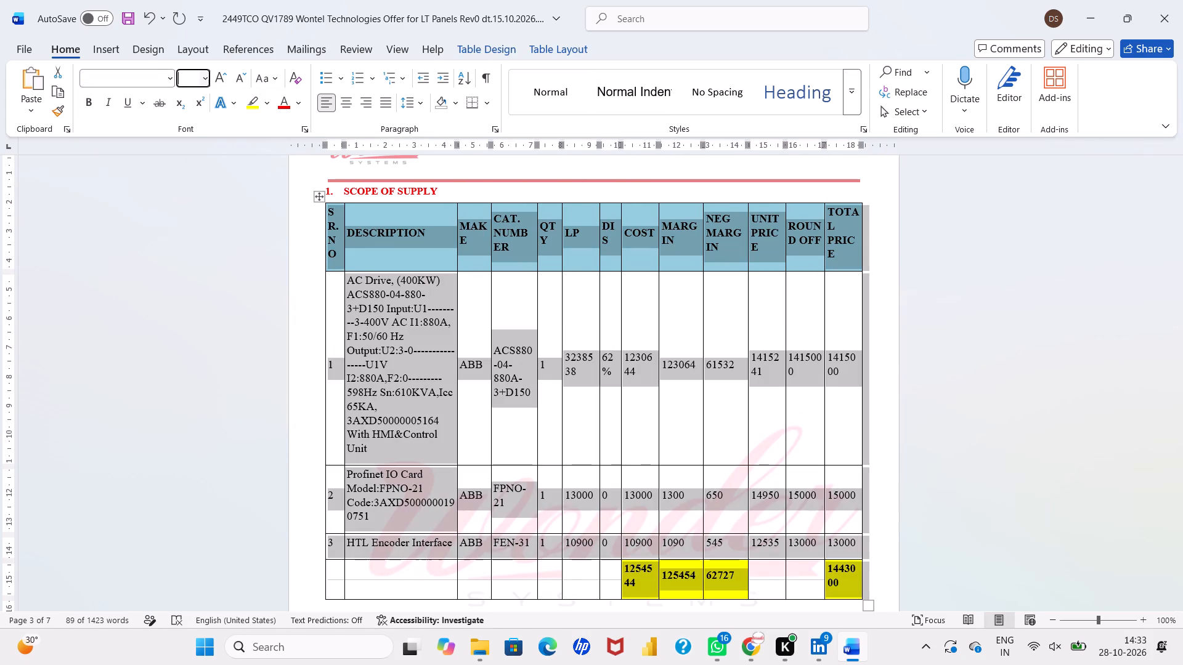
key(9)
key(Return)
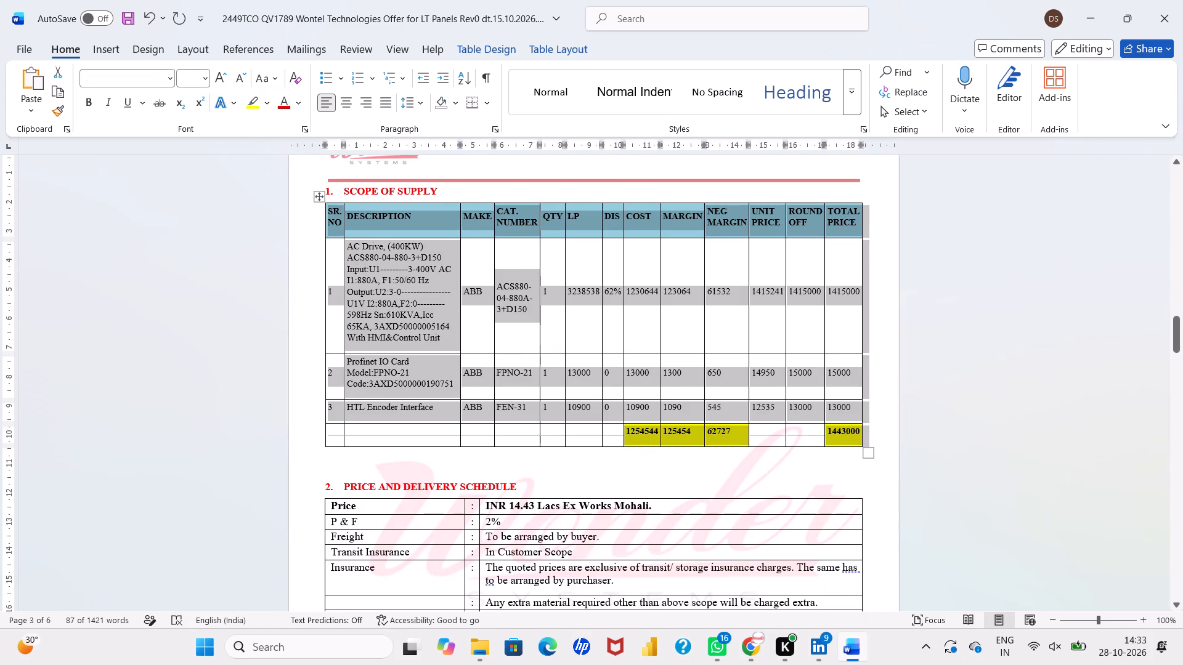
click(505, 262)
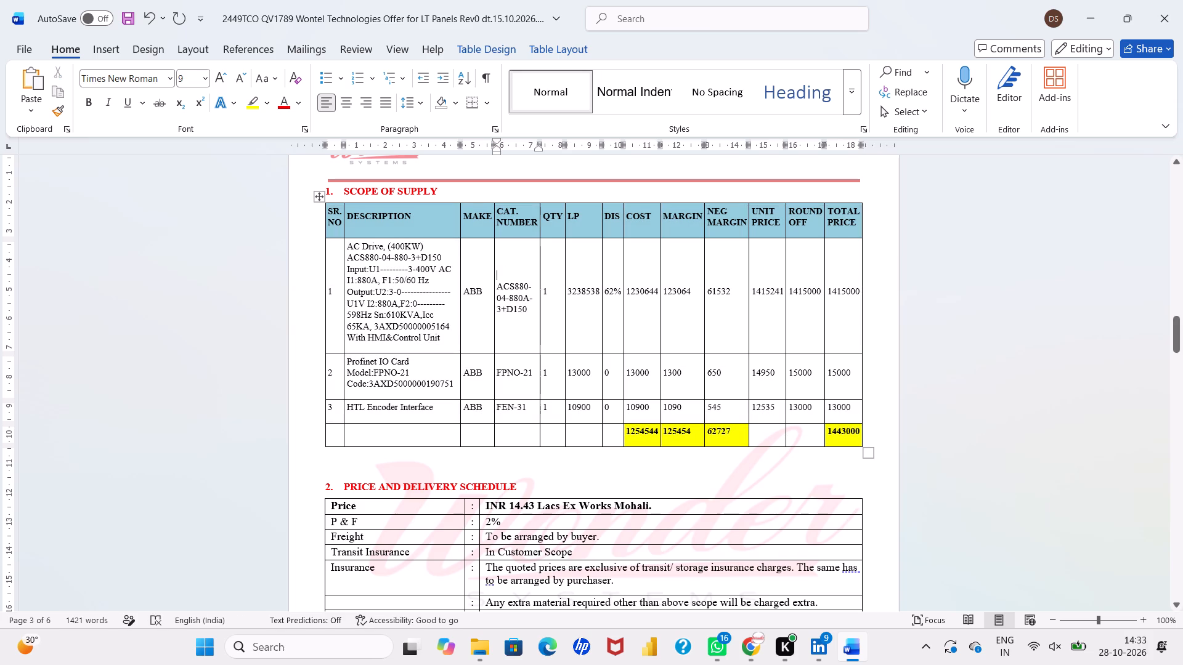
Delete the LP, DIS, COST, MARGIN, NEG MARGIN and UNIT PRICE columns from the scope of supply table.
drag(577, 228, 784, 325)
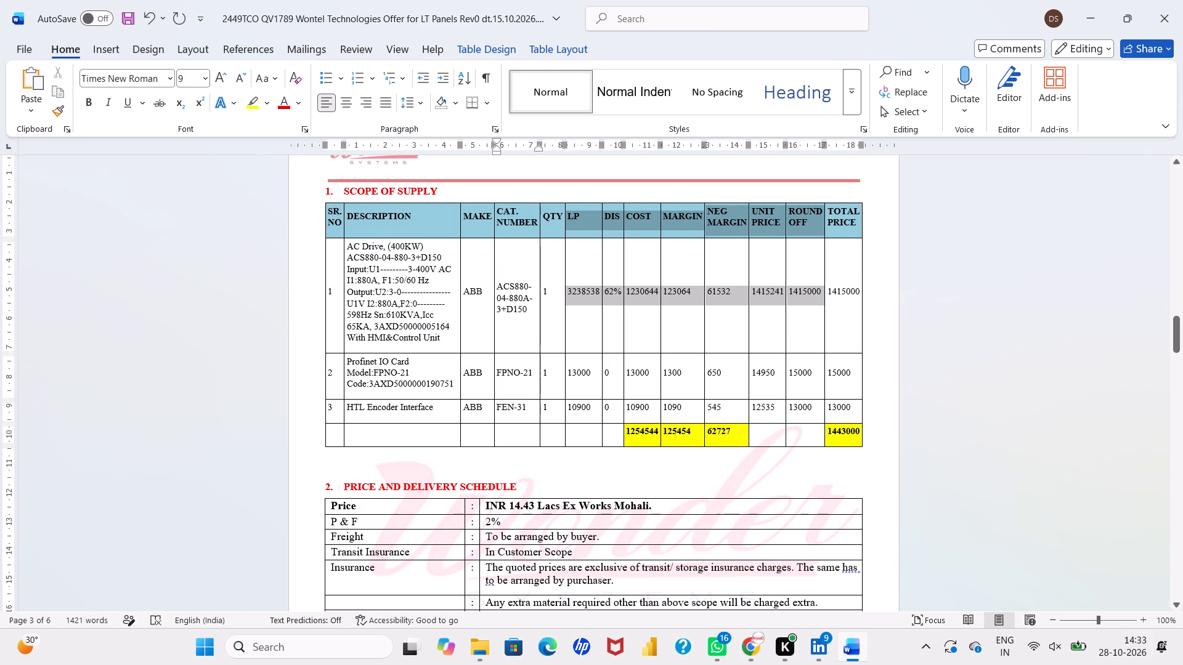
drag(784, 325, 764, 414)
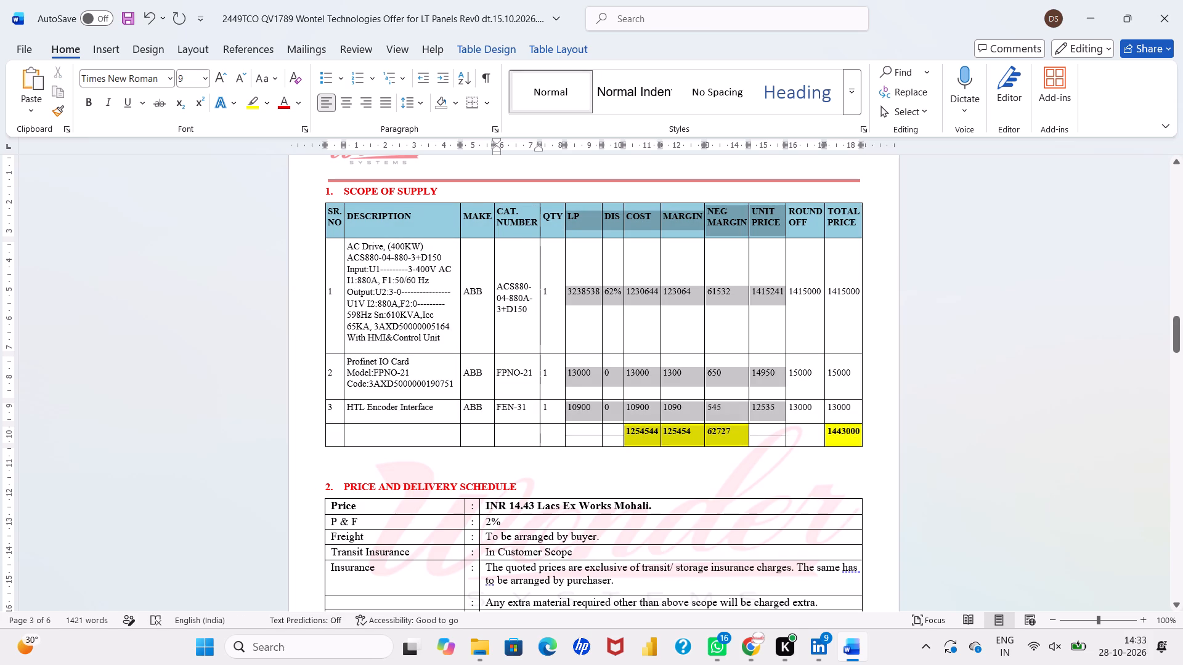
drag(764, 414, 762, 418)
drag(762, 418, 763, 433)
right_click(763, 433)
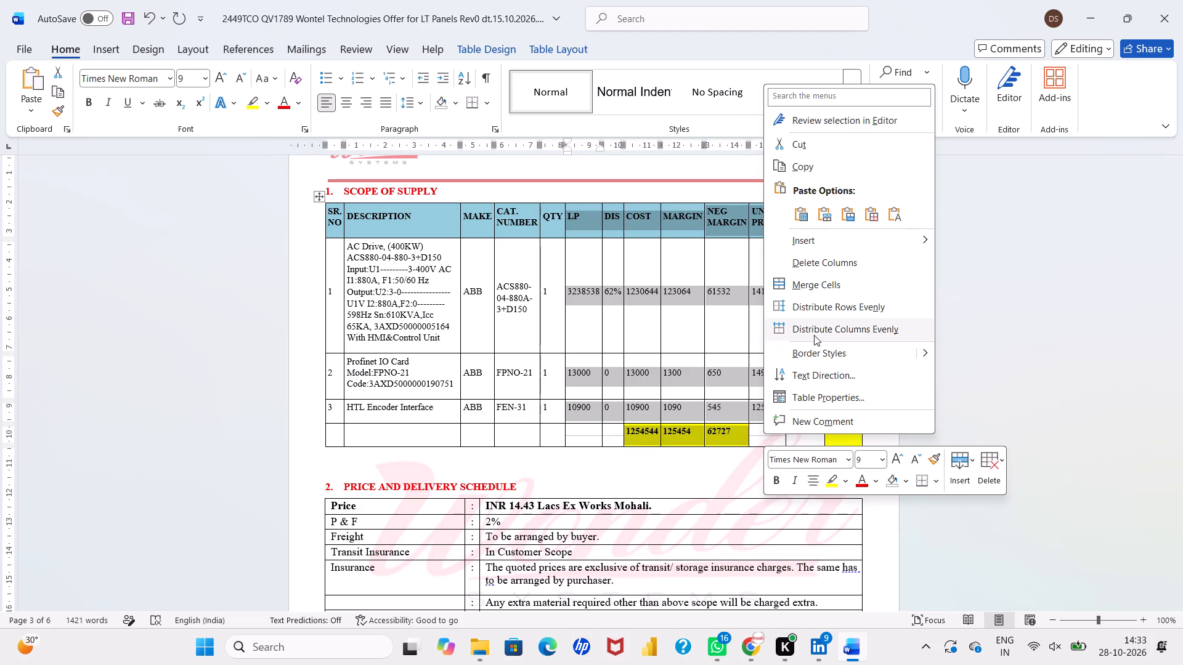
click(829, 267)
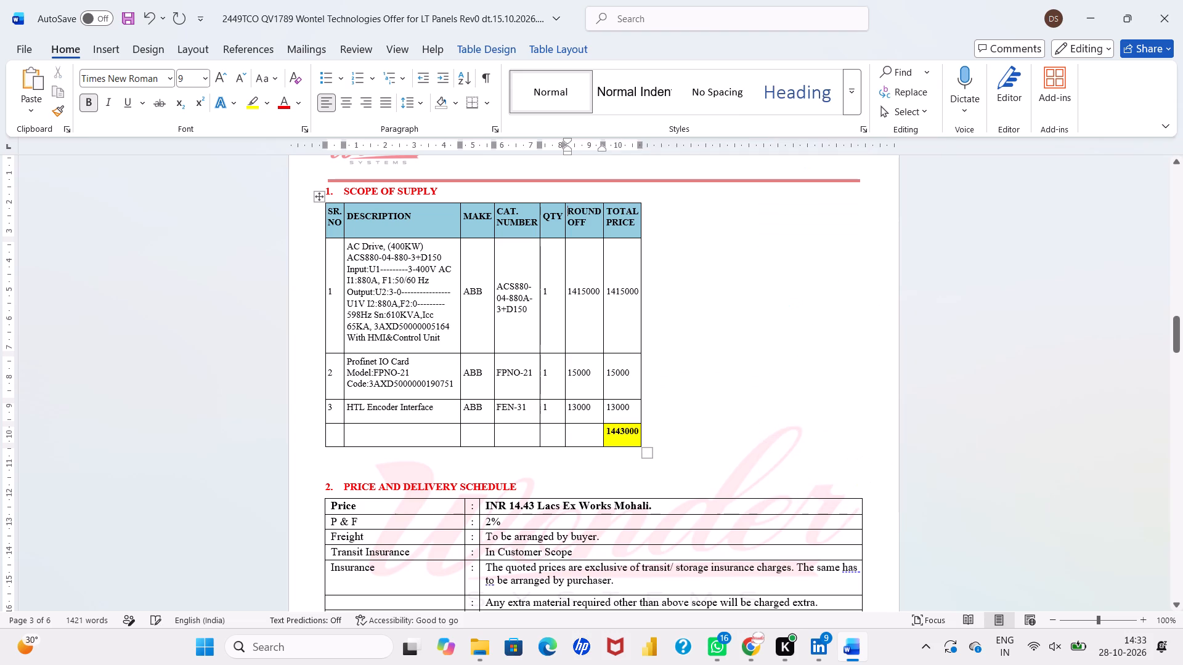
AutoFit the scope of supply table so it spans the full width between the page margins.
click(590, 313)
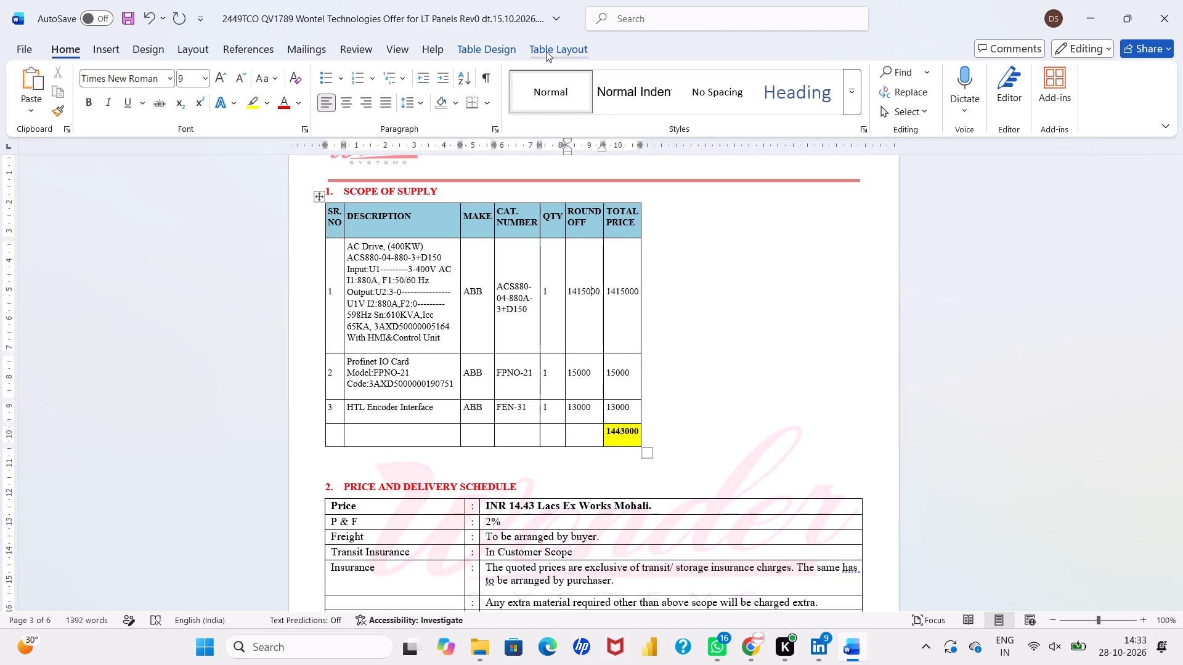
click(546, 51)
click(567, 107)
click(592, 156)
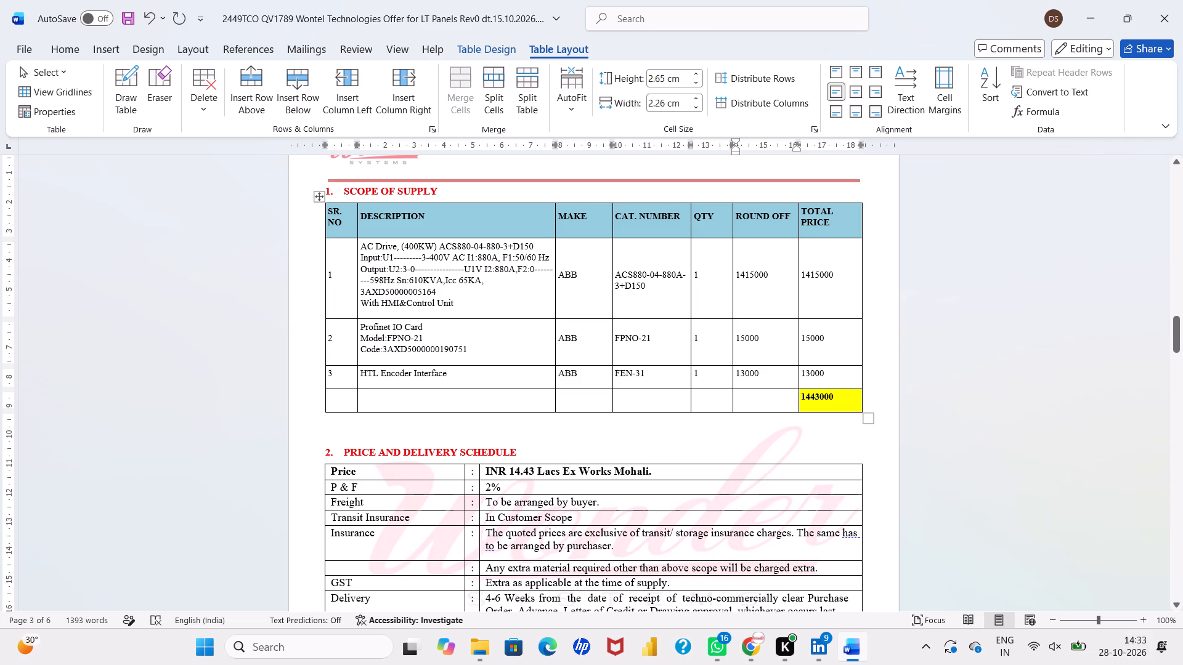
Centre the text in the MAKE to TOTAL PRICE columns, the SR. NO column and the DESCRIPTION heading of the scope of supply table.
drag(564, 219, 810, 387)
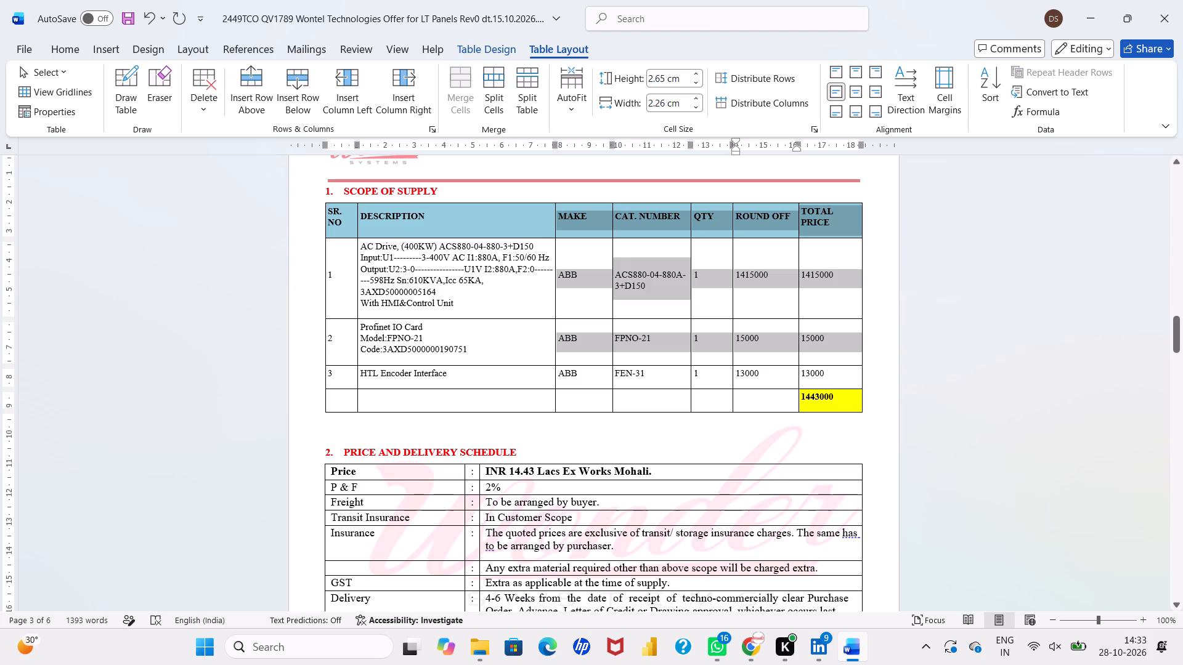
drag(810, 387, 812, 396)
click(862, 370)
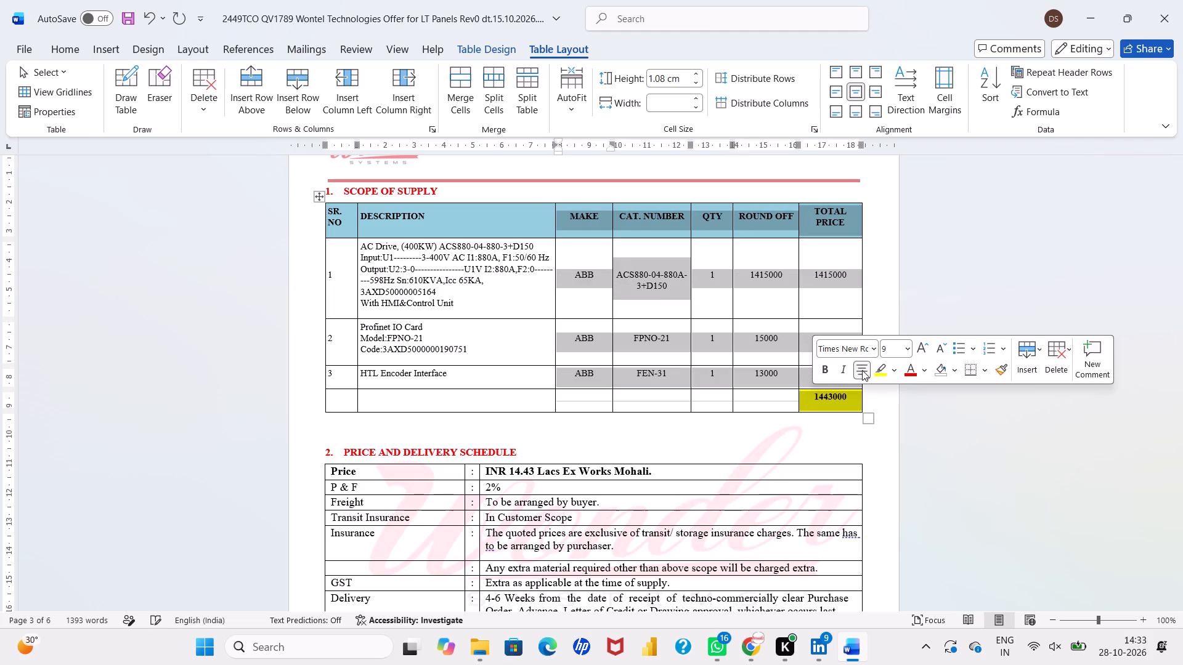
drag(336, 214, 342, 370)
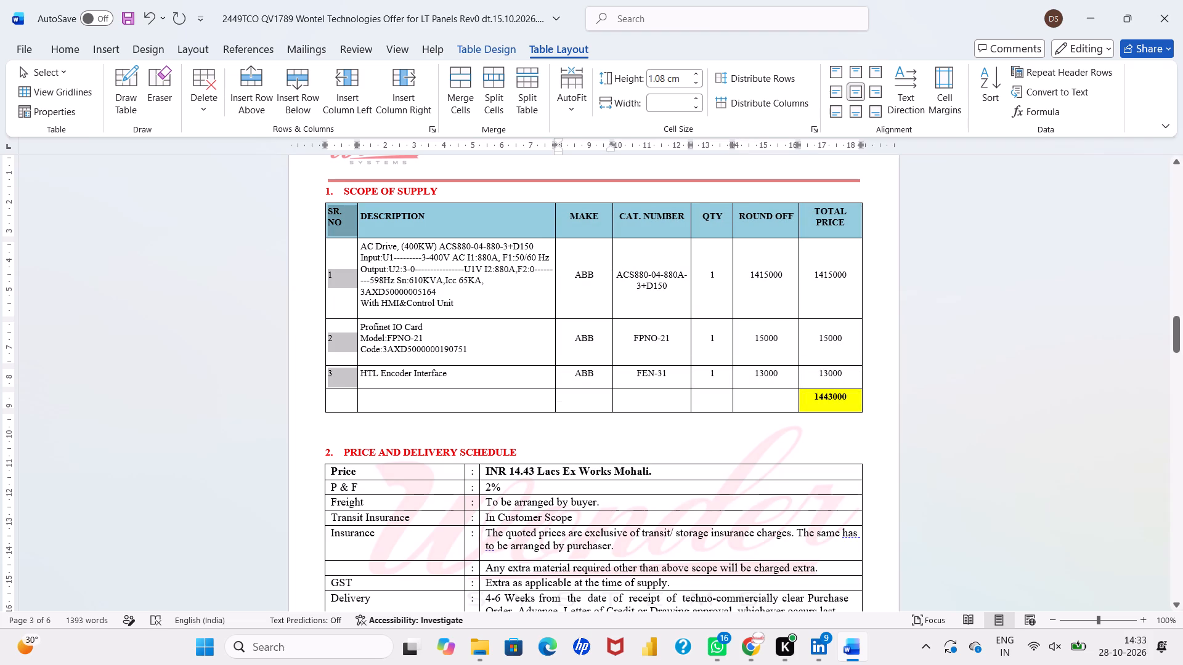
drag(342, 370, 342, 377)
click(396, 345)
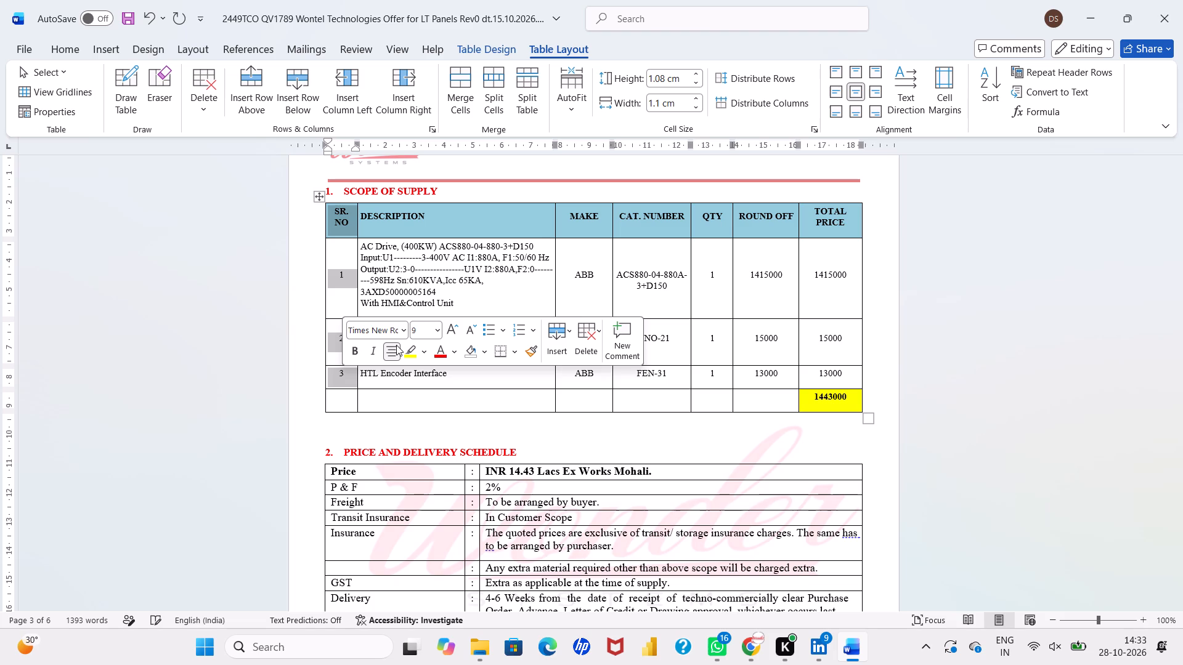
click(404, 220)
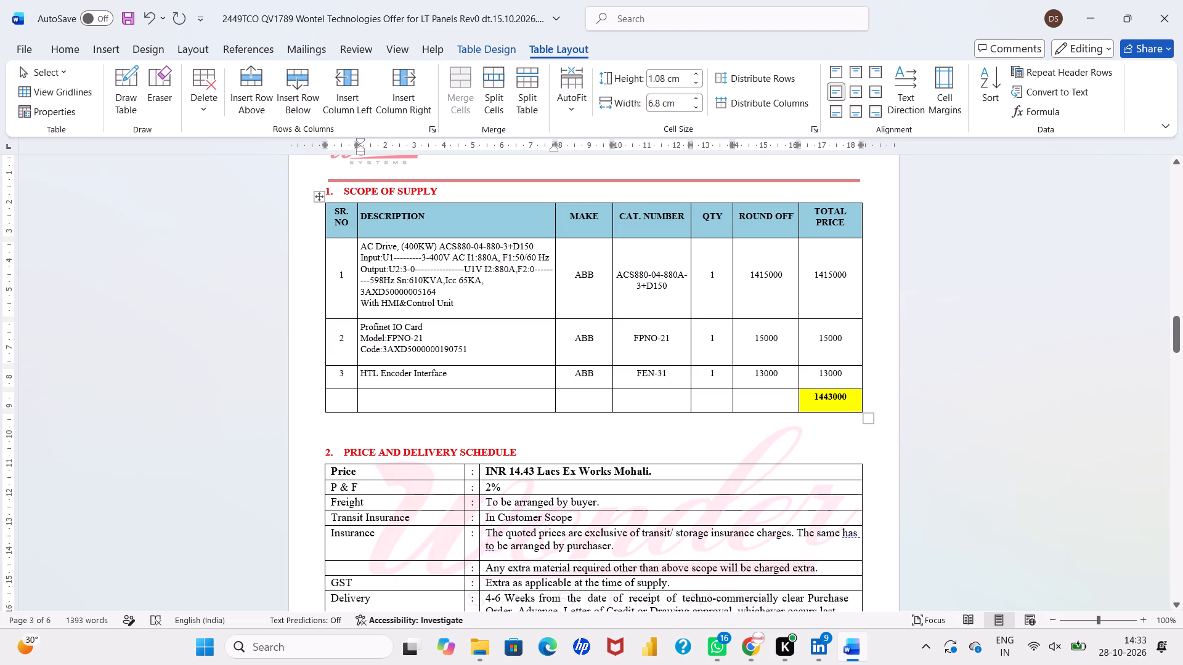
drag(404, 220, 426, 220)
click(484, 268)
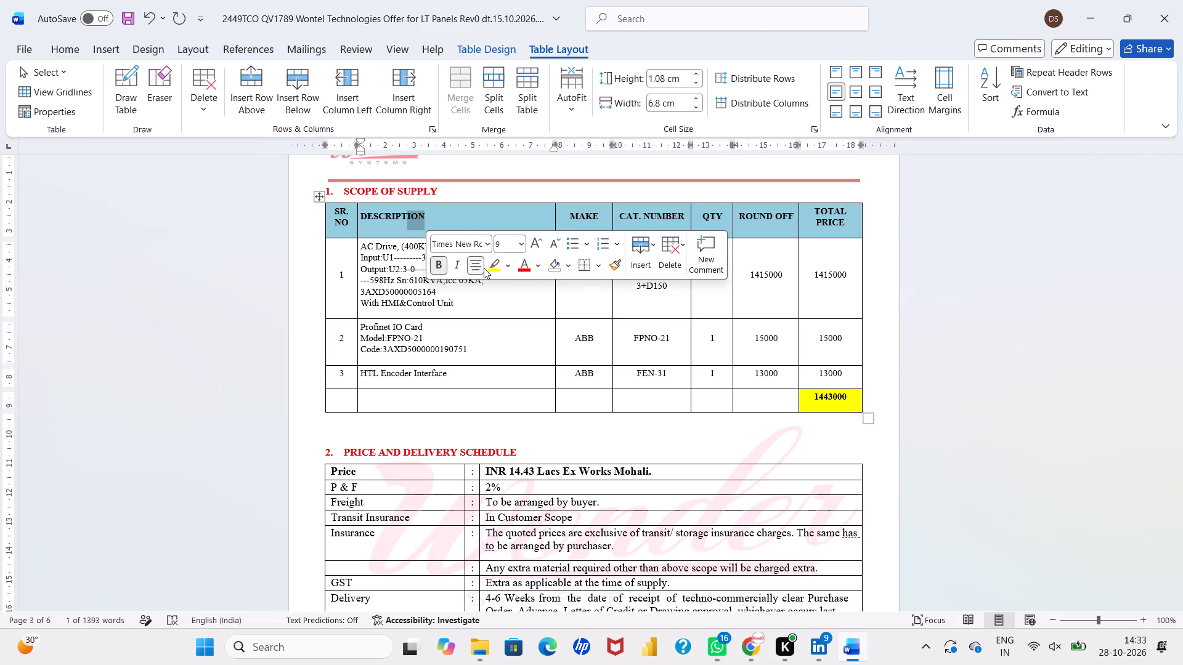
Widen the SR. NO column to fit its heading on one line and narrow the DESCRIPTION column to about 5.75 cm.
click(356, 297)
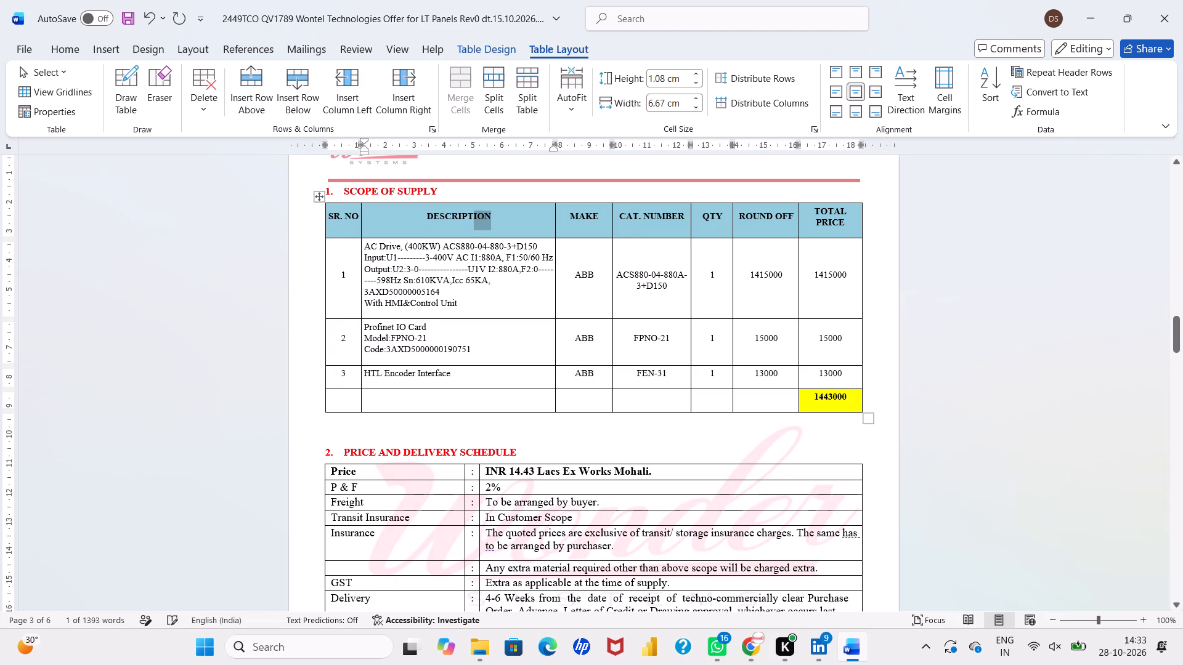
drag(553, 288, 531, 292)
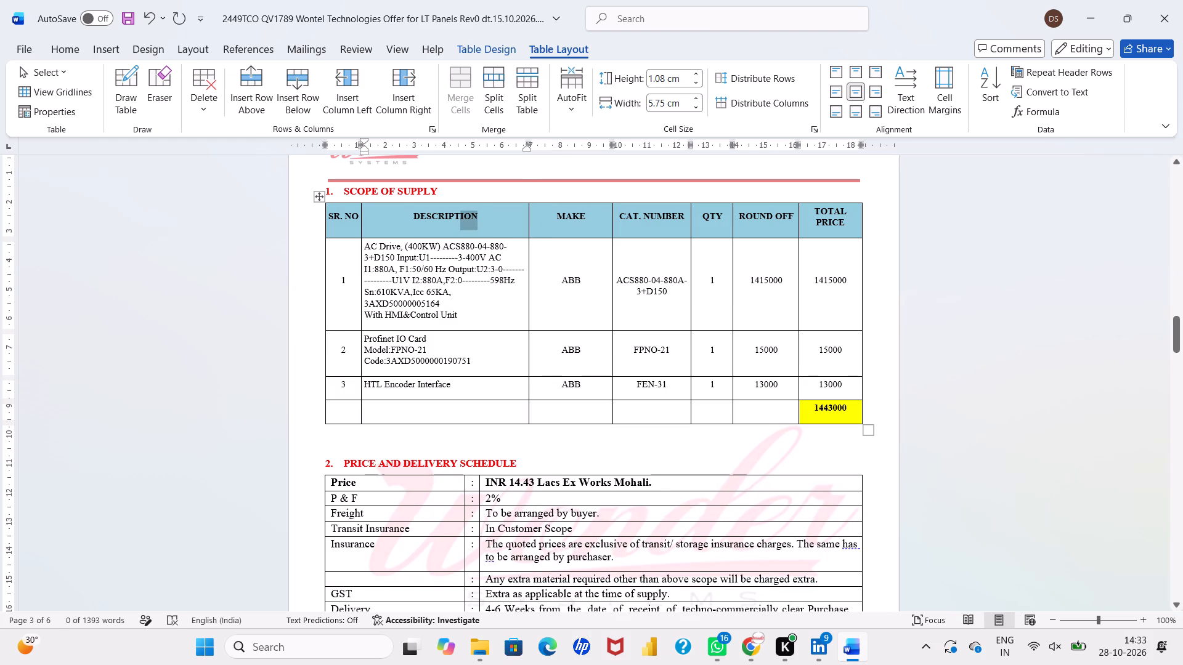
Remove the space after paragraphs throughout the scope of supply table.
click(318, 198)
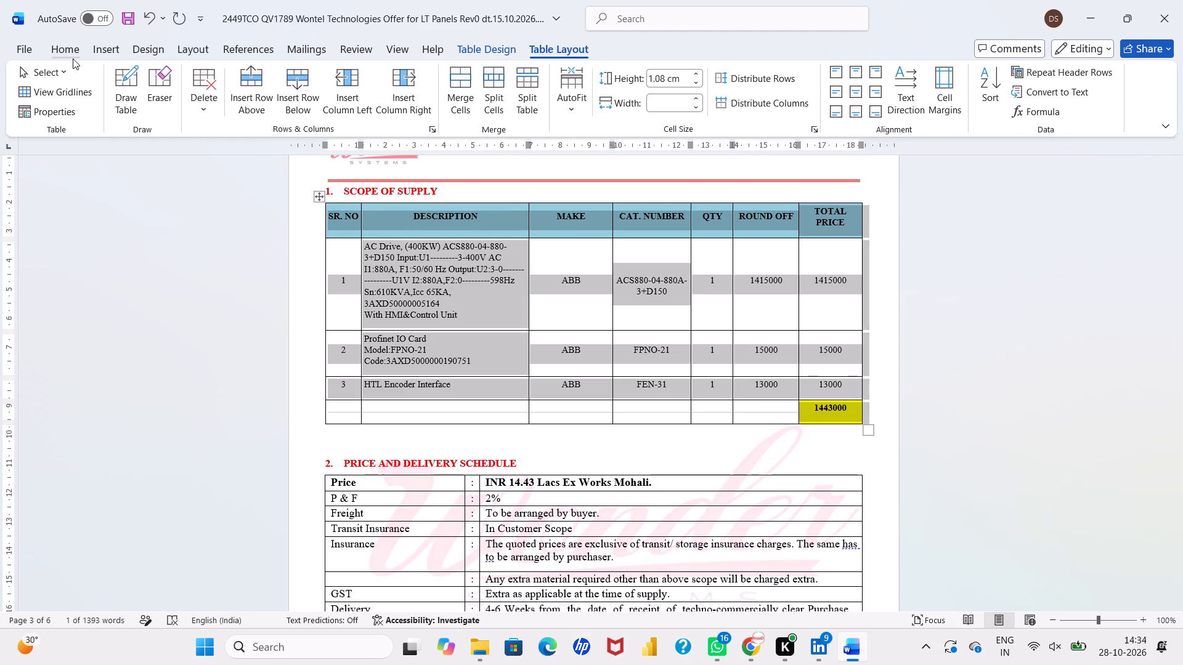
click(73, 58)
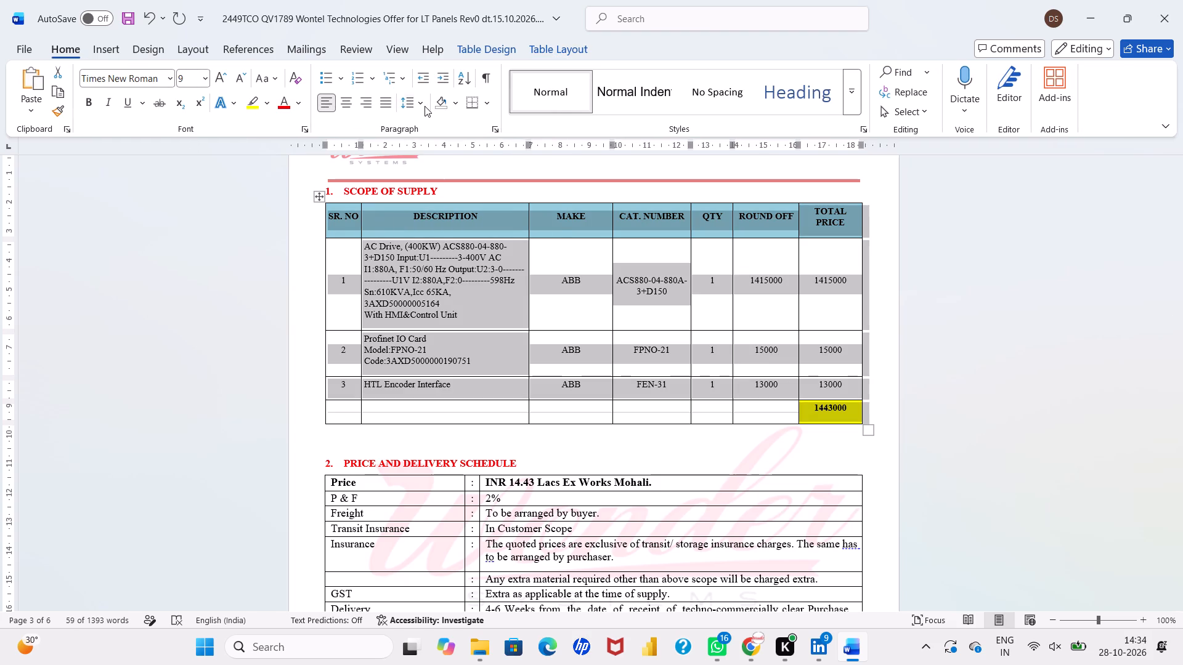
click(425, 106)
click(474, 294)
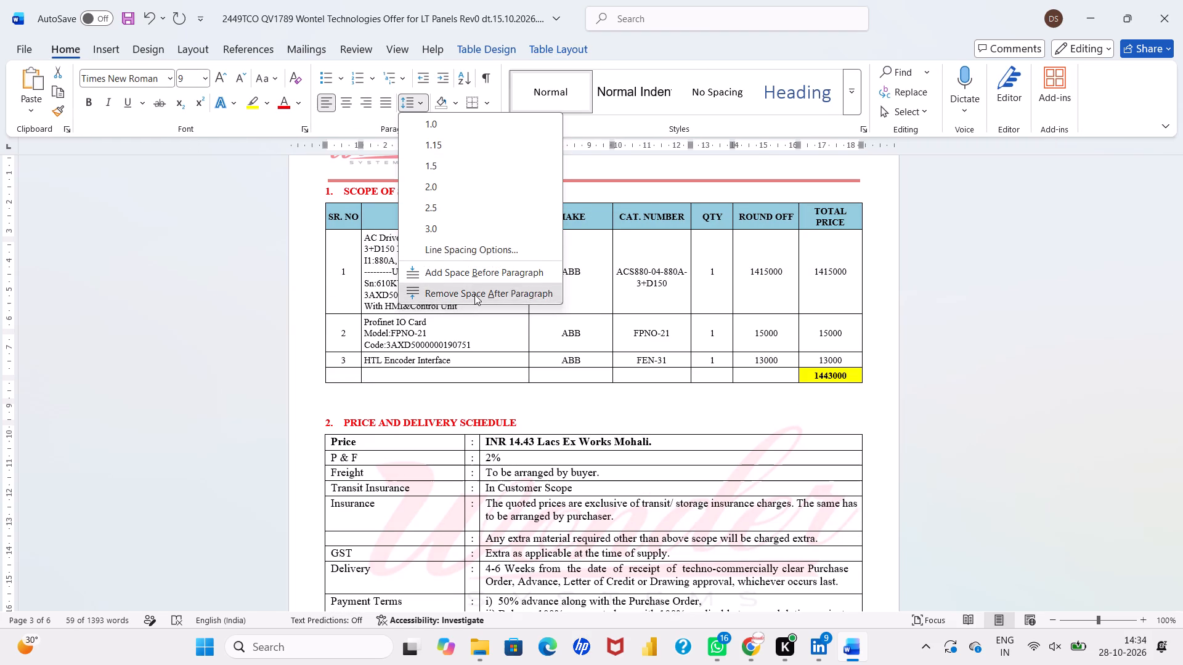
Narrow the MAKE column in favour of CAT. NUMBER so that ACS880-04-880A-3+D150 fits on one line.
click(641, 286)
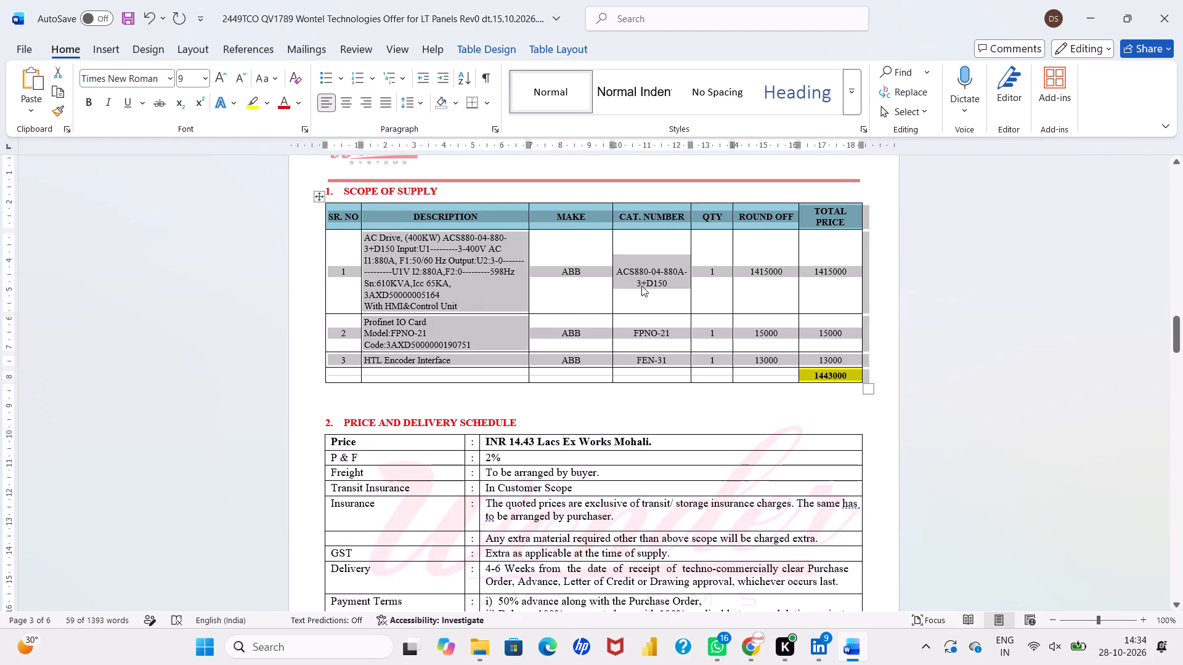
drag(611, 296, 597, 300)
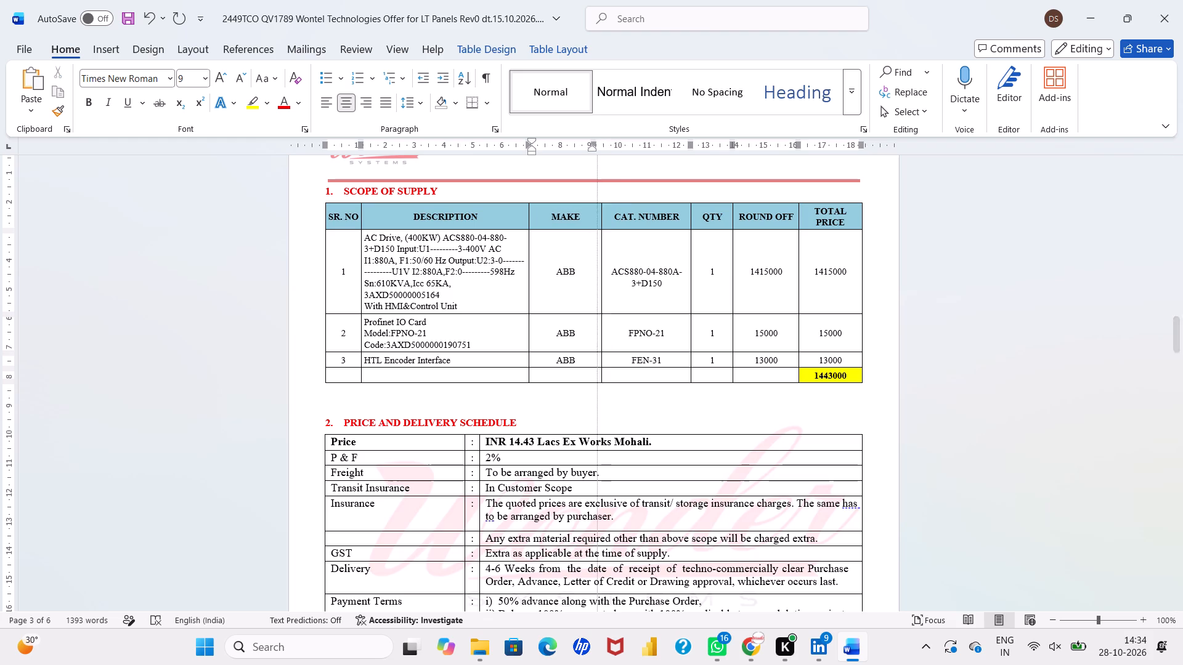
drag(597, 300, 582, 304)
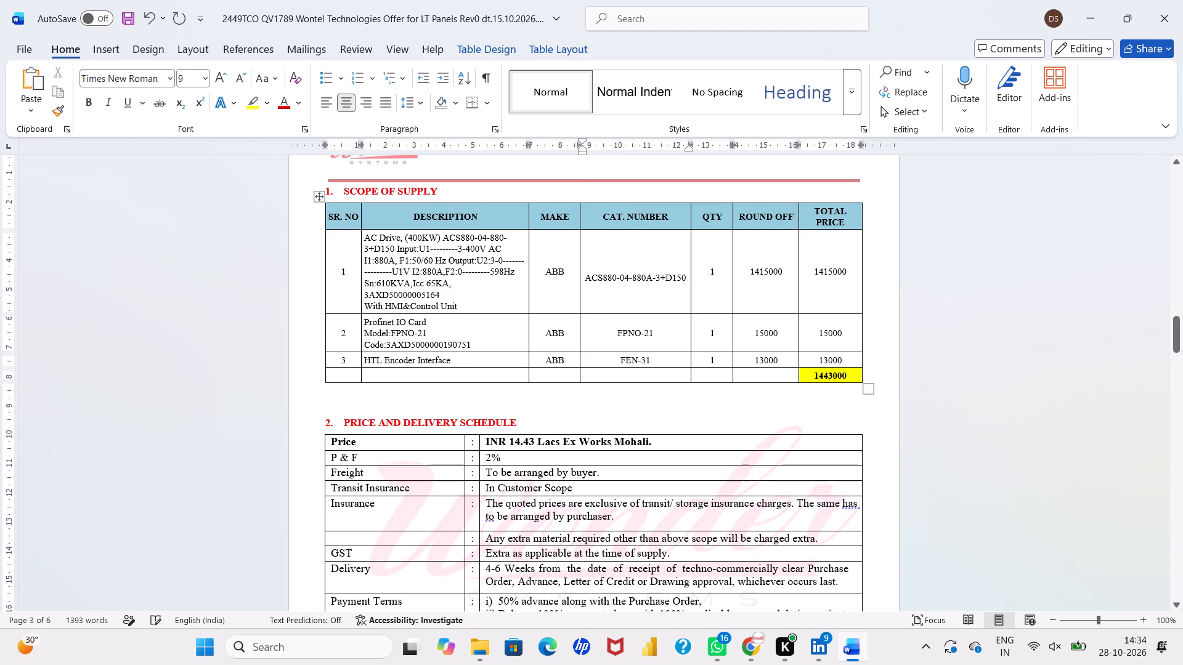
Delete one blank line between the scope of supply table and the PRICE AND DELIVERY SCHEDULE heading.
click(504, 392)
key(Delete)
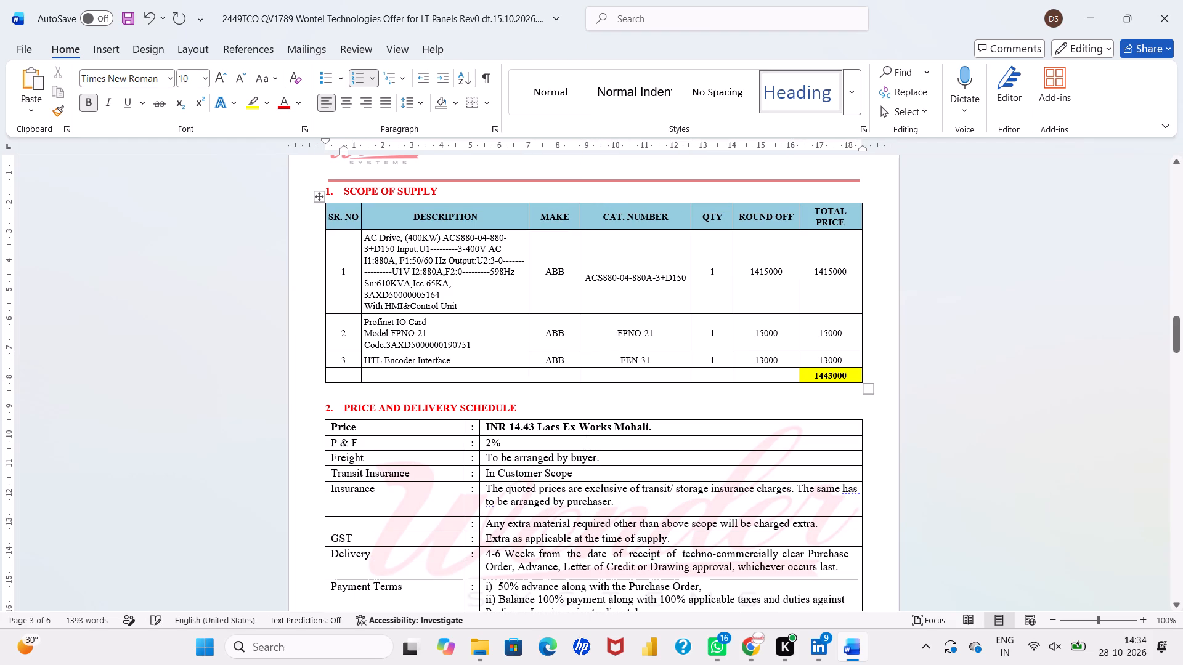
Rename the ROUND OFF column heading as UNIT PRICE.
drag(740, 218, 791, 222)
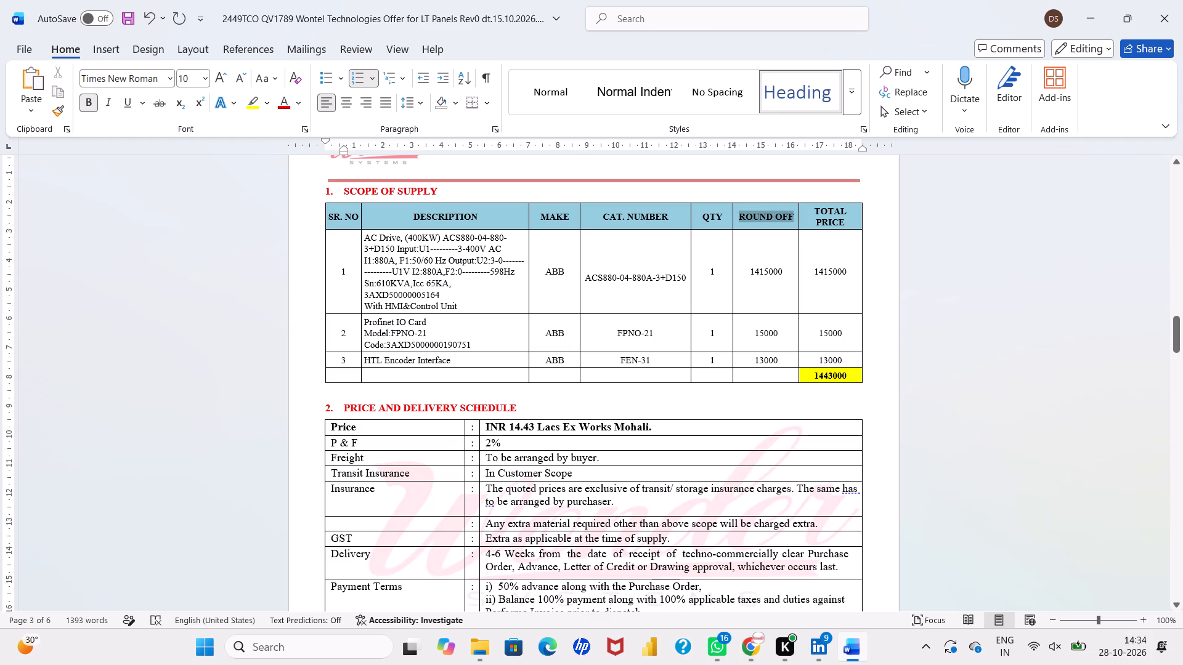
drag(791, 222, 792, 222)
text(UNIT)
key(space)
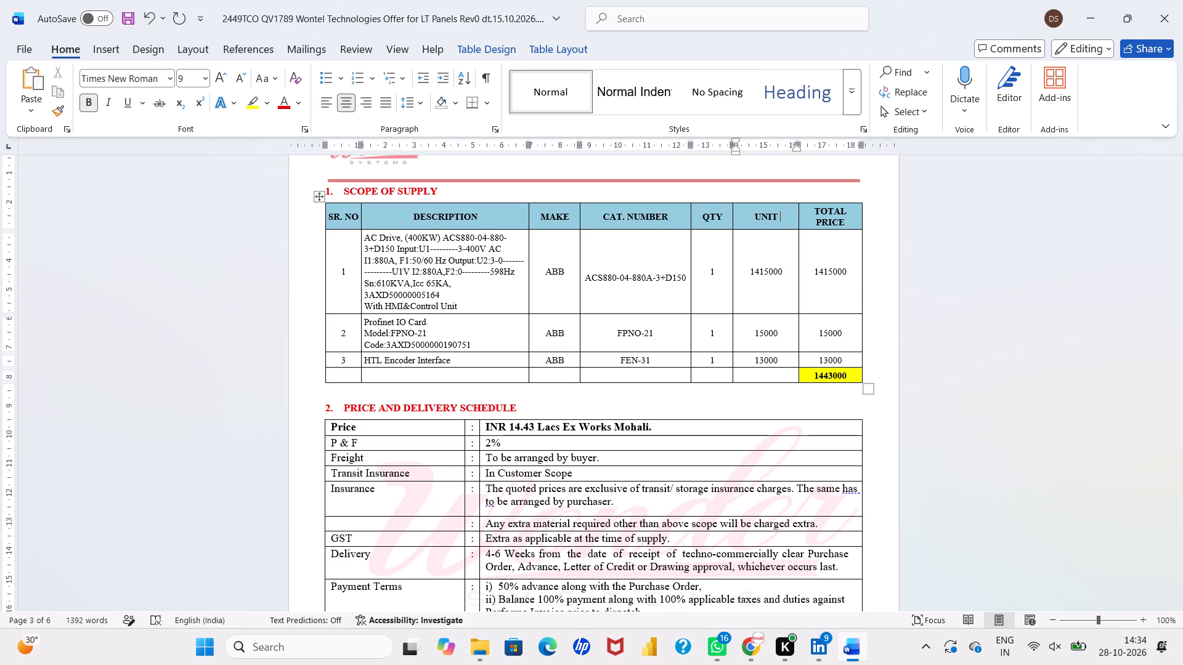
text(PRICE)
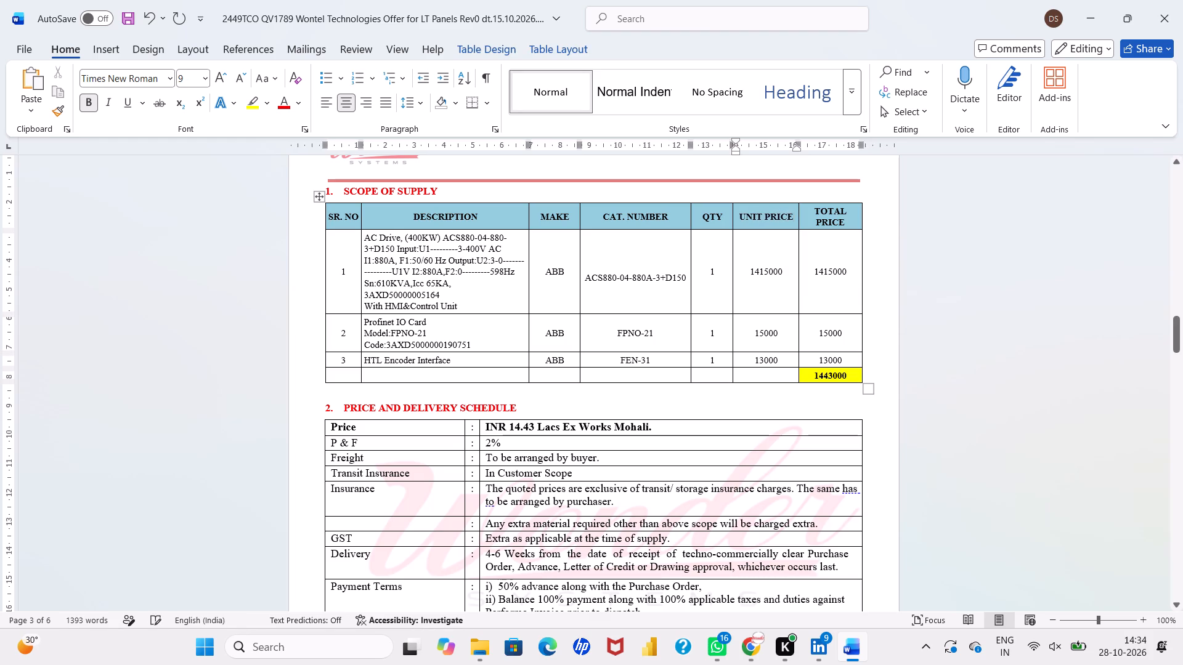
Adjust the QTY, UNIT PRICE and TOTAL PRICE column widths so both price headings fit on one line.
click(844, 222)
drag(798, 257, 792, 260)
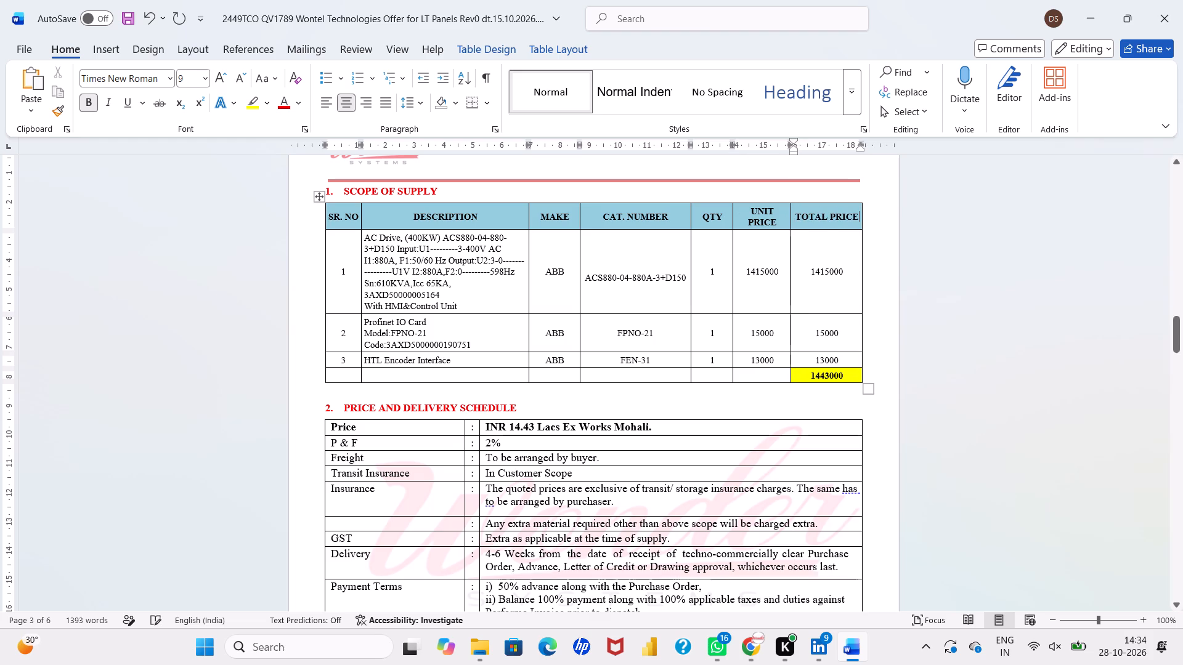
drag(731, 280, 726, 280)
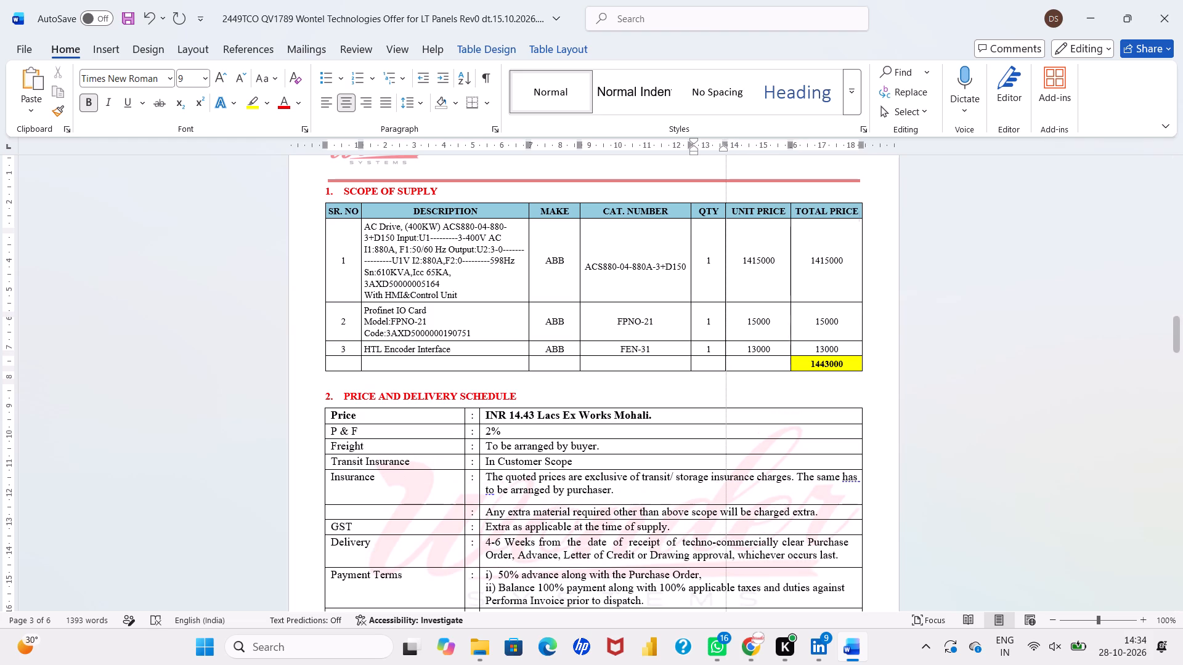
drag(726, 280, 725, 280)
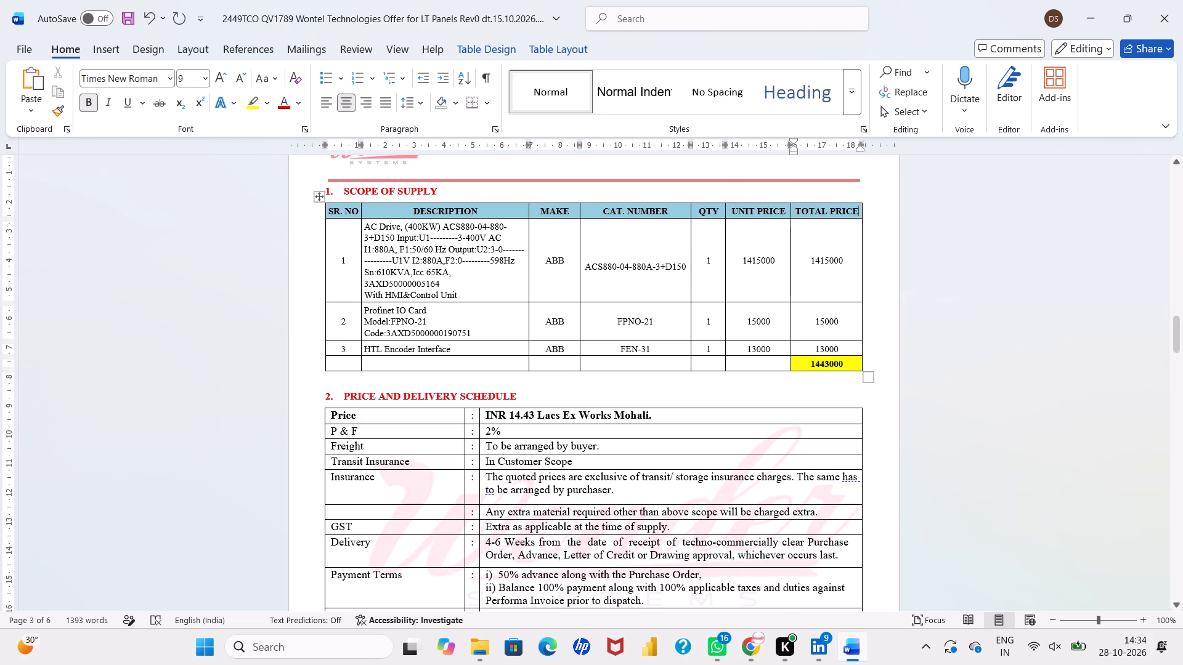
Enter the label TOTAL PRICE in the last row of the scope of supply table, under UNIT PRICE.
click(741, 288)
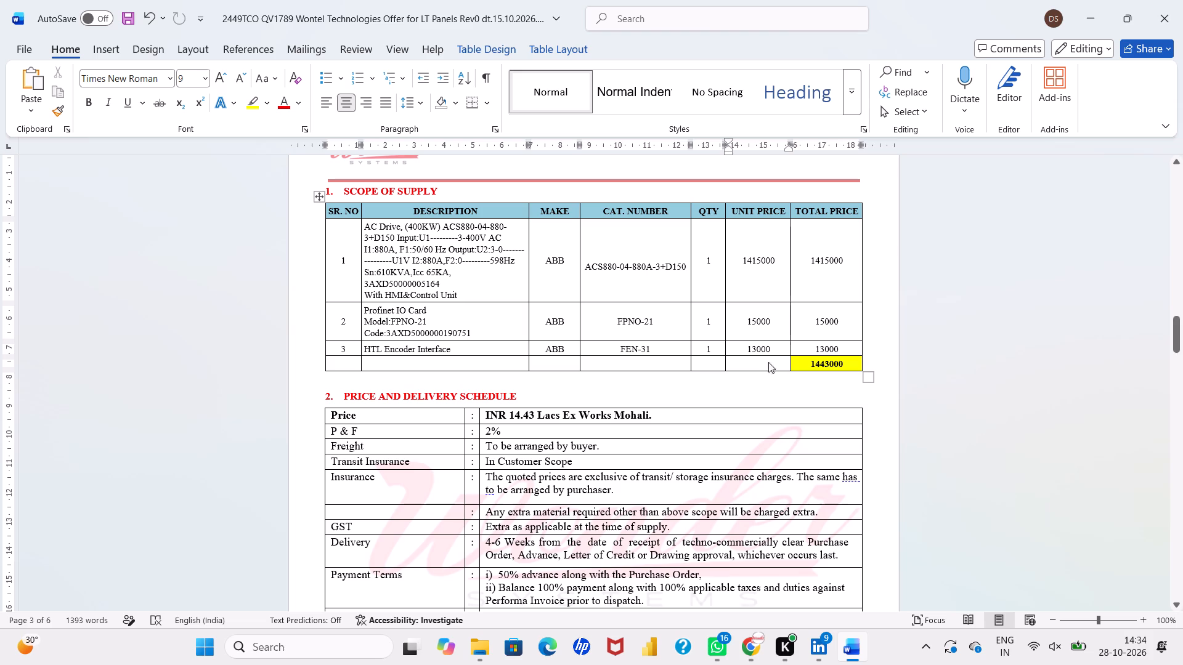
click(768, 362)
text(TOT)
text(AL PRICE)
Shade the last row's TOTAL PRICE label and amount cells light turquoise and make the label bold.
drag(730, 363, 842, 361)
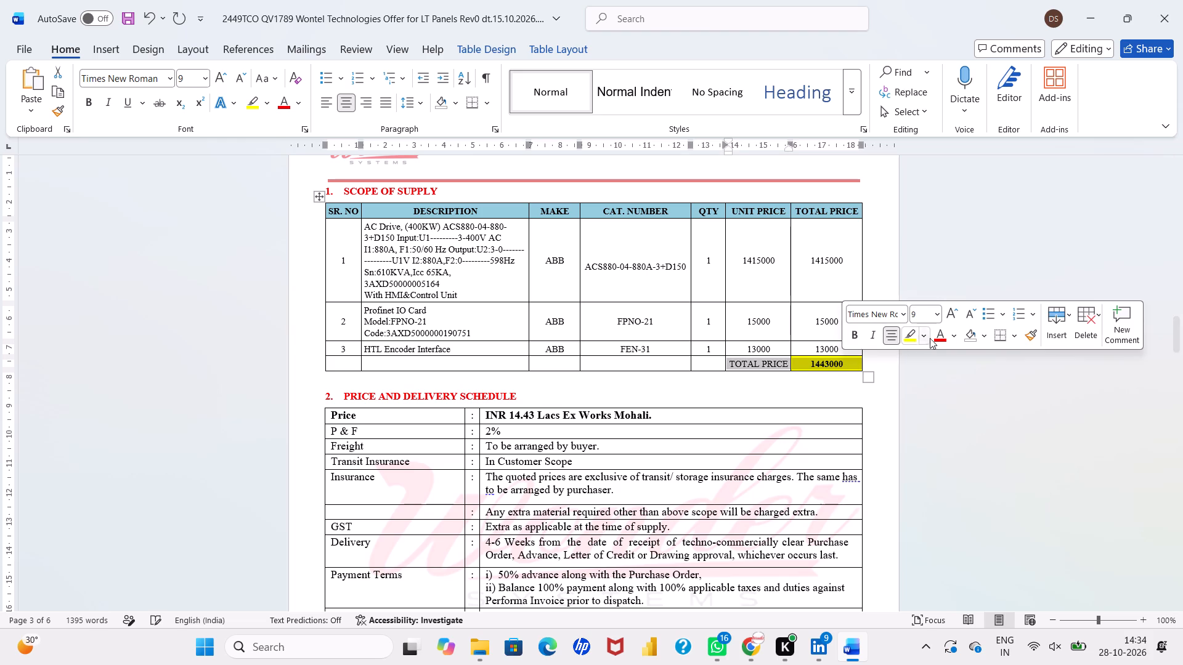
click(988, 332)
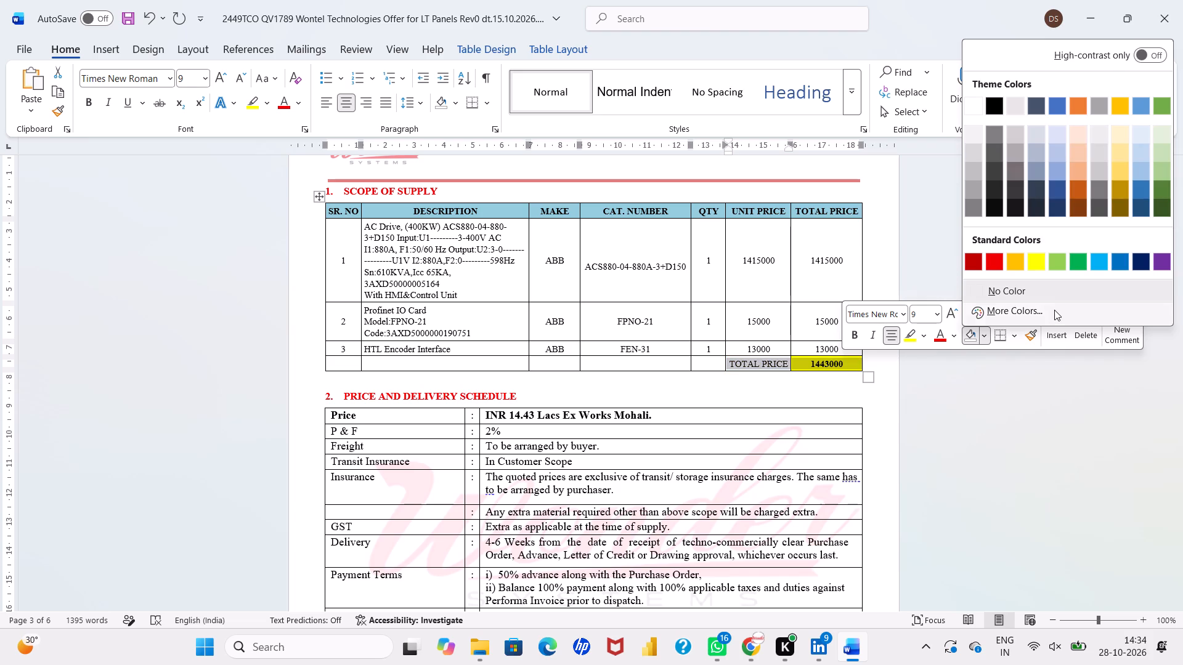
click(1030, 312)
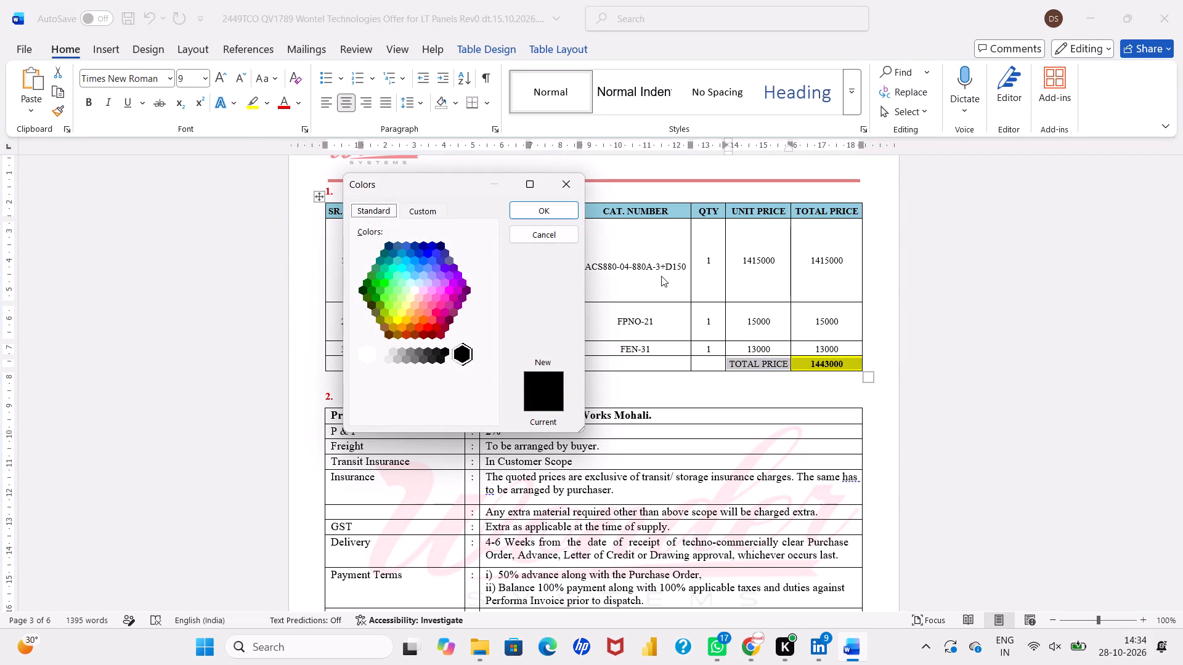
click(410, 272)
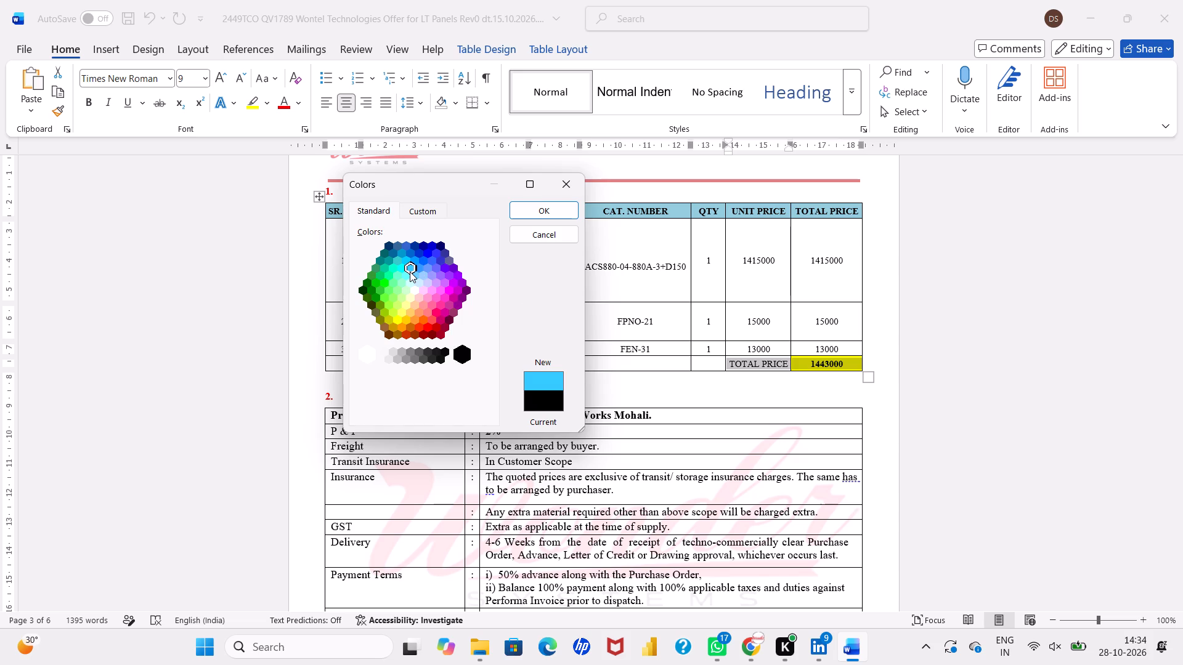
click(402, 265)
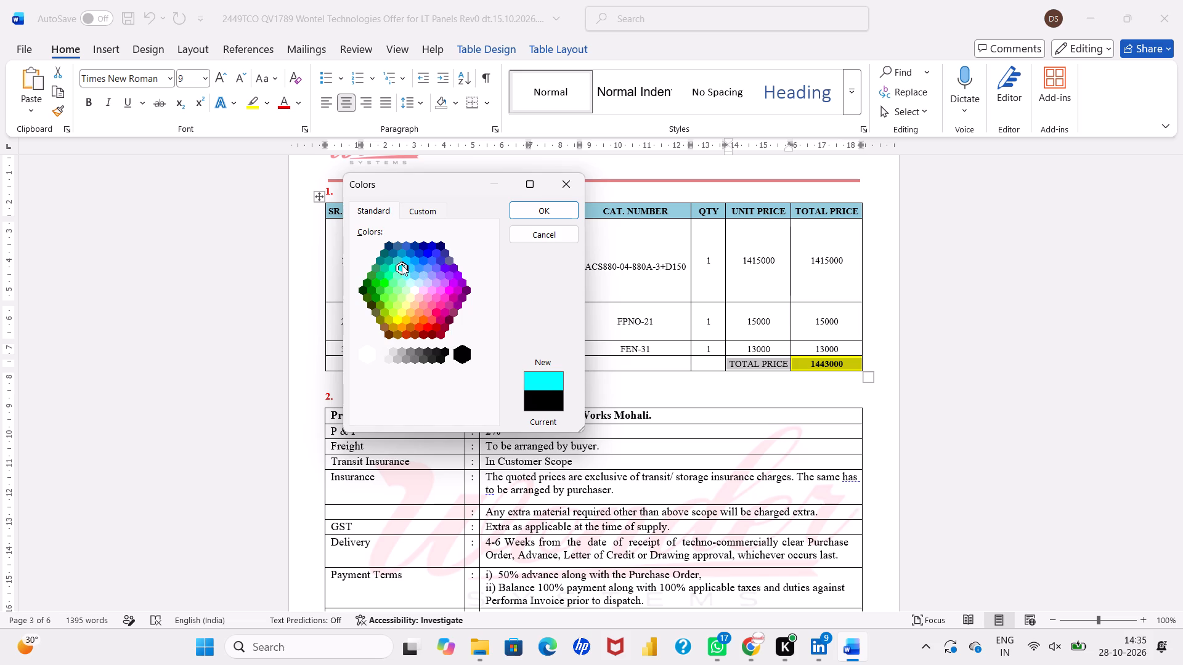
click(413, 273)
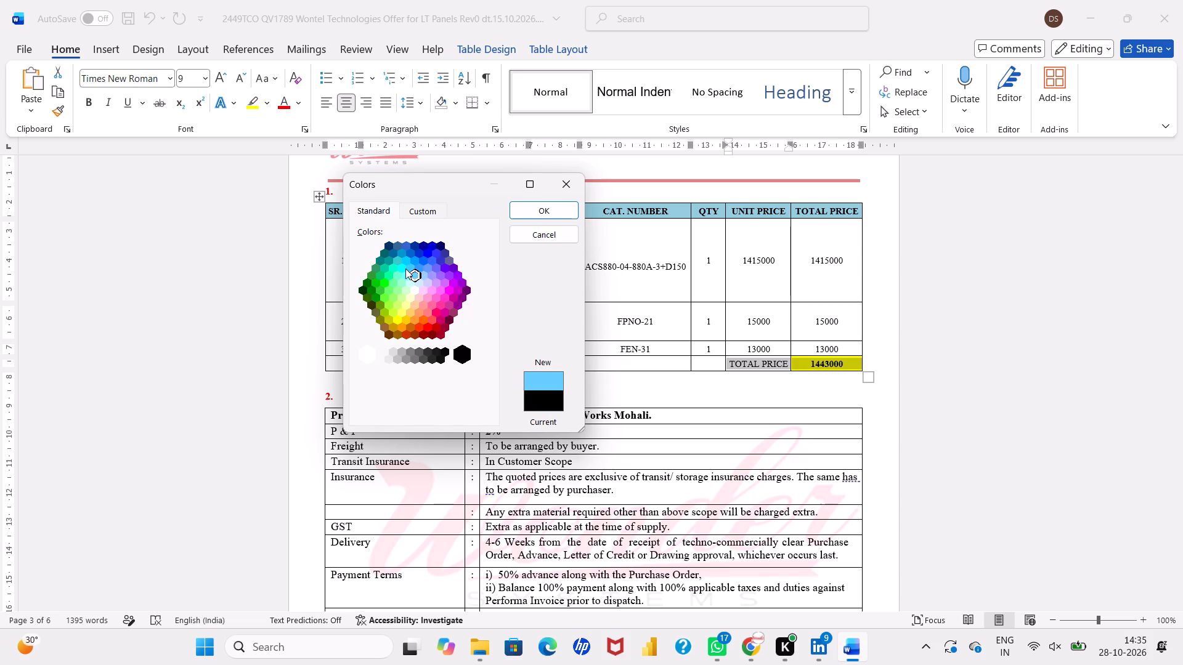
click(410, 281)
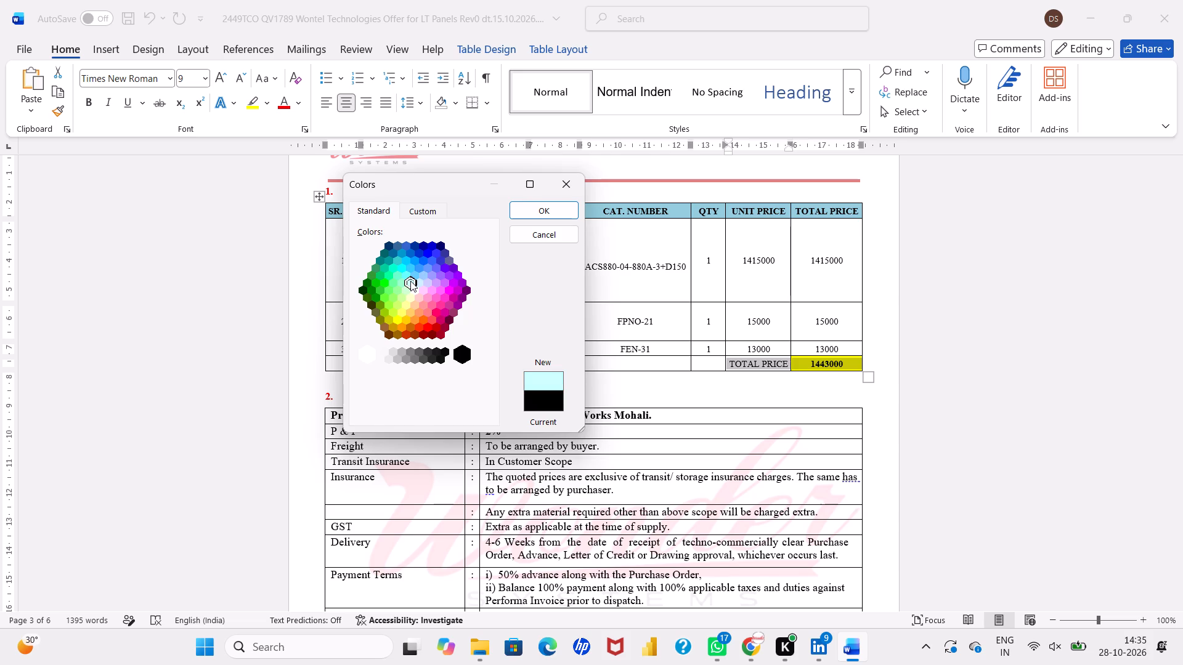
click(529, 209)
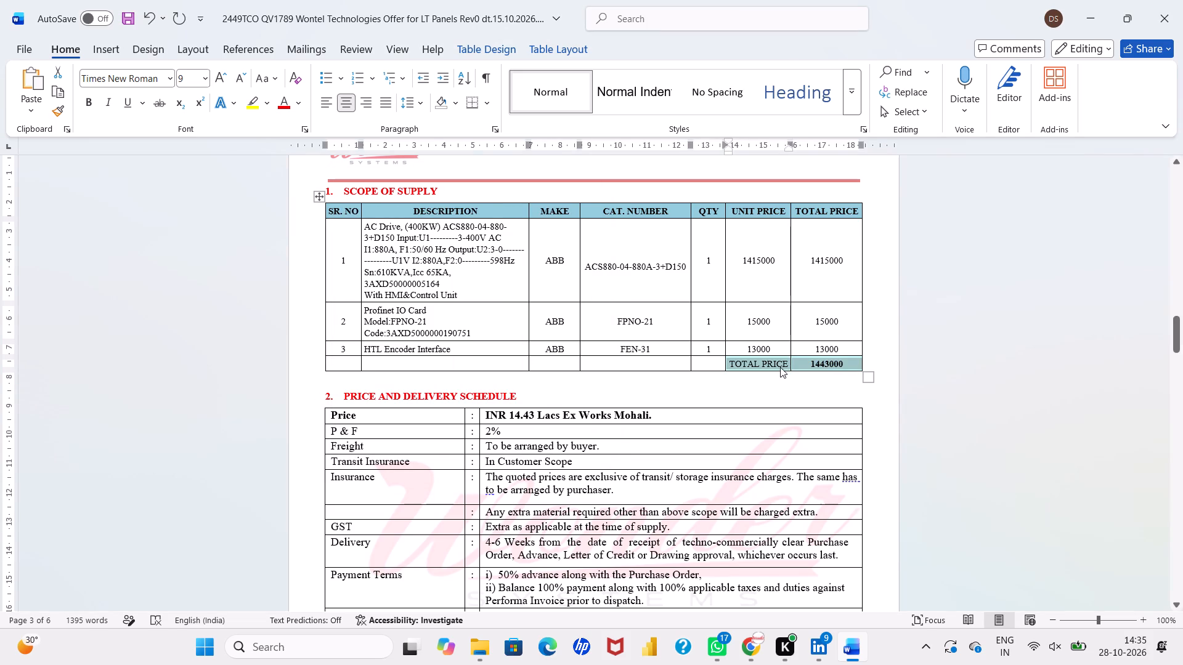
key(ctrl+b)
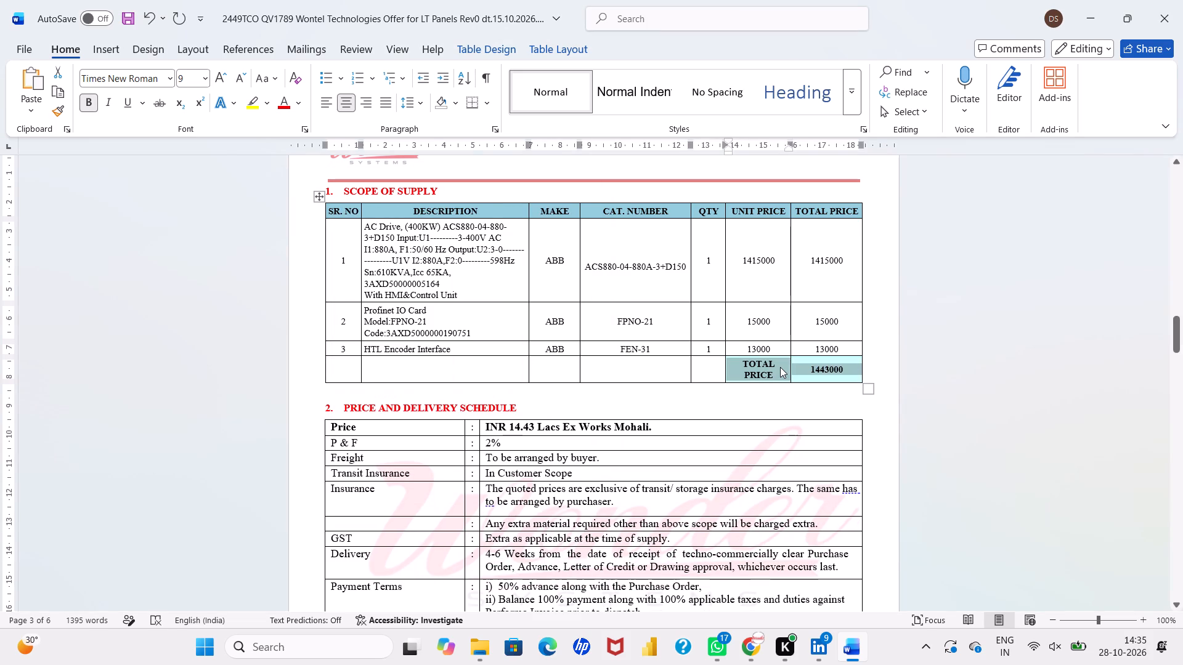
Set the TOTAL PRICE label in the last row to font size 8.
click(780, 367)
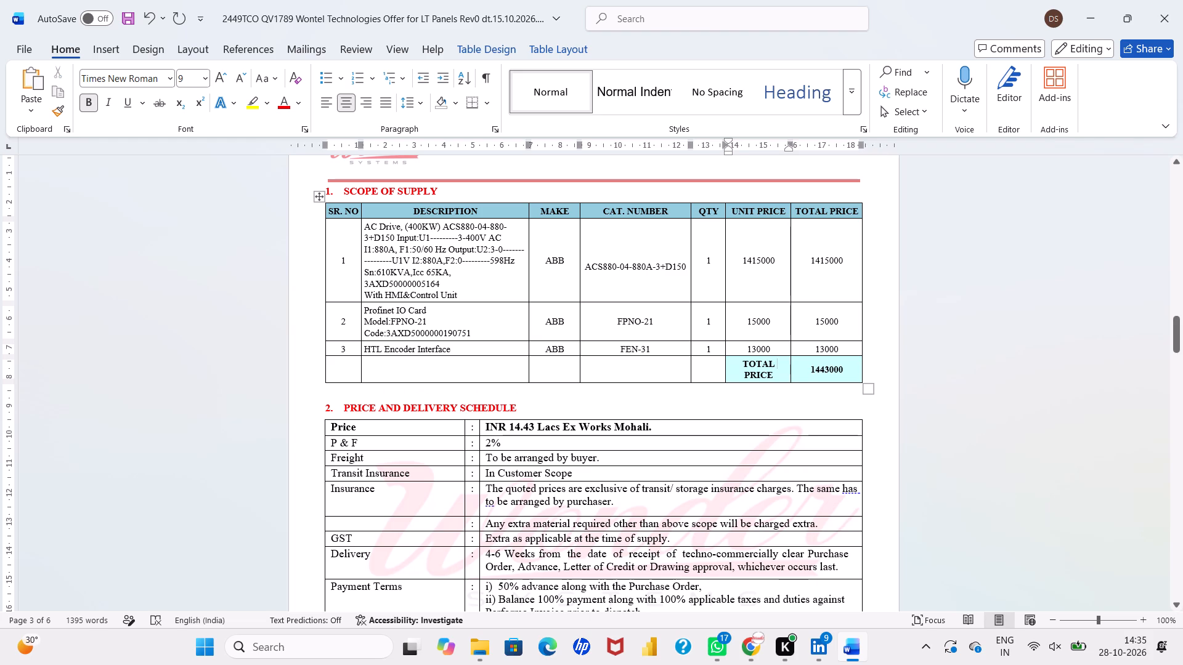
drag(777, 373, 744, 363)
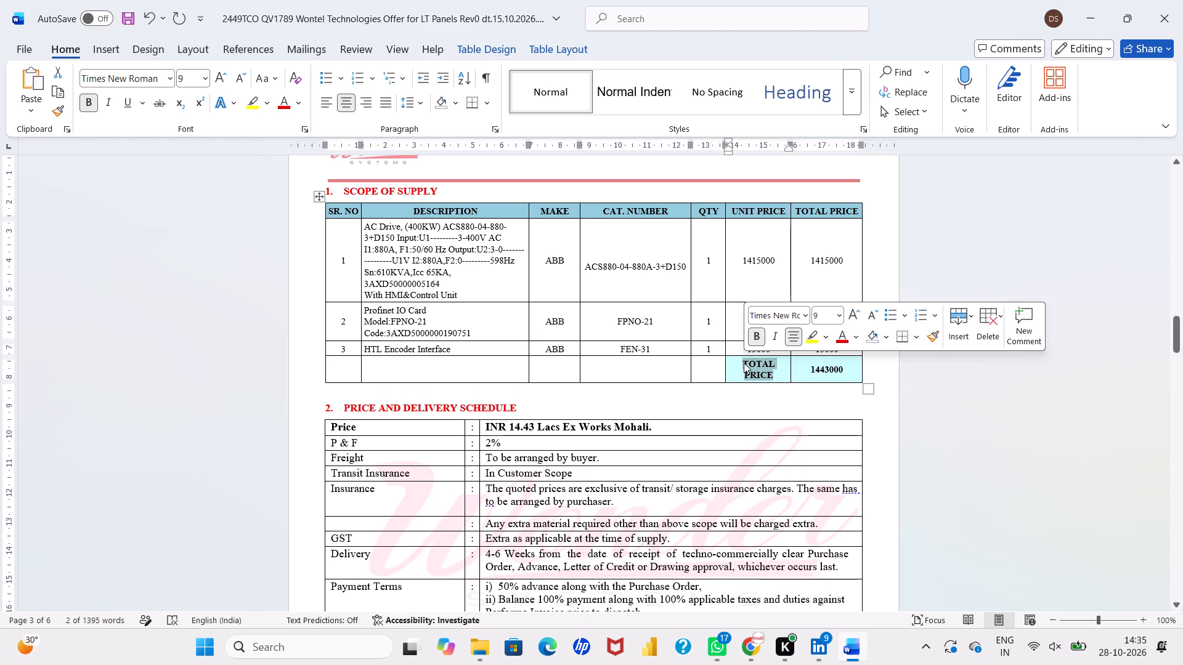
click(821, 315)
key(9)
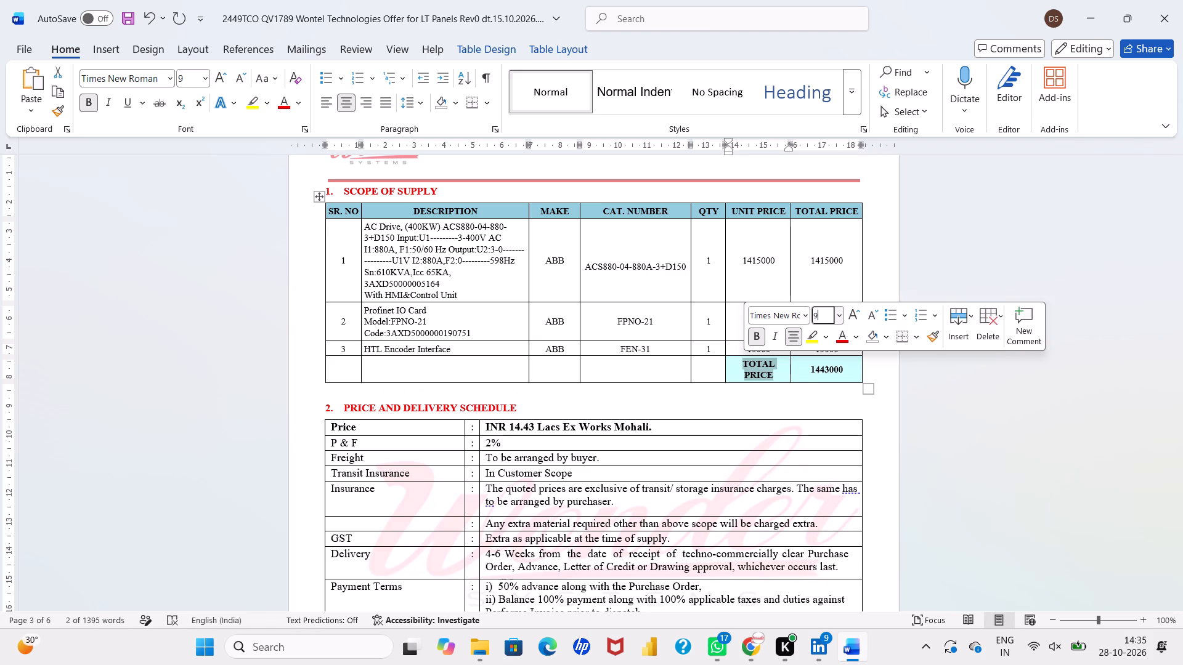
key(BackSpace)
key(8)
key(Return)
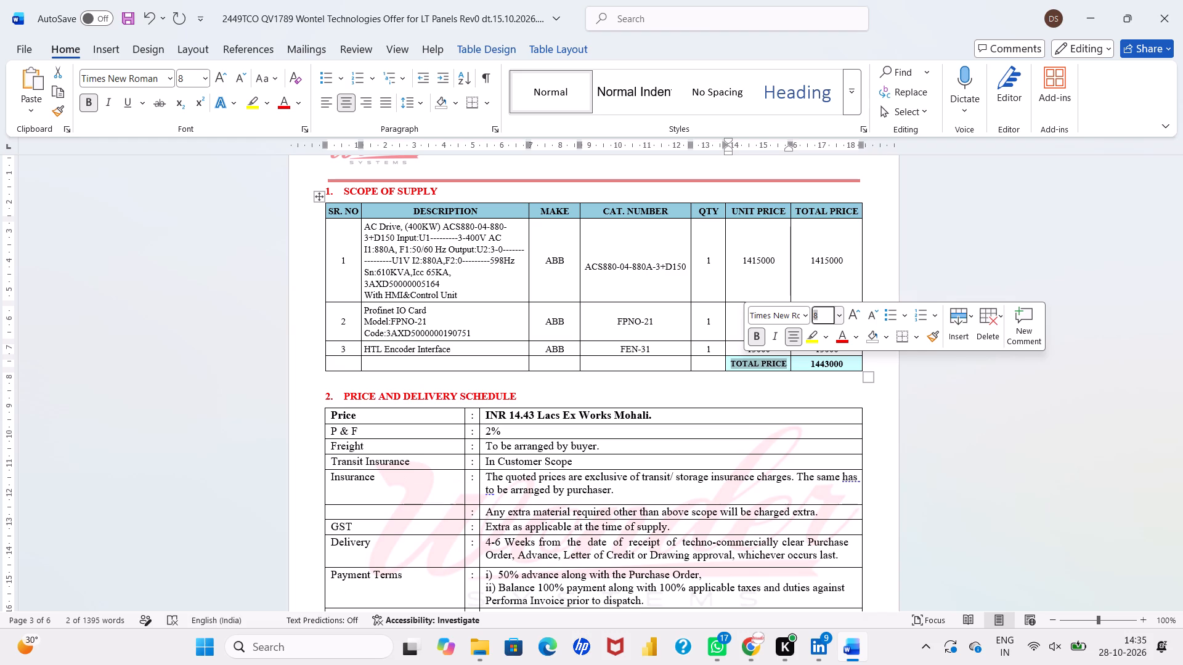
Add comma separators to the total amount in the last row so it reads 14,43,000.
click(811, 368)
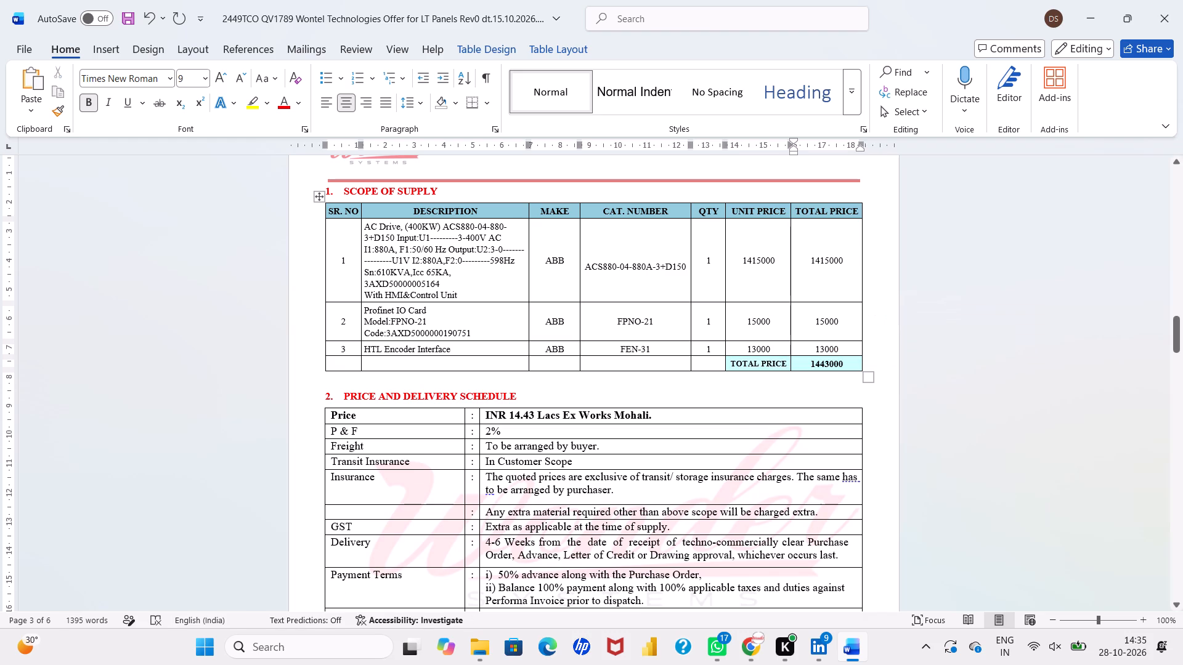
click(820, 363)
key(comma)
key(Right)
key(Right)
key(comma)
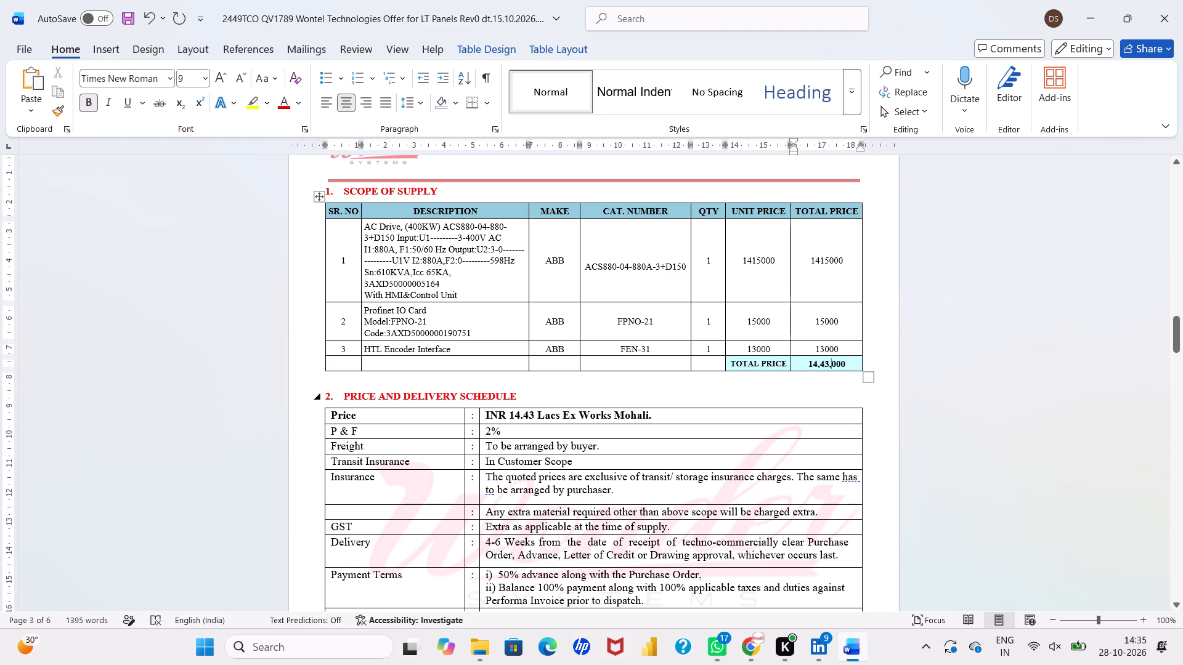
Add comma separators to the AC Drive row's unit price and total price so both read 1,41,5000.
click(748, 264)
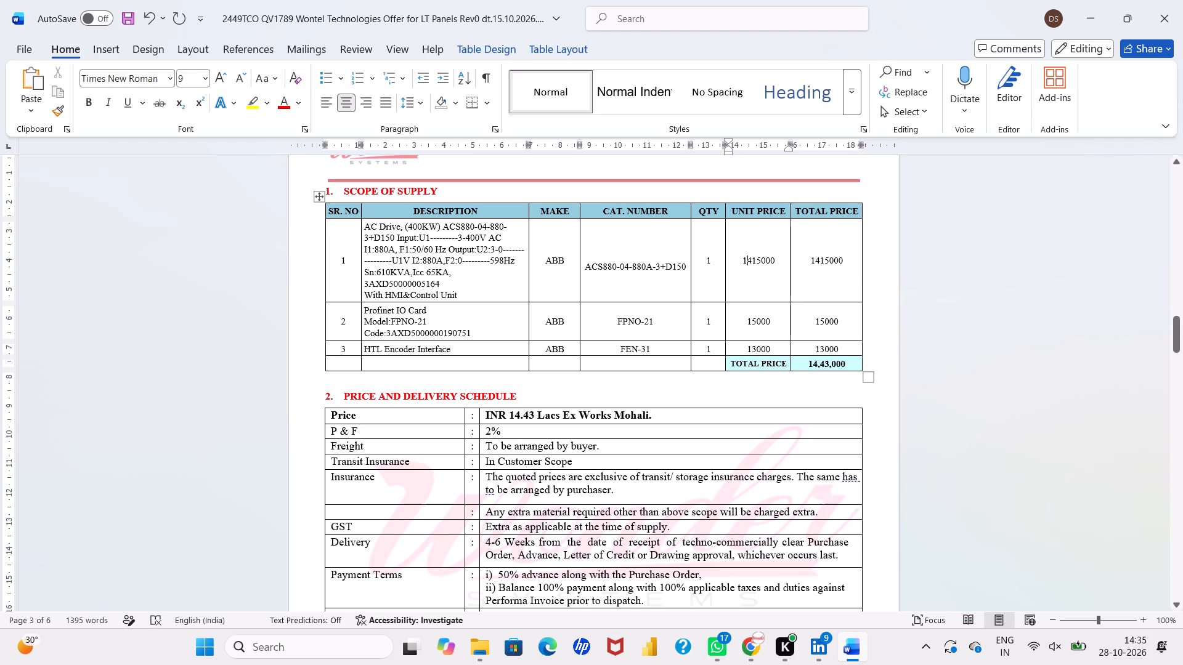
key(comma)
click(758, 264)
key(comma)
click(819, 265)
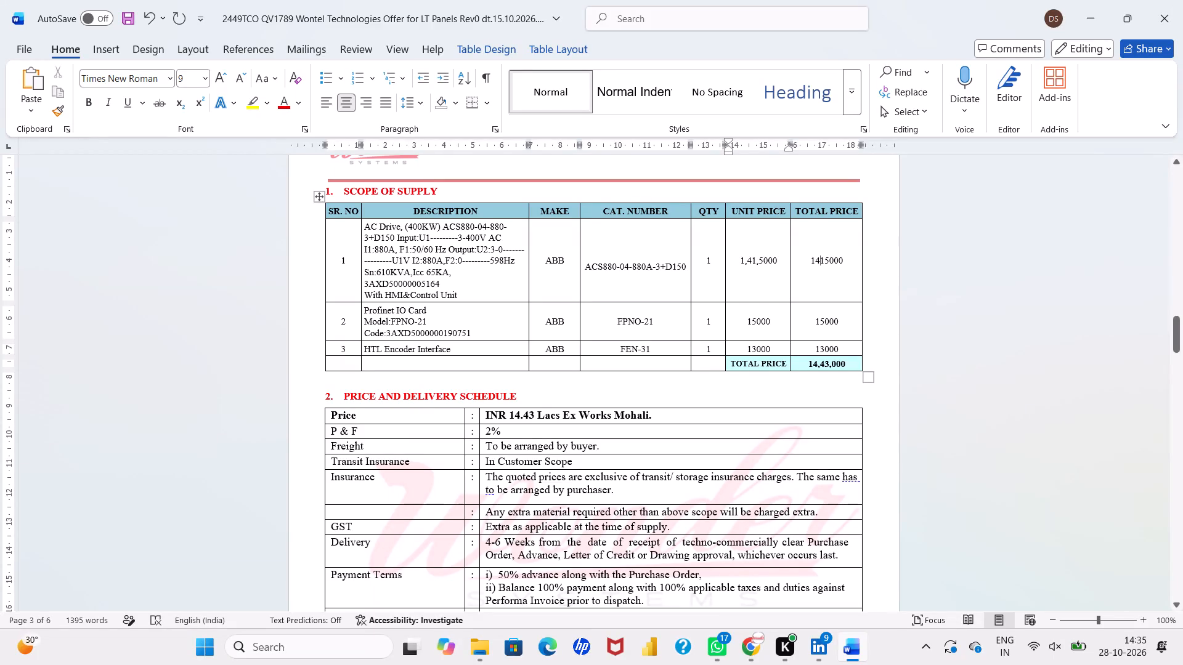
key(Right)
key(comma)
key(Left)
key(Left)
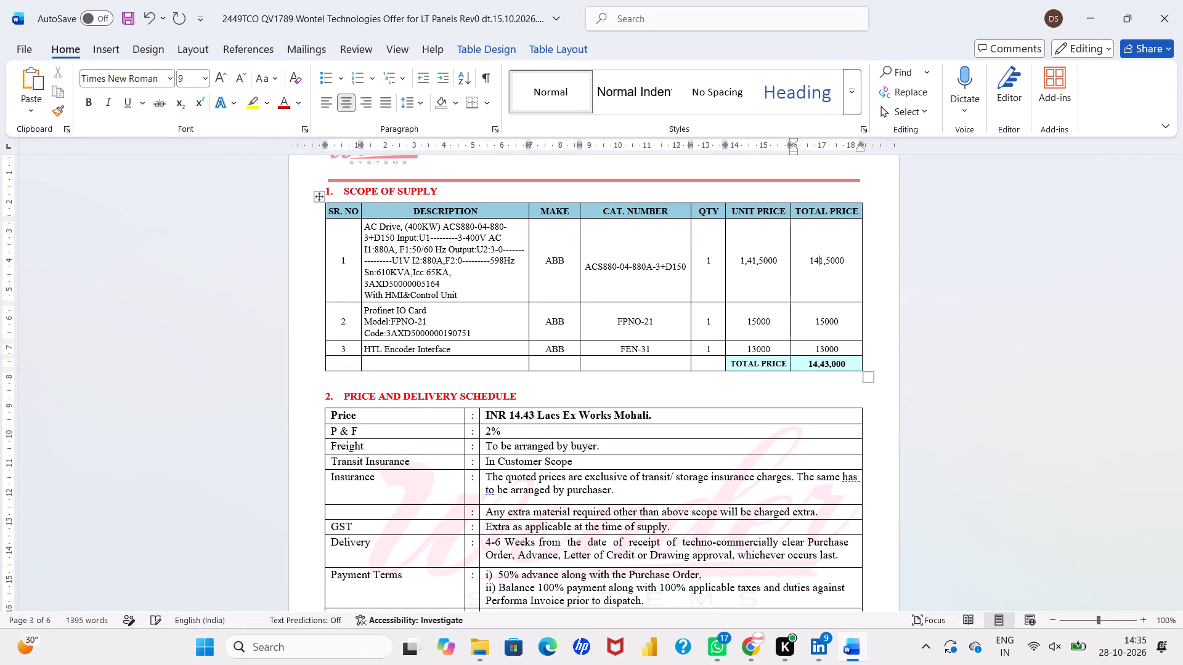
key(Left)
key(comma)
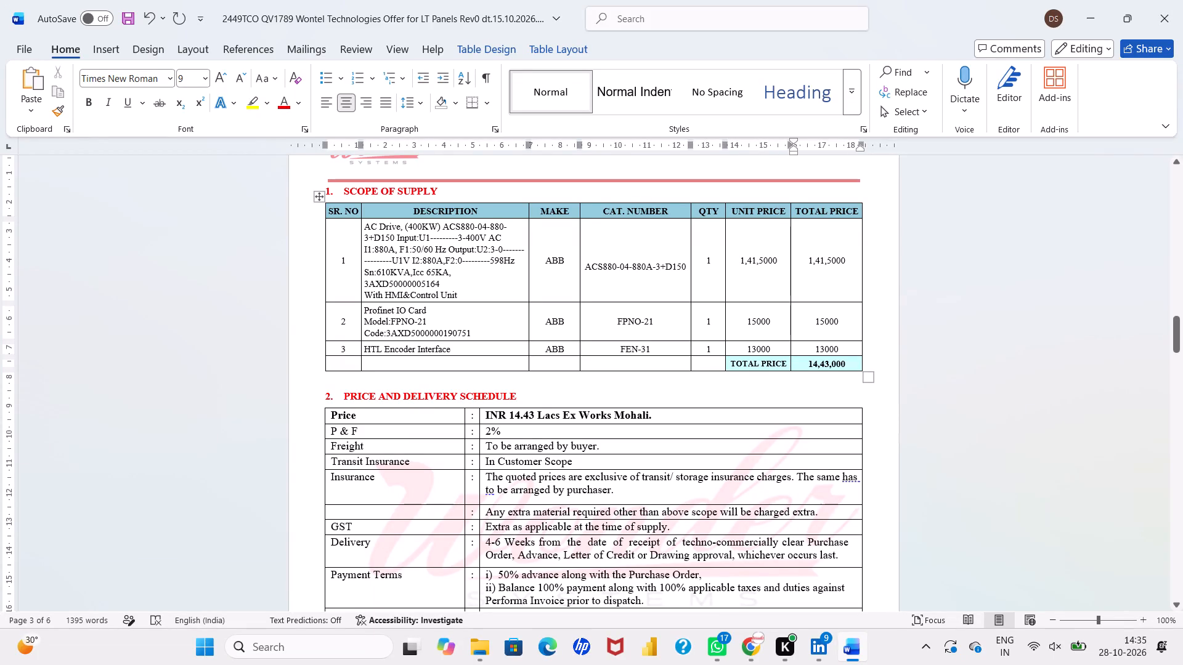
Switch to Chrome and check the AC Drive's cost formula in the QS1808 costing sheet, then return to the Word offer.
click(753, 646)
click(572, 342)
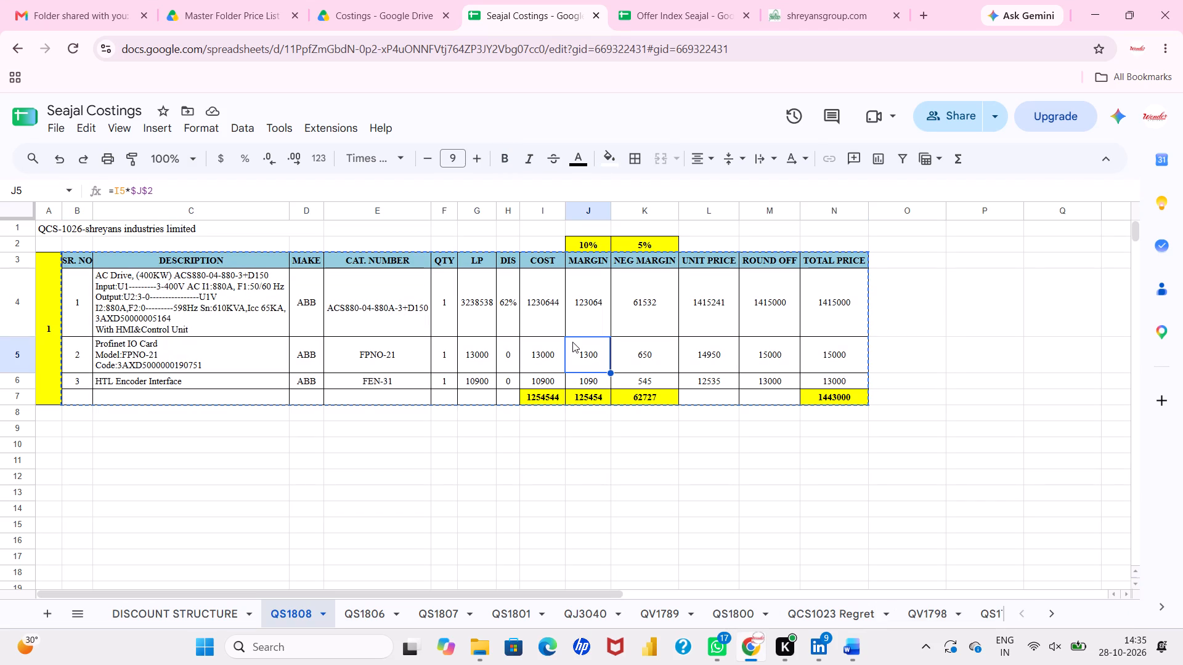
key(Escape)
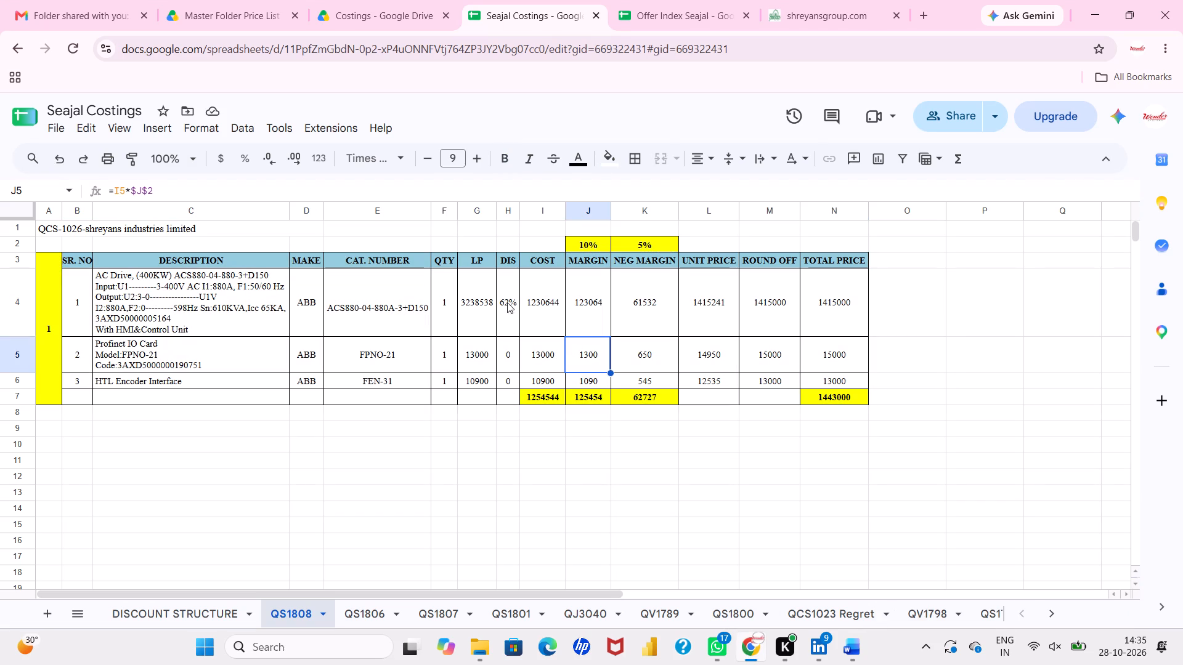
double_click(546, 310)
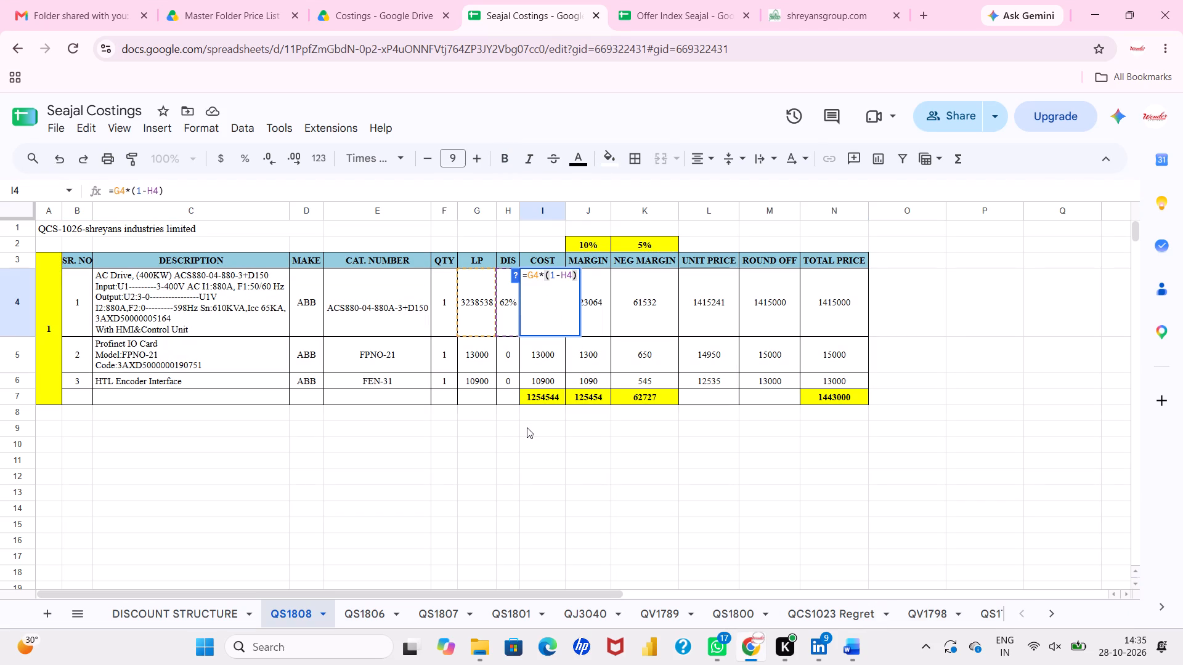
click(527, 427)
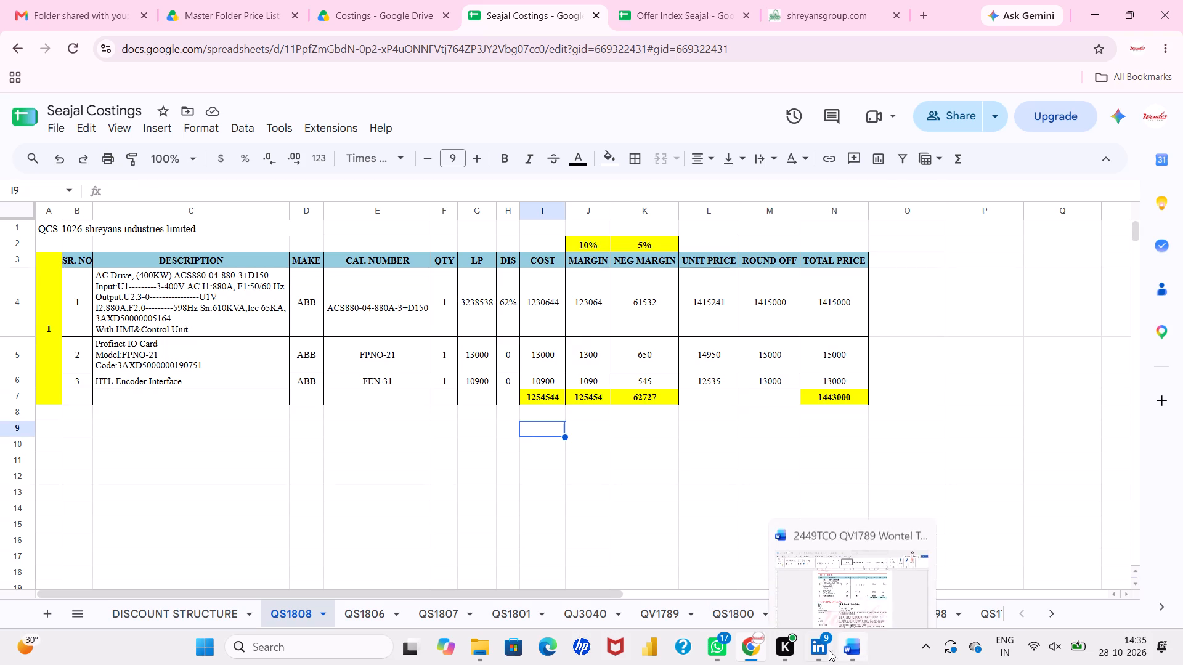
click(850, 647)
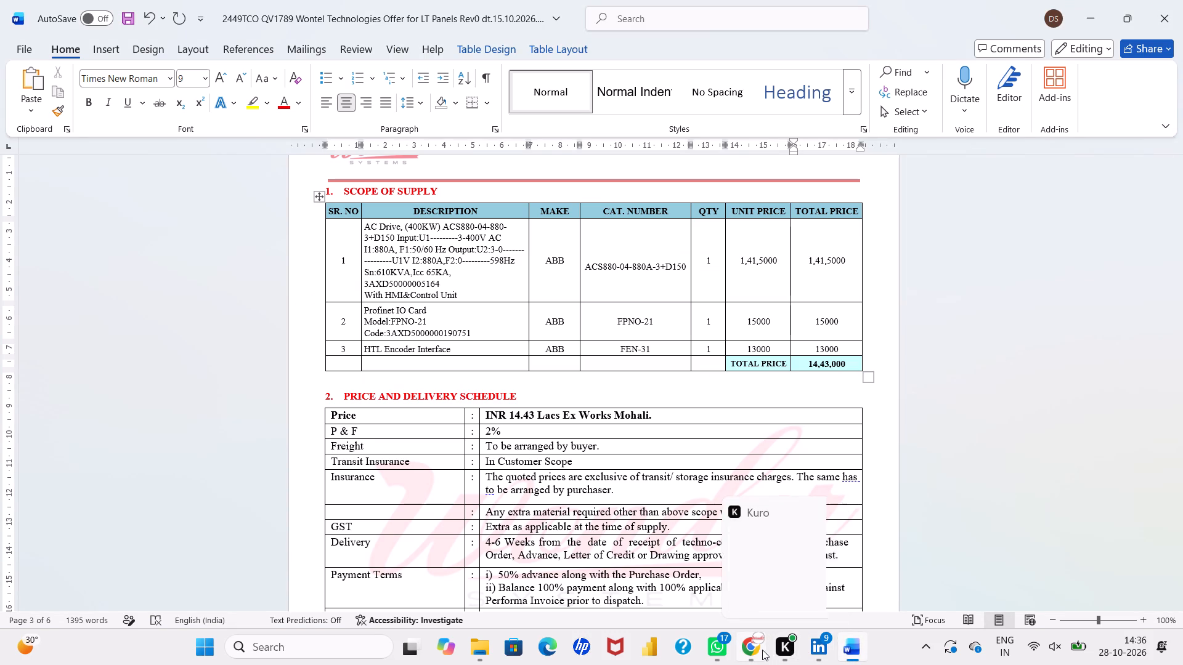
Start saving the offer as a new file, check its number in the Offer Index sheet, and set the file name's leading number to 2466.
scroll(679, 437, down, 4)
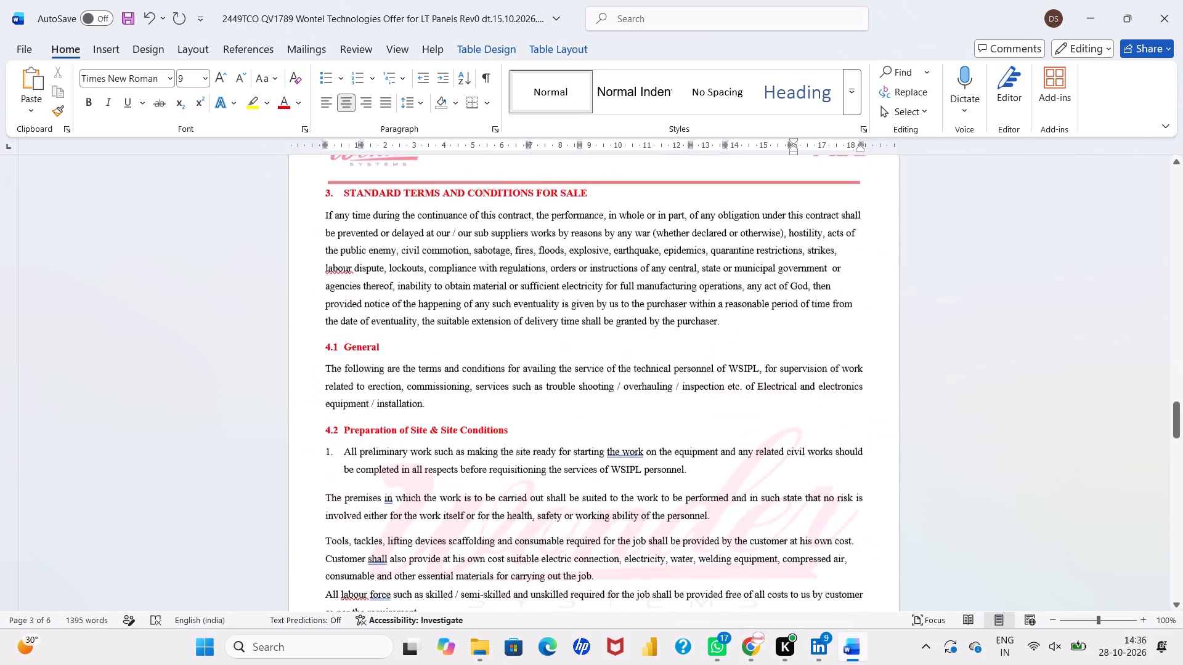
scroll(679, 437, down, 2)
scroll(679, 437, up, 20)
scroll(679, 437, up, 8)
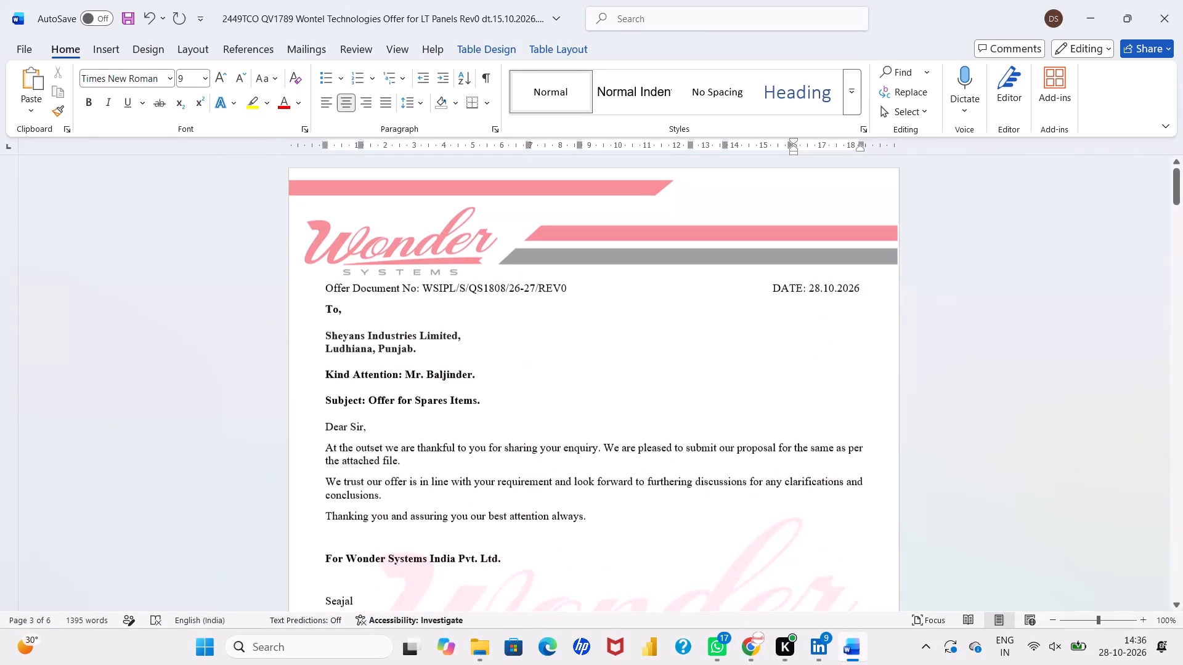
click(31, 51)
click(41, 283)
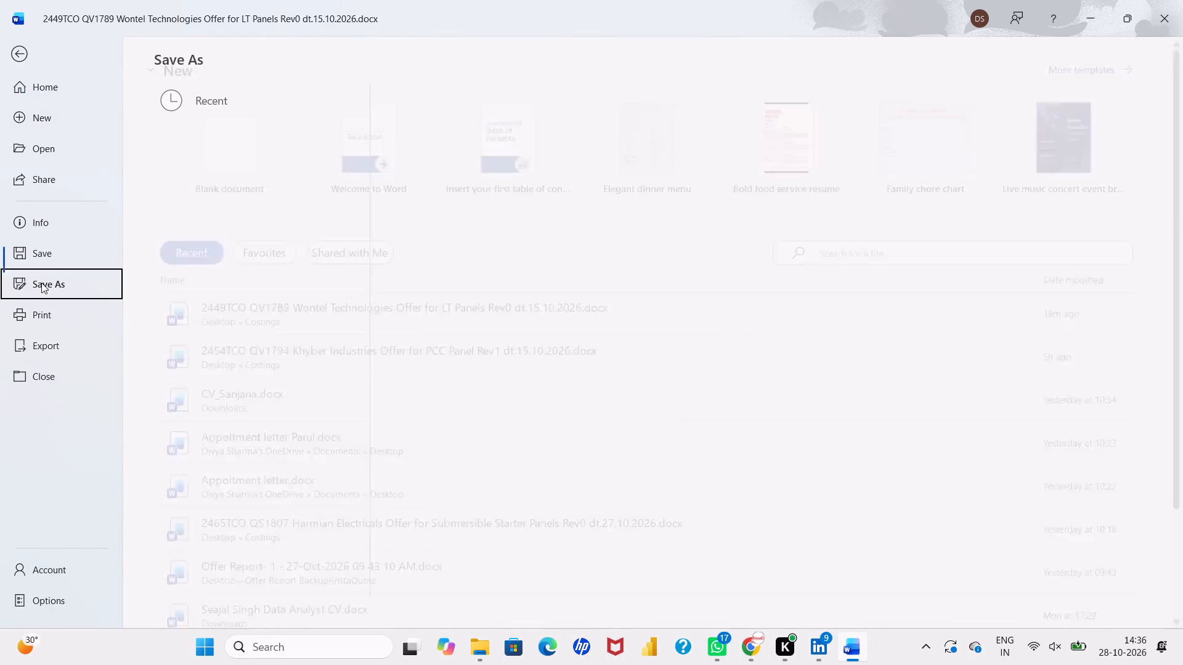
click(266, 377)
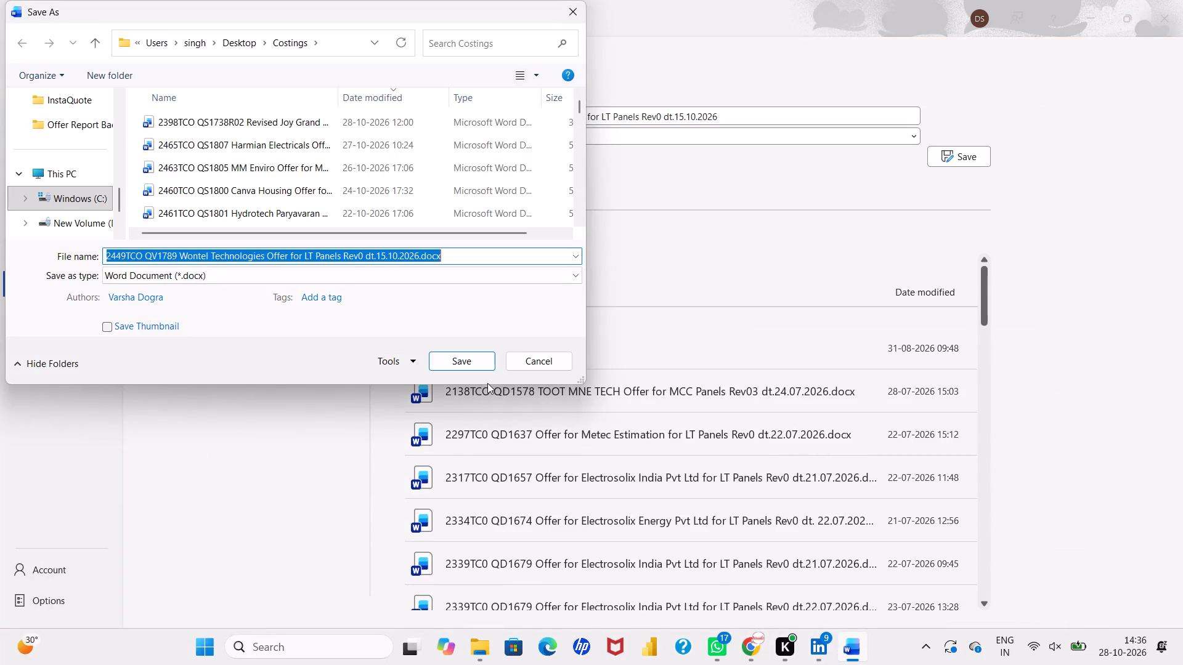
click(749, 653)
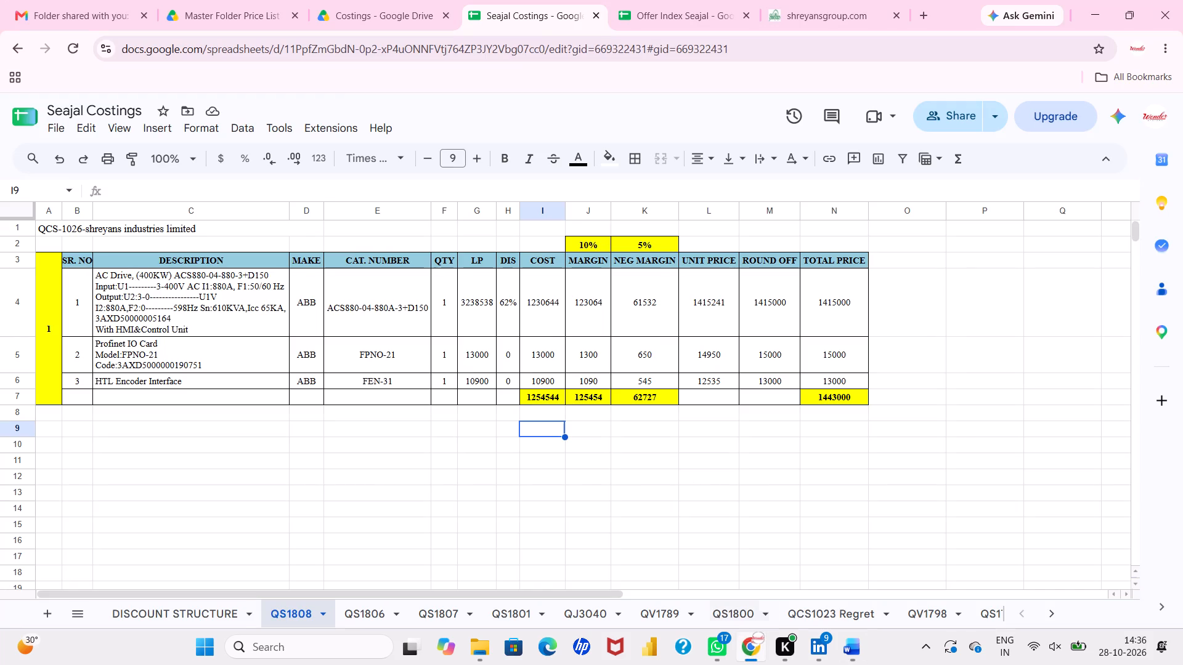
click(636, 0)
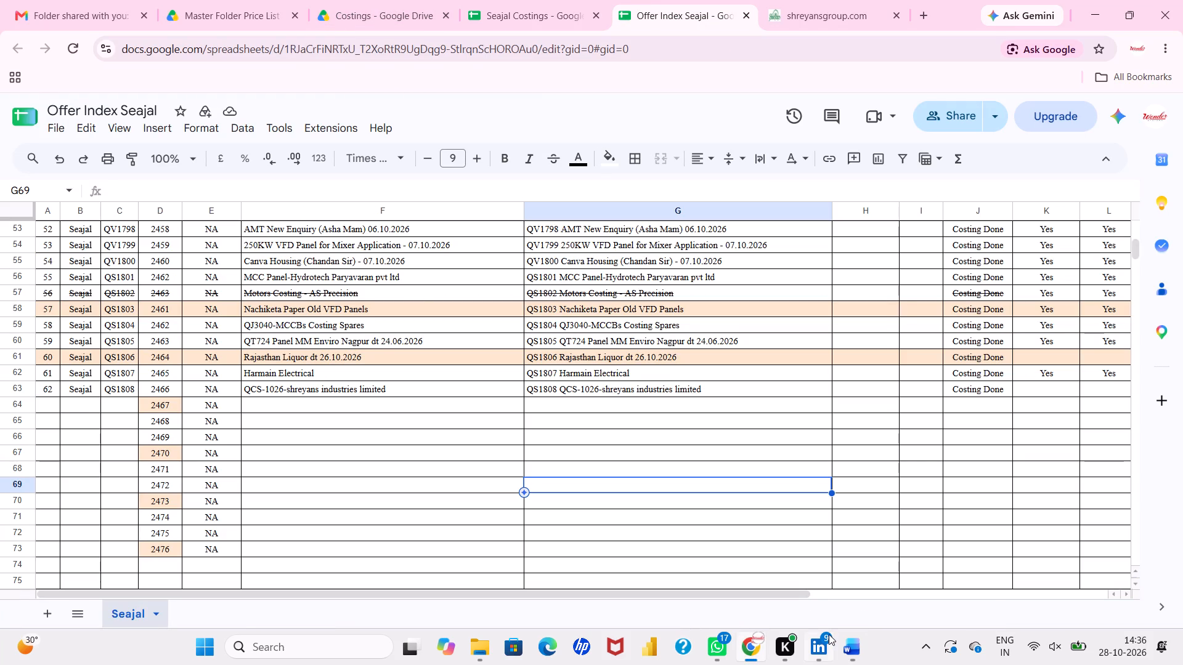
click(854, 651)
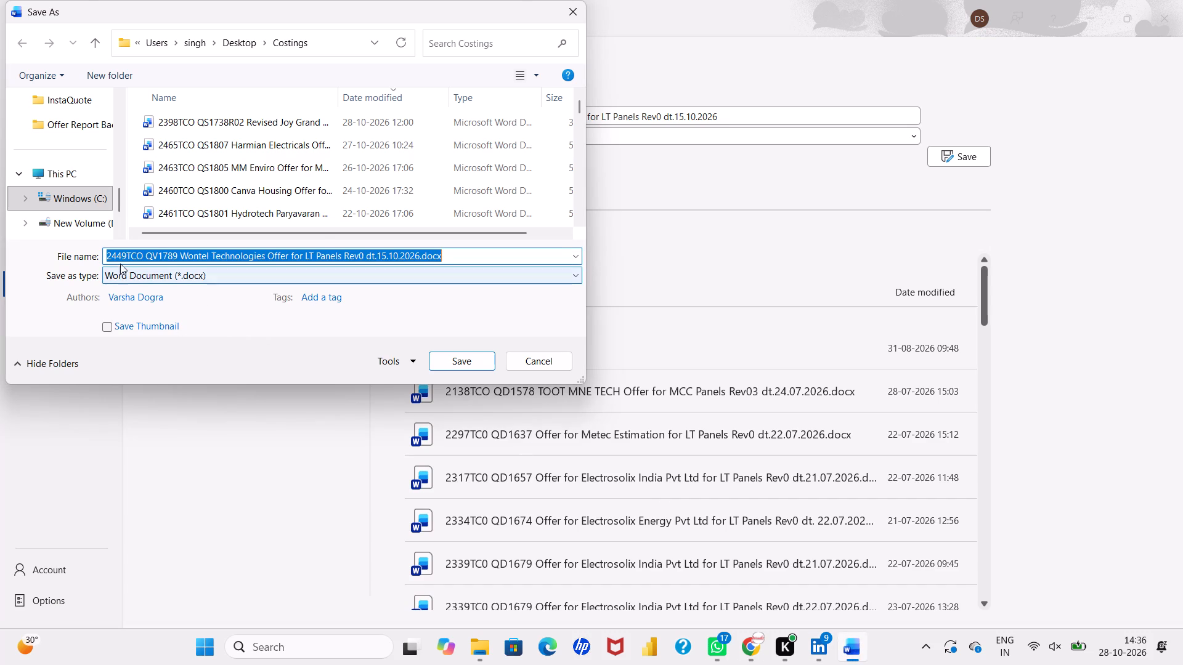
click(123, 255)
key(BackSpace)
key(Delete)
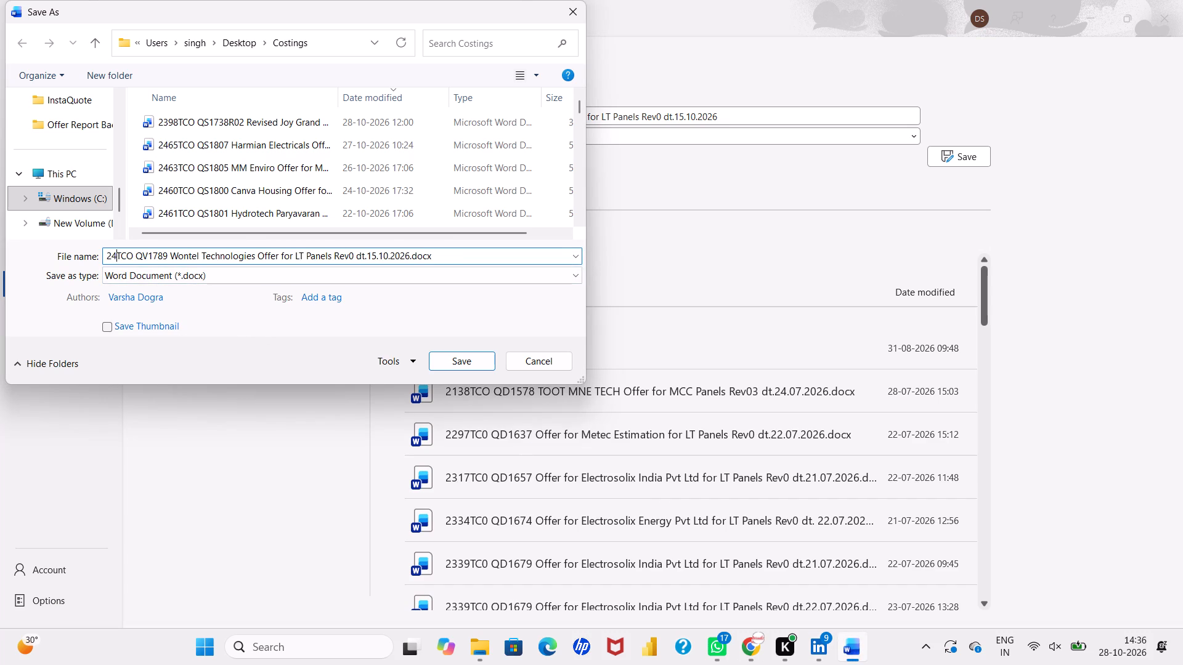
text(66)
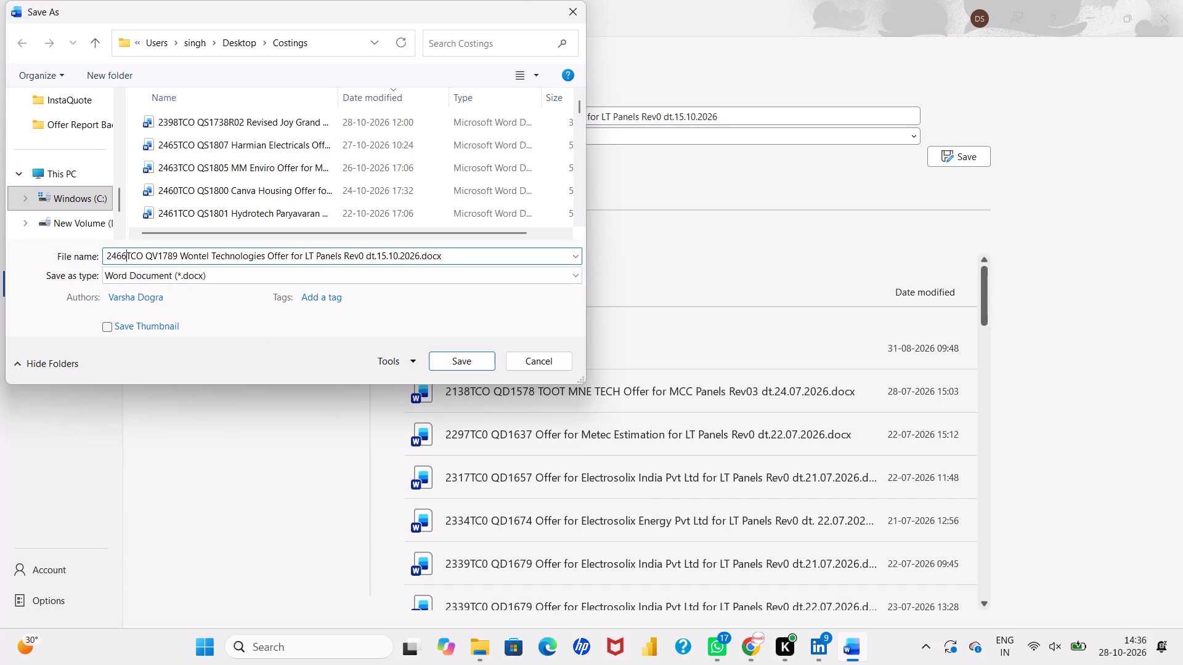
Replace the enquiry code and customer in the new file name with QS1808 Shreyans Industries Limited.
drag(150, 254, 179, 254)
drag(179, 254, 179, 254)
key(s)
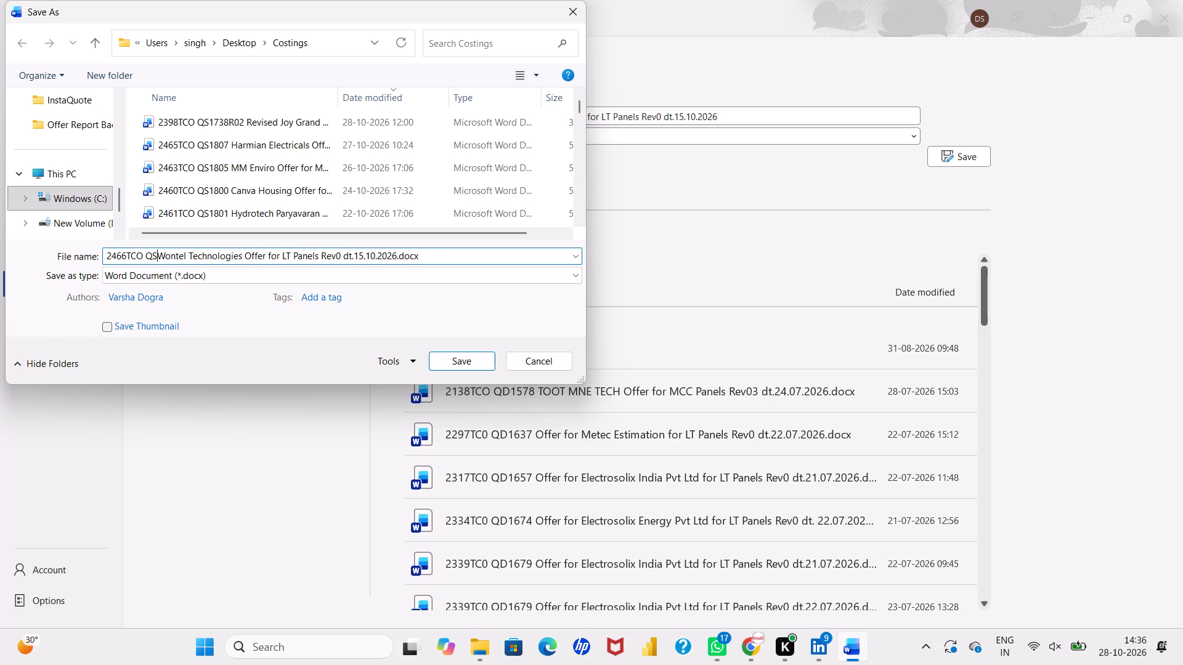
text(1808)
key(space)
key(Delete)
key(Delete)
key(Delete)
key(Delete)
key(Delete)
key(Delete)
key(Delete)
key(Delete)
key(Delete)
key(Delete)
key(Delete)
key(Delete)
key(Delete)
key(Delete)
key(Delete)
key(Delete)
key(Delete)
key(Delete)
key(Delete)
key(Delete)
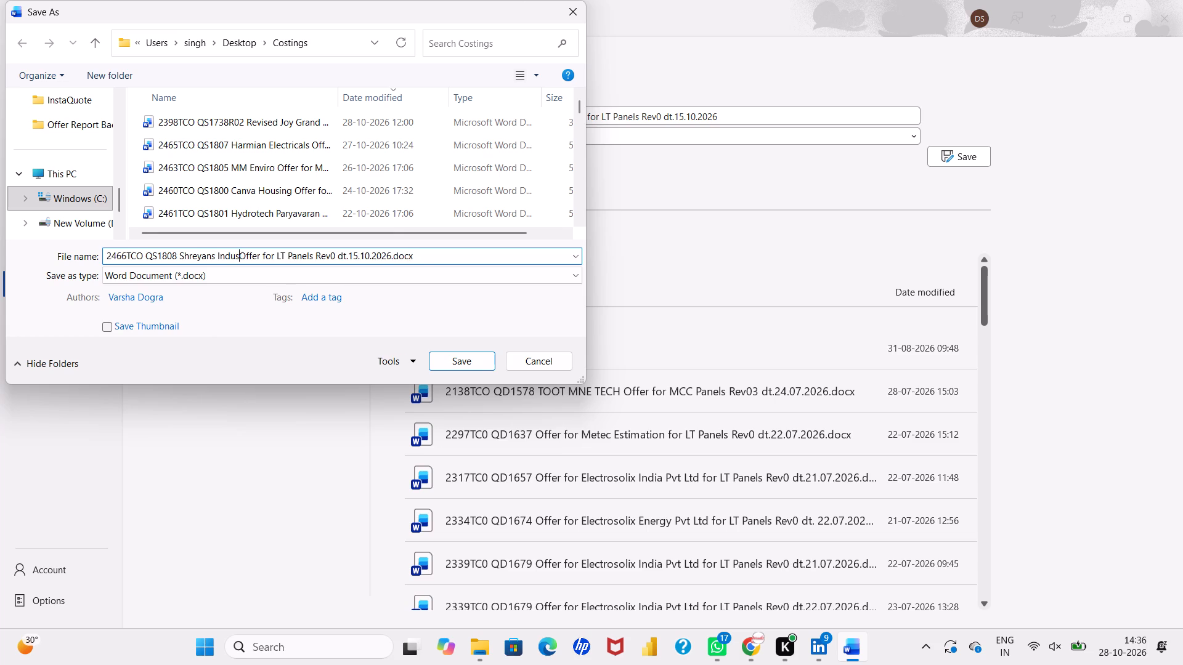
key(BackSpace)
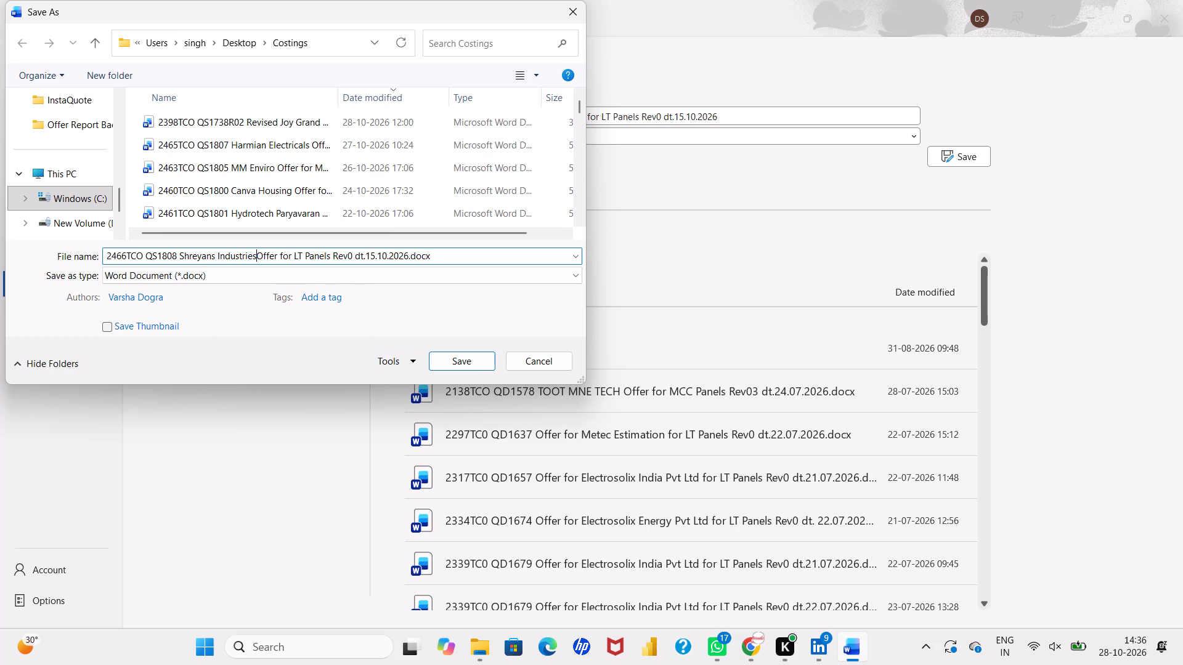
text(imited)
key(space)
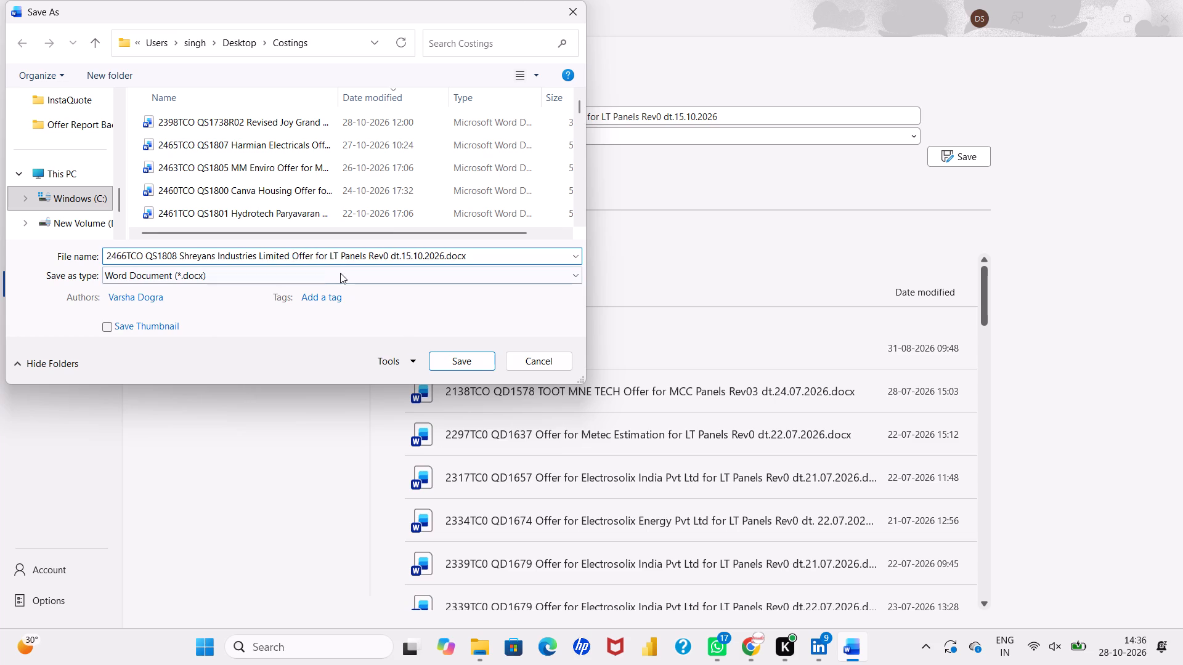
Change the file name's subject to Spares and its date to 28.10.2026, and save the copy in the Costings folder.
drag(329, 259, 364, 257)
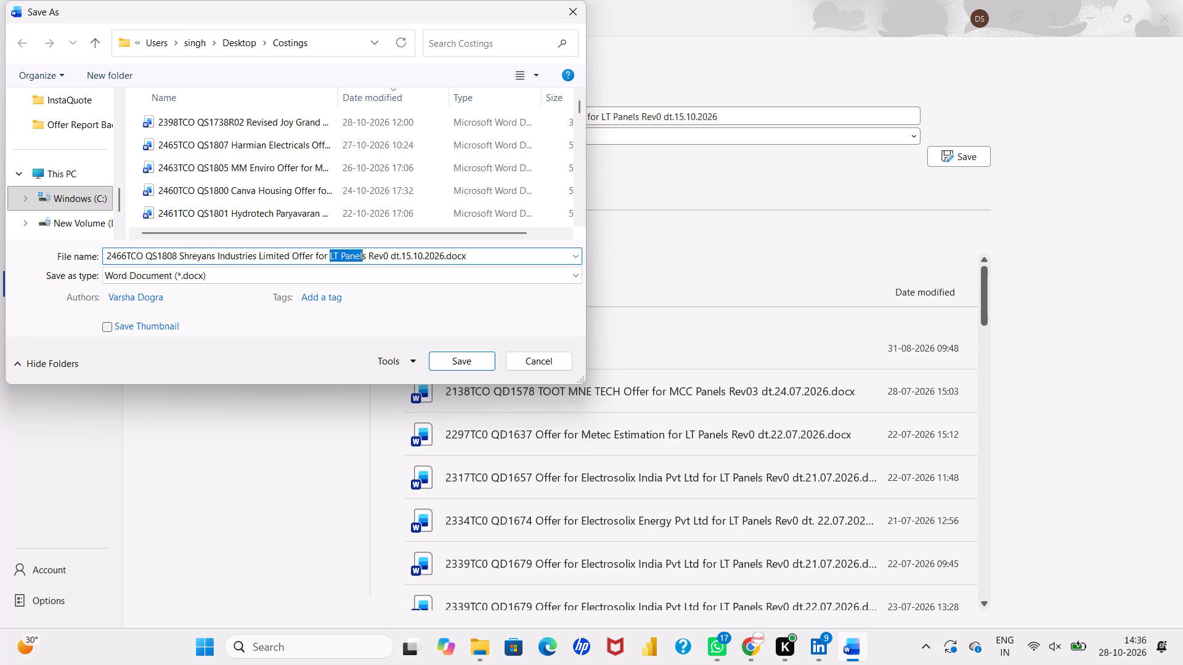
drag(364, 257, 367, 257)
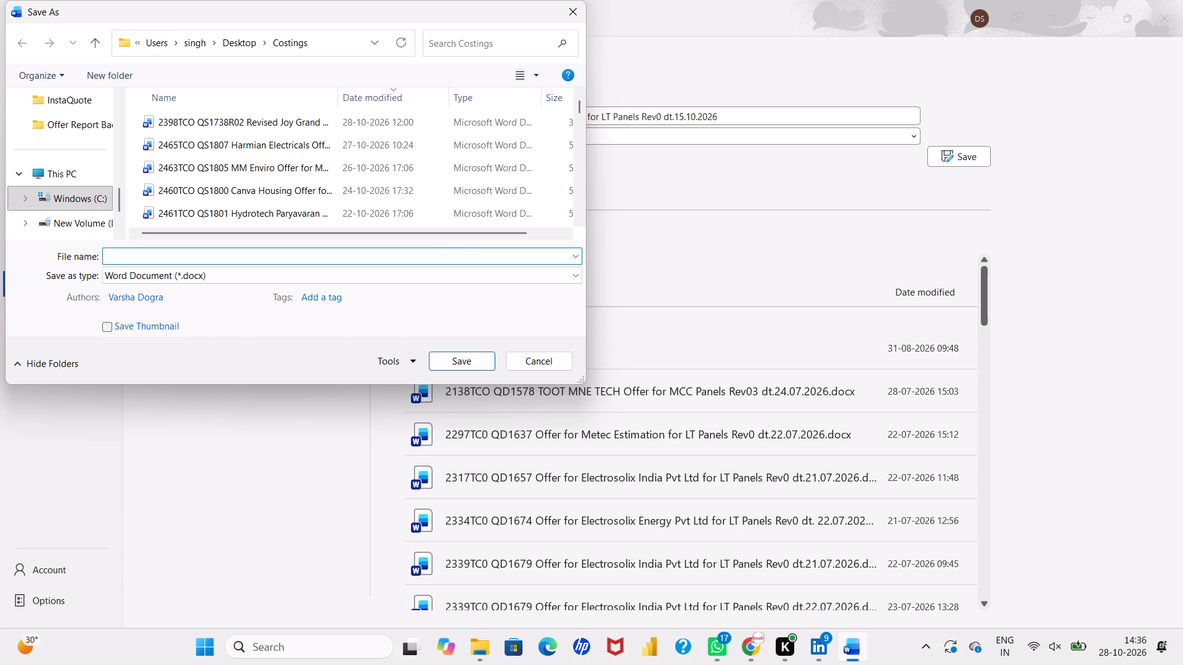
click(400, 256)
key(BackSpace)
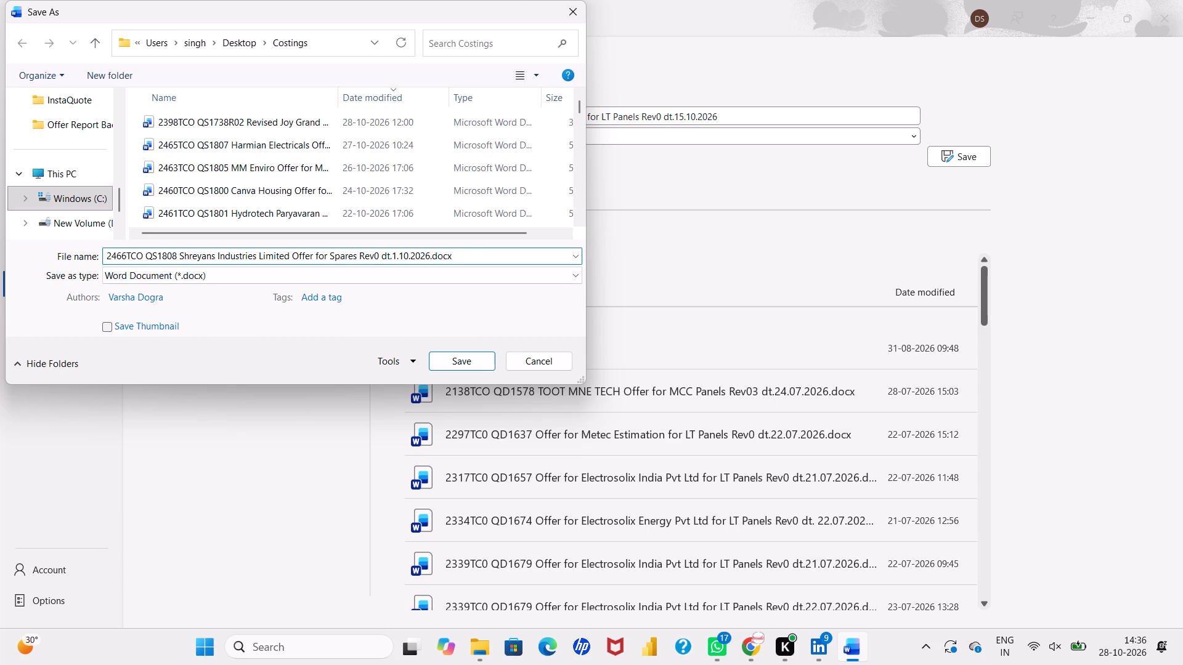
key(BackSpace)
text(28)
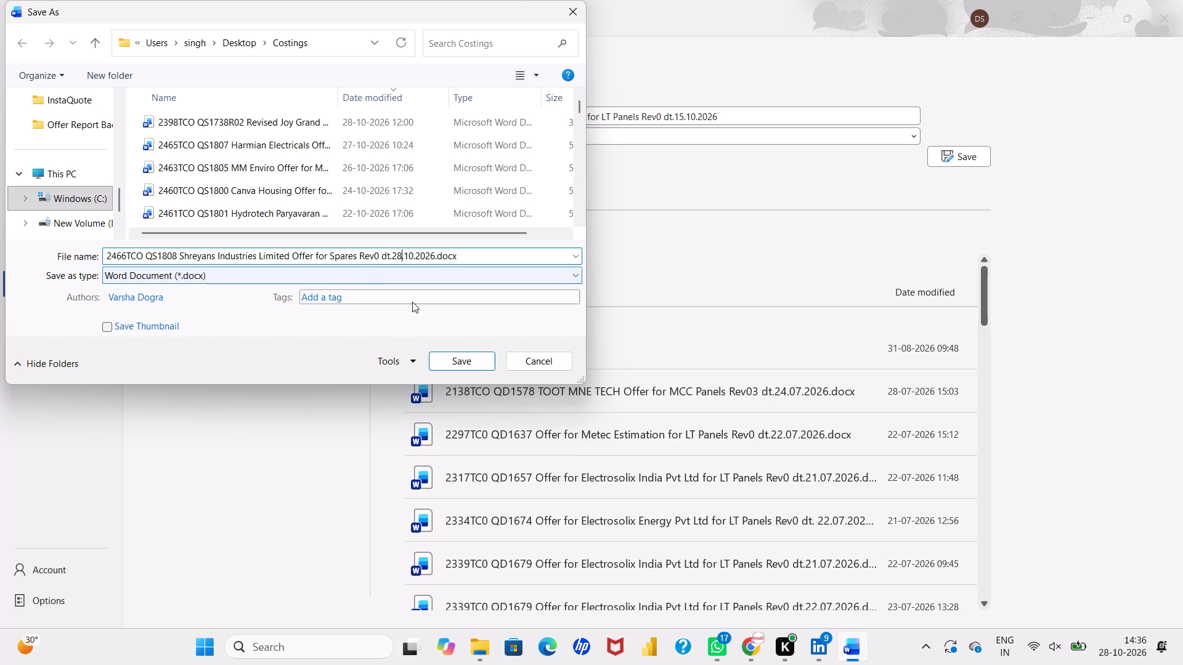
click(464, 363)
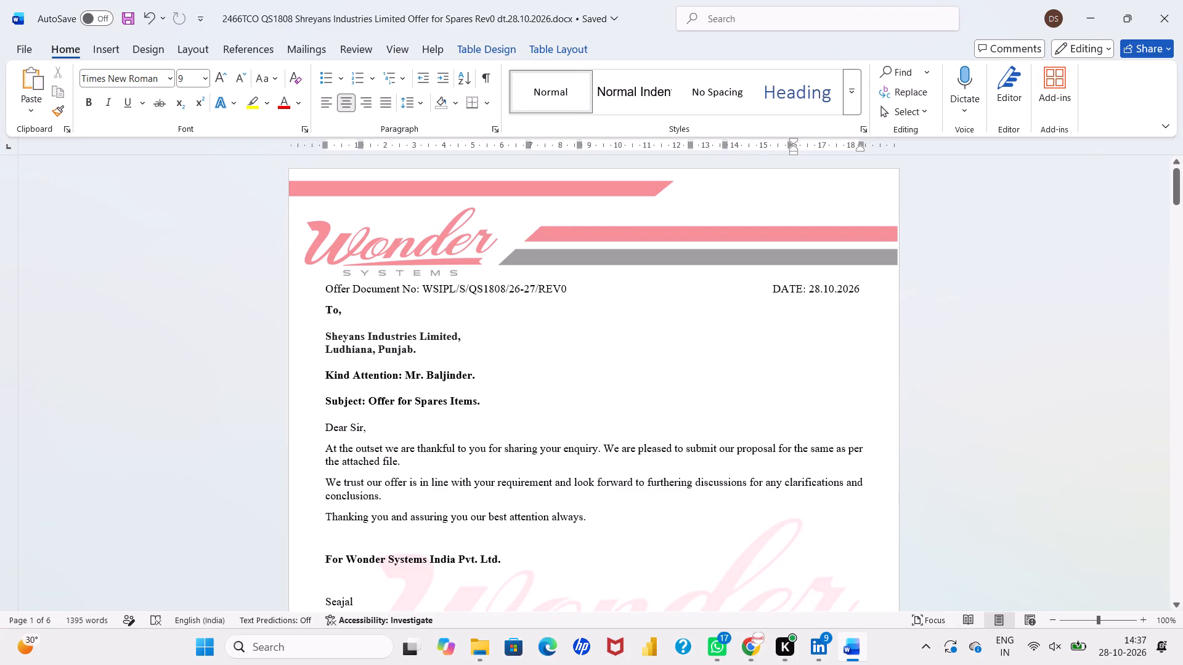
Review the saved offer from the cover letter through the scope of supply and the price and delivery schedule.
scroll(501, 371, down, 1)
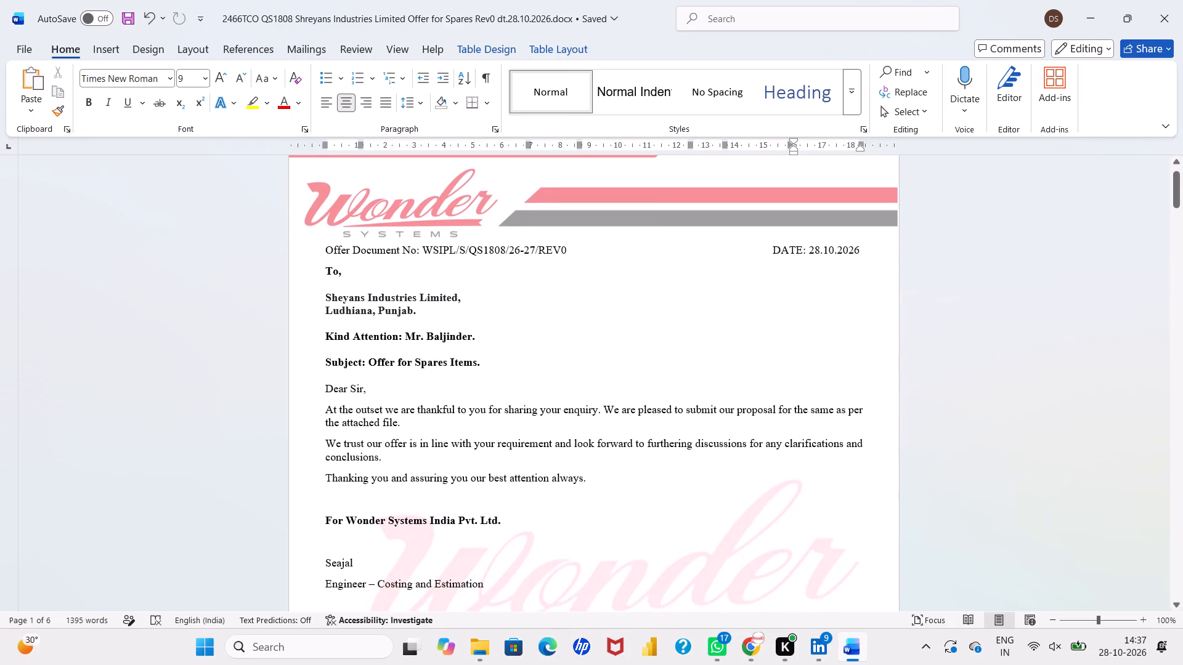
scroll(481, 379, down, 1)
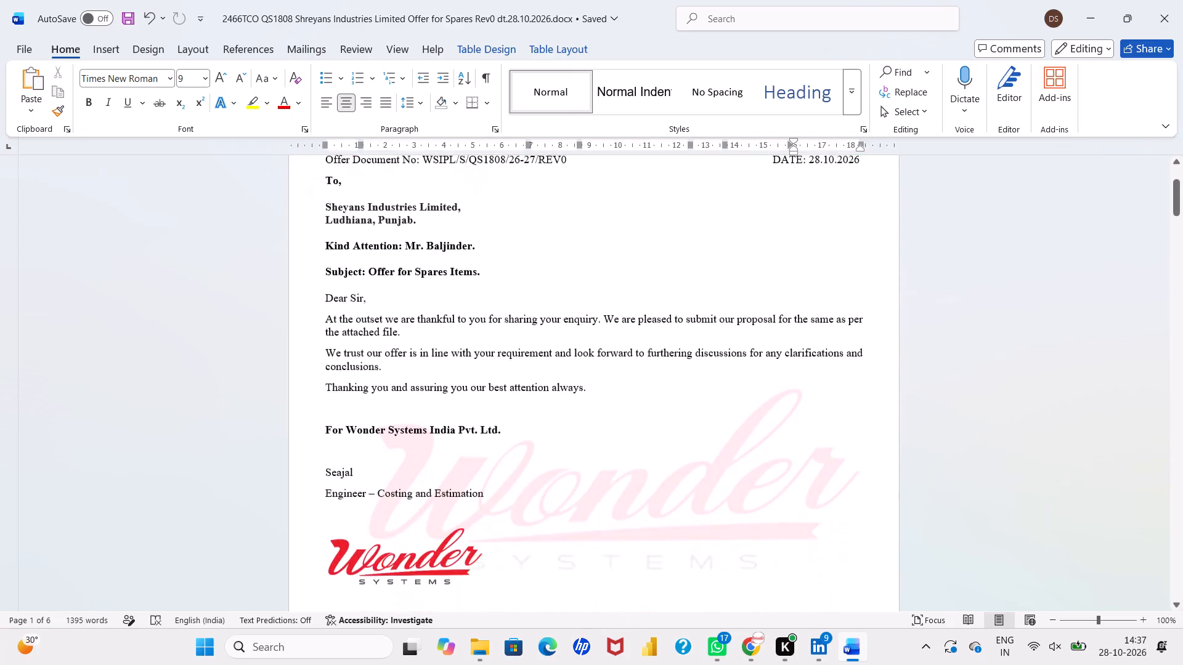
scroll(481, 379, down, 4)
scroll(481, 379, up, 1)
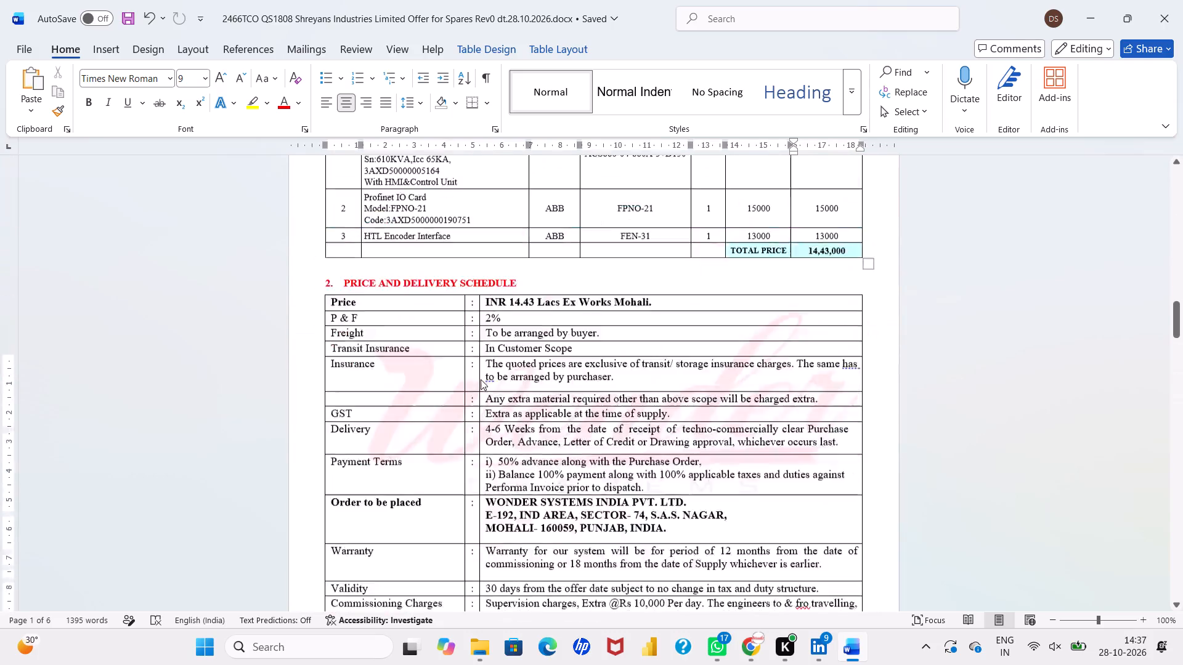
scroll(481, 379, up, 1)
scroll(481, 379, down, 3)
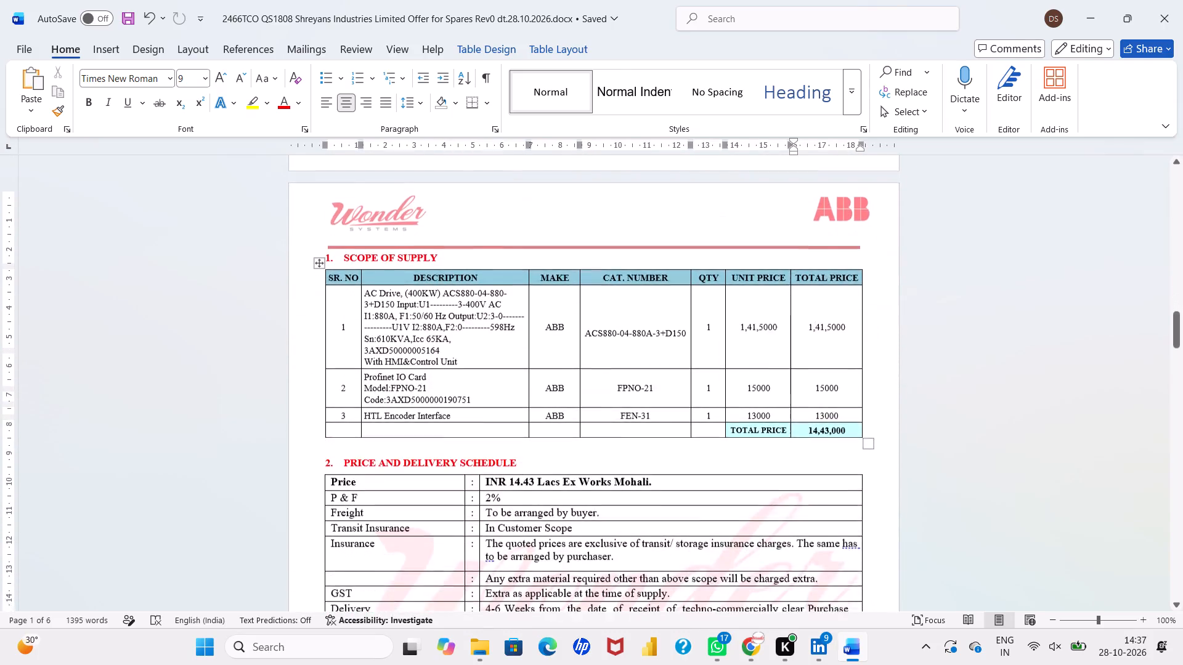
scroll(481, 379, down, 1)
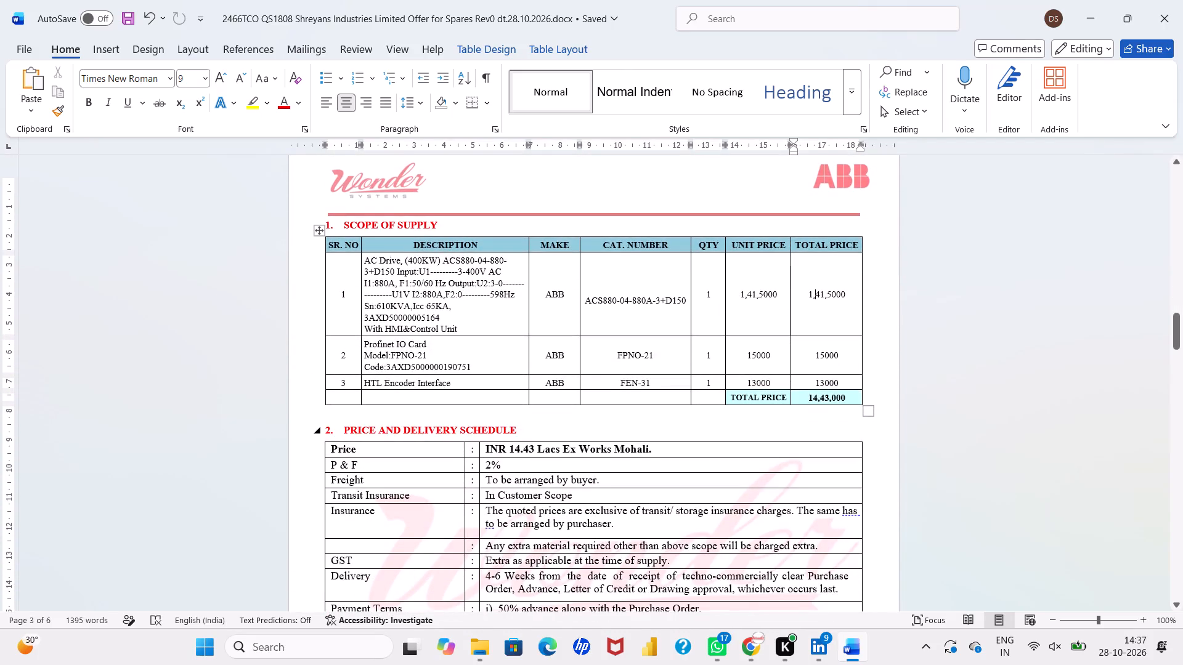
Clear the cell shading from the TOTAL PRICE label and its amount in the last row of the scope of supply table.
drag(739, 400, 819, 395)
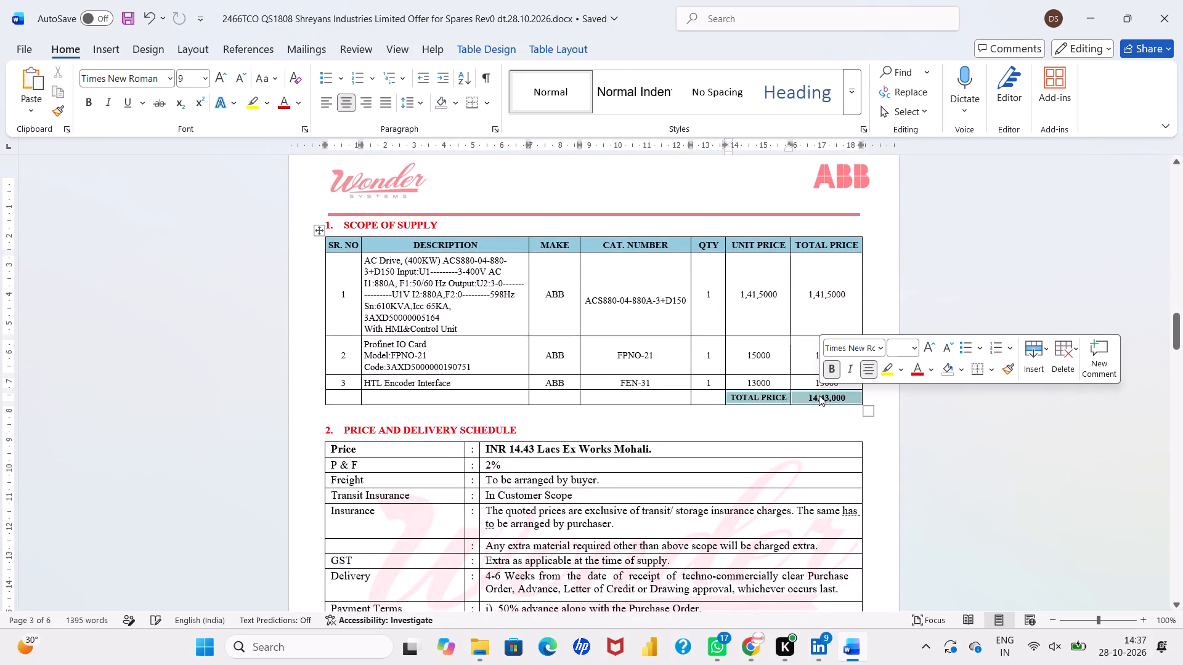
click(947, 372)
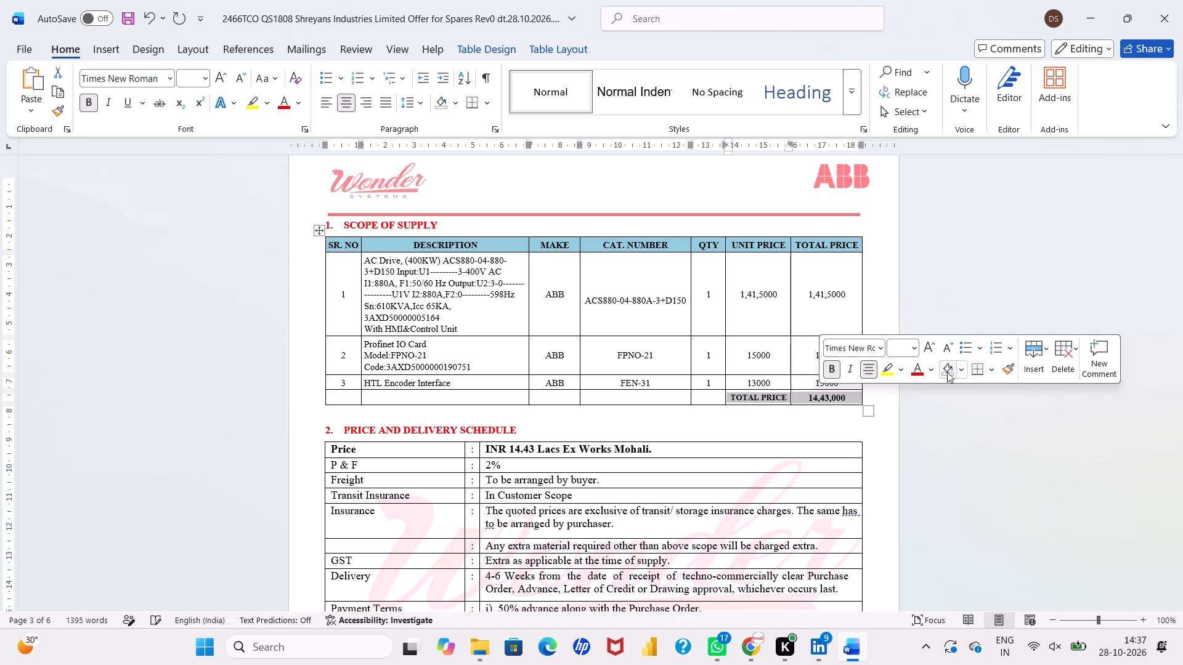
click(805, 440)
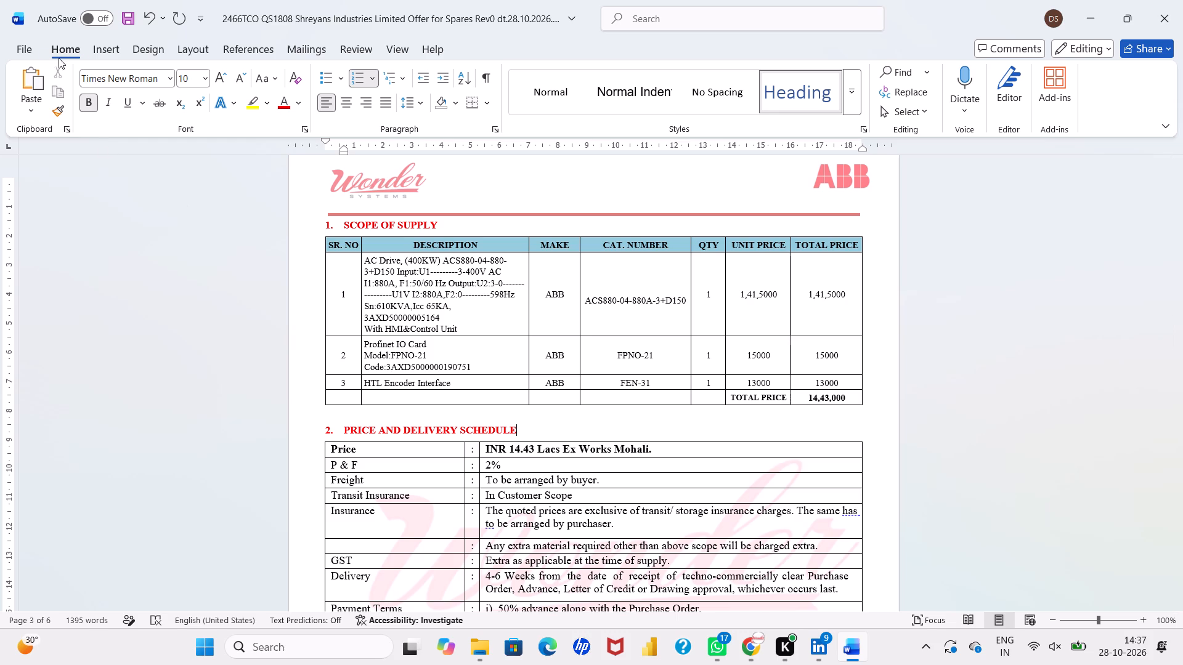
Export the offer as a PDF with the same file name in the Costings folder, using standard optimization.
click(25, 58)
click(53, 350)
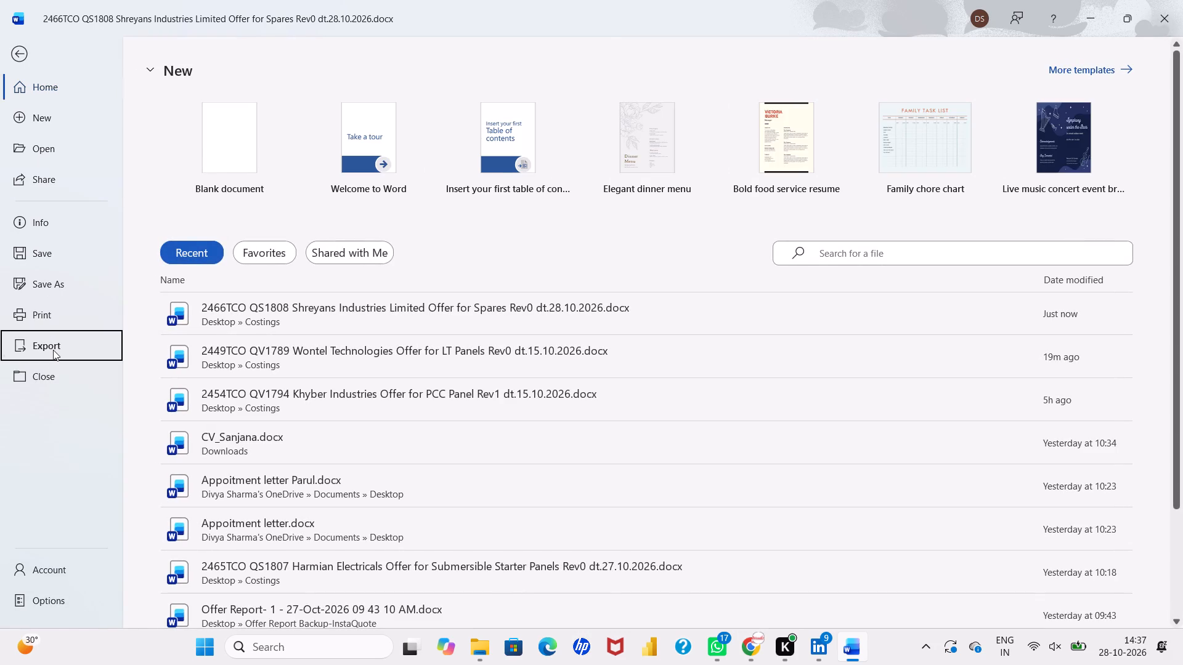
click(463, 211)
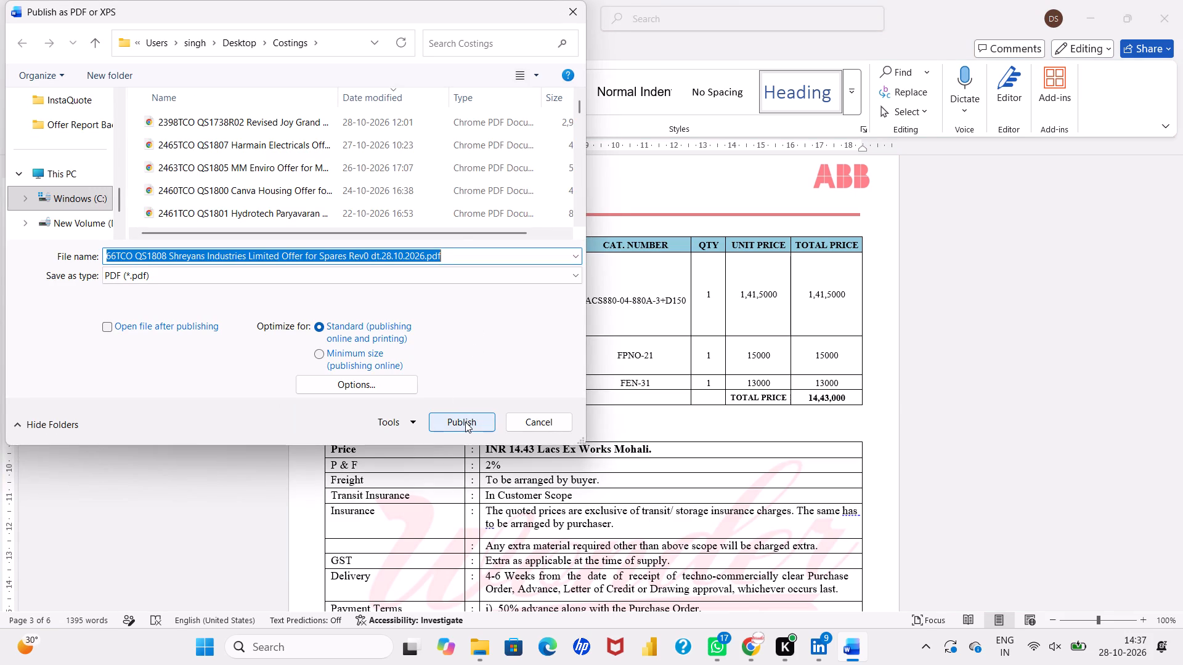
click(465, 422)
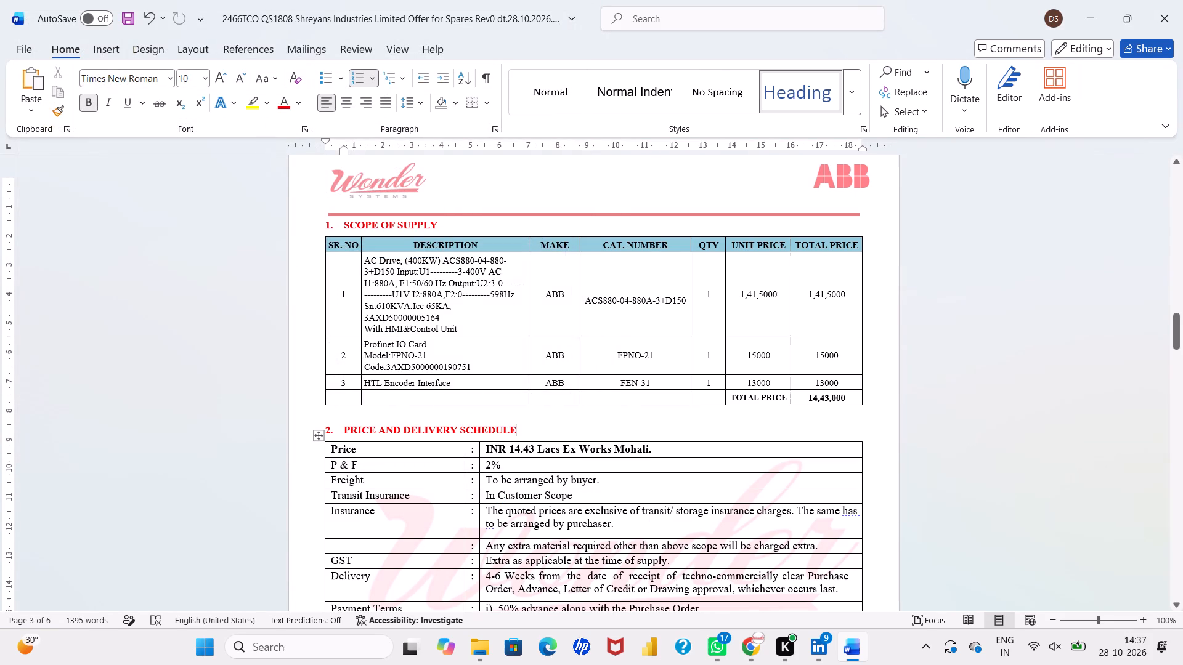
Open the exported Shreyans Industries PDF from the Costings folder and review it from the cover letter to the price and delivery schedule.
scroll(622, 370, up, 14)
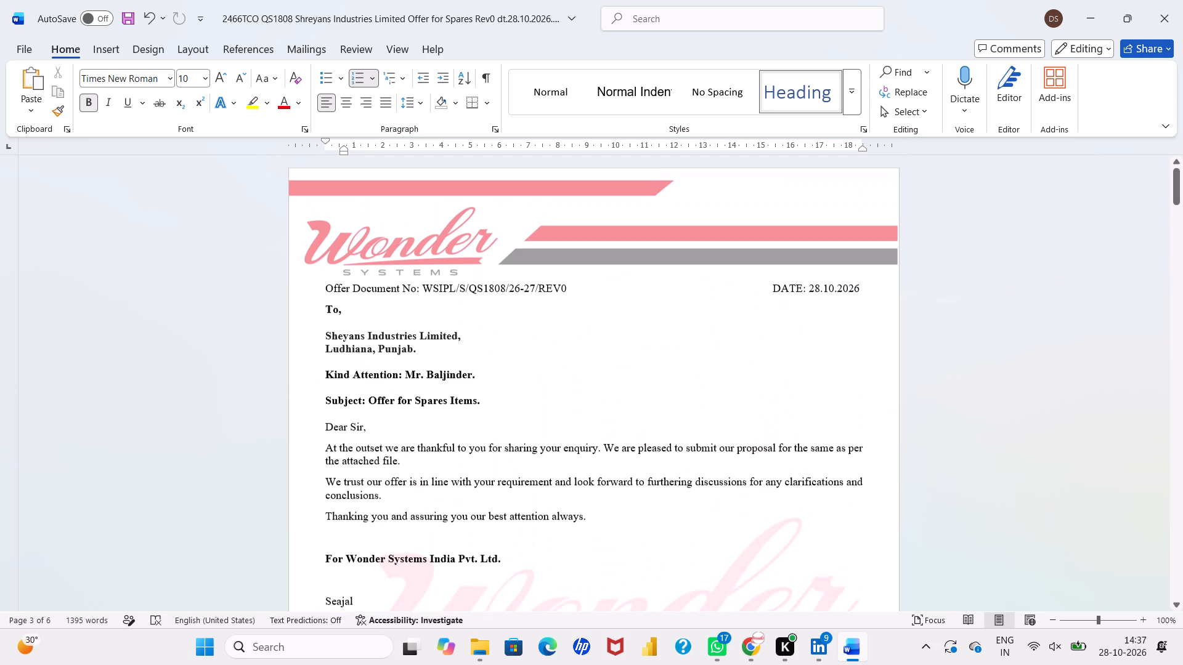
click(482, 659)
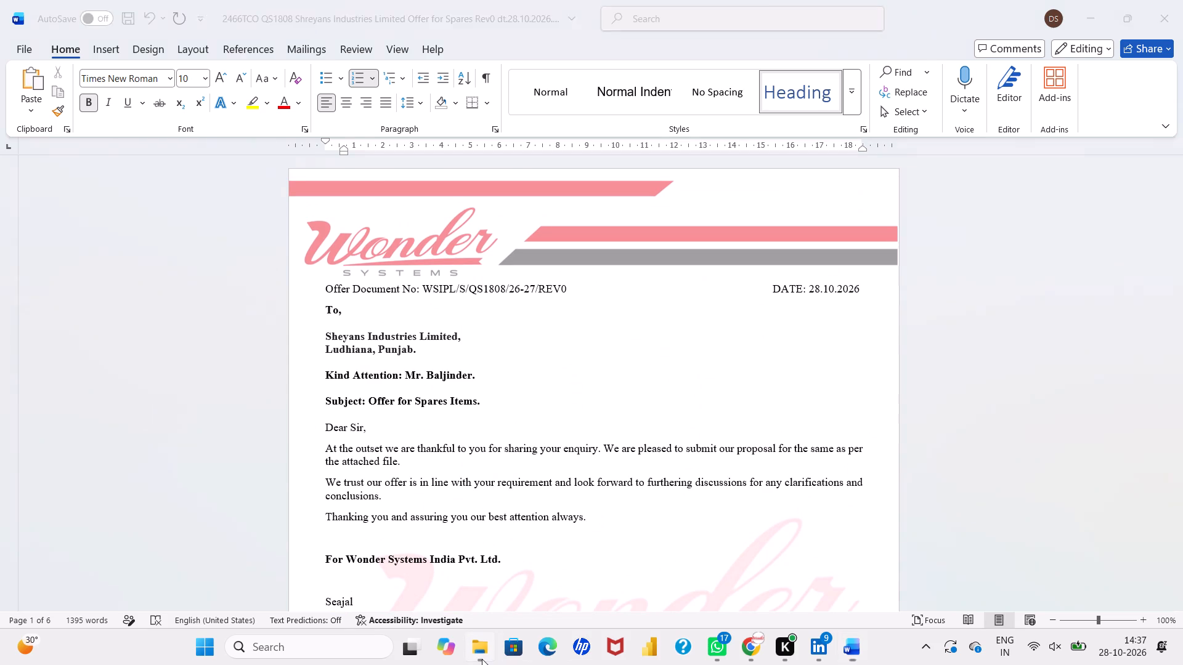
scroll(213, 187, up, 8)
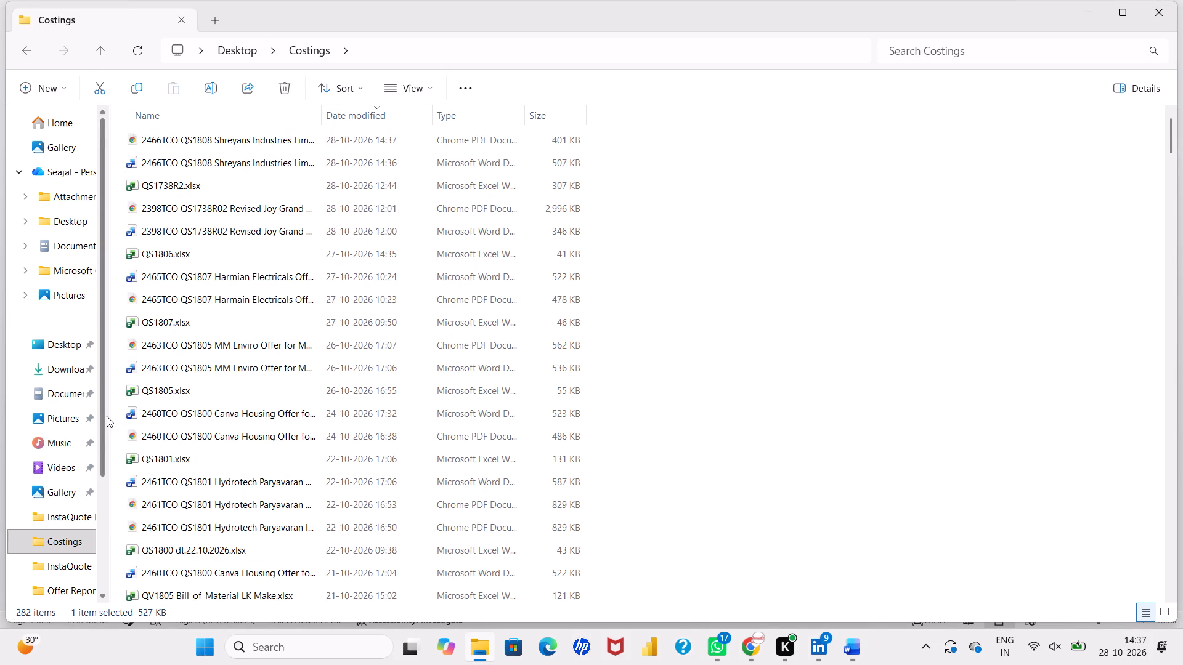
double_click(229, 147)
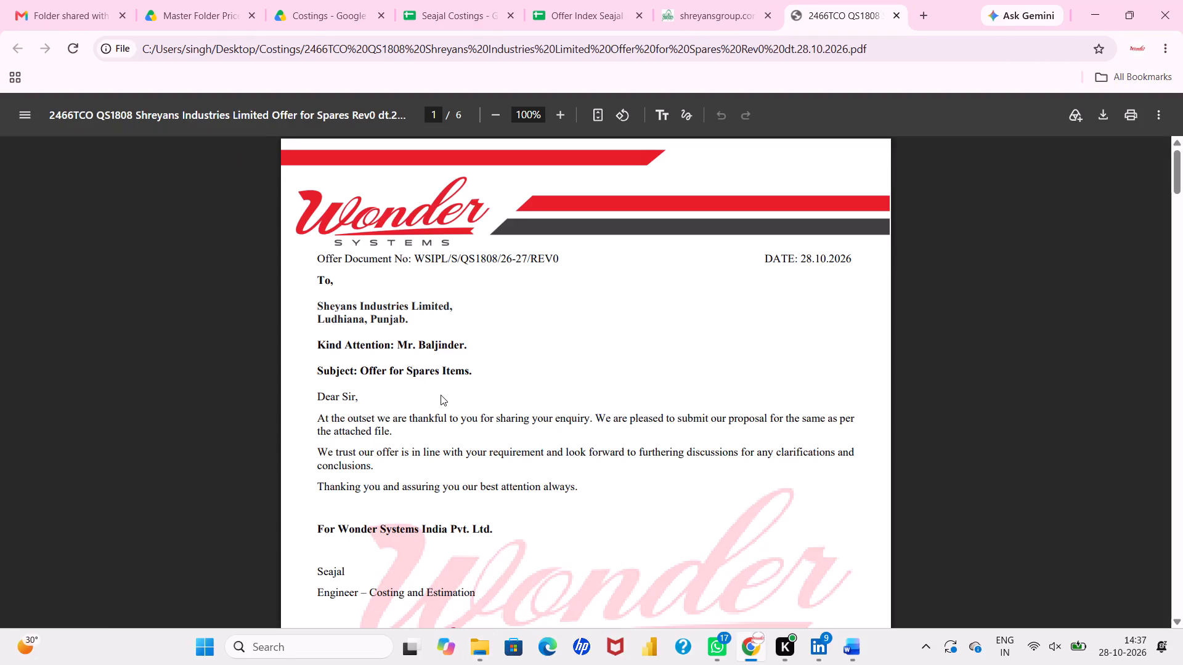
scroll(441, 395, down, 2)
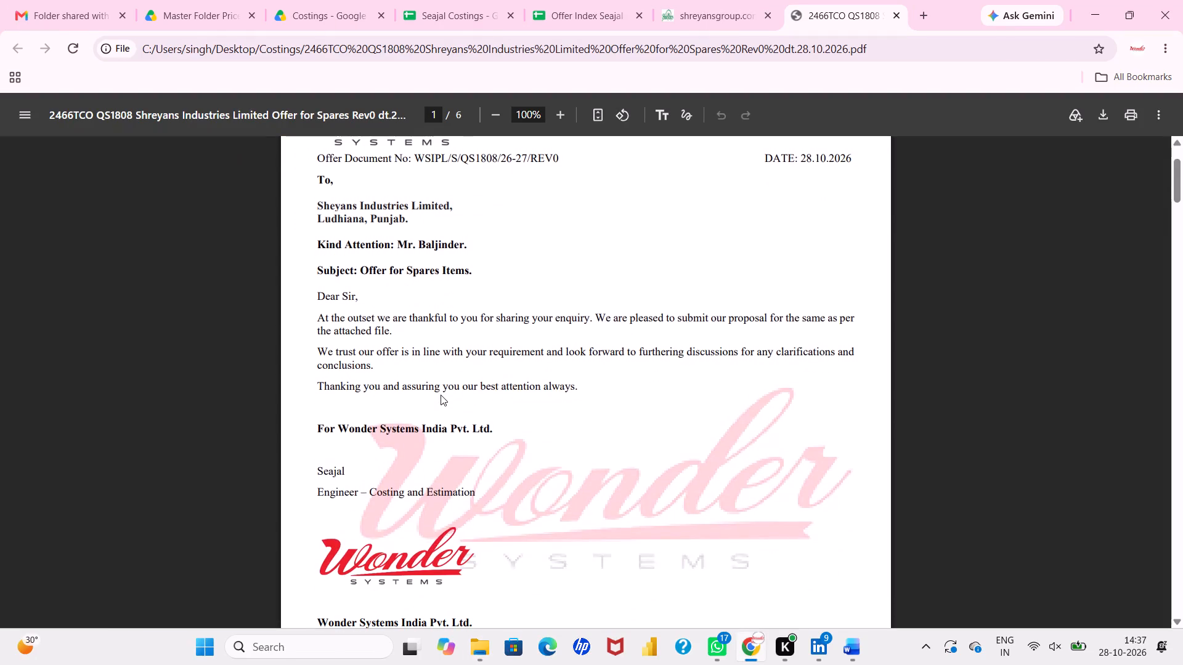
scroll(441, 395, down, 3)
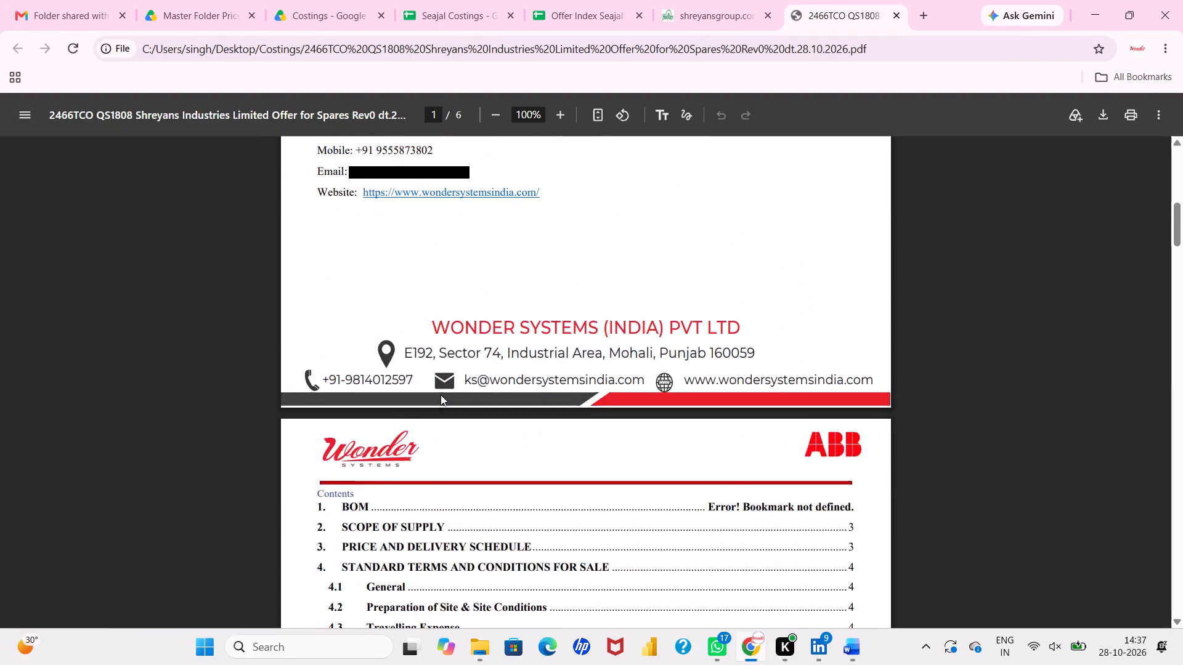
scroll(441, 395, down, 3)
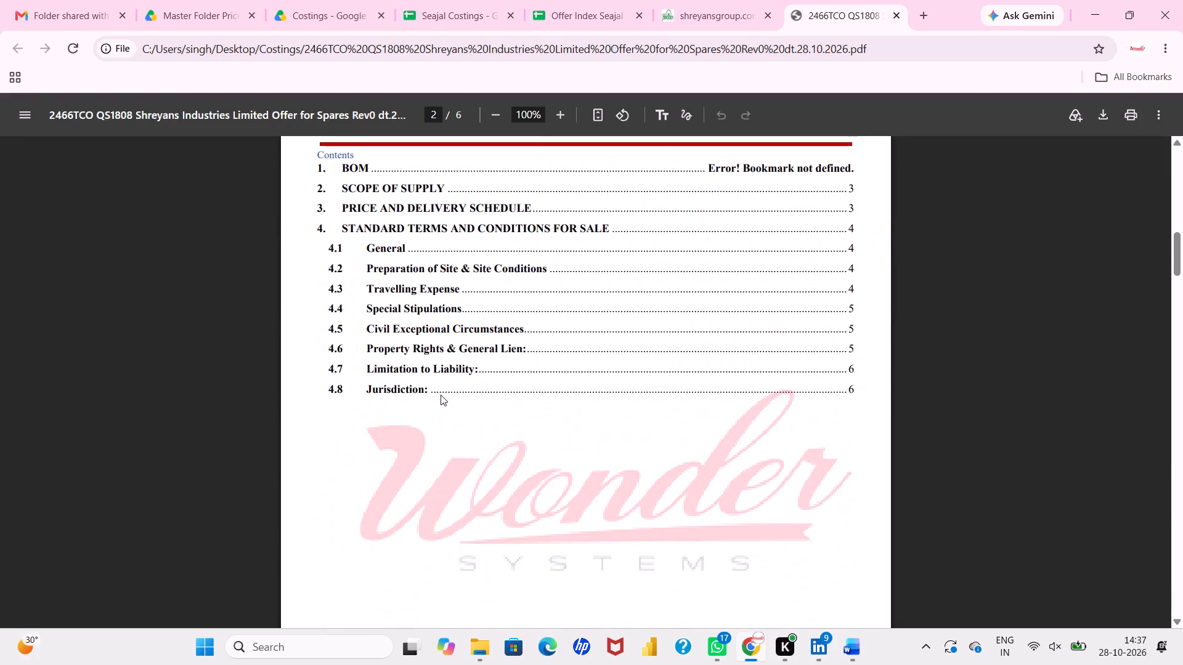
scroll(441, 395, down, 3)
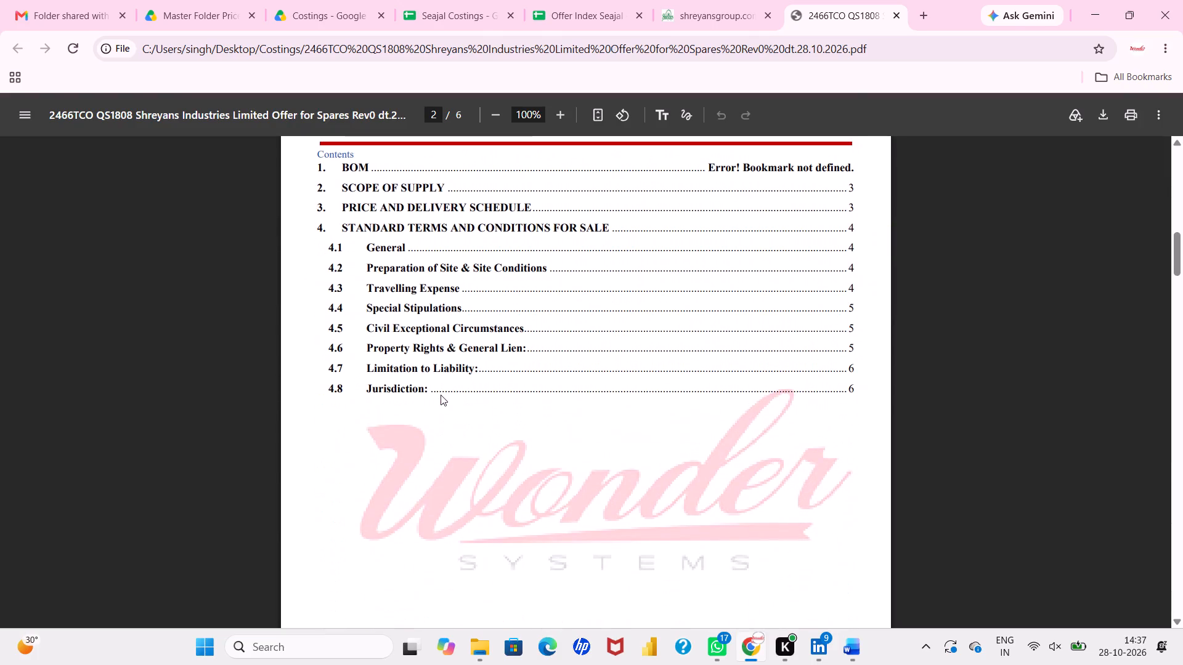
scroll(441, 395, down, 2)
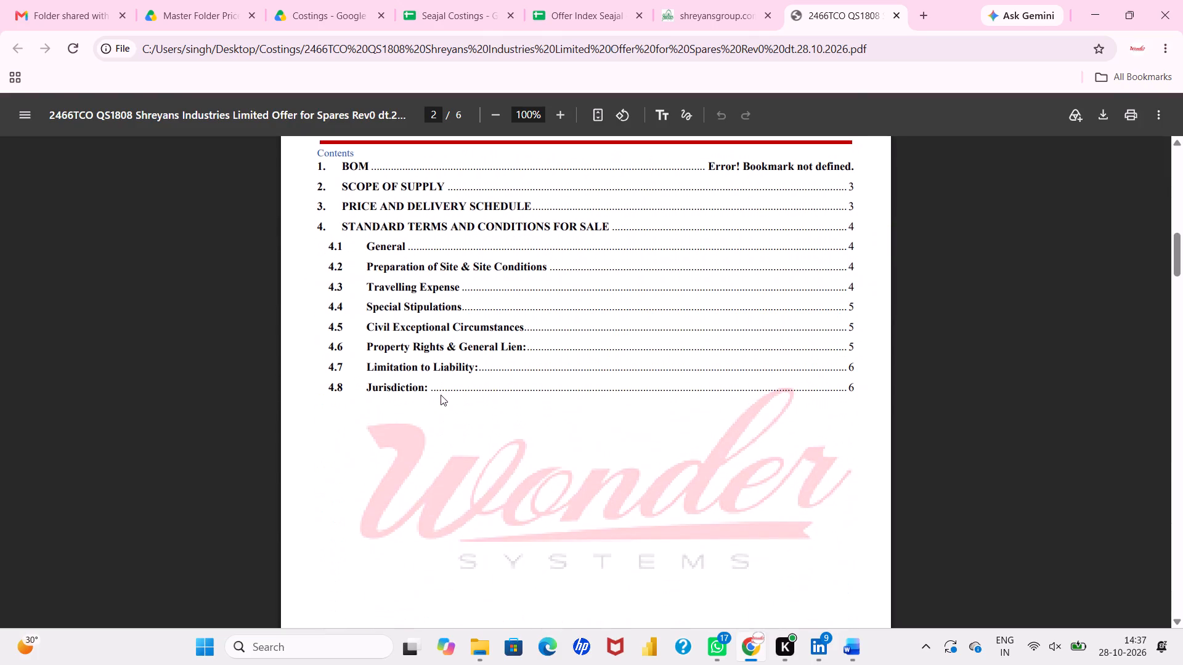
scroll(441, 395, down, 4)
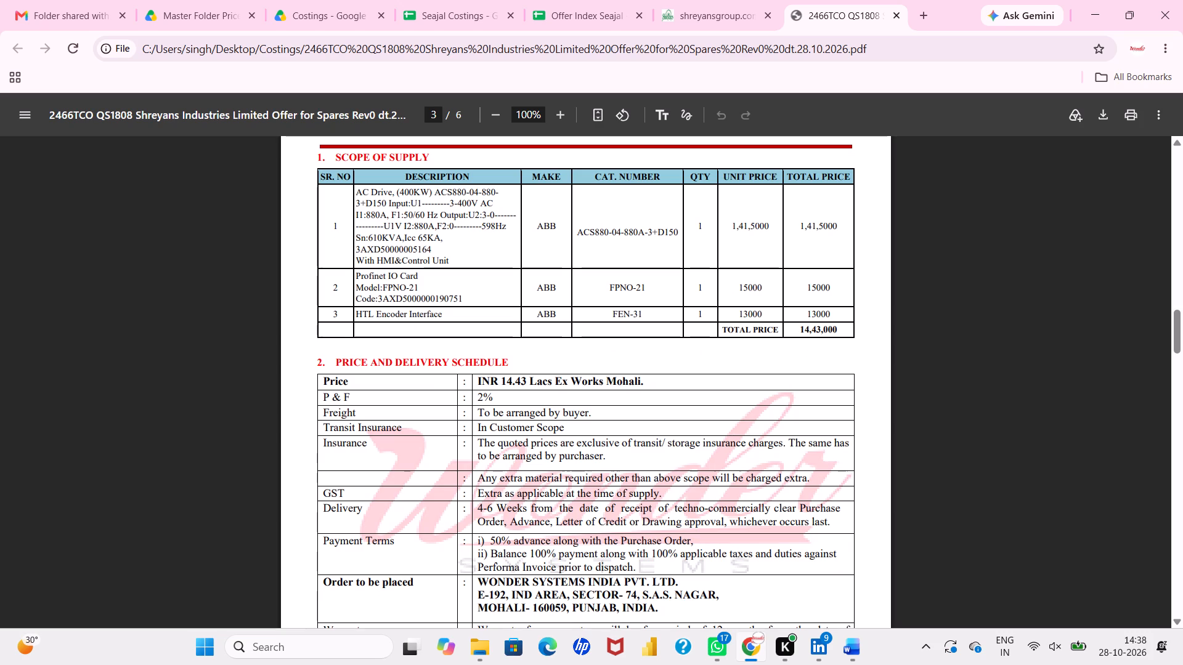
Compare the prices in the QS1808 costing sheet with the scope of supply table in the PDF and Word offers.
click(743, 649)
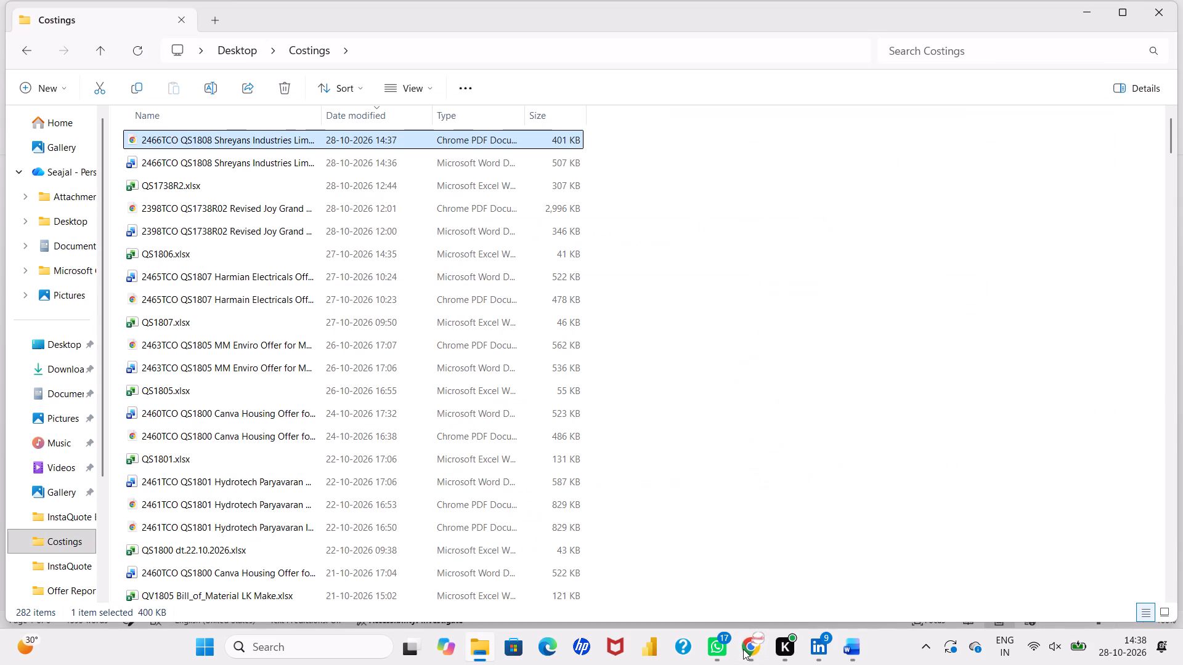
click(743, 649)
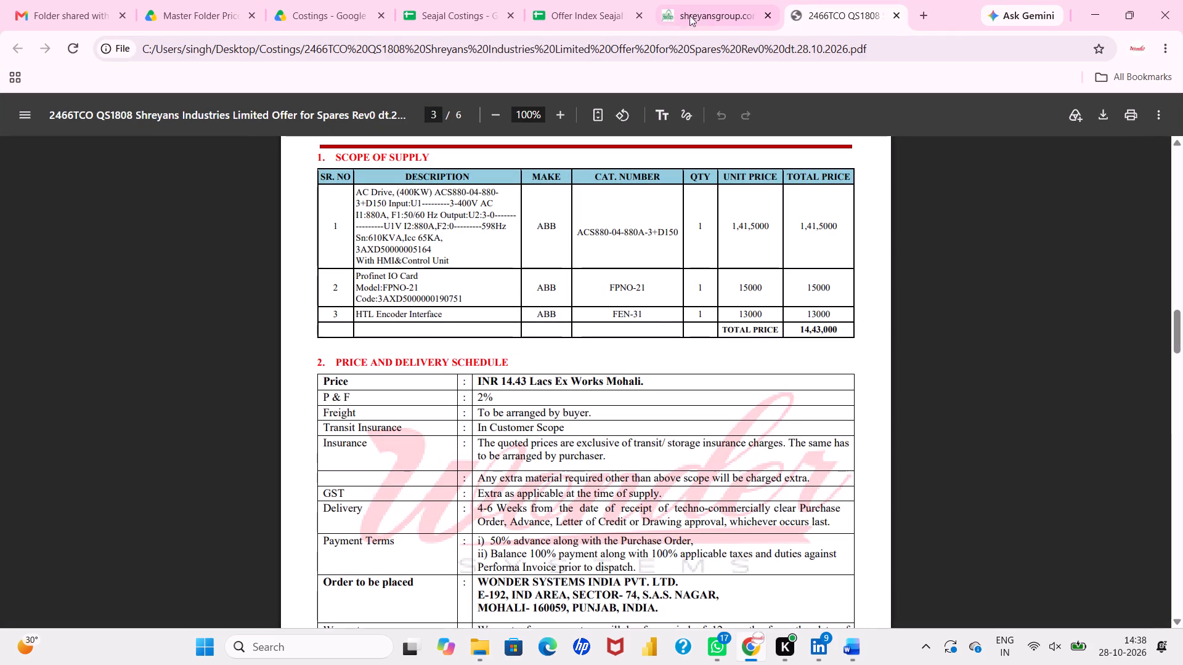
click(465, 11)
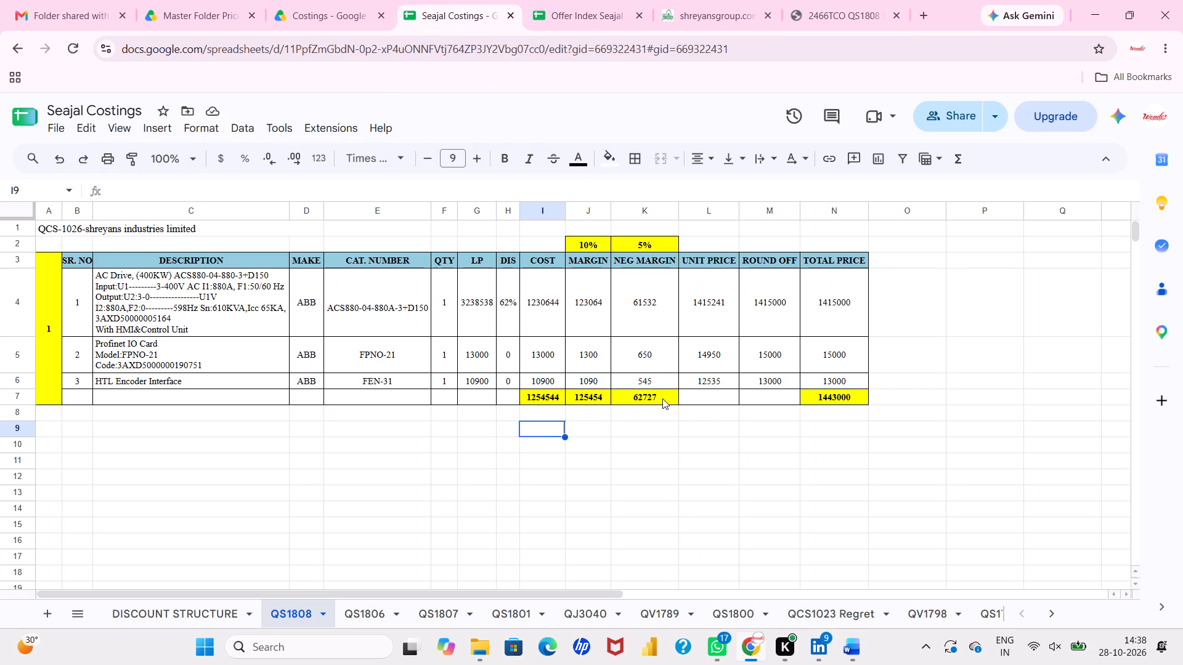
click(691, 470)
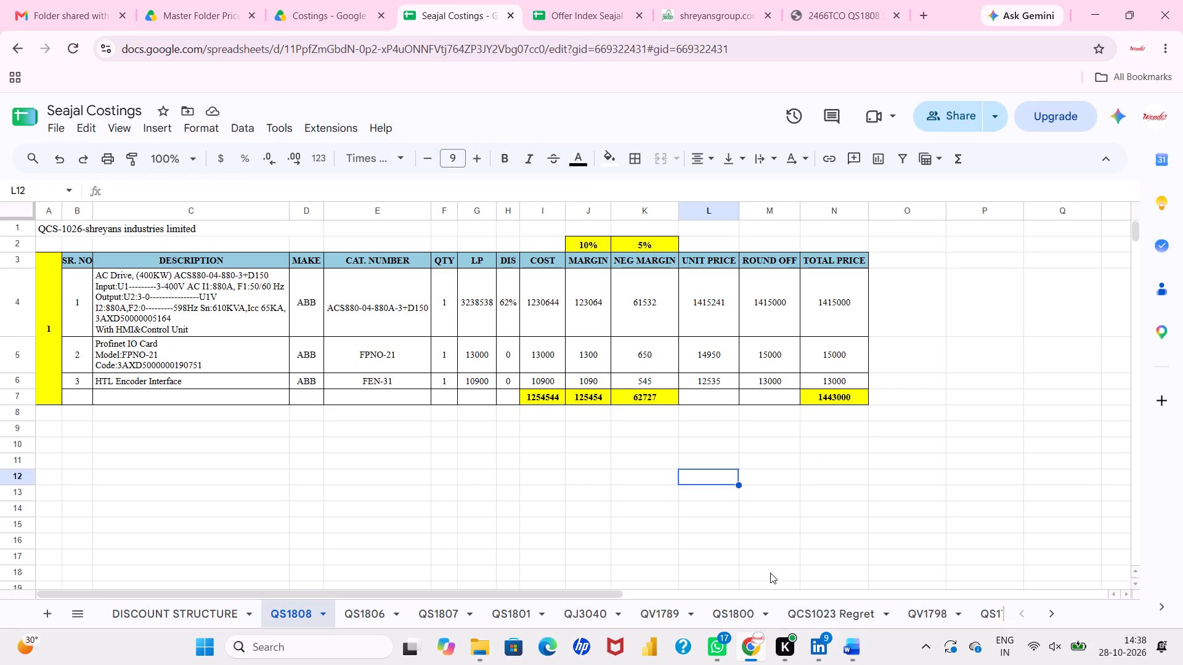
click(853, 649)
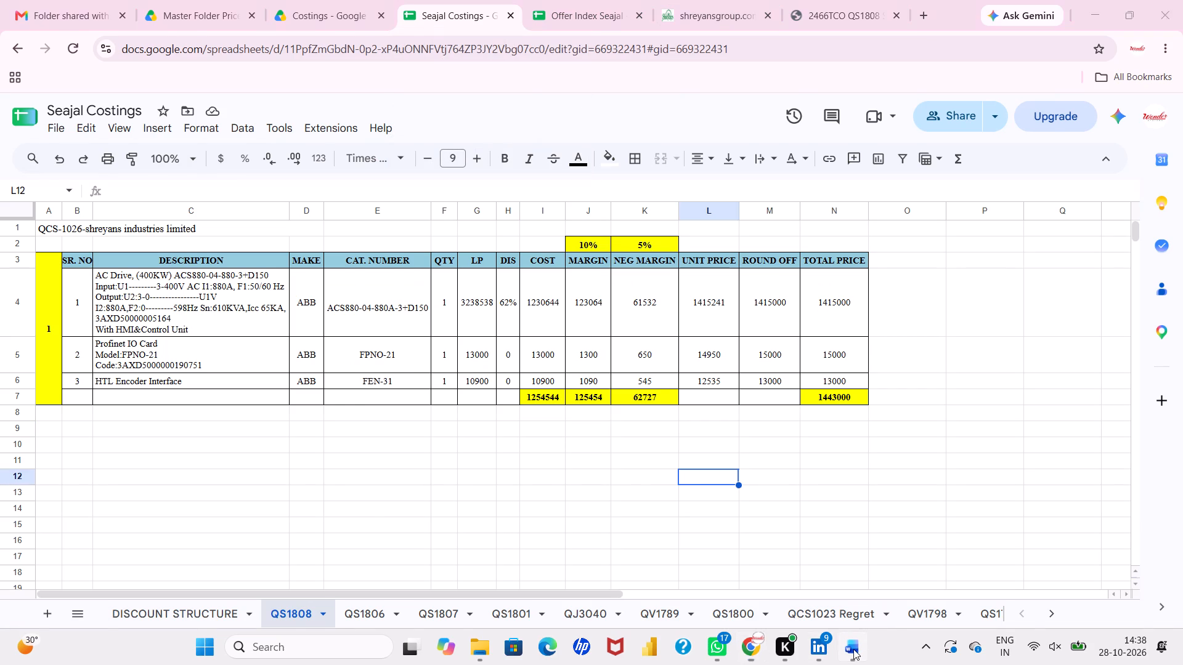
click(750, 643)
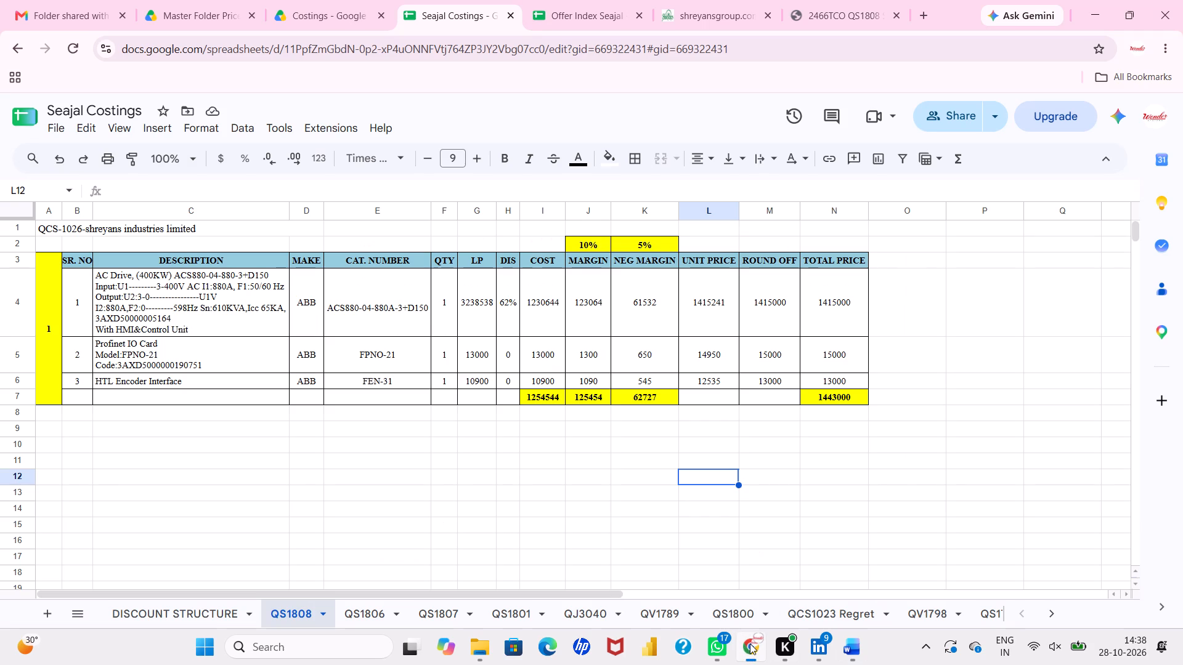
click(859, 645)
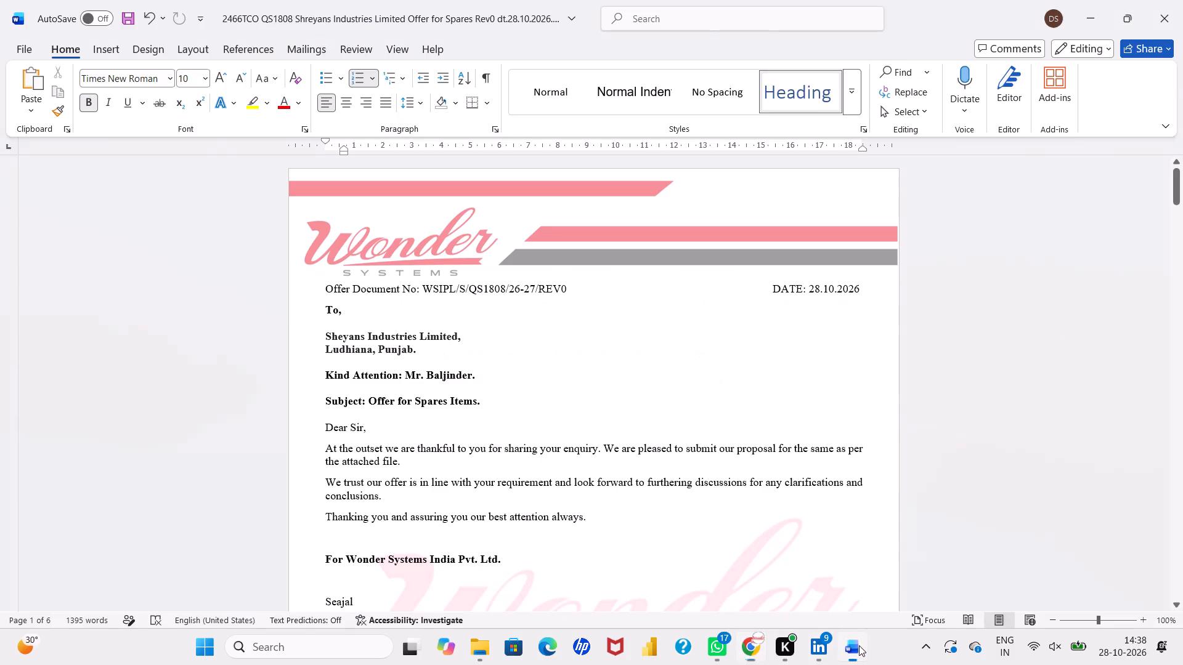
scroll(736, 470, down, 5)
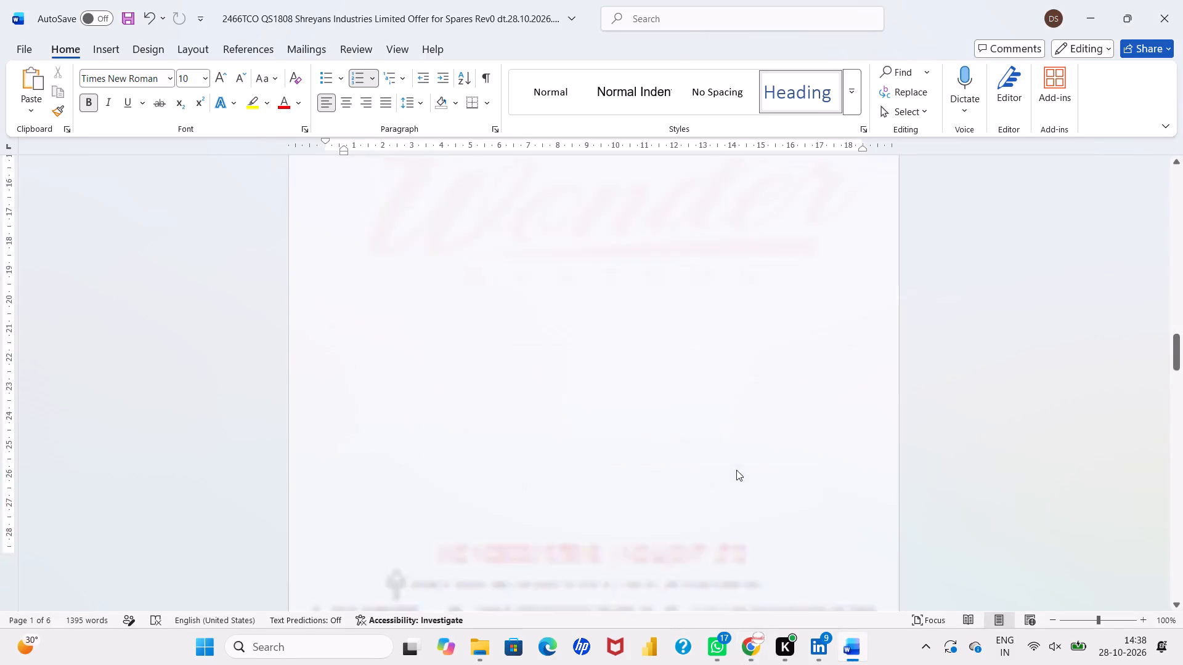
scroll(736, 470, down, 4)
scroll(736, 470, up, 5)
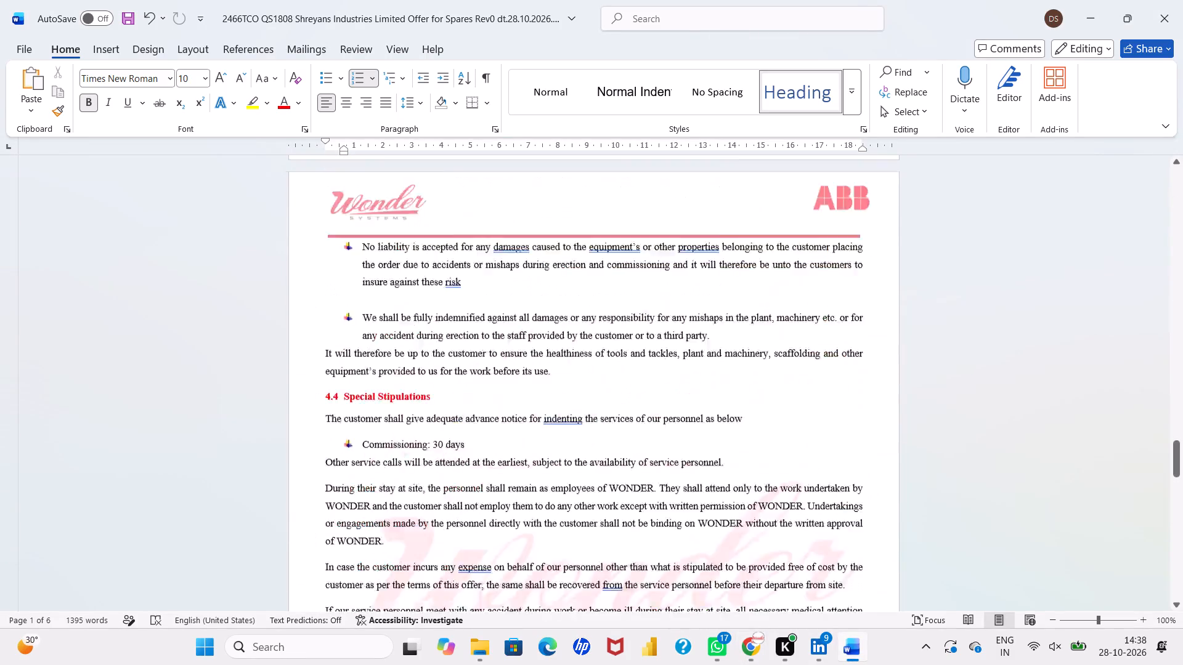
scroll(736, 470, up, 6)
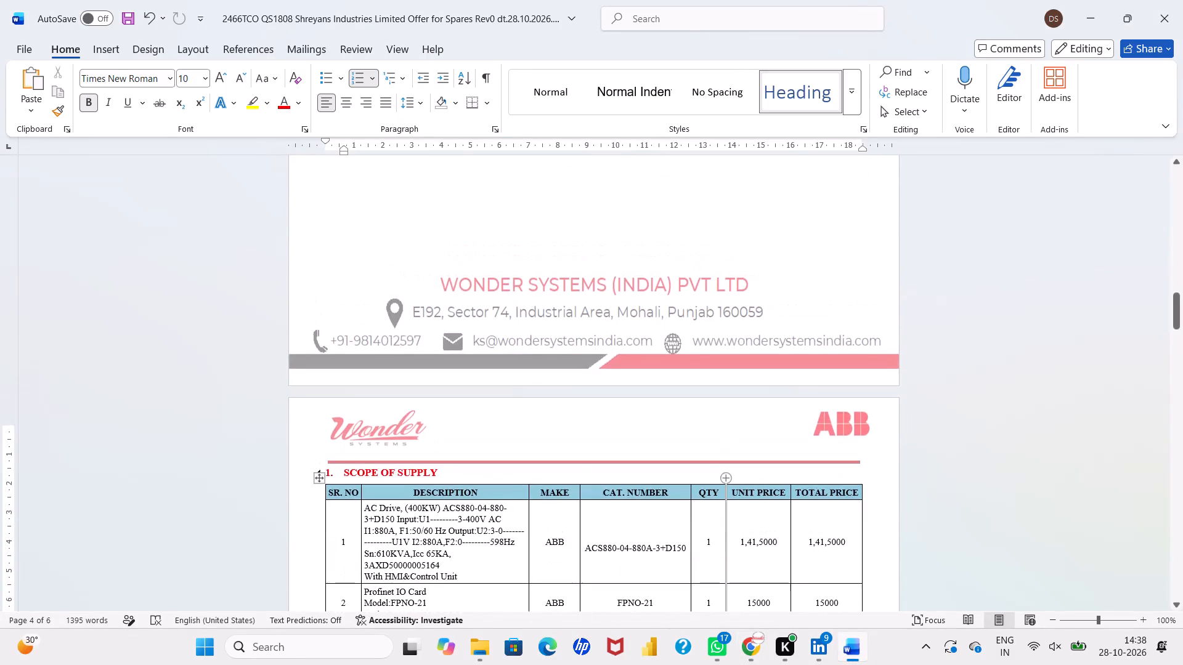
scroll(736, 470, down, 1)
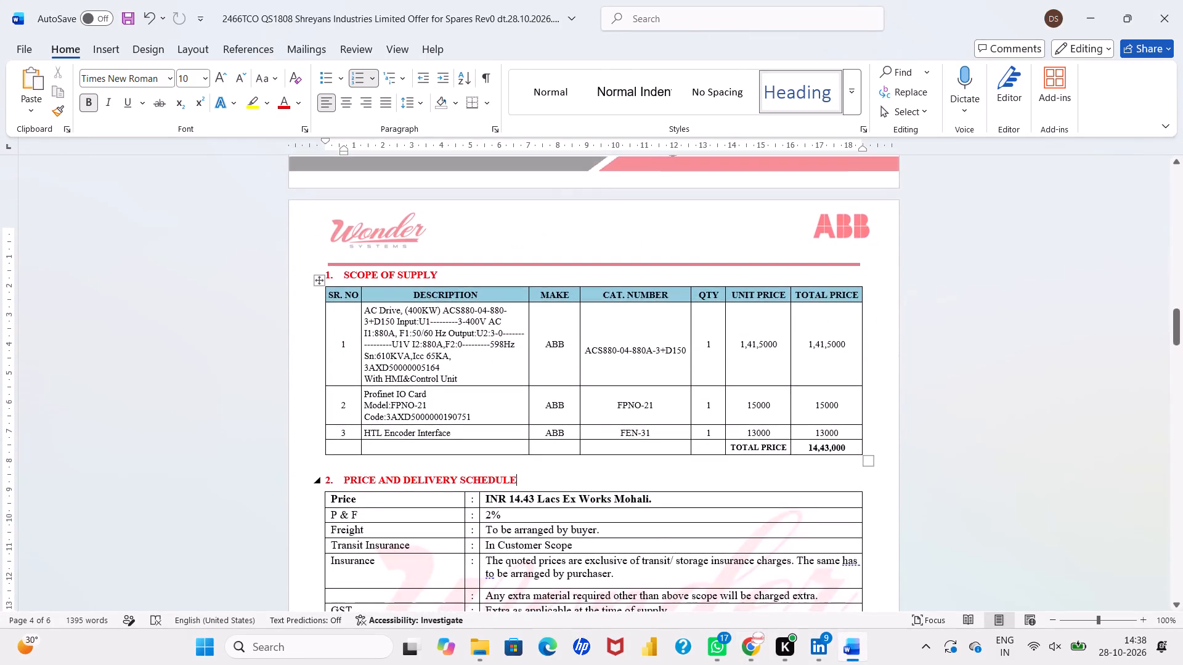
Close the Word offer and save its changes in the Costings folder.
click(1182, 0)
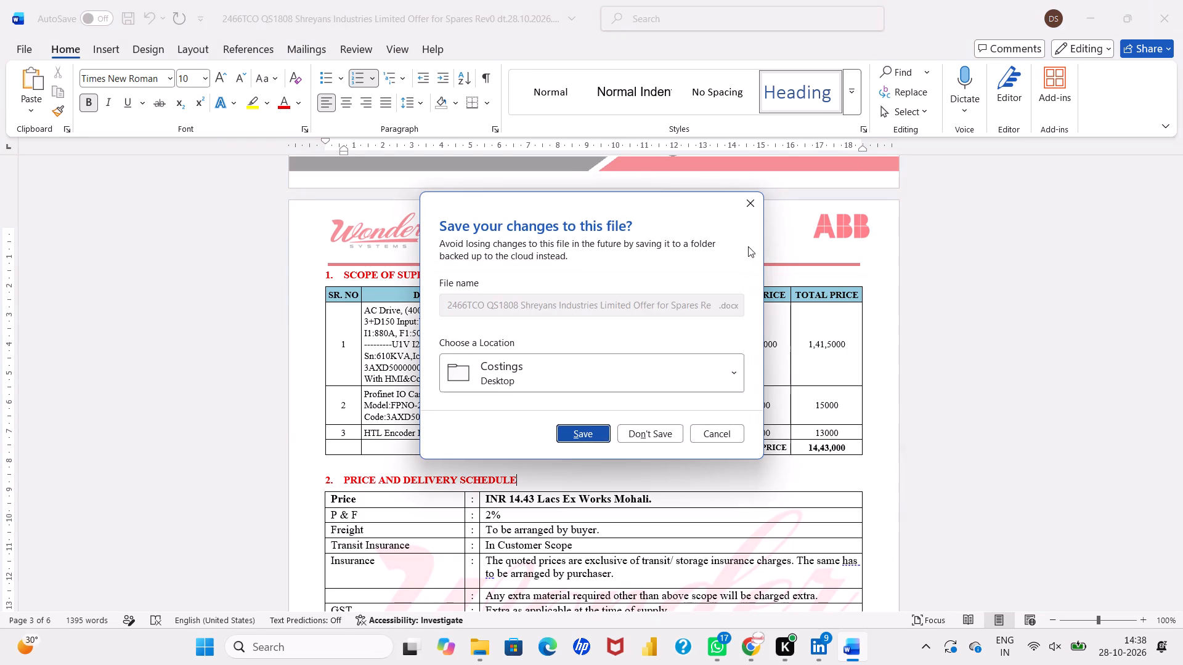
click(574, 440)
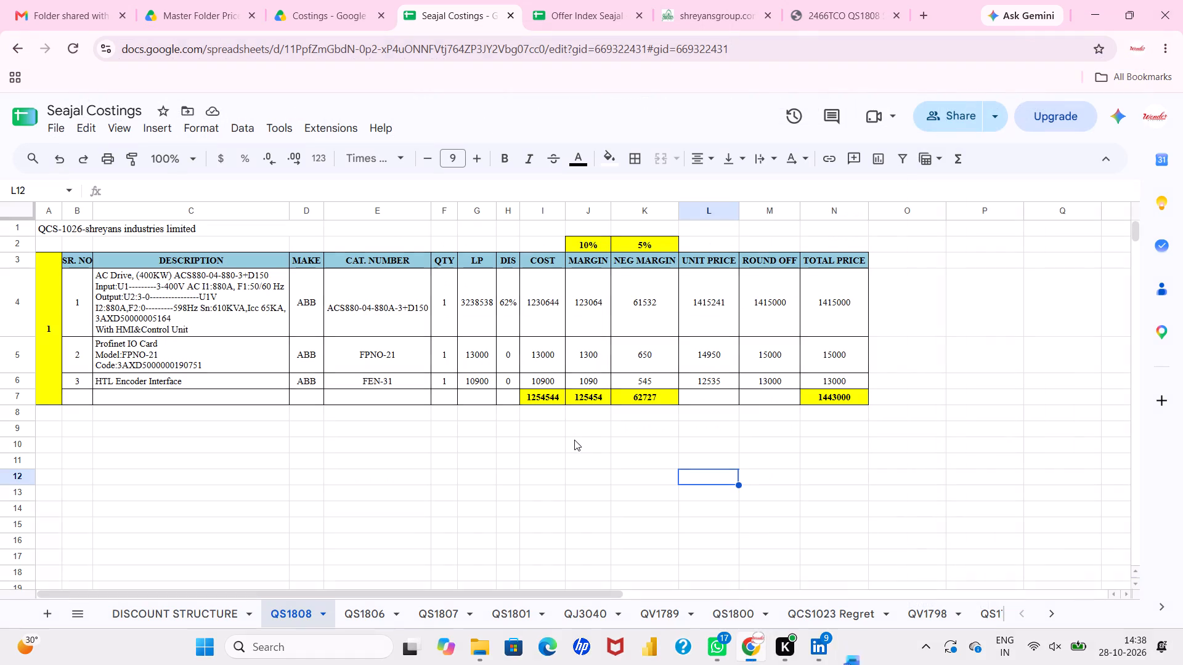
Review the exported PDF offer again, going from the scope of supply back to the cover letter.
click(628, 445)
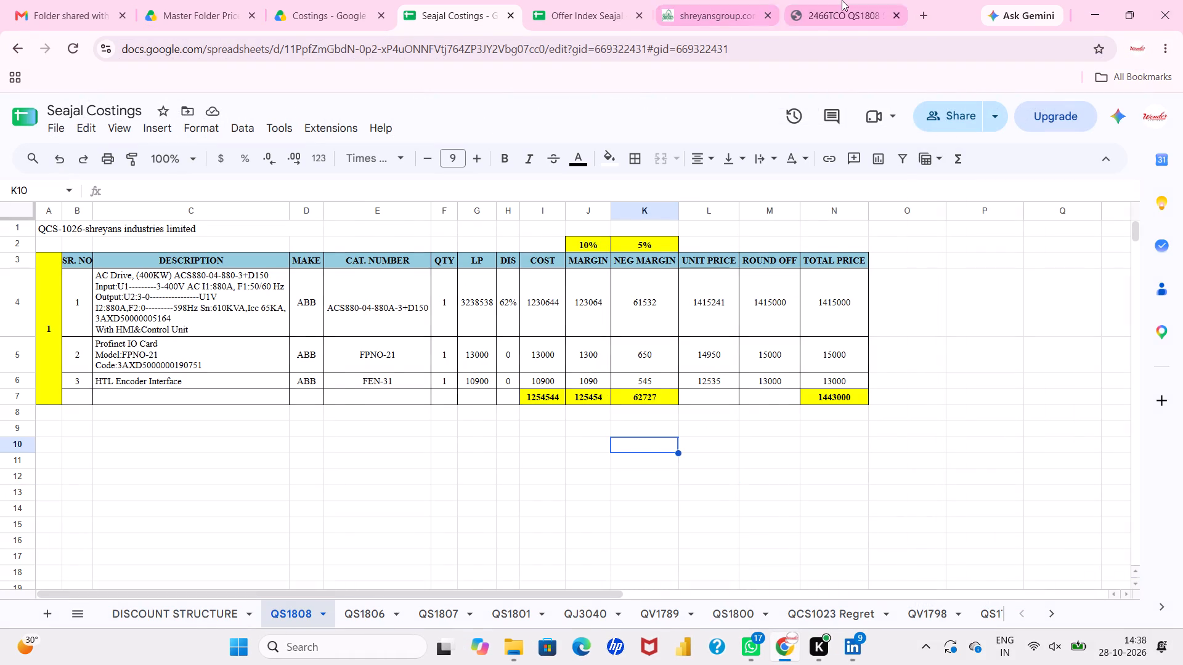
click(842, 0)
scroll(776, 360, up, 4)
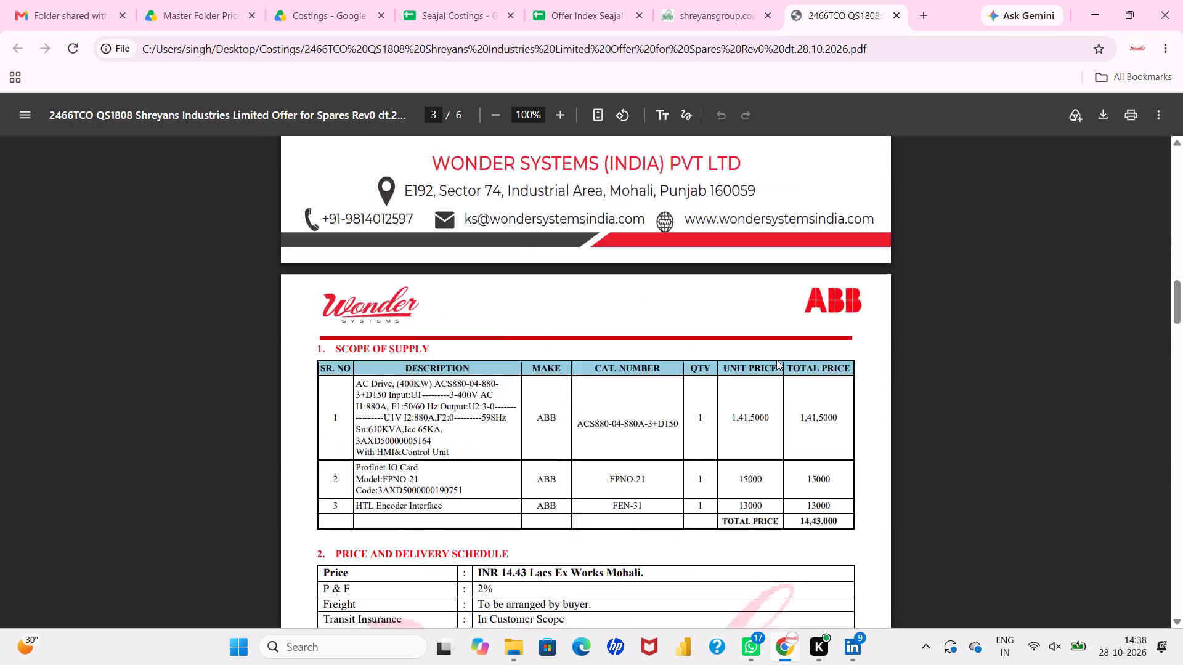
scroll(776, 360, up, 5)
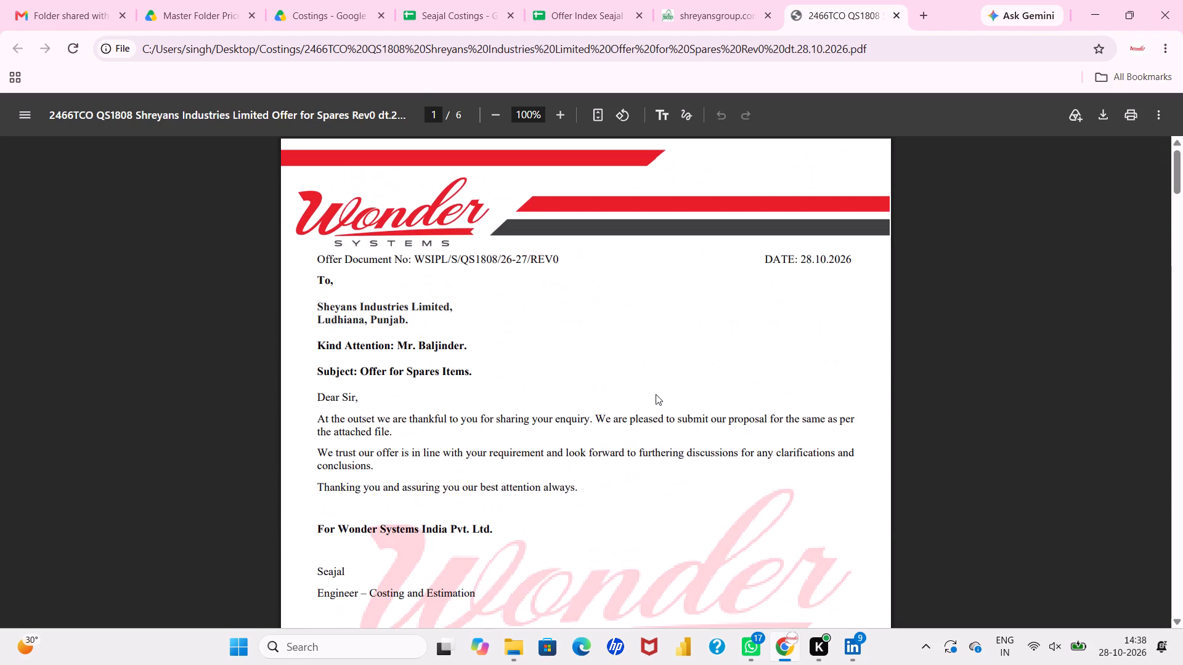
Reopen the 2466TCO QS1808 Shreyans Industries Word offer from the Costings folder and place the cursor in its subject line.
click(515, 651)
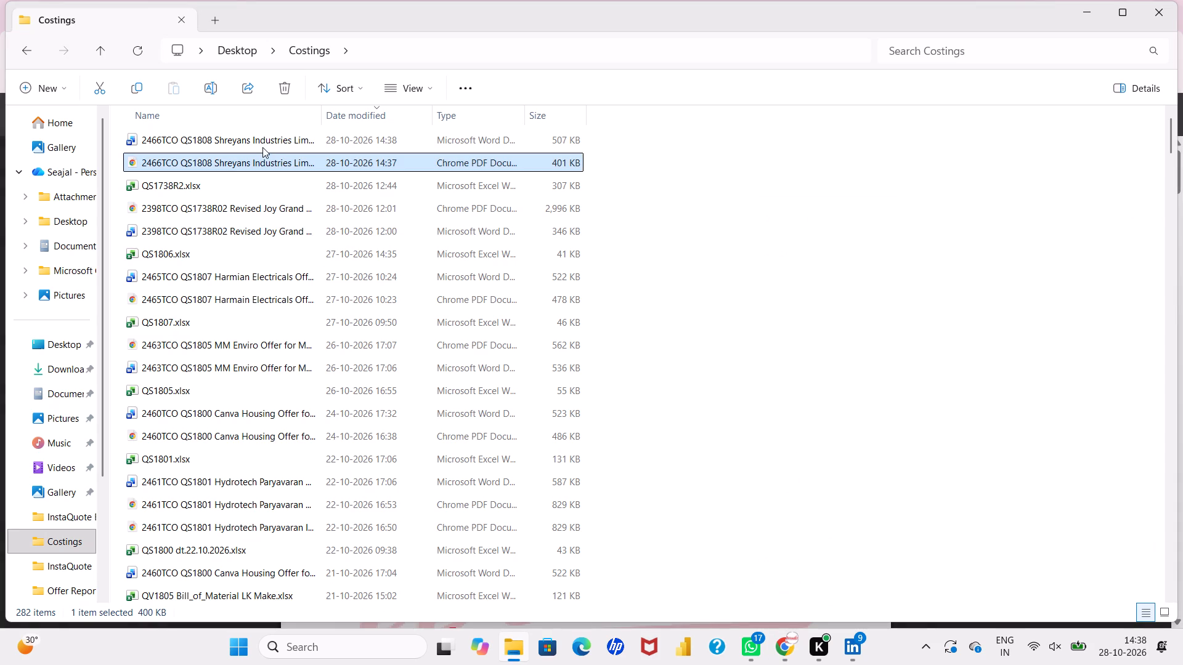
double_click(262, 147)
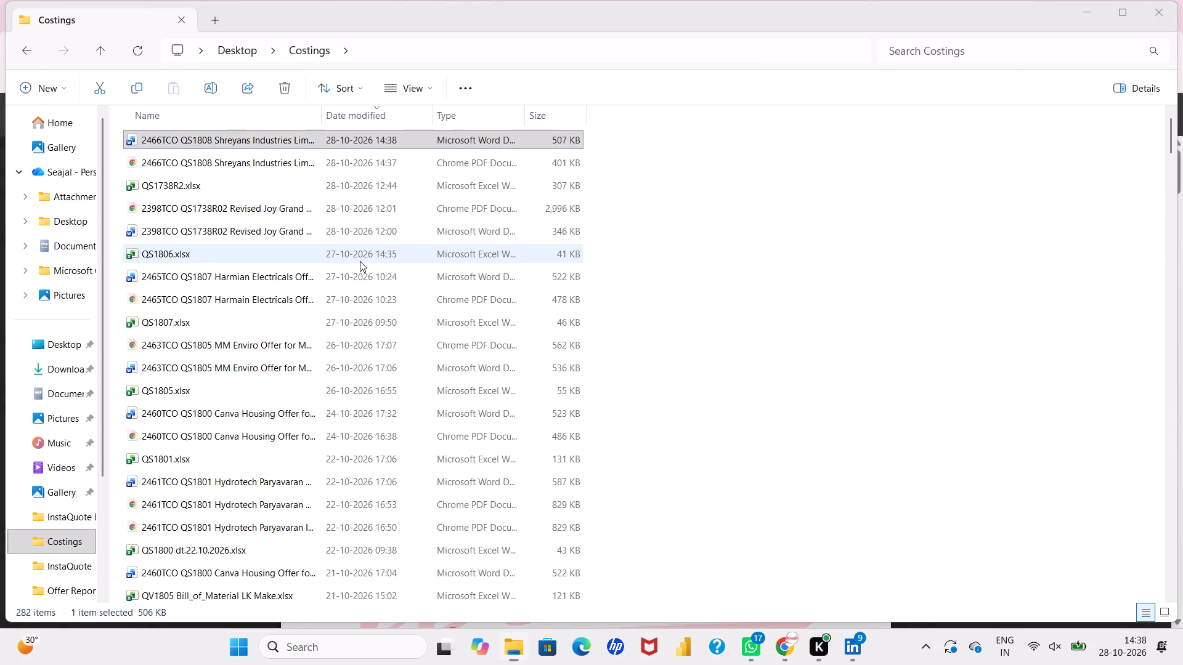
click(445, 405)
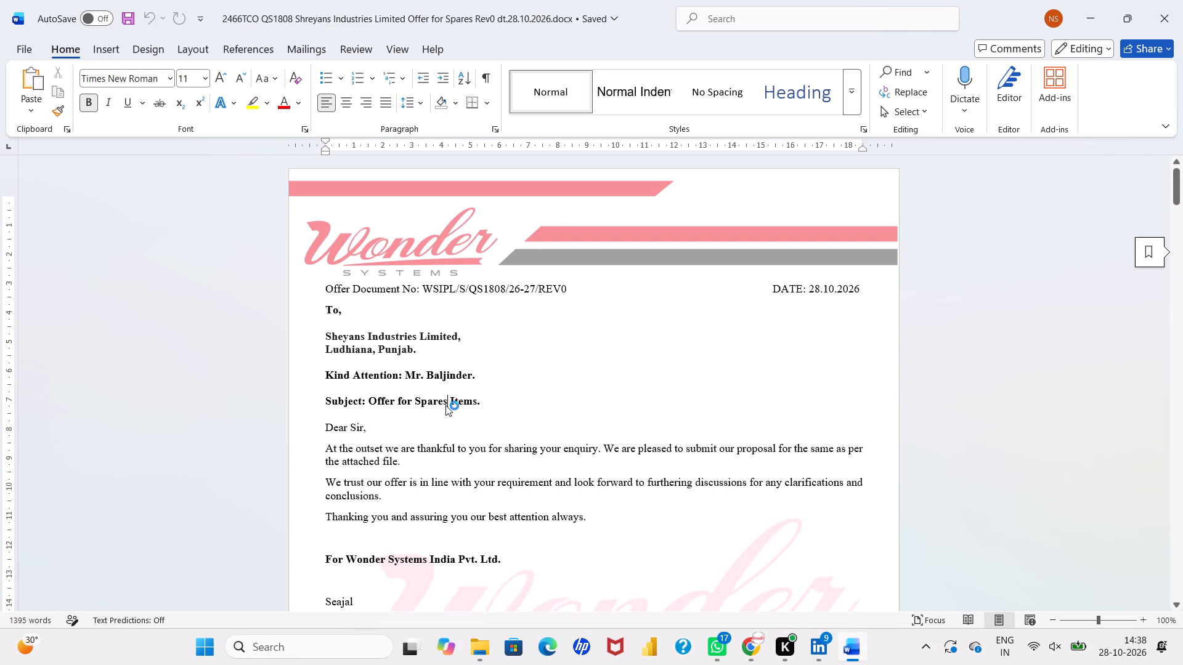
Correct the cover letter's subject line to read "Offer for Spare Items.".
key(BackSpace)
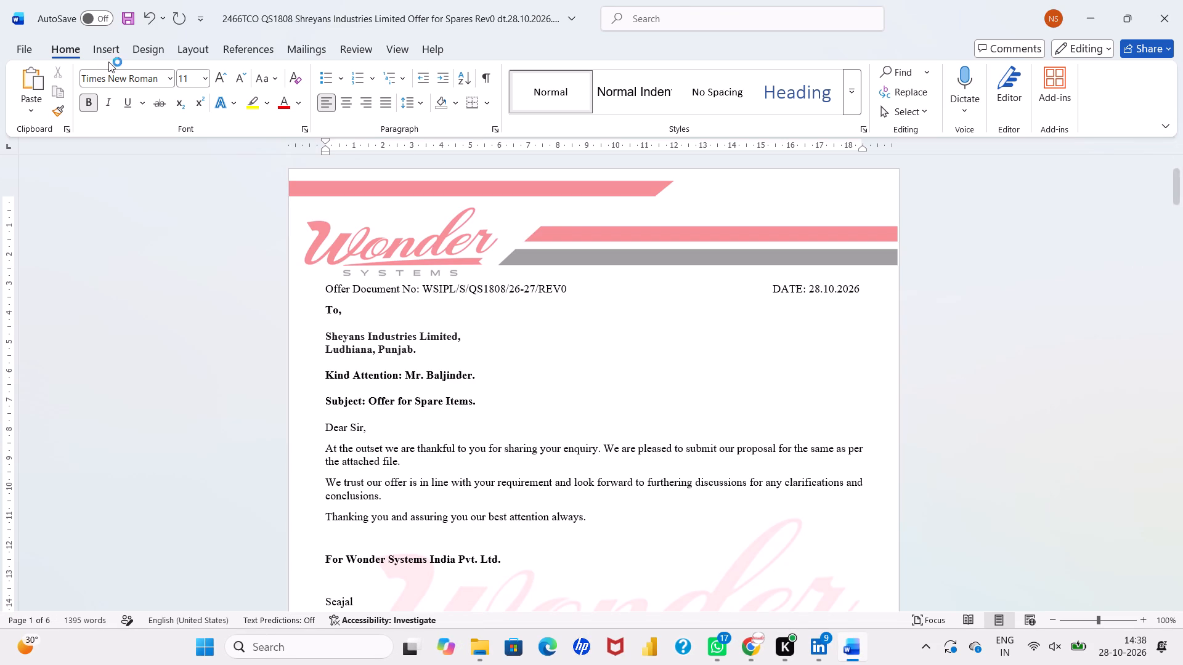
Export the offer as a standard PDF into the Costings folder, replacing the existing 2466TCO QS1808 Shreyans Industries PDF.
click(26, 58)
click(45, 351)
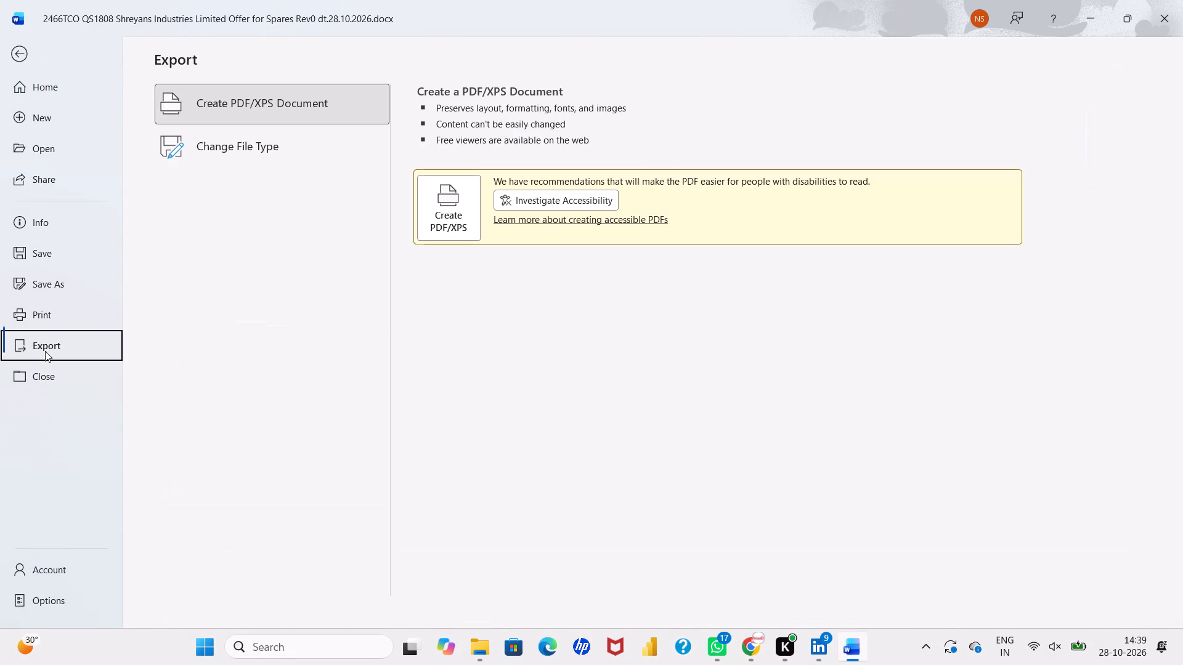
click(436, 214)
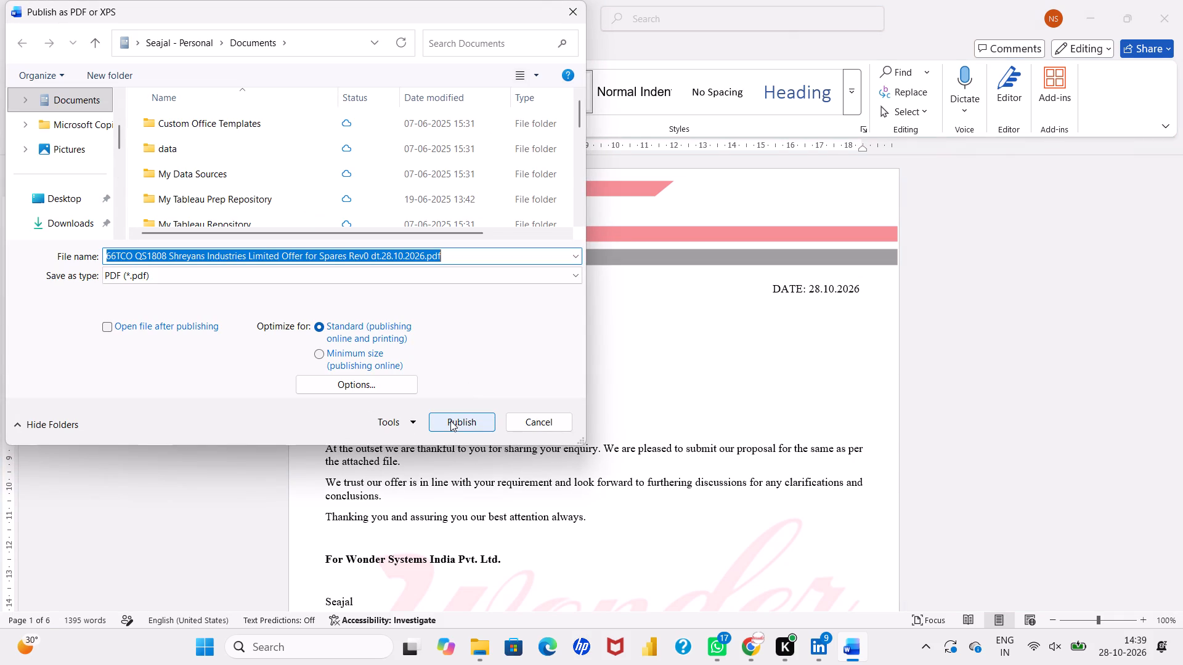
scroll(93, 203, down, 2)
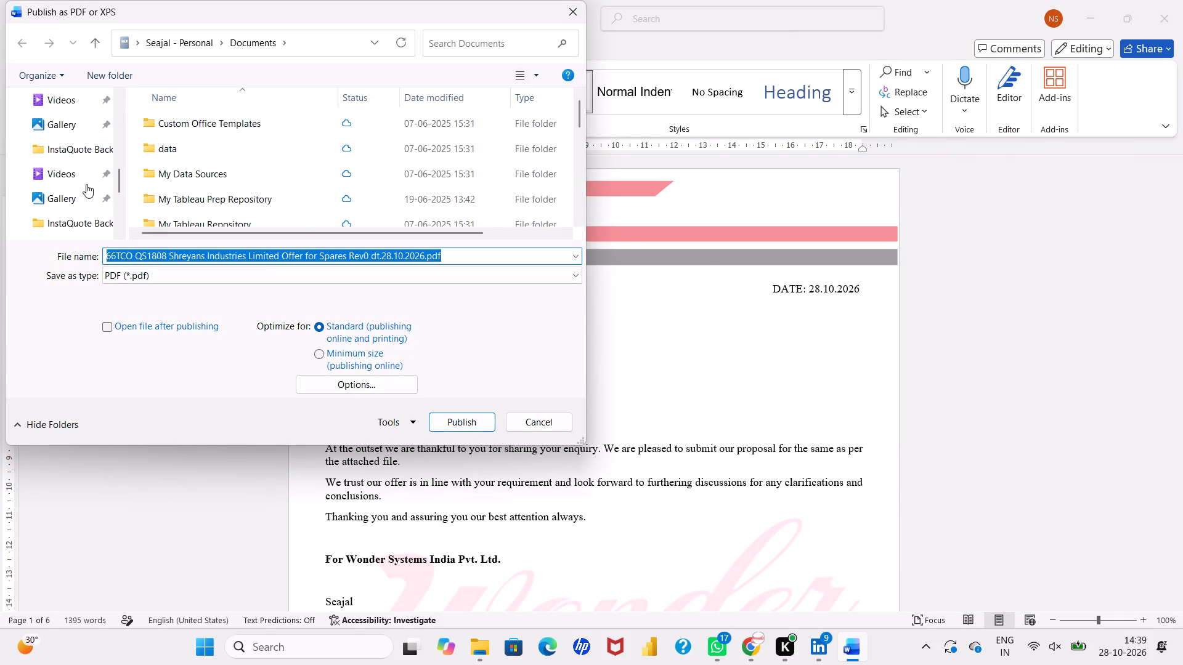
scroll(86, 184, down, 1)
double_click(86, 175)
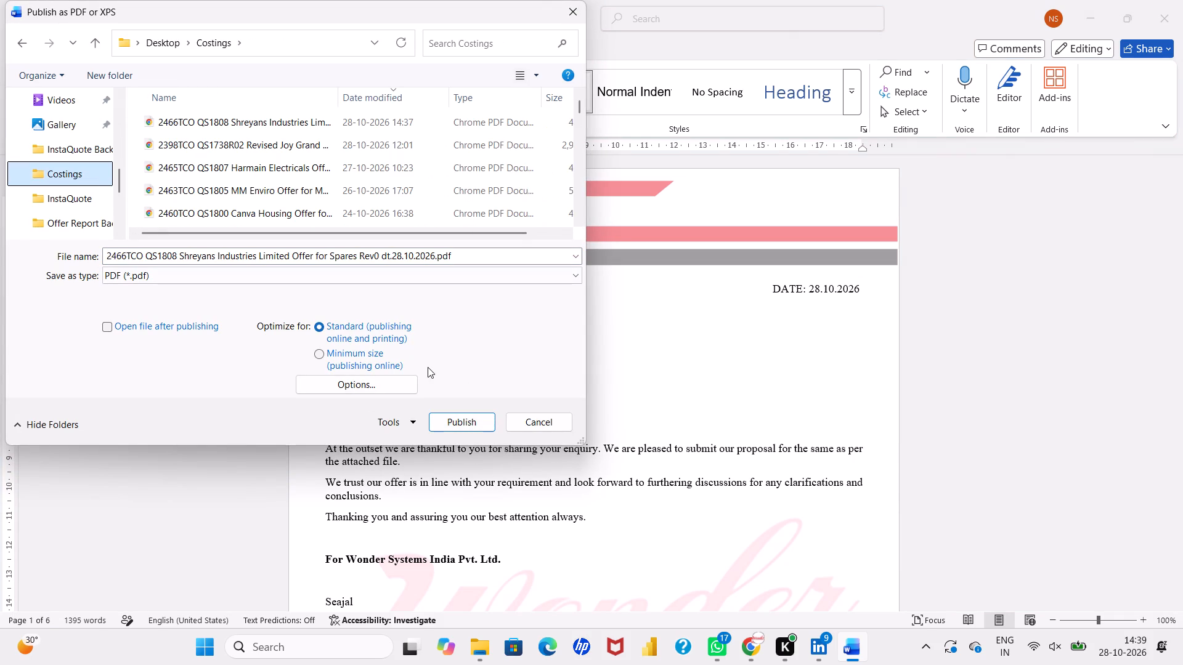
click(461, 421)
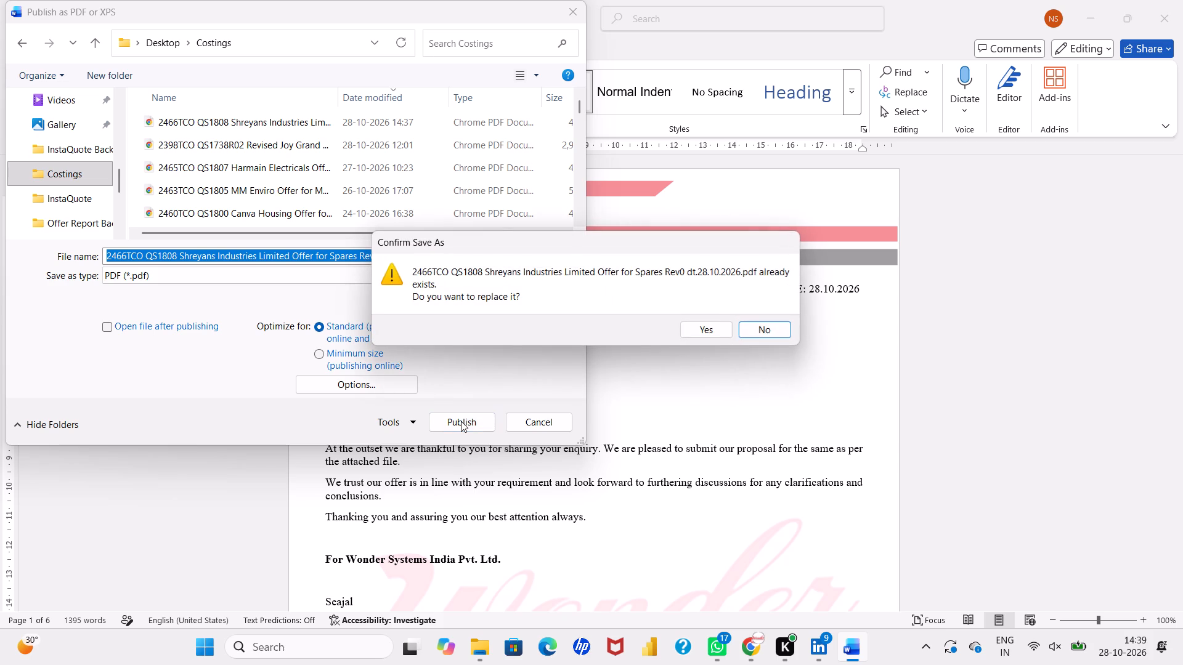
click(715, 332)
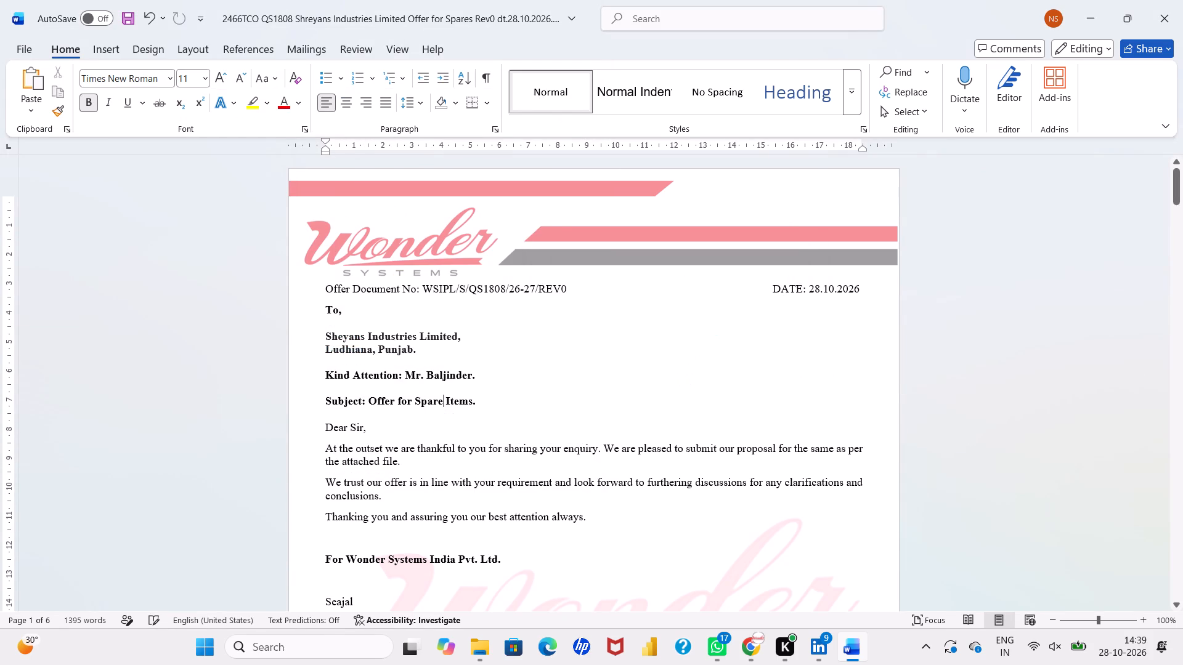
Open the exported QS1808 PDF from the Costings folder and review its cover letter, scope of supply table and price schedule.
click(482, 656)
double_click(315, 141)
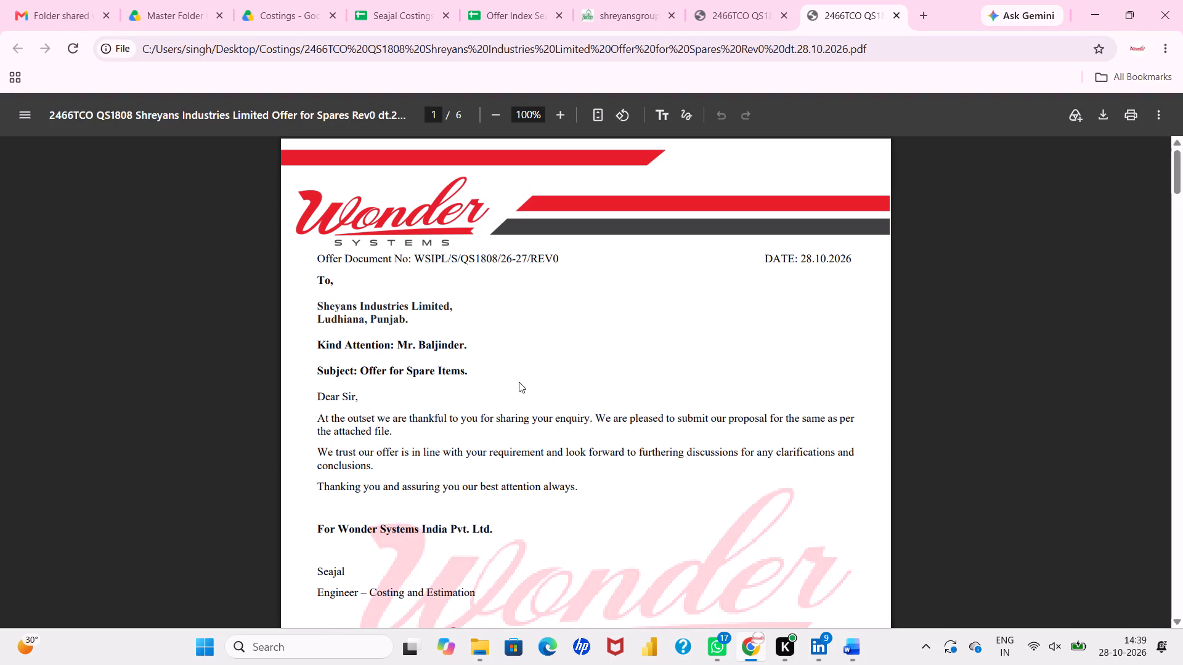
scroll(519, 382, down, 2)
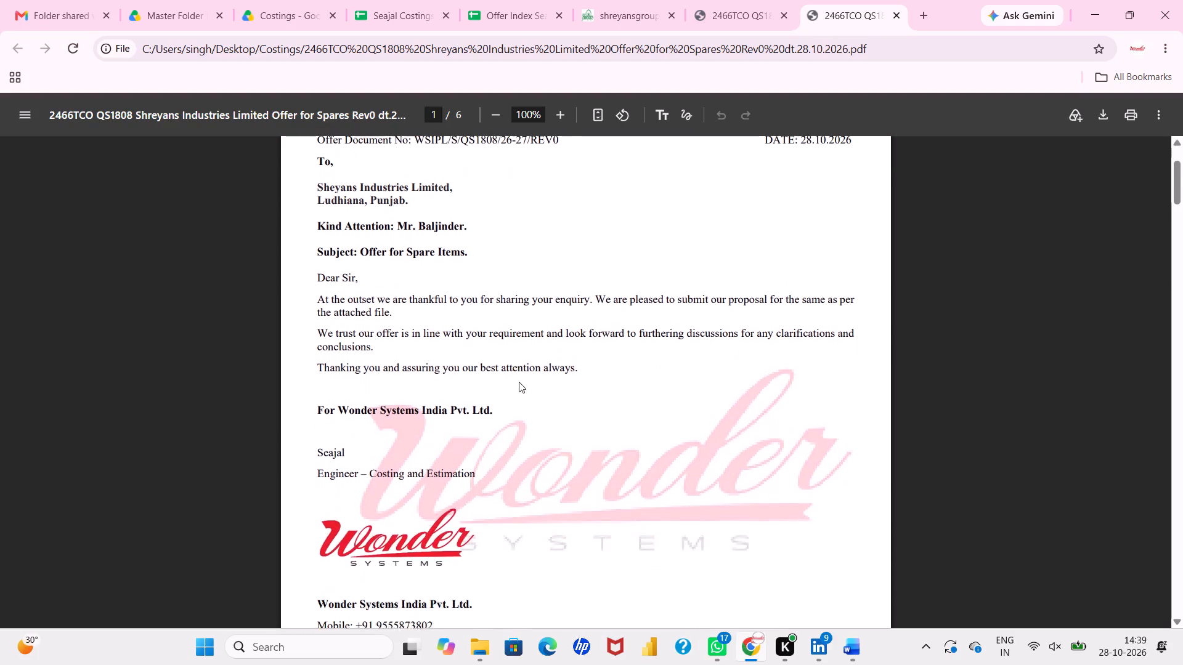
scroll(519, 382, down, 3)
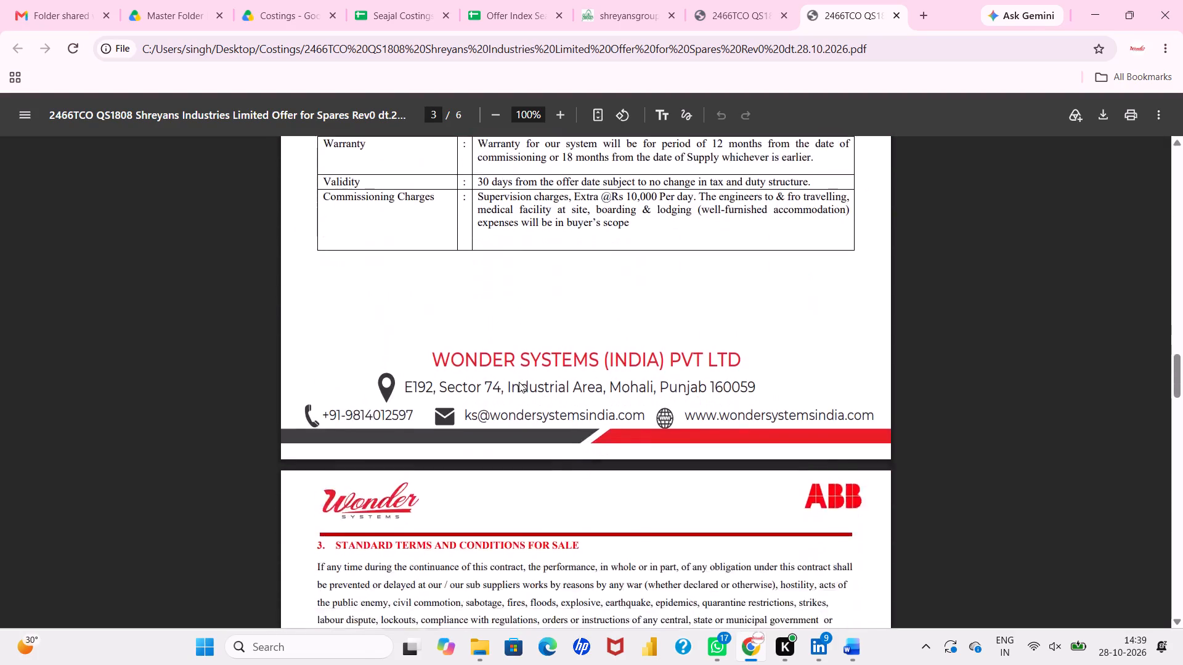
scroll(519, 382, up, 2)
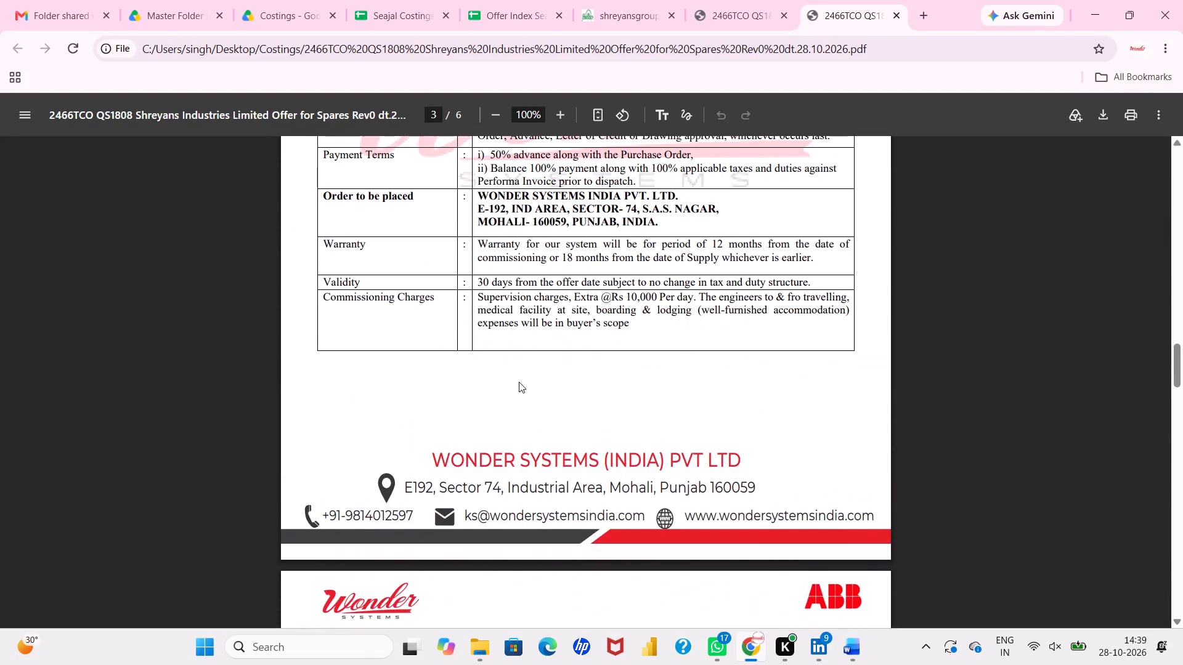
scroll(519, 382, up, 3)
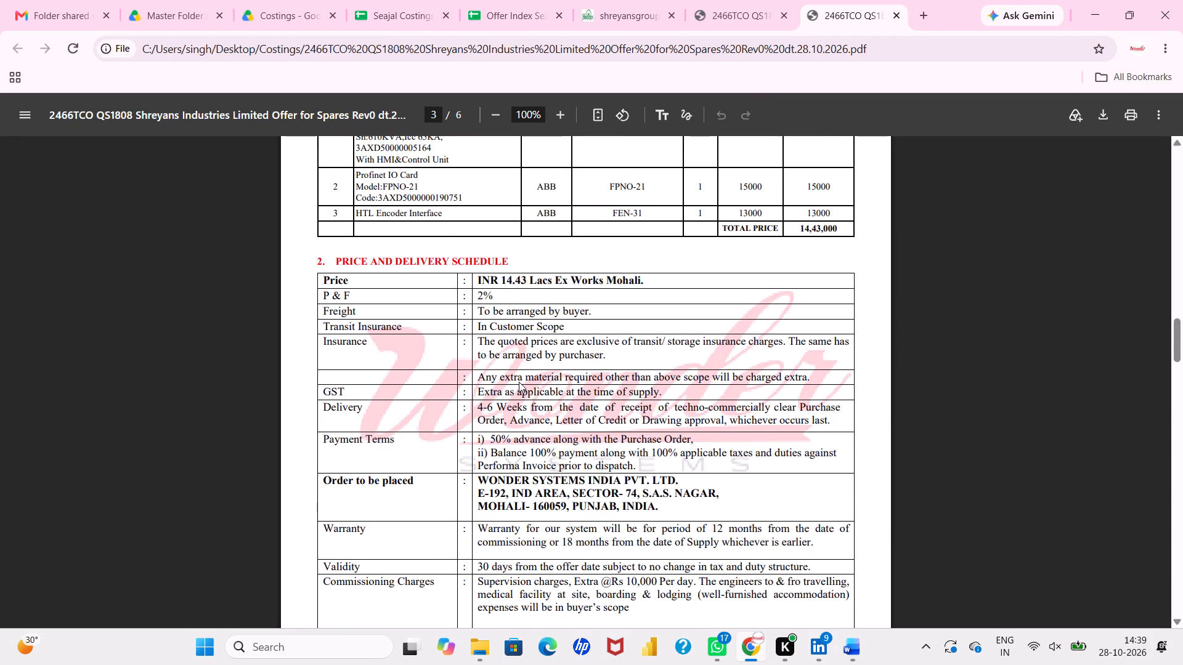
scroll(519, 382, up, 3)
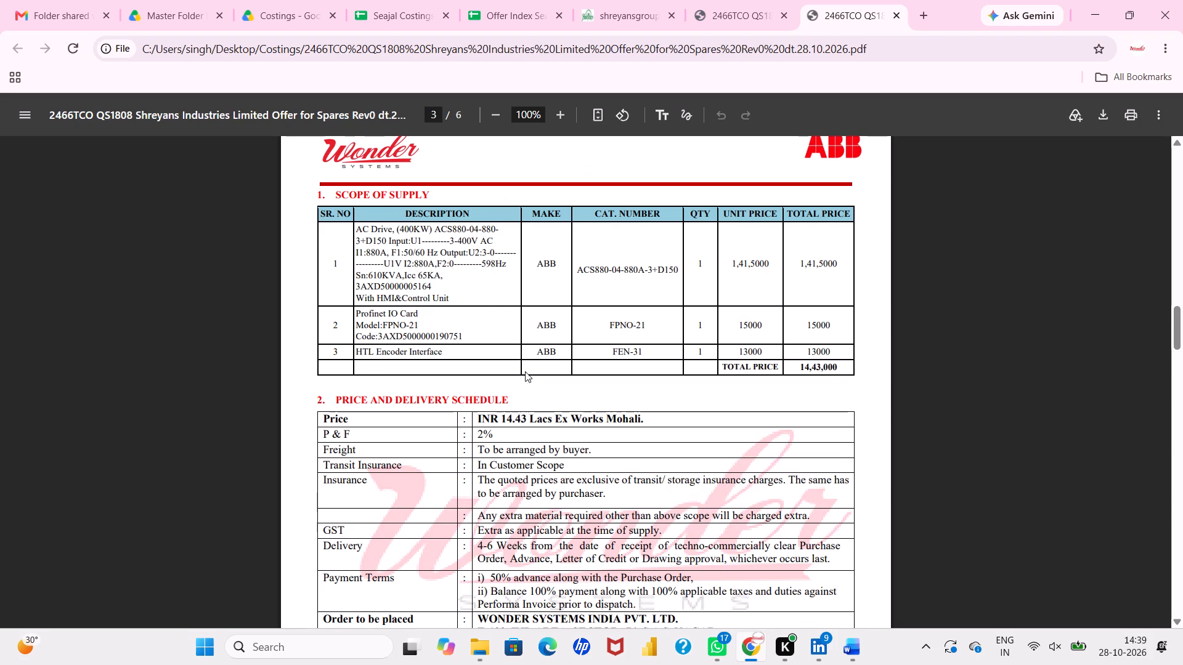
In the Word offer's scope of supply table, correct the AC Drive's unit price to 14,15,000.
click(860, 637)
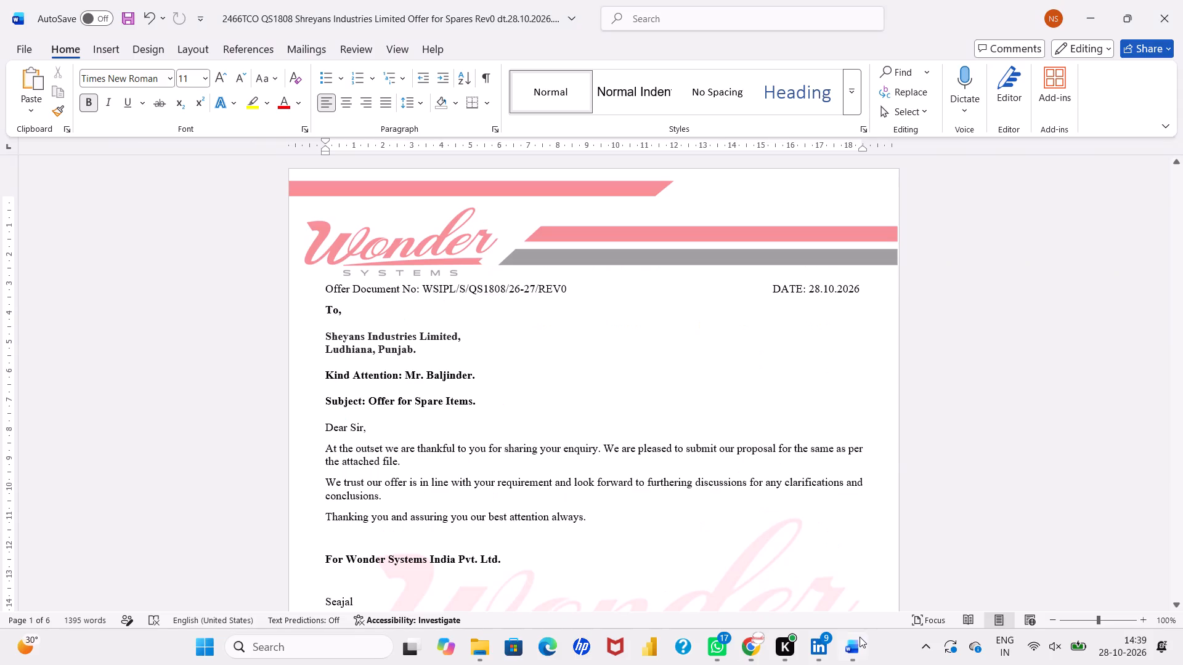
scroll(798, 475, down, 16)
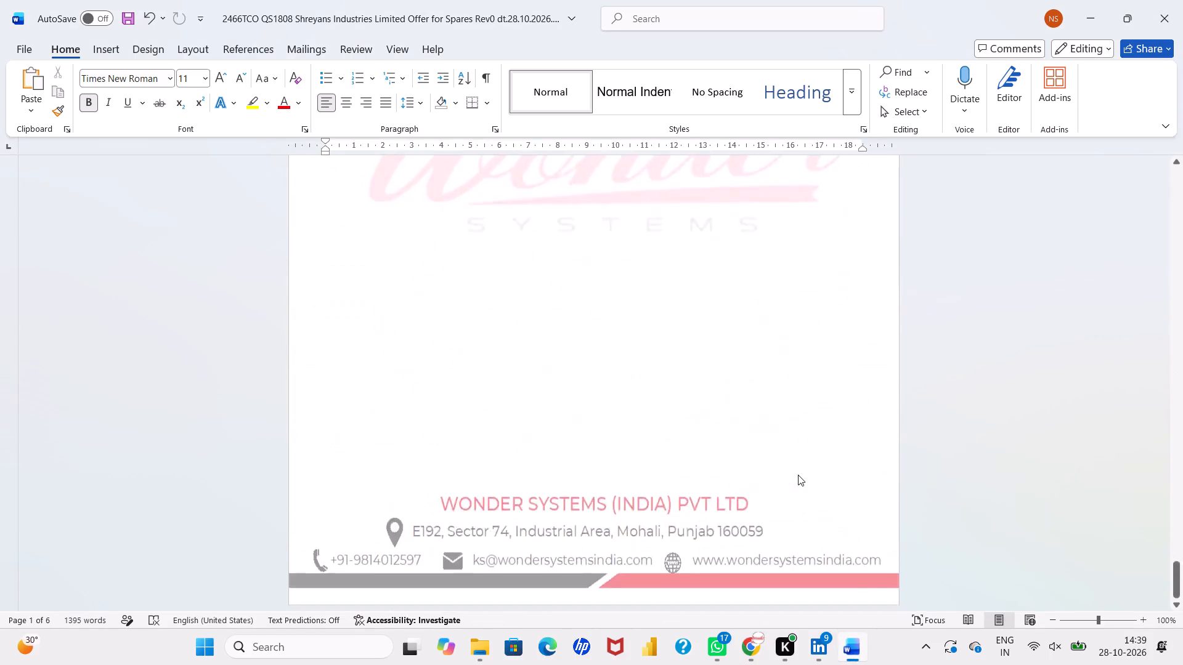
scroll(798, 475, up, 12)
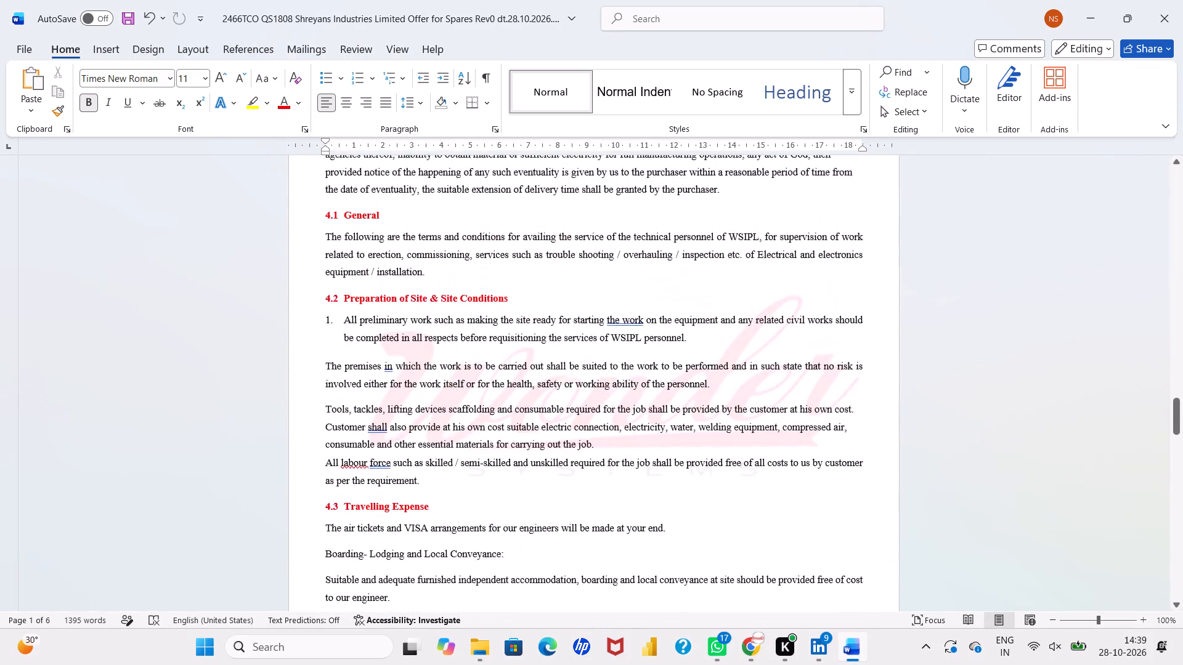
scroll(798, 475, up, 3)
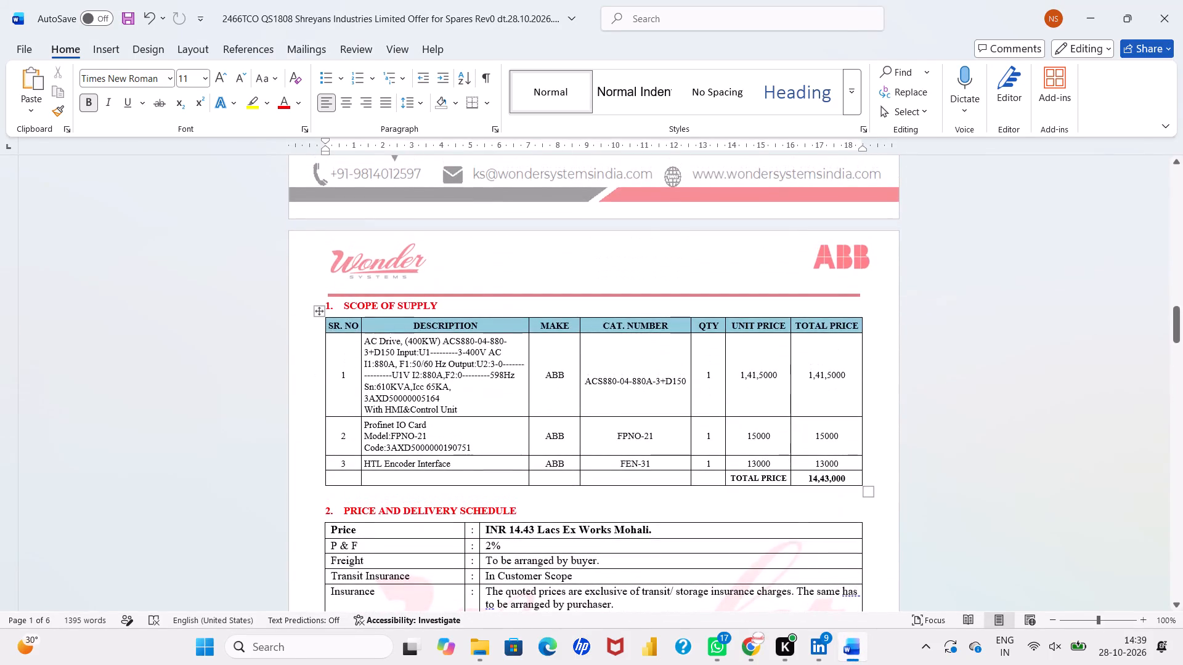
click(750, 381)
click(749, 381)
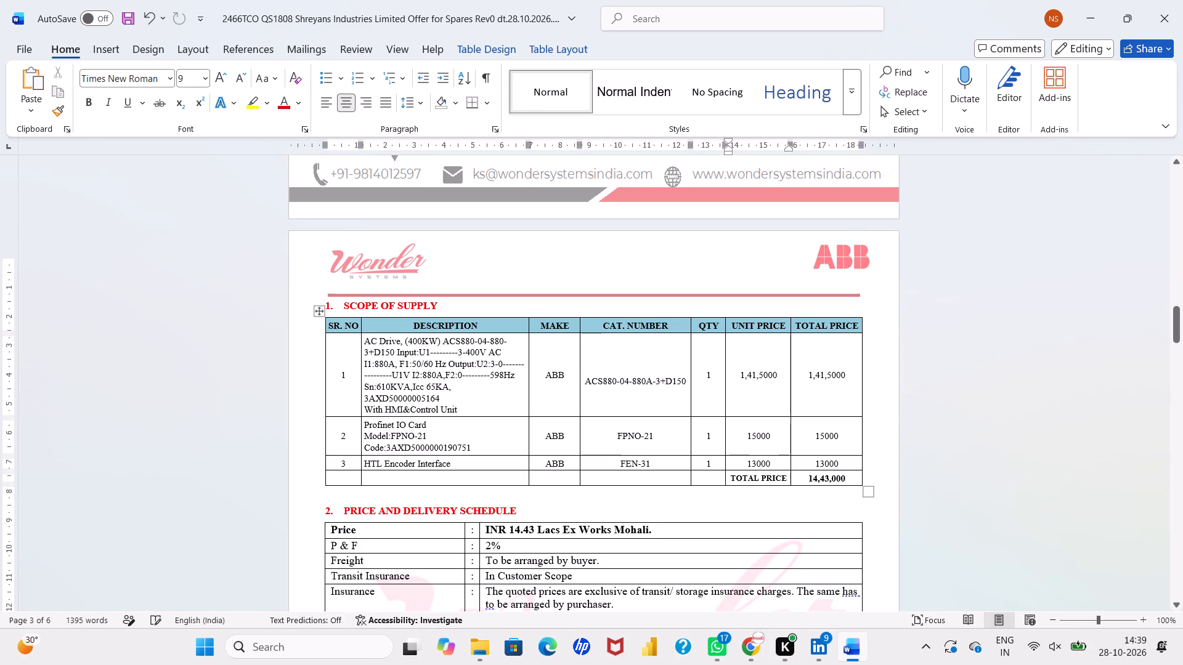
key(BackSpace)
key(Right)
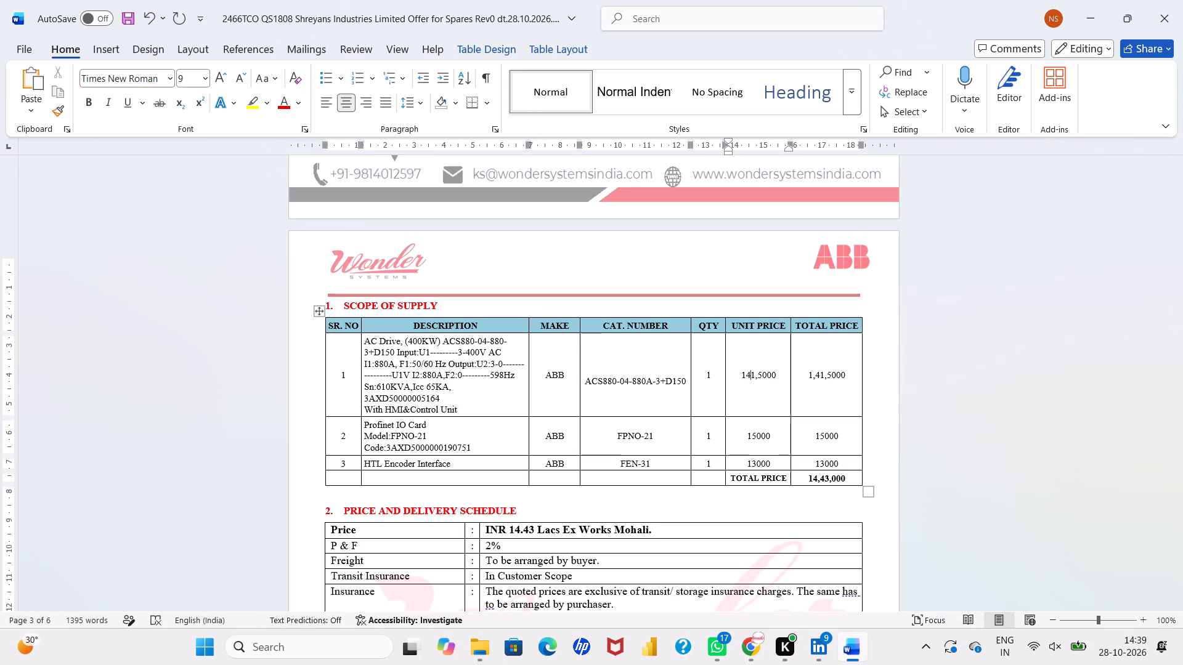
key(comma)
key(Right)
key(Delete)
key(Right)
key(period)
key(BackSpace)
key(comma)
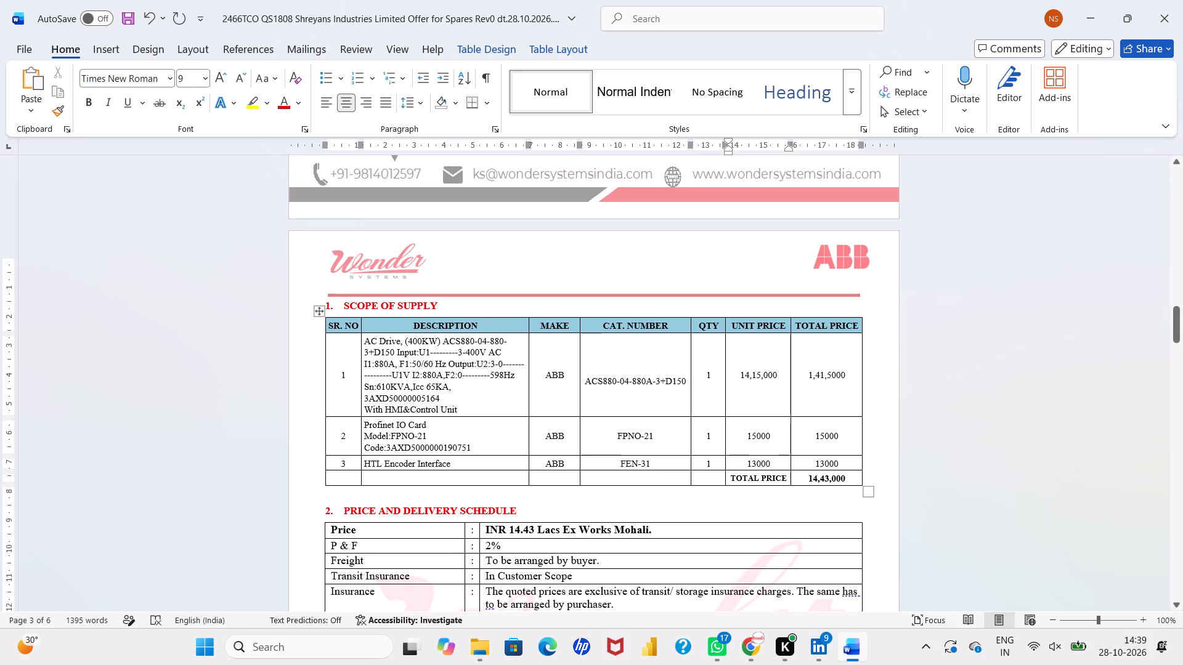
Correct the AC Drive's total price in the scope of supply table to 14,15,000.
click(826, 380)
key(BackSpace)
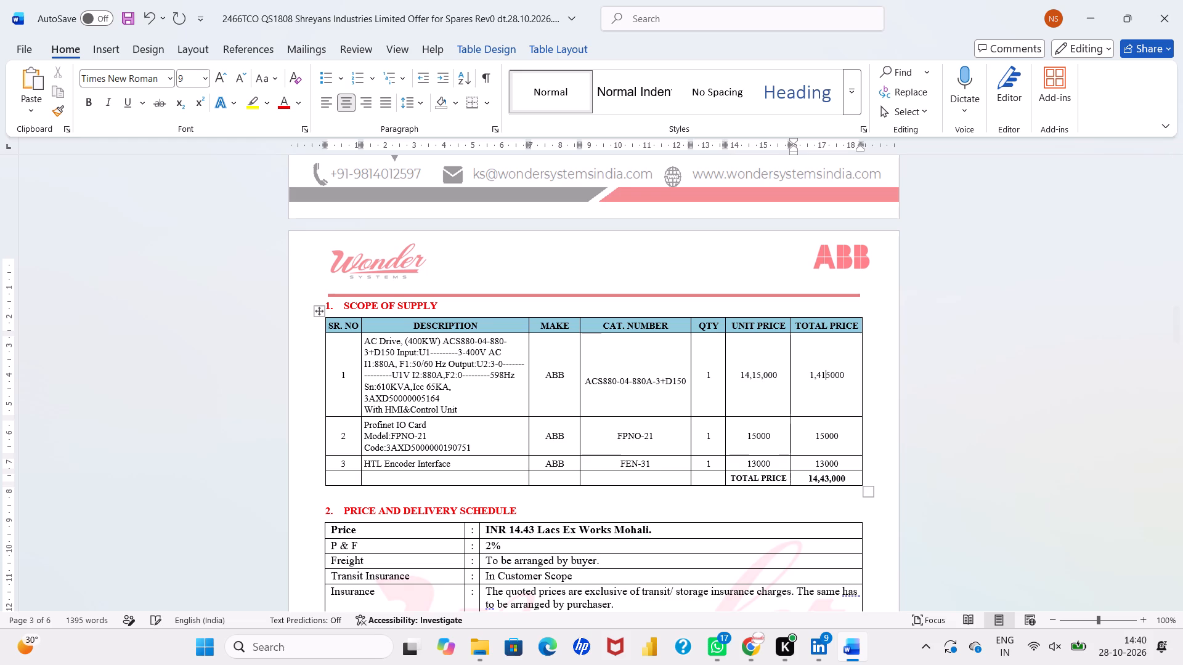
key(Right)
key(comma)
key(Left)
key(Left)
key(Left)
key(comma)
key(Left)
key(Left)
key(BackSpace)
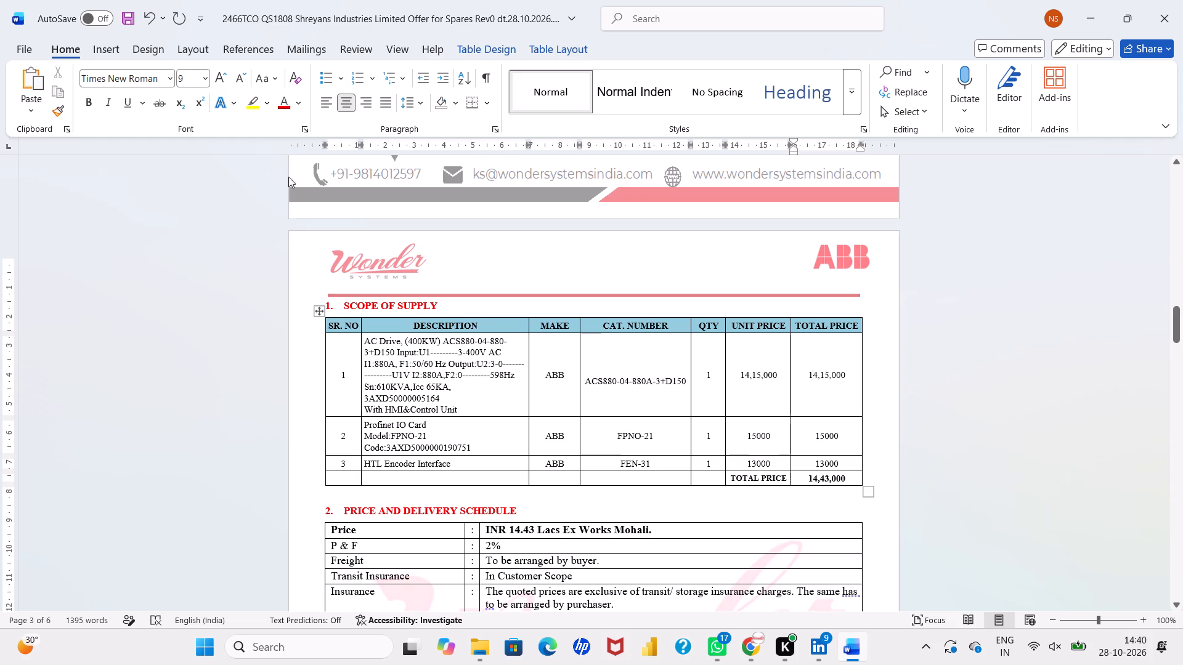
Export the corrected offer as PDF to the Costings folder, replacing the existing 2466TCO QS1808 Shreyans Industries PDF.
click(33, 58)
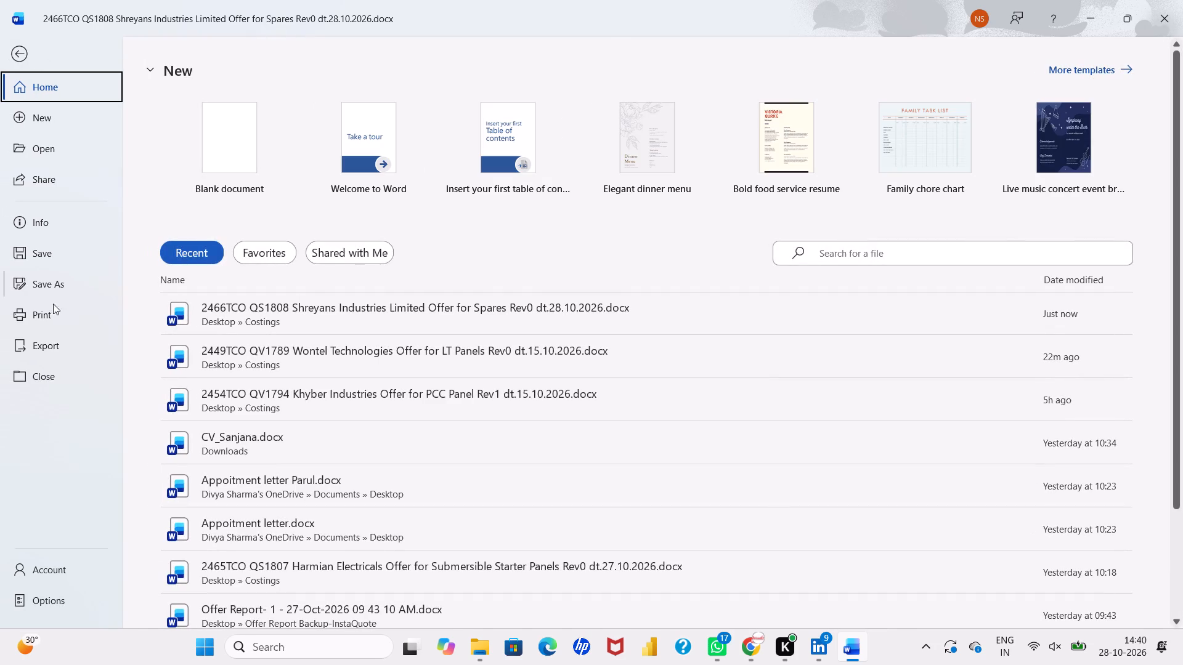
click(51, 357)
click(431, 223)
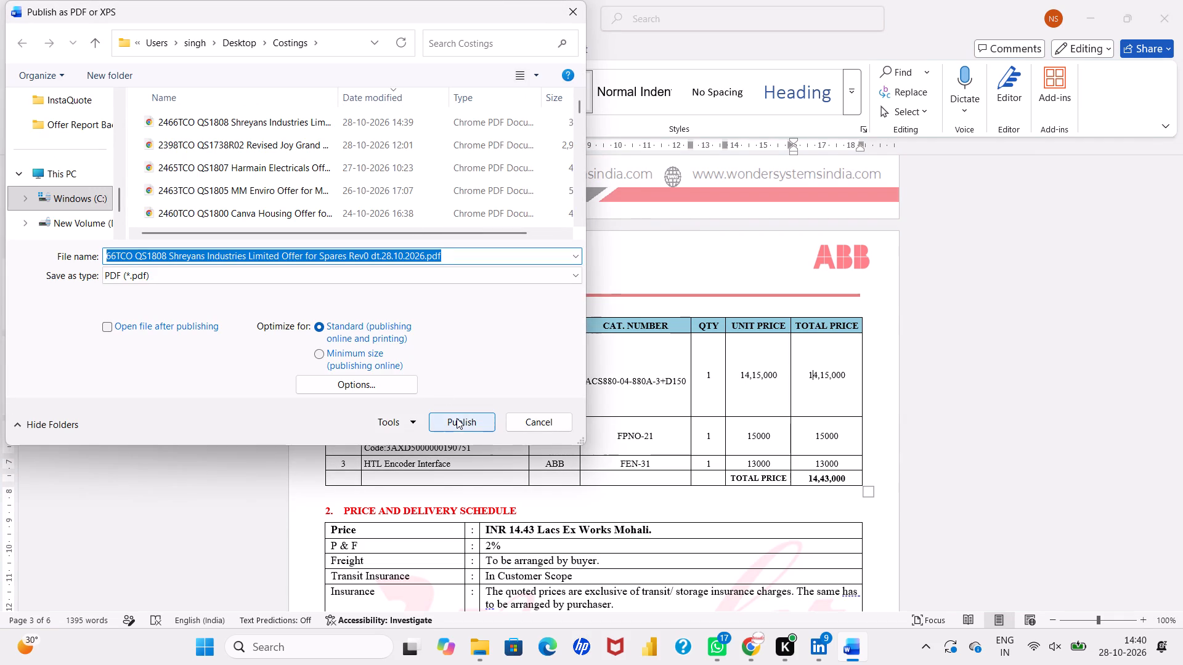
click(457, 418)
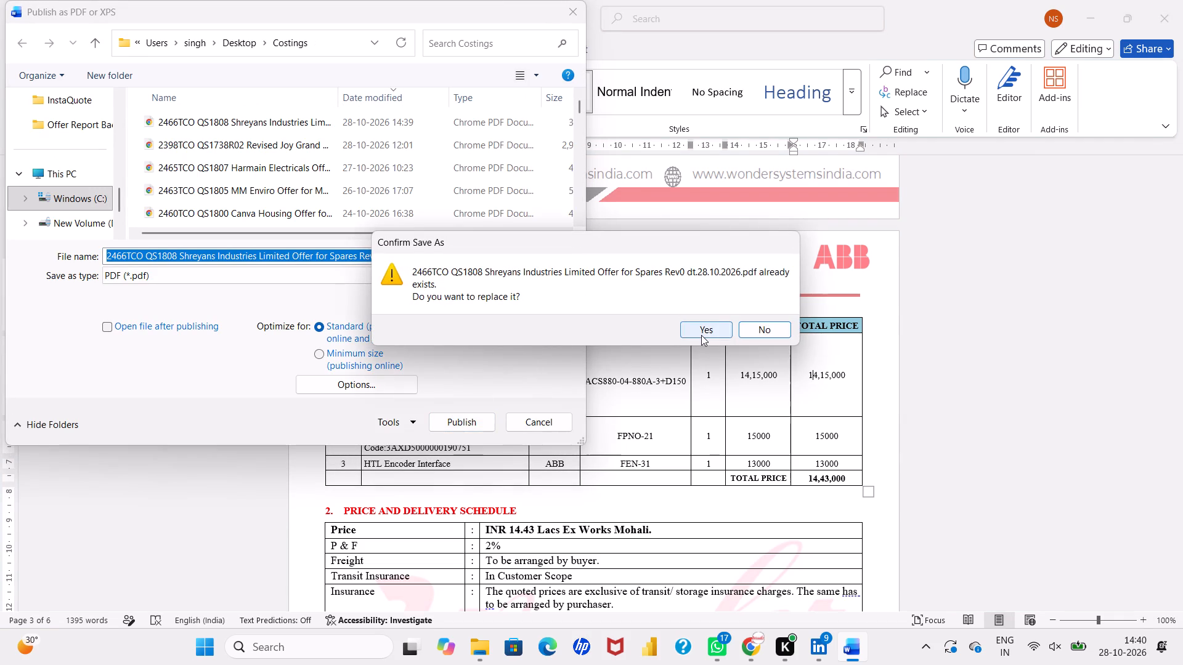
click(701, 335)
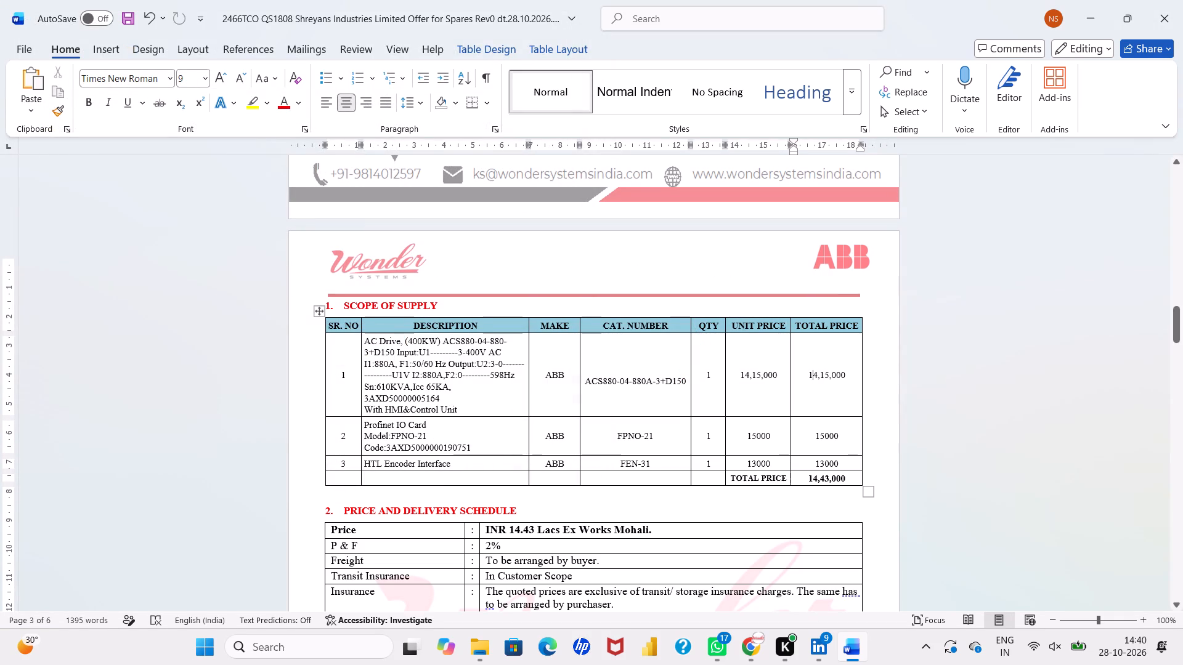
Open the newly exported QS1808 PDF from the Costings folder in Chrome and close the two older copies of it.
click(483, 634)
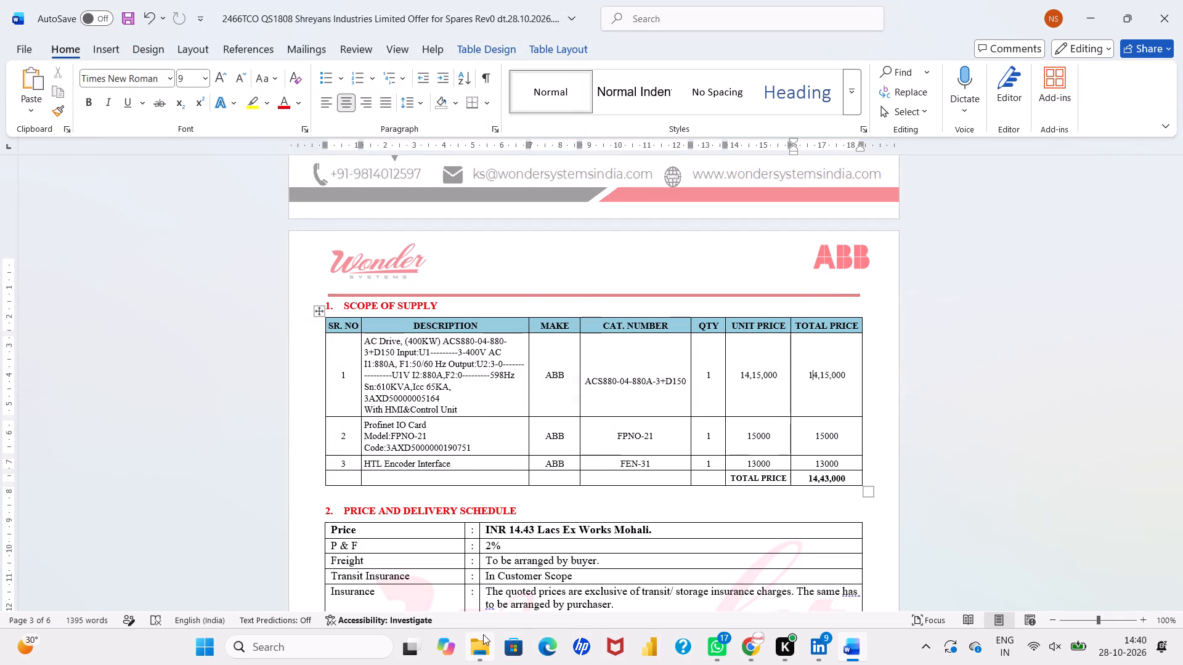
double_click(397, 145)
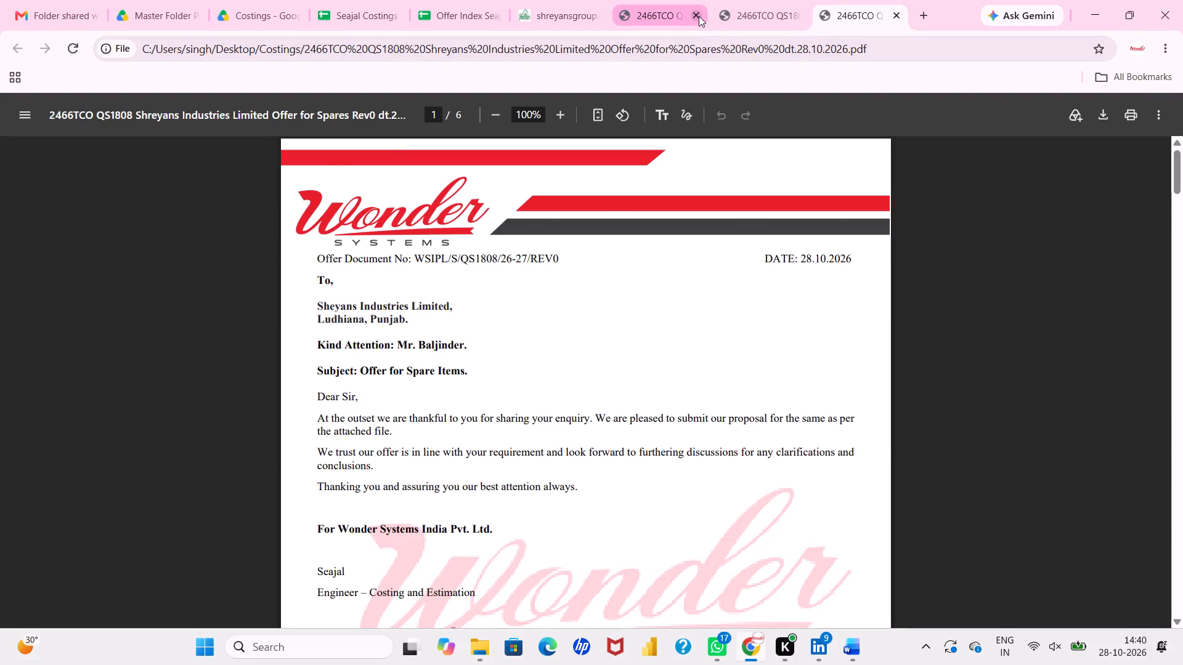
click(699, 16)
click(699, 16)
click(699, 16)
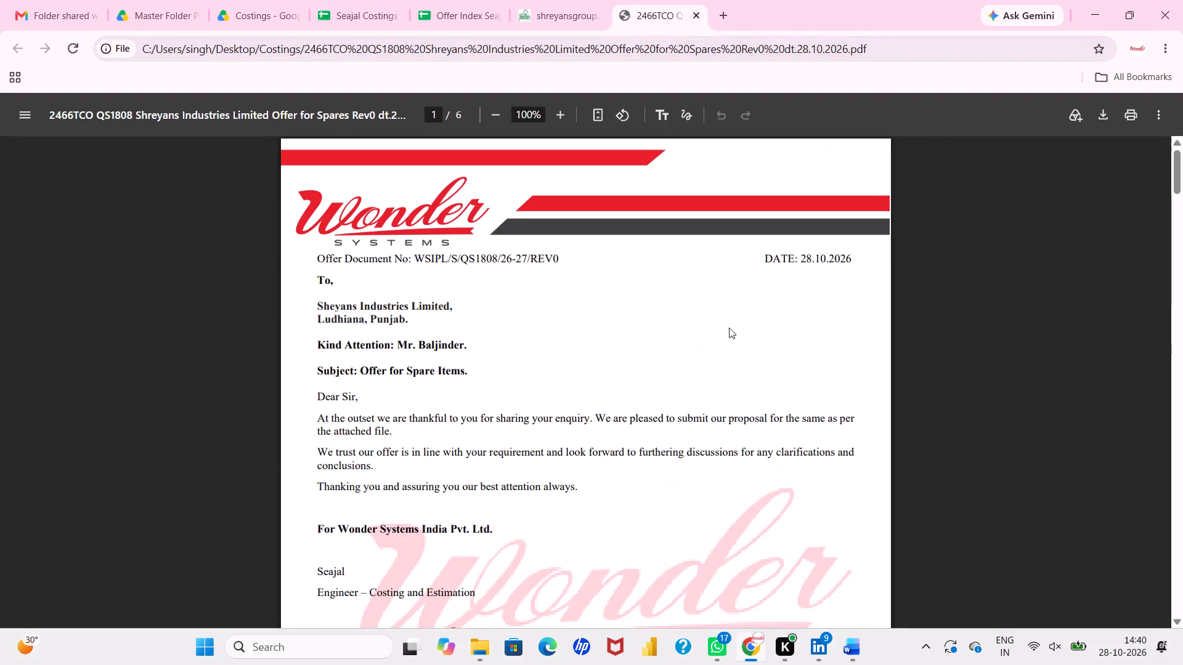
Review the new PDF from the cover letter to the scope of supply table, checking the AC Drive prices.
scroll(729, 338, down, 3)
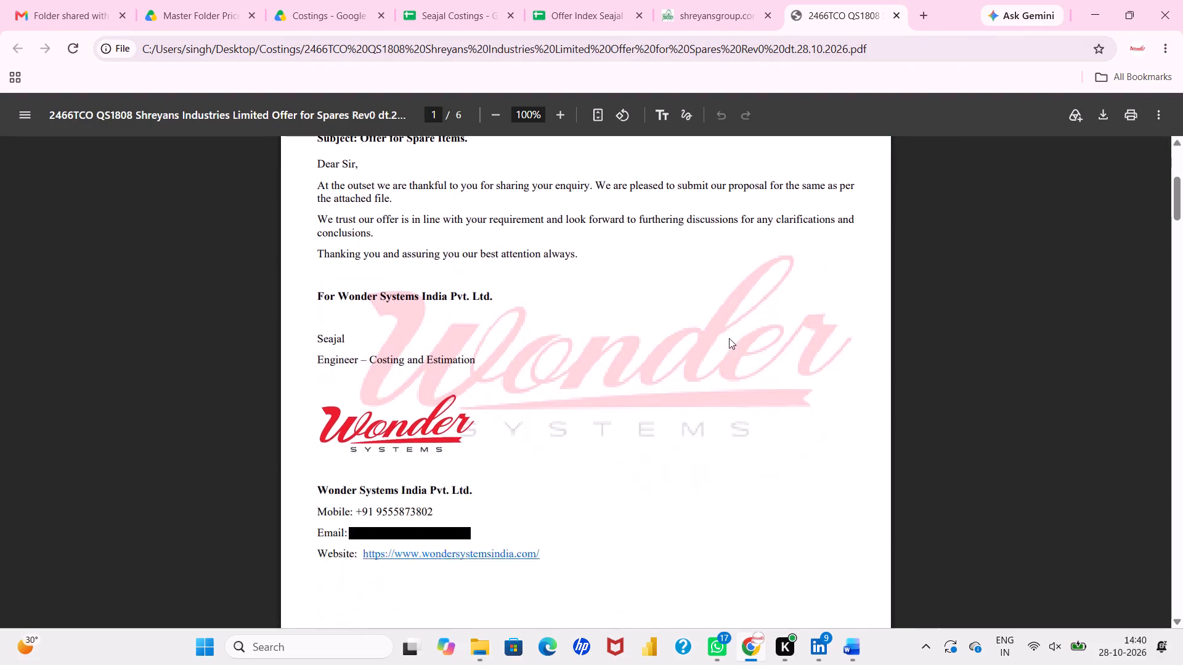
scroll(729, 338, down, 4)
scroll(729, 338, up, 1)
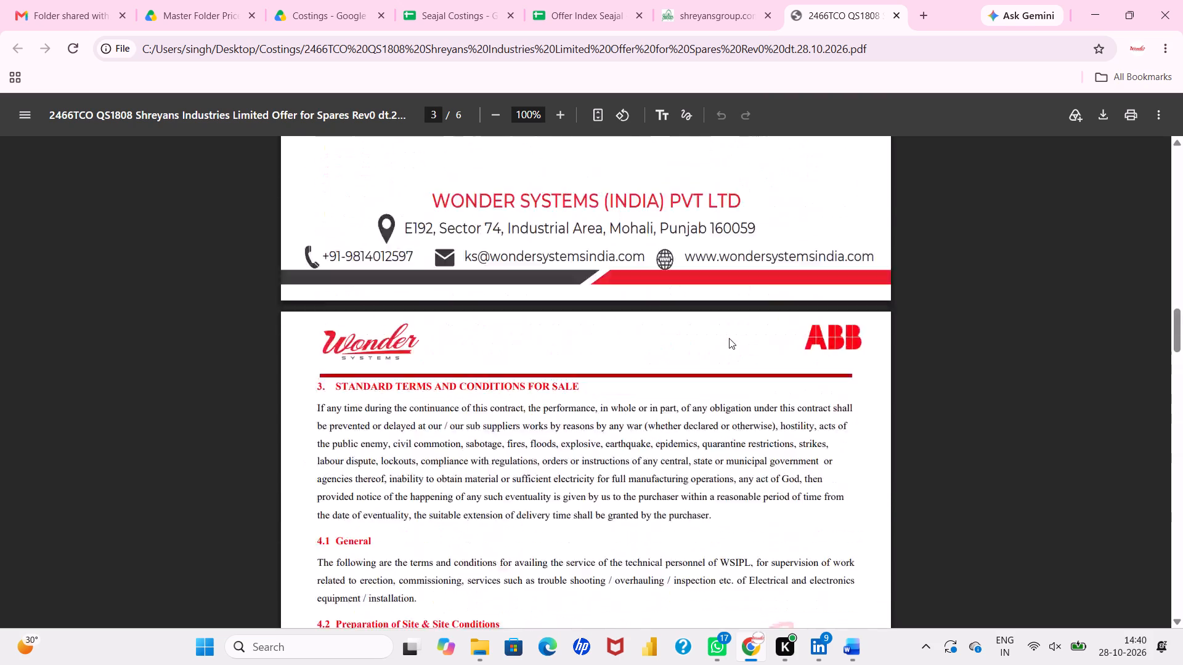
scroll(729, 338, down, 5)
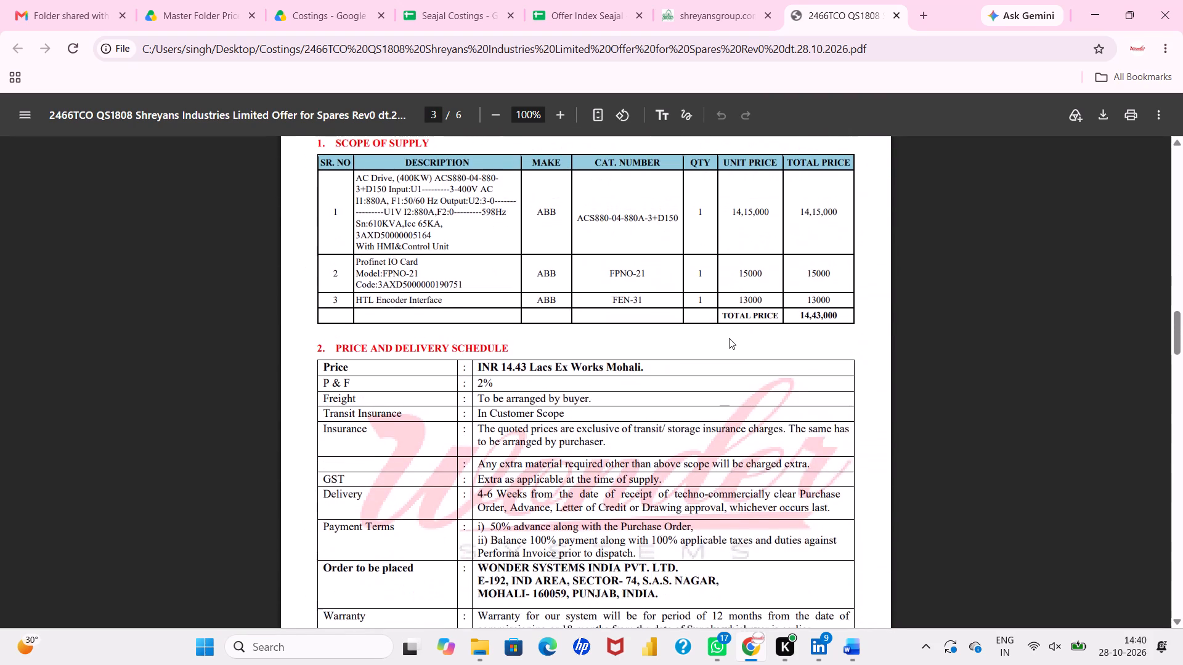
Close the reviewed QS1808 offer PDF and the Shreyans Group website, returning to the Offer Index Seajal sheet.
scroll(729, 338, down, 2)
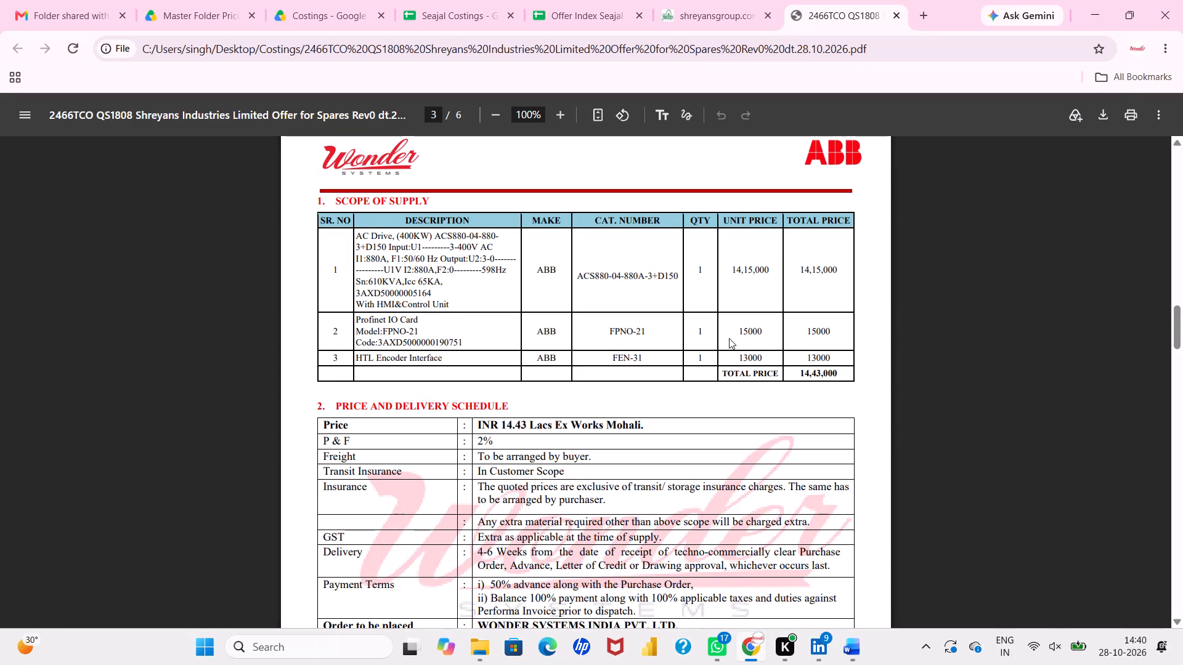
click(901, 18)
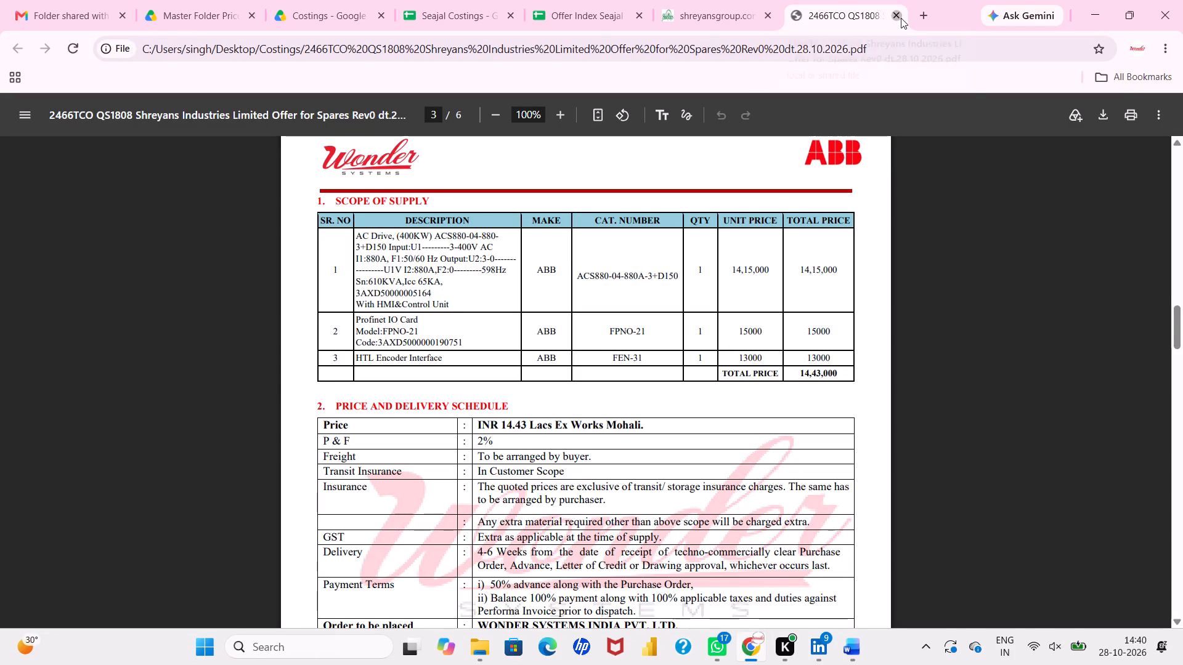
click(897, 18)
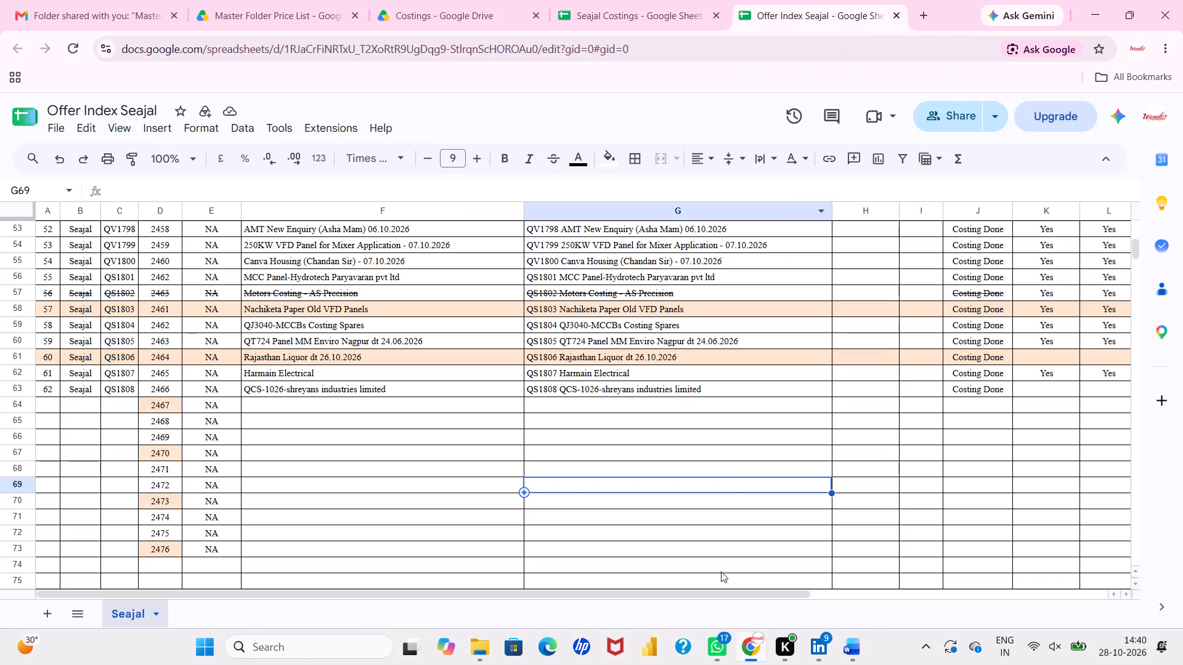
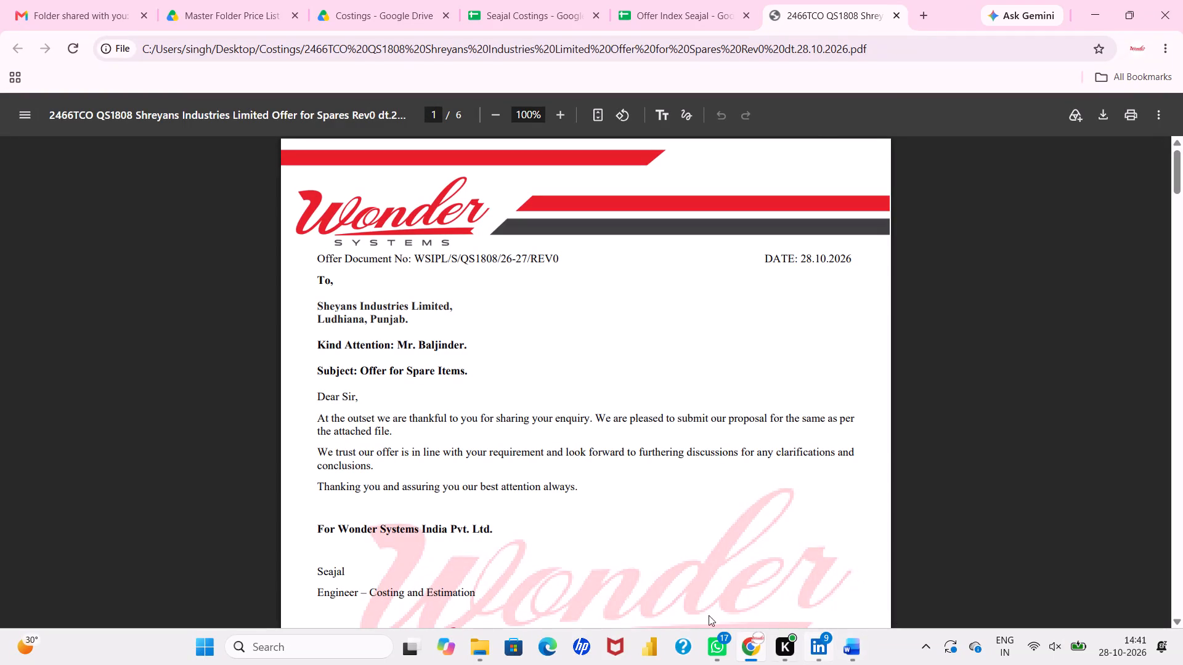
Launch WonderCast and connect it to the interactive flat panel using the panel's connection code.
click(325, 651)
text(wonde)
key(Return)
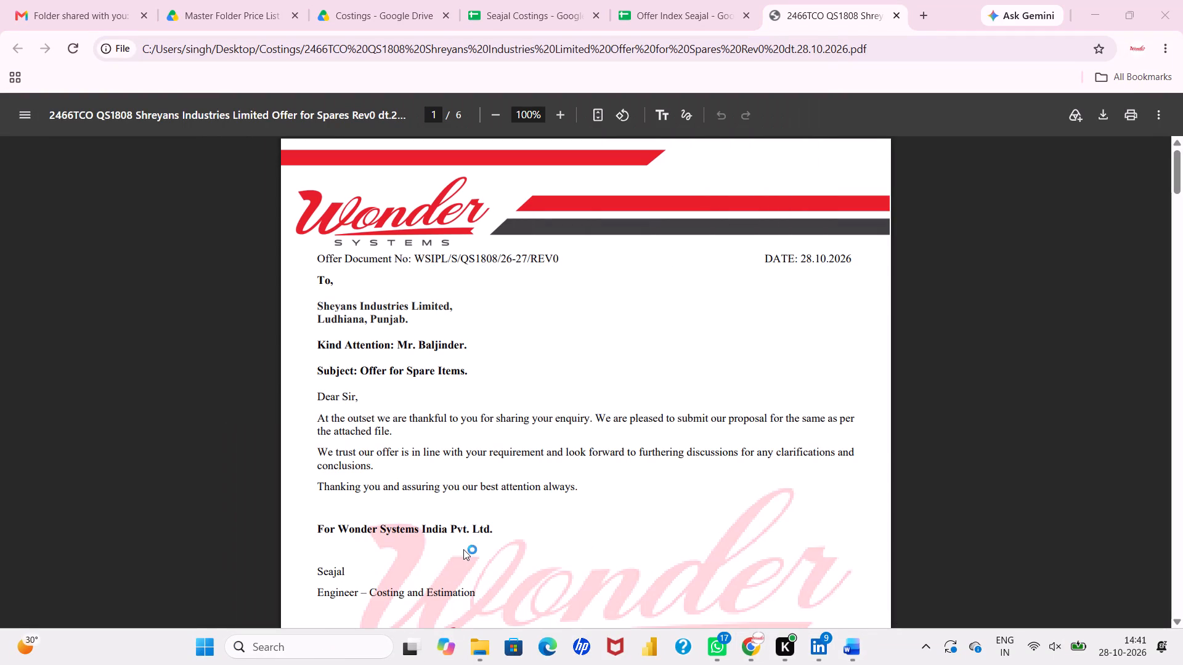
click(548, 454)
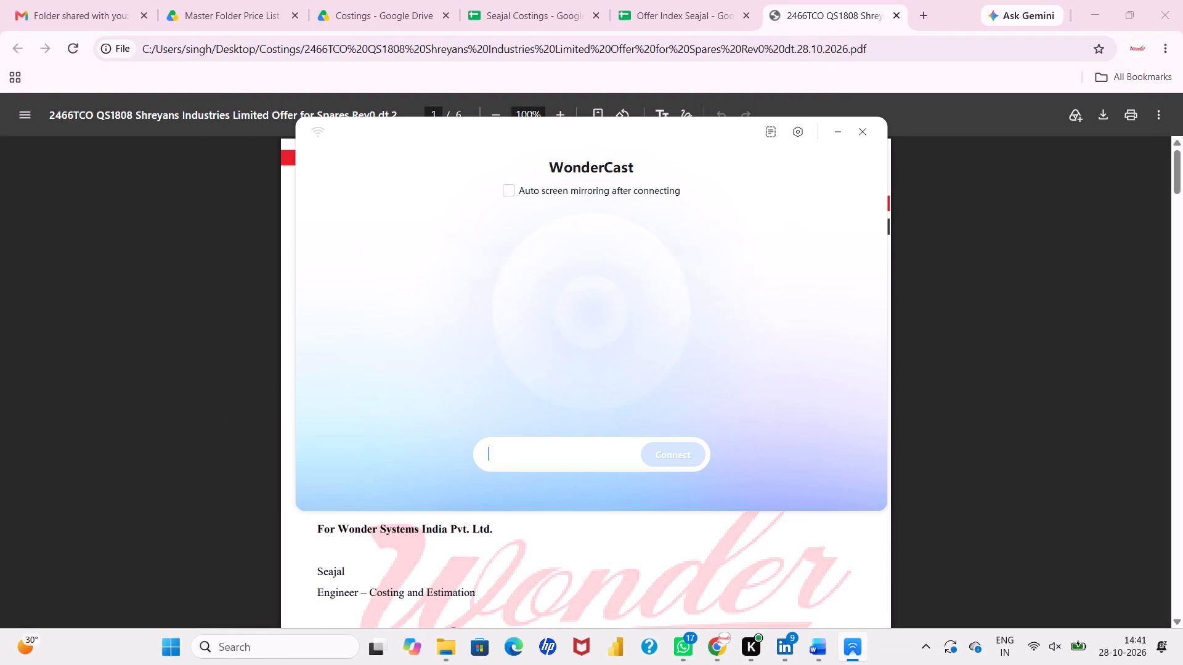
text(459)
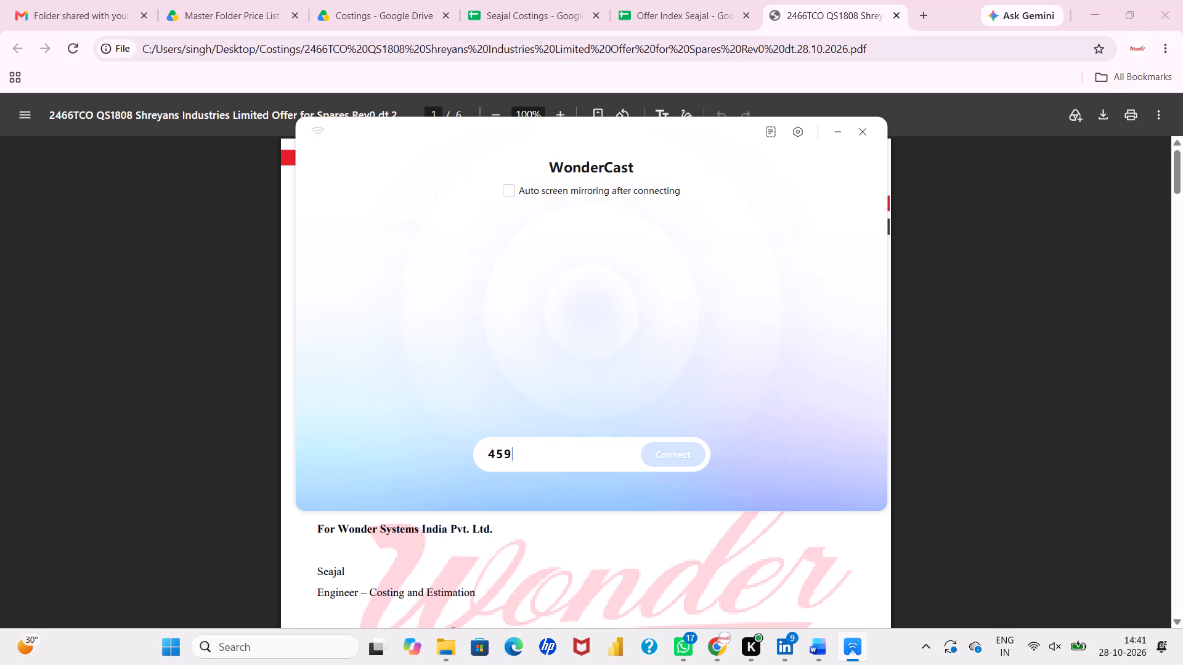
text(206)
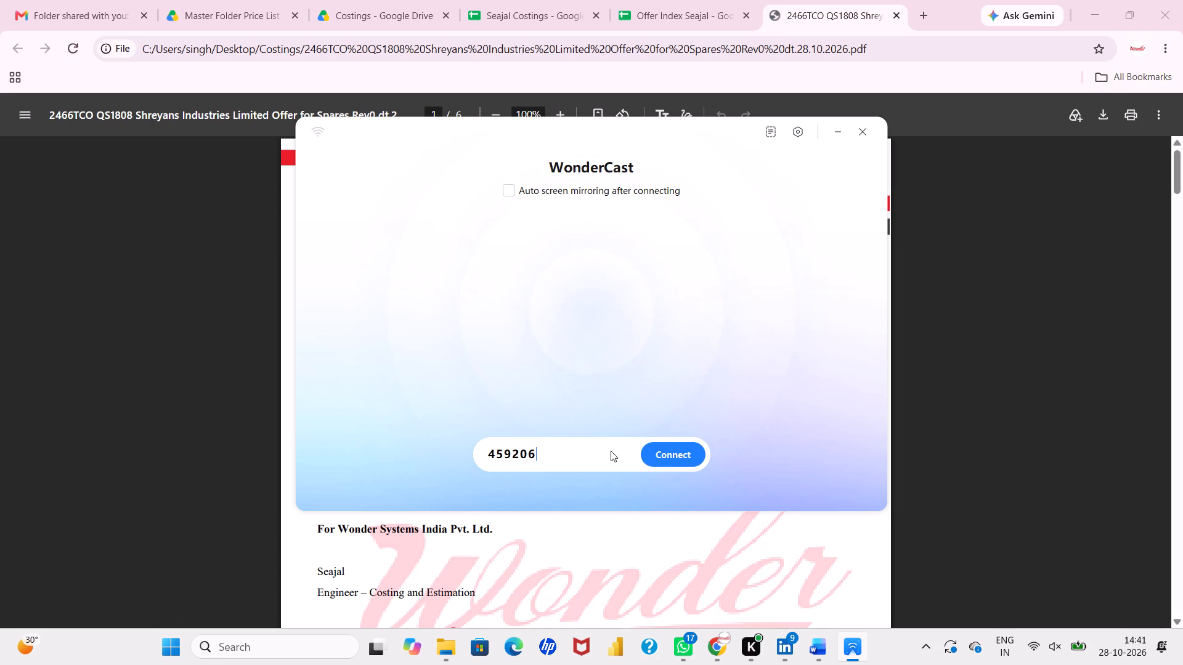
click(667, 461)
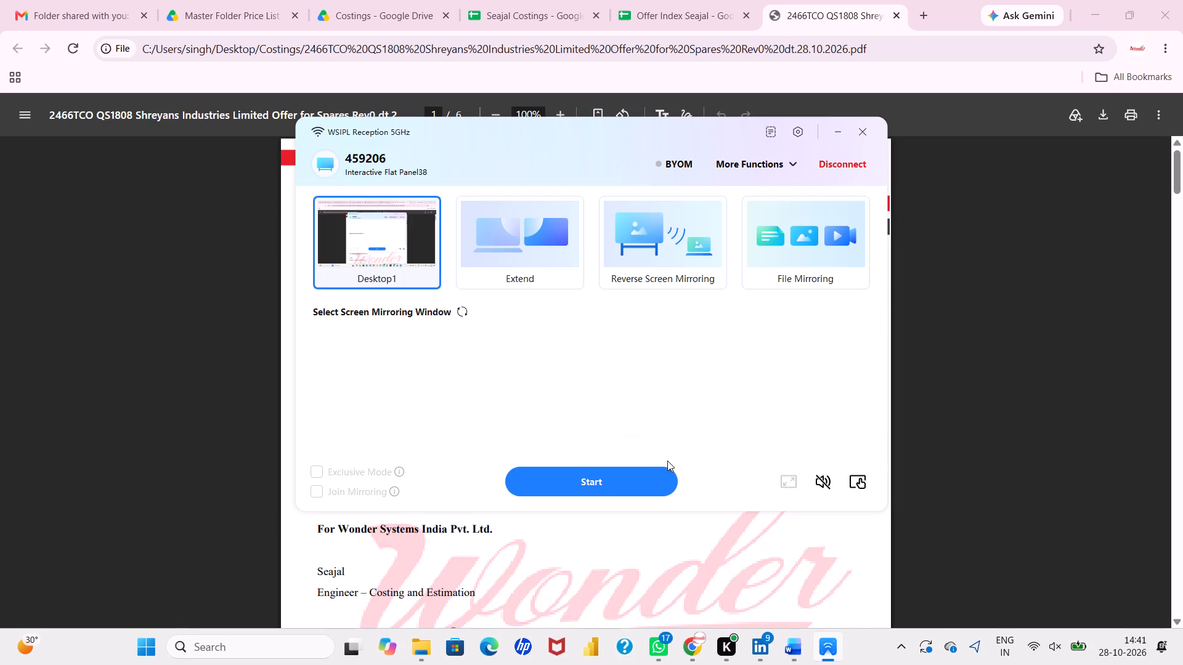
Start mirroring Desktop1 to Interactive Flat Panel38.
click(628, 490)
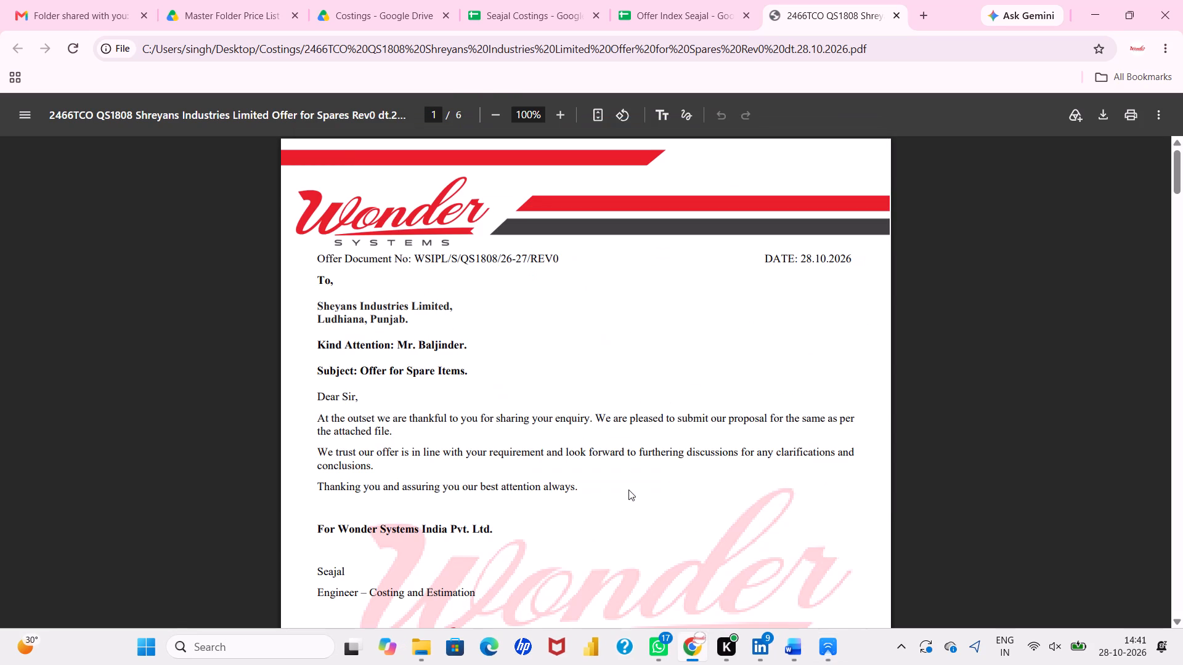
Review the QS1808 Shreyans Industries spares offer PDF through its last page, including the scope of supply and the price and delivery schedule.
scroll(628, 490, down, 1)
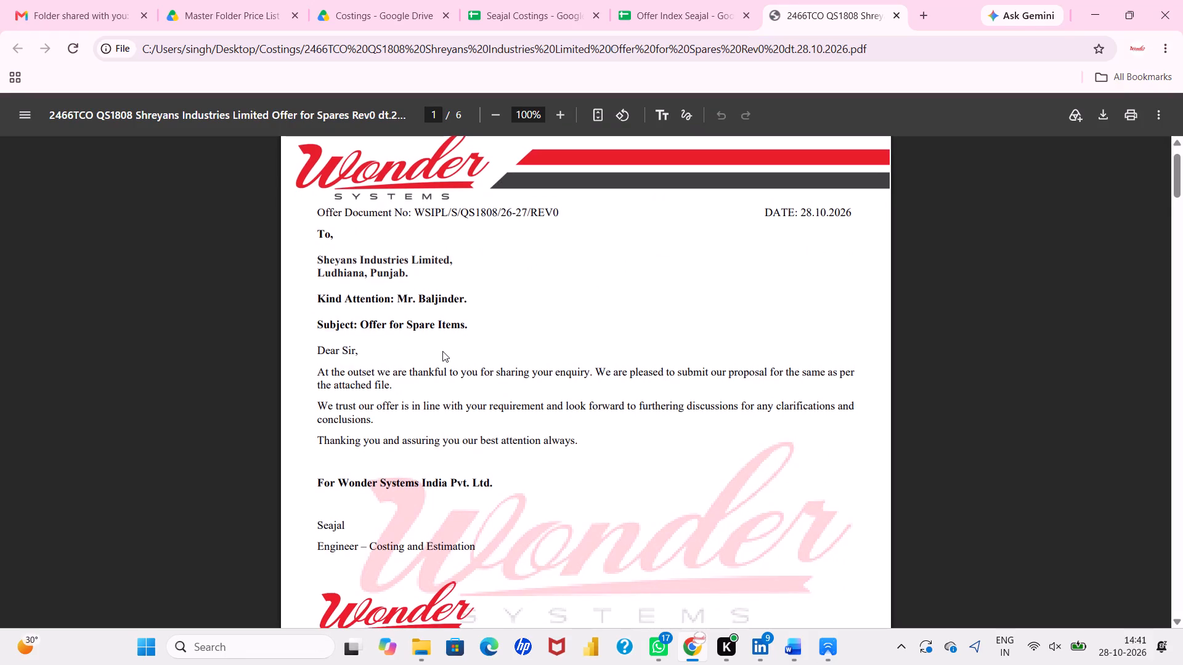
scroll(442, 351, down, 6)
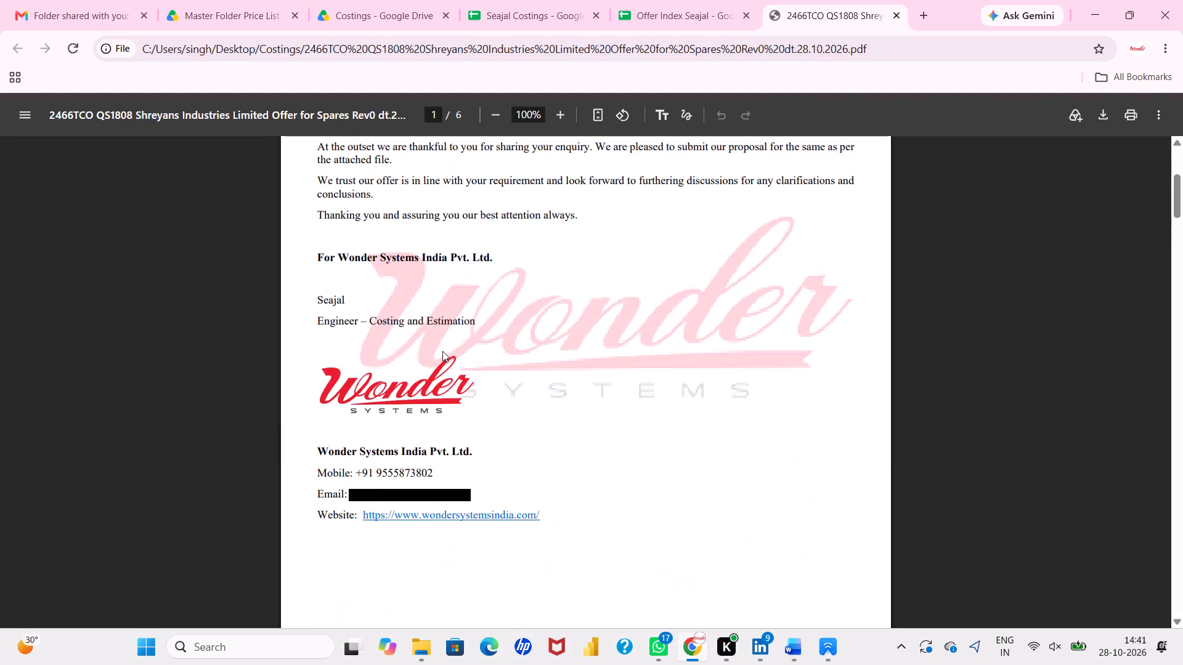
scroll(442, 351, down, 8)
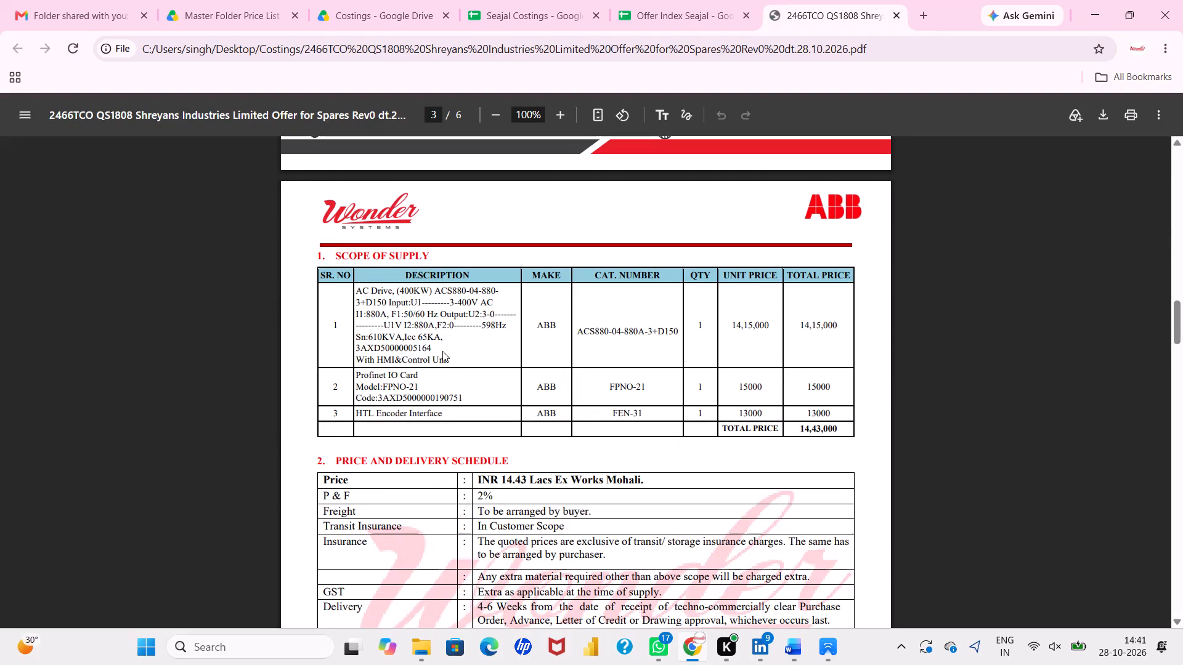
scroll(442, 351, down, 2)
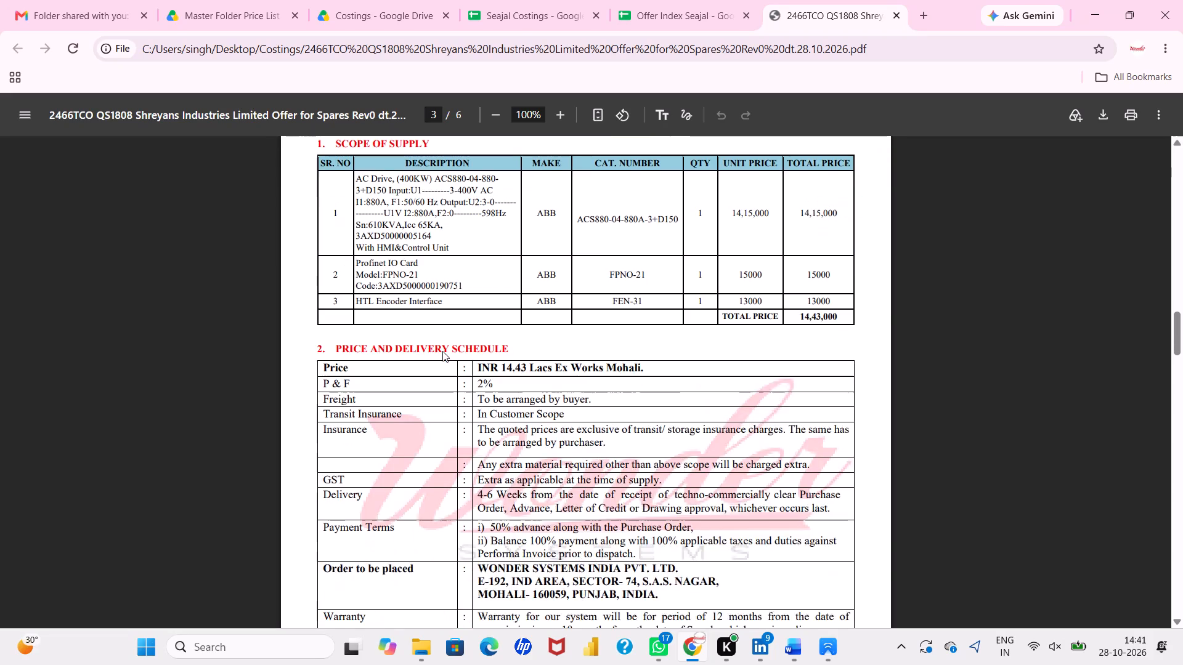
scroll(442, 351, down, 7)
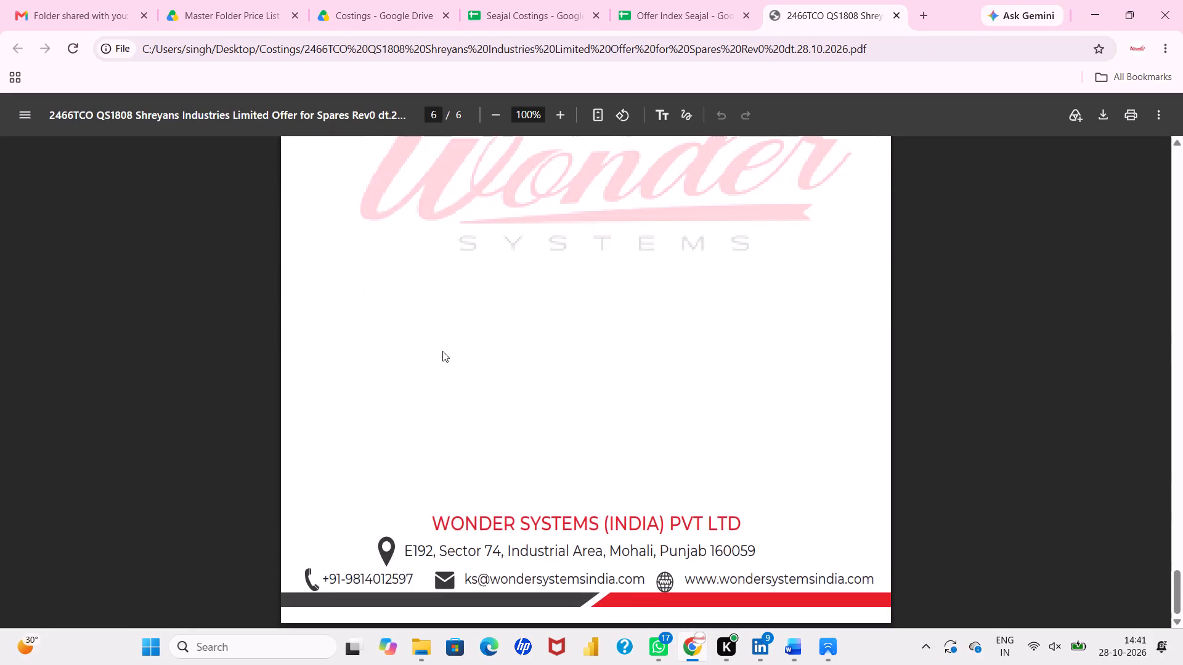
scroll(442, 351, up, 7)
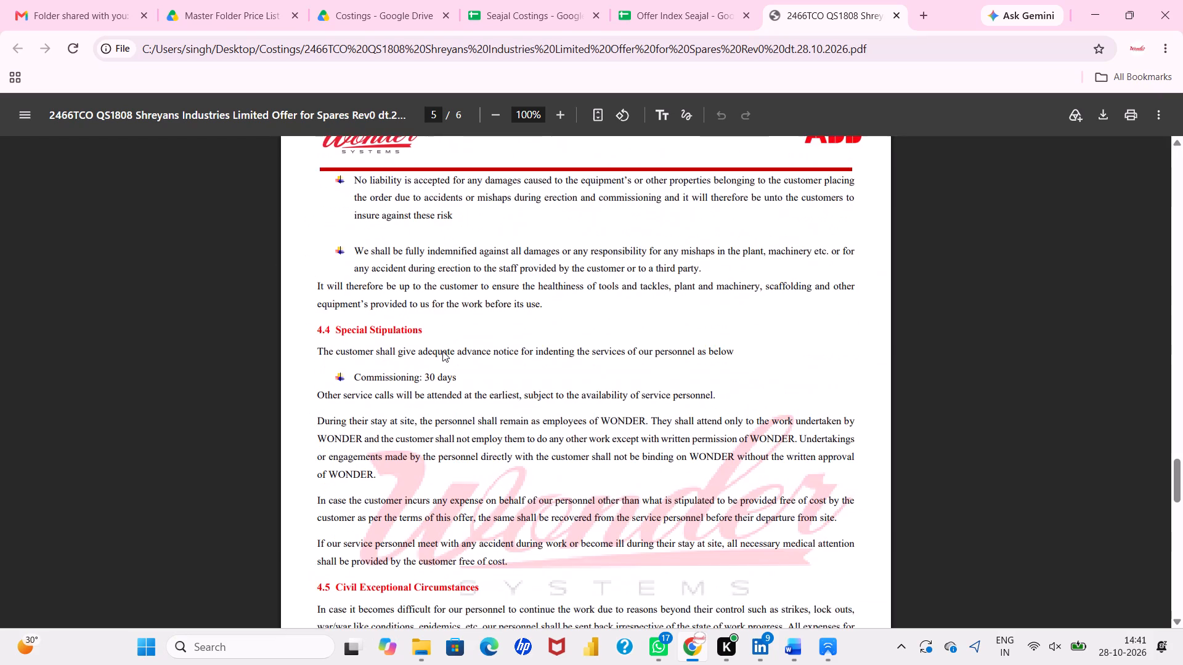
scroll(442, 351, up, 8)
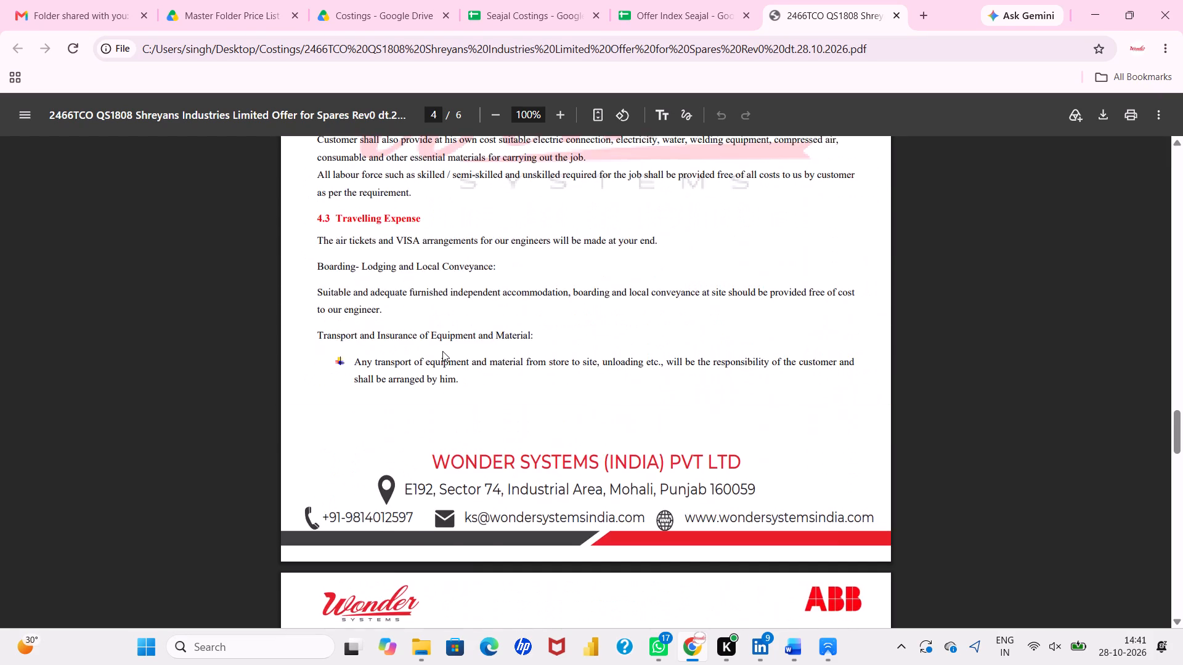
scroll(442, 351, up, 5)
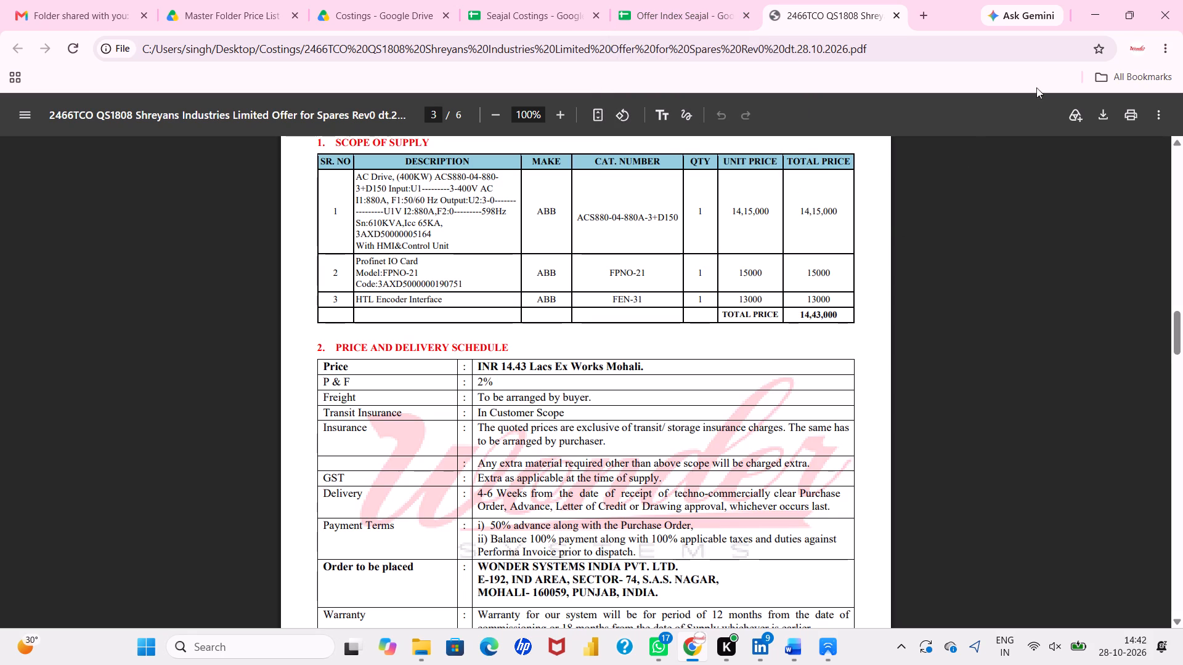
Stop mirroring the desktop and close the screen-mirroring window.
click(1100, 51)
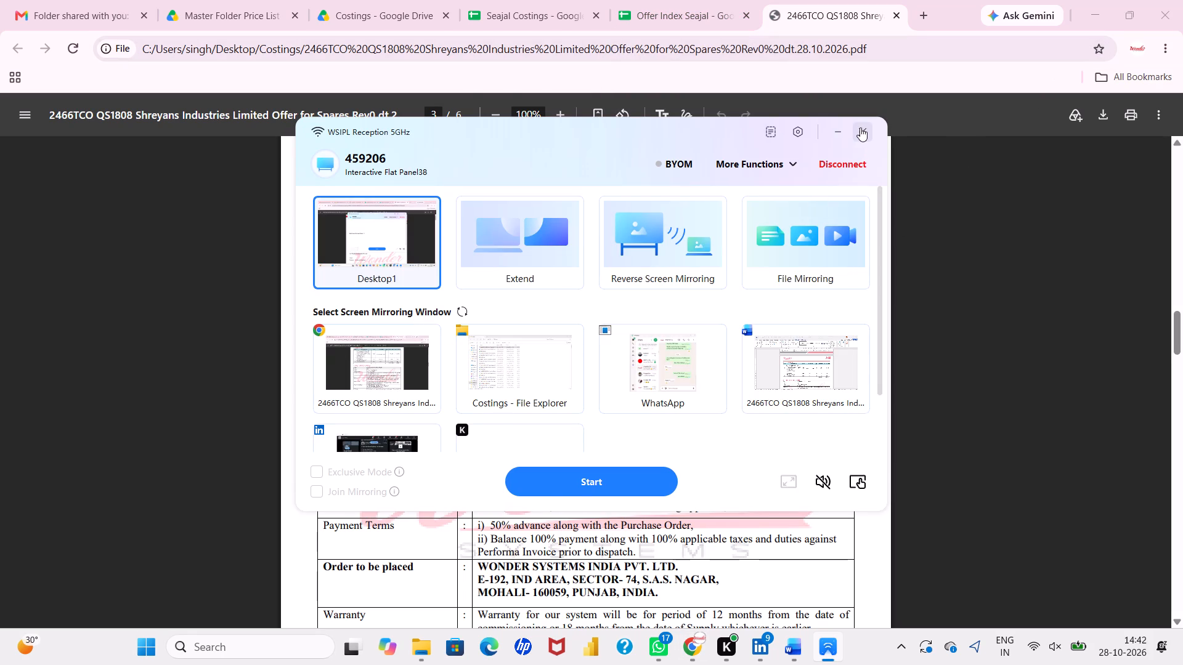
click(860, 127)
Switch to the Seajal Costings spreadsheet and view the QS1808 costing table.
click(536, 17)
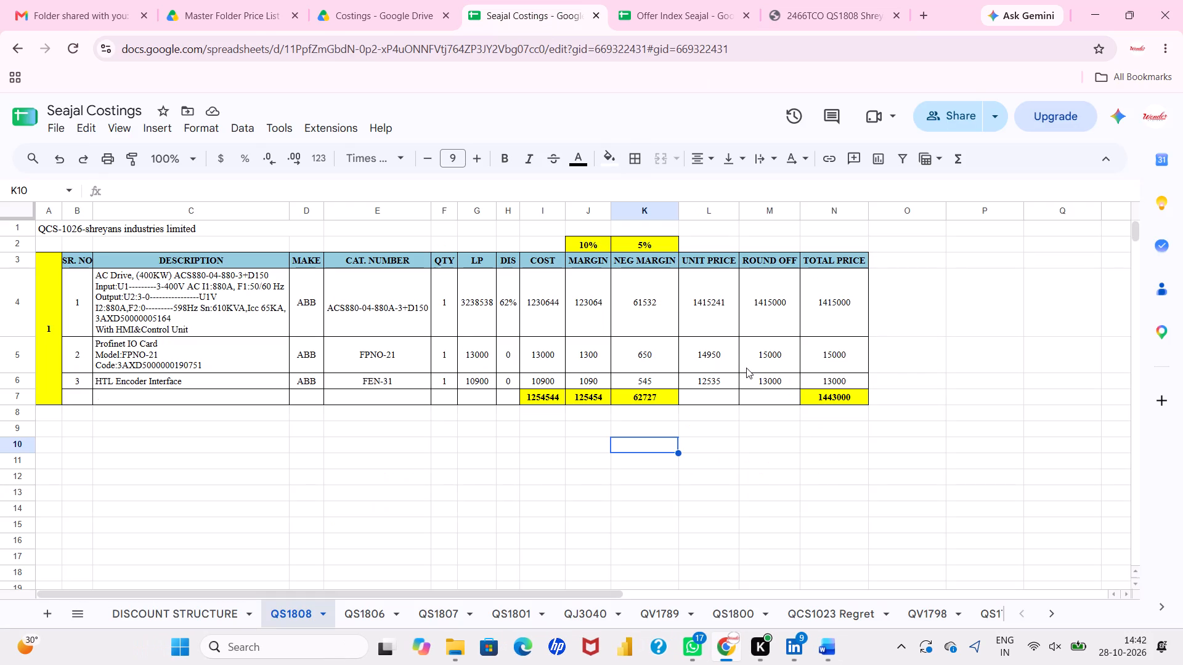
click(768, 477)
scroll(768, 477, up, 2)
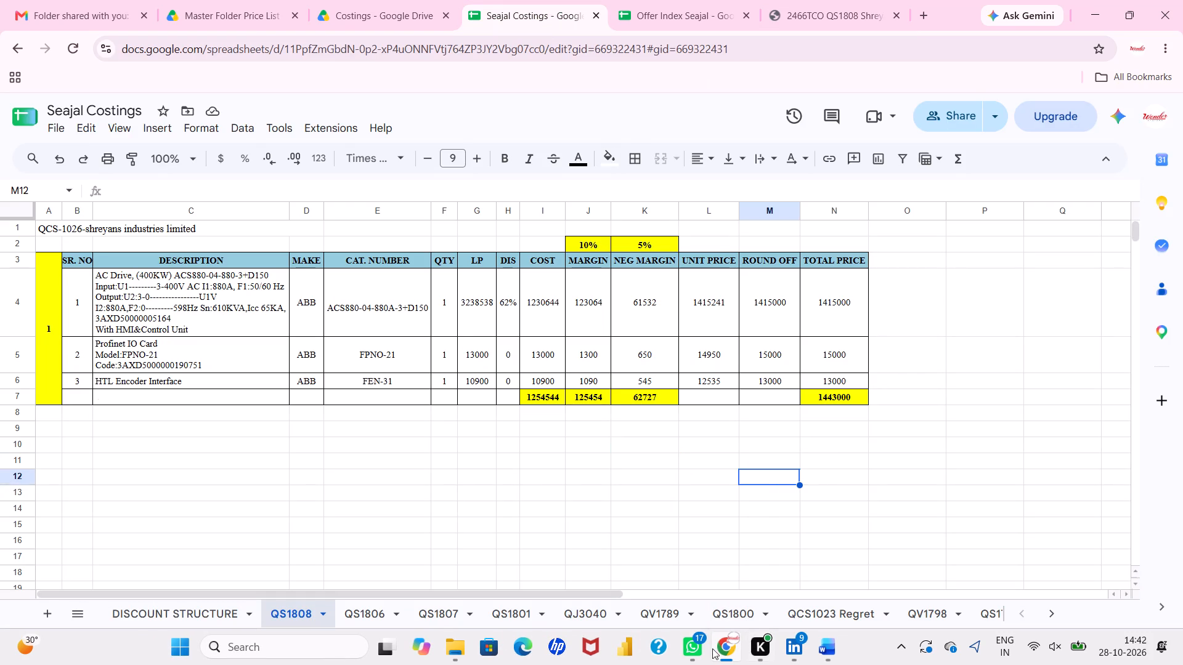
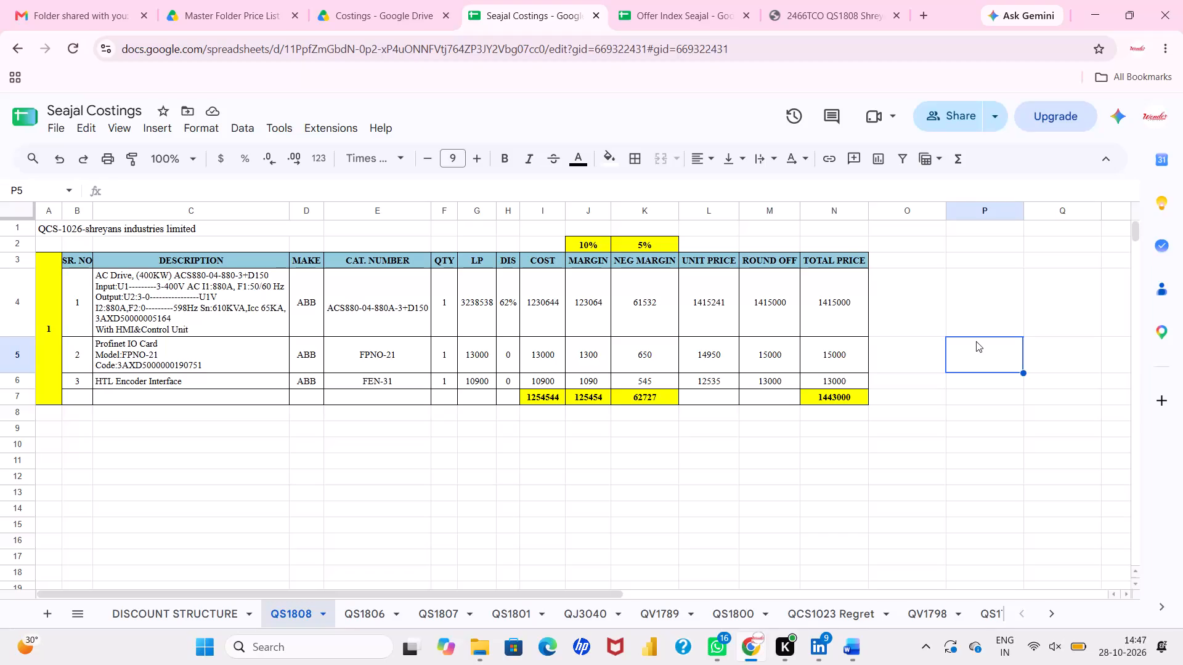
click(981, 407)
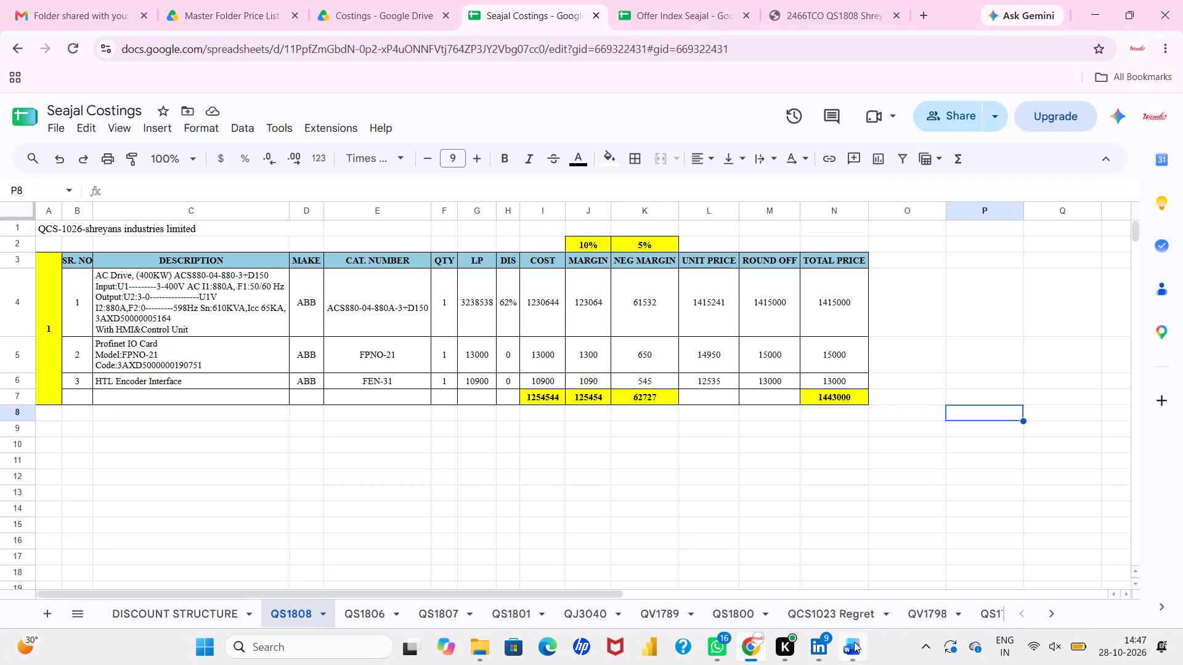
Switch to LinkedIn and open the notification about the recruiter's reply to the comment on the Business / Data Analyst hiring post.
click(811, 654)
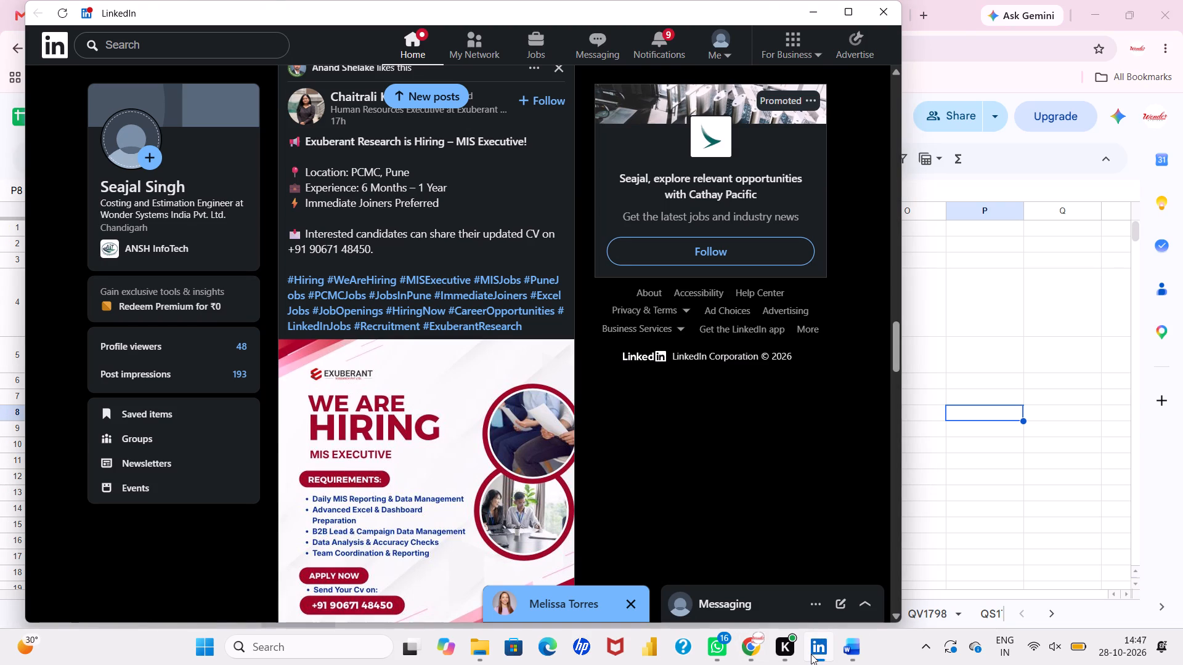
click(671, 40)
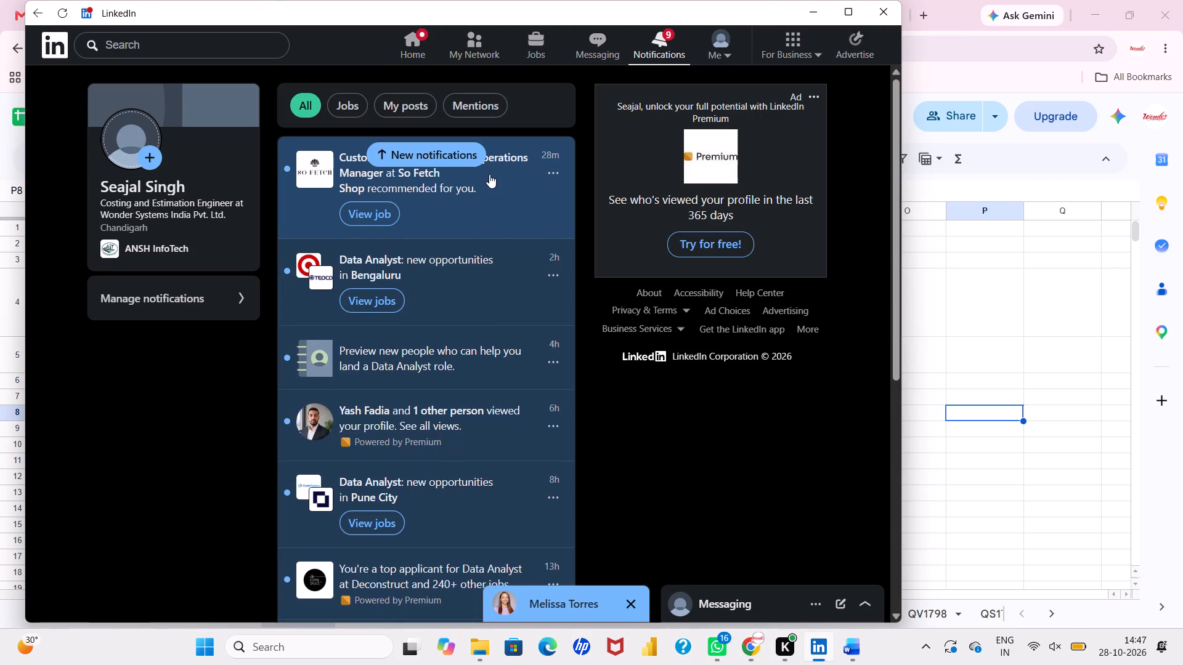
scroll(437, 308, down, 1)
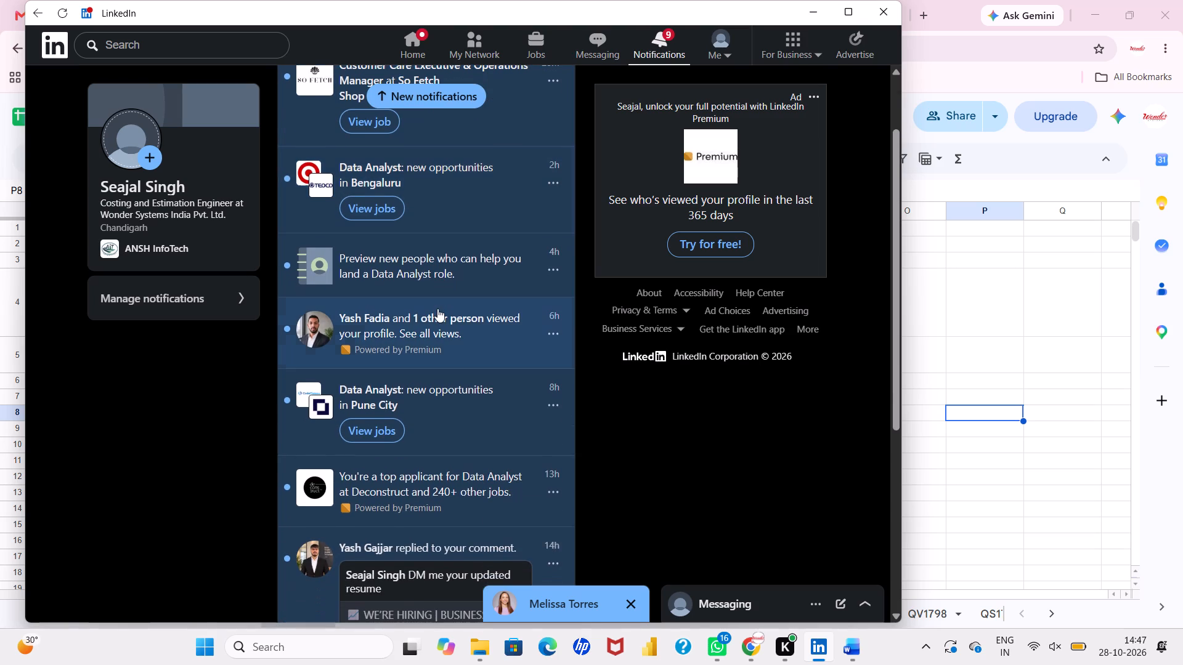
scroll(437, 308, down, 2)
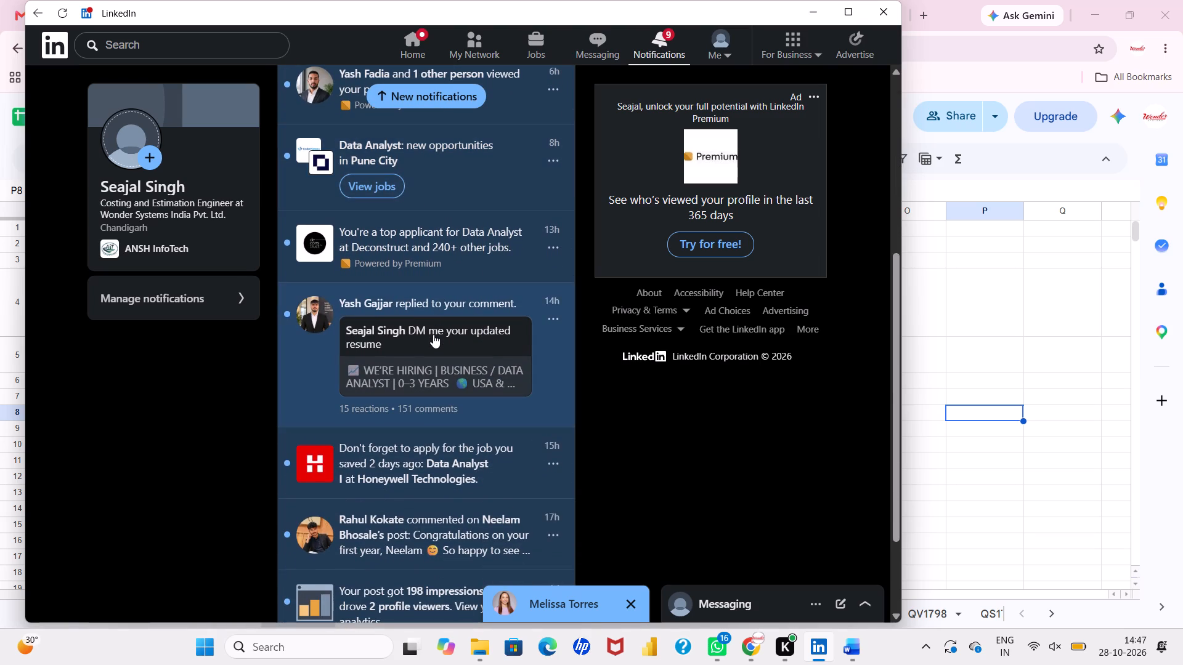
click(433, 336)
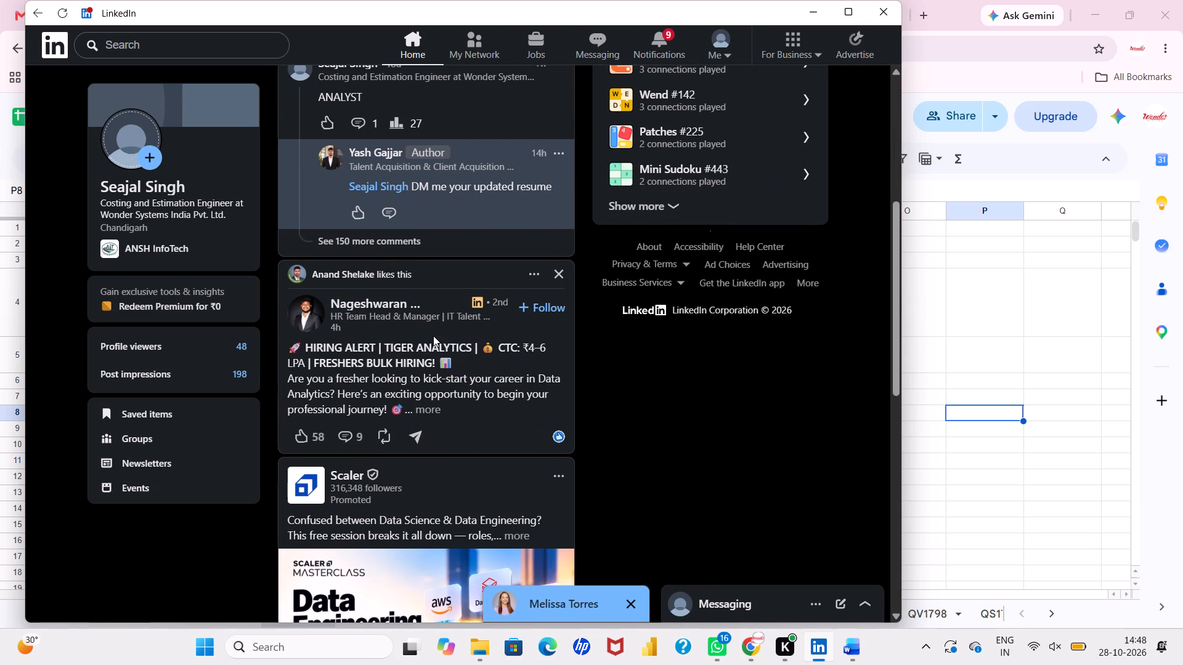
scroll(436, 278, up, 2)
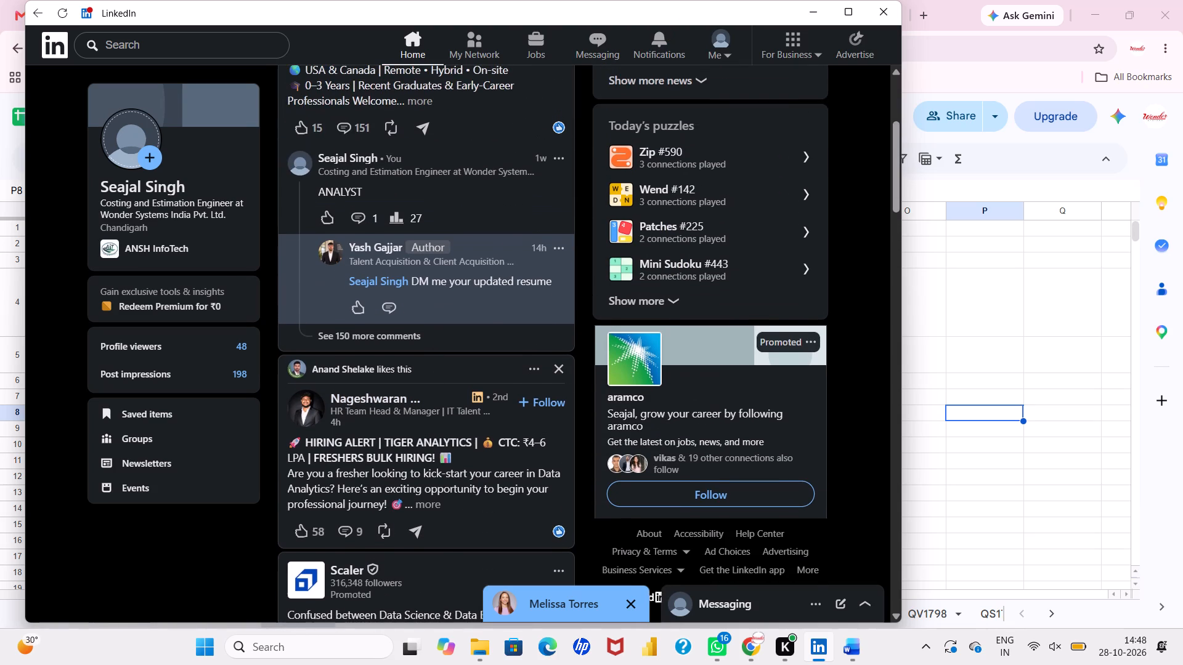
scroll(436, 278, up, 2)
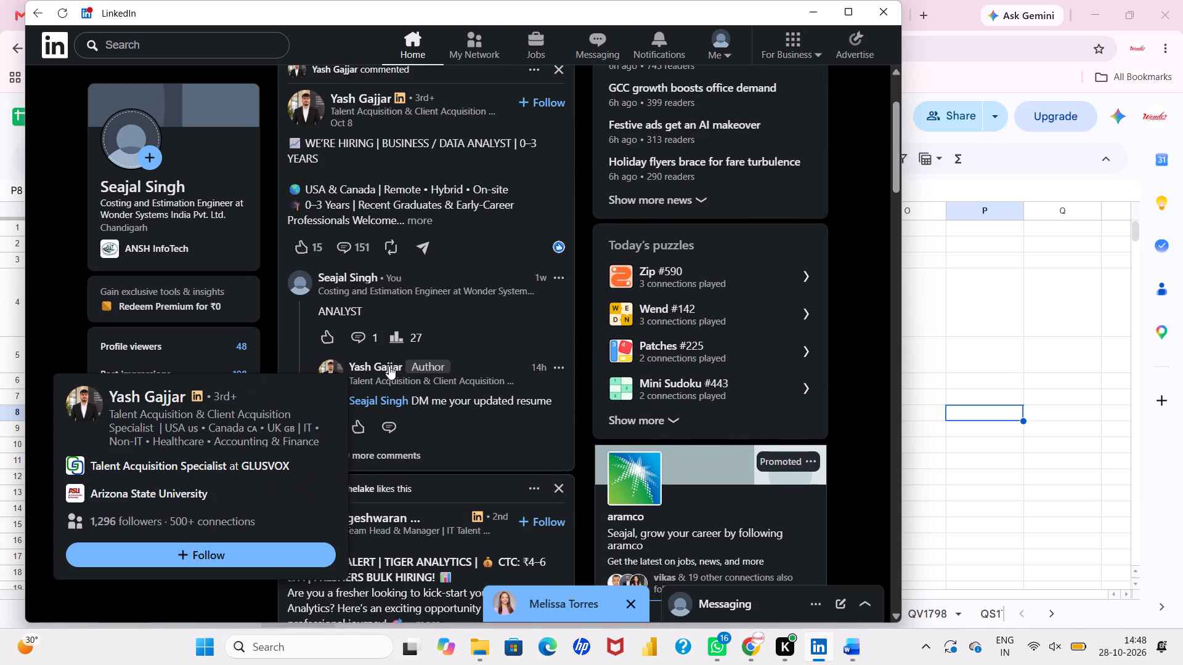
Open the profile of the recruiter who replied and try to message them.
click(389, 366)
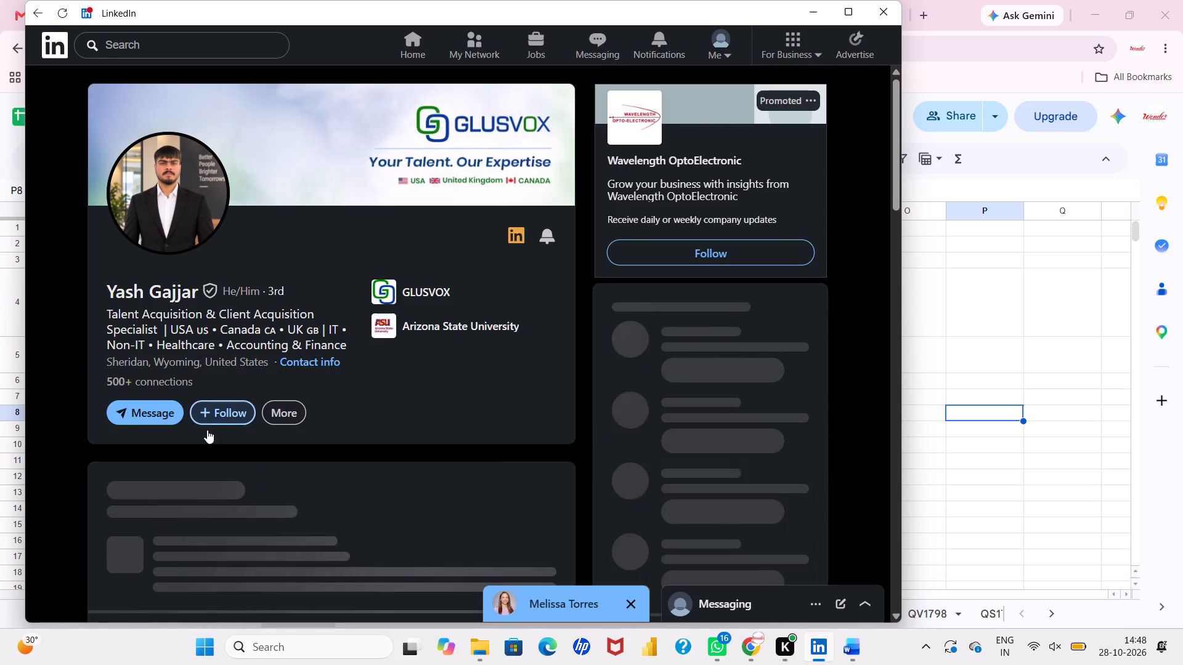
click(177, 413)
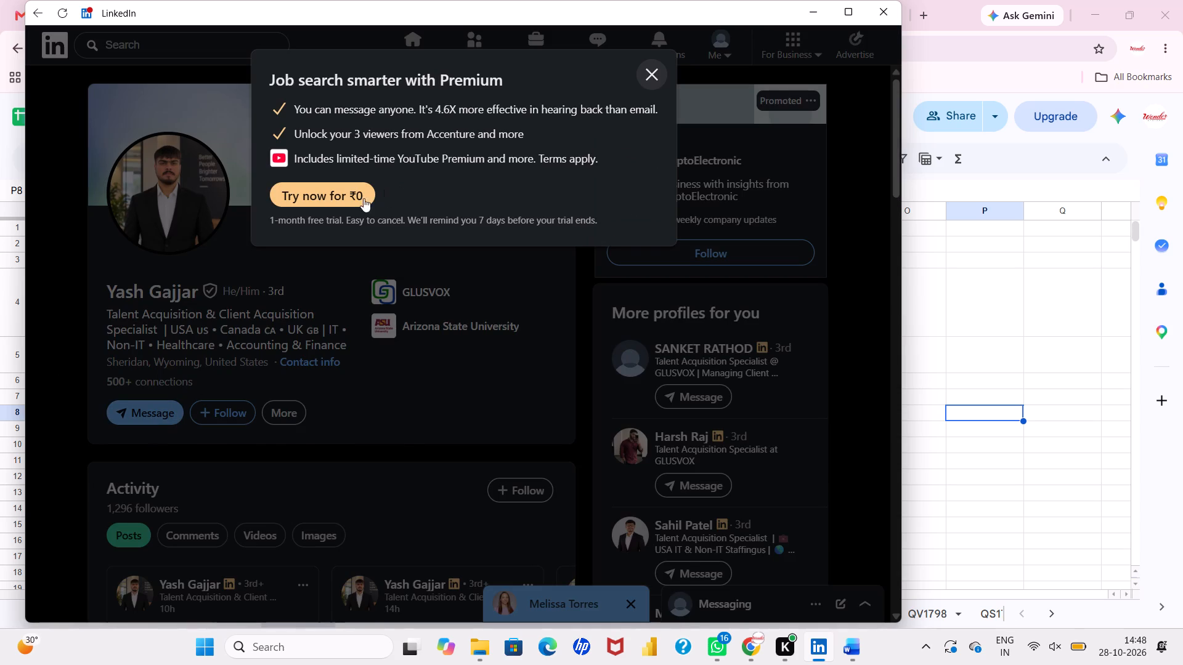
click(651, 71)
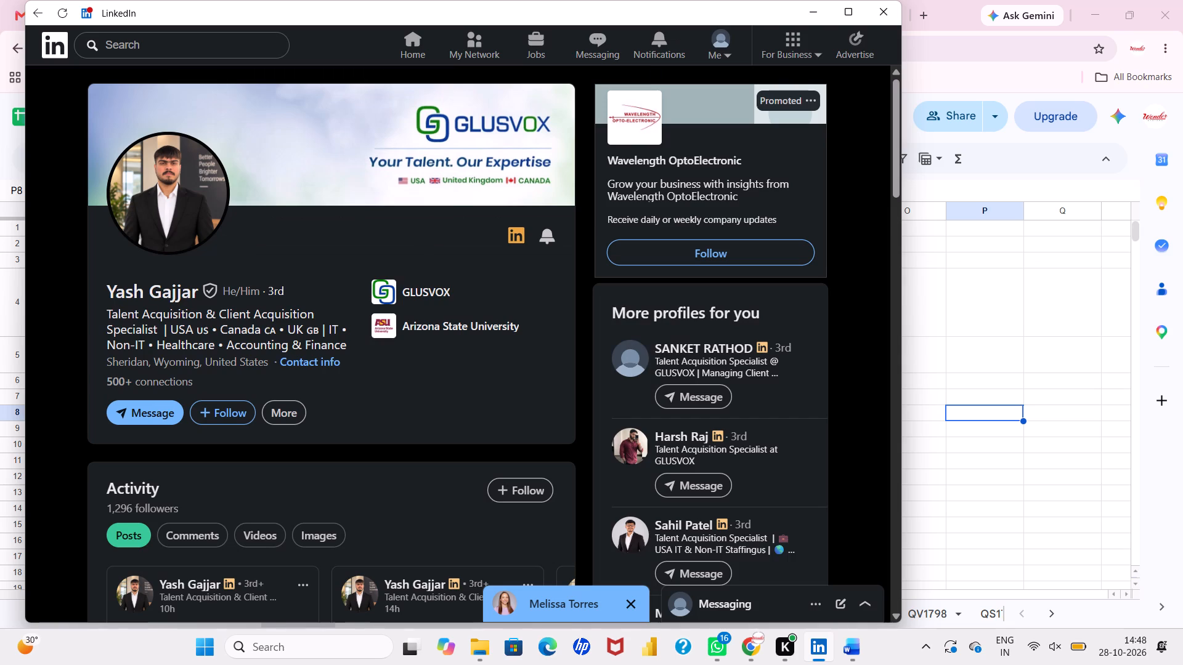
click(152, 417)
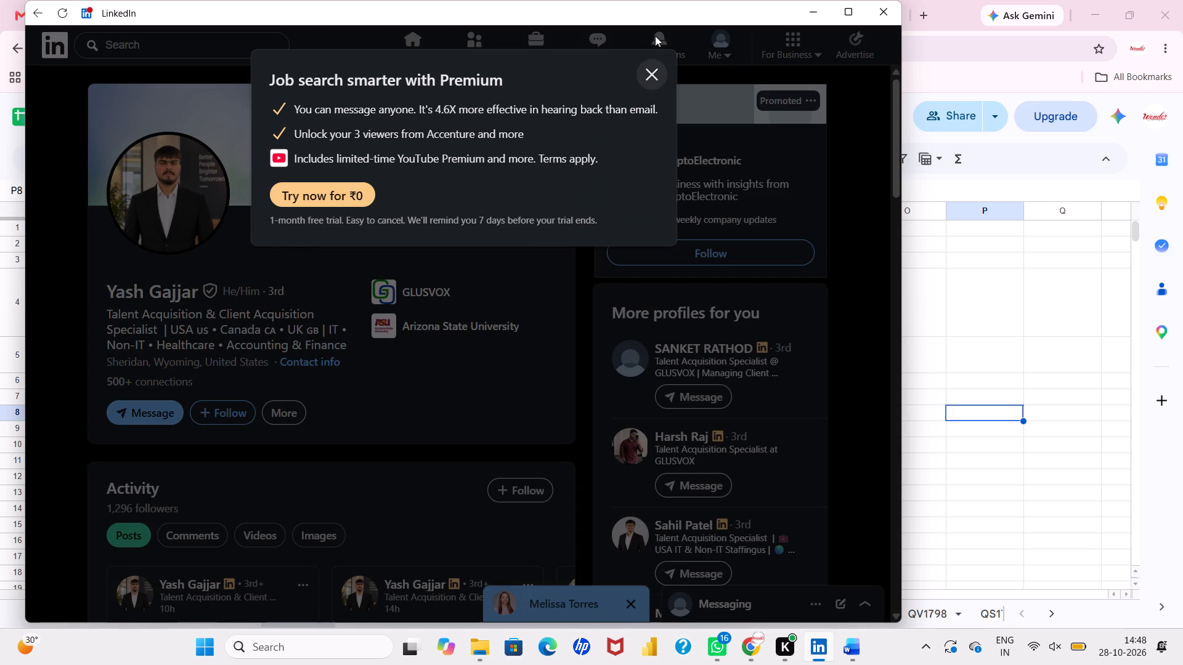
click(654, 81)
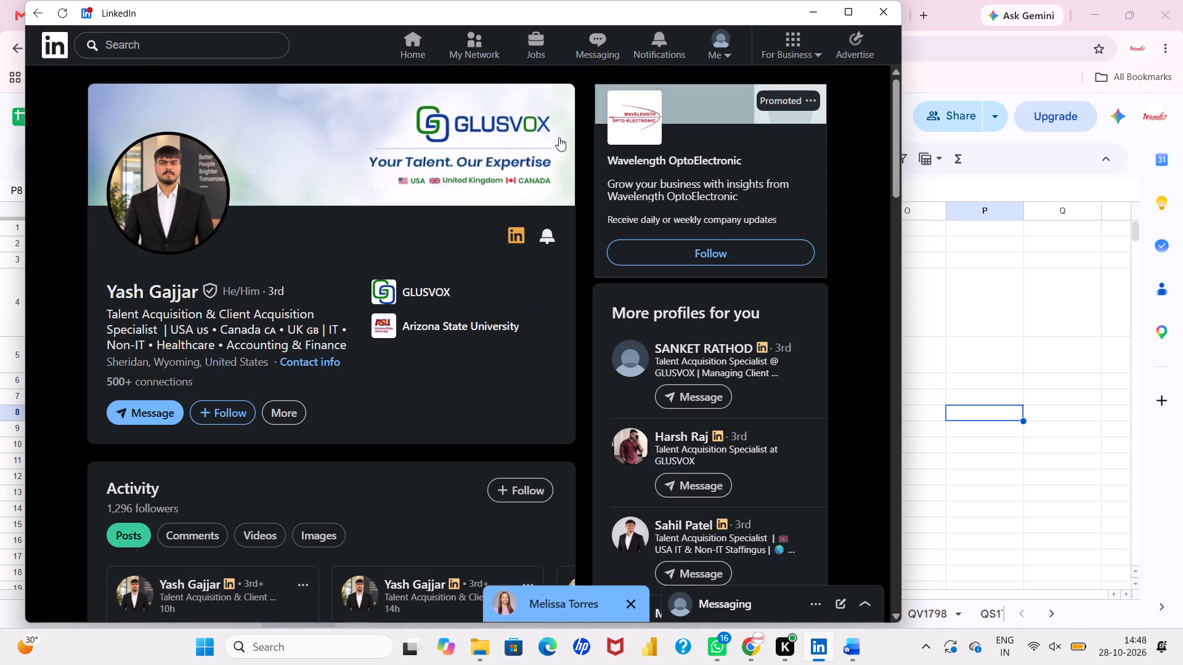
Return to the recruiter's profile through the comment-reply notification and follow the recruiter.
click(403, 58)
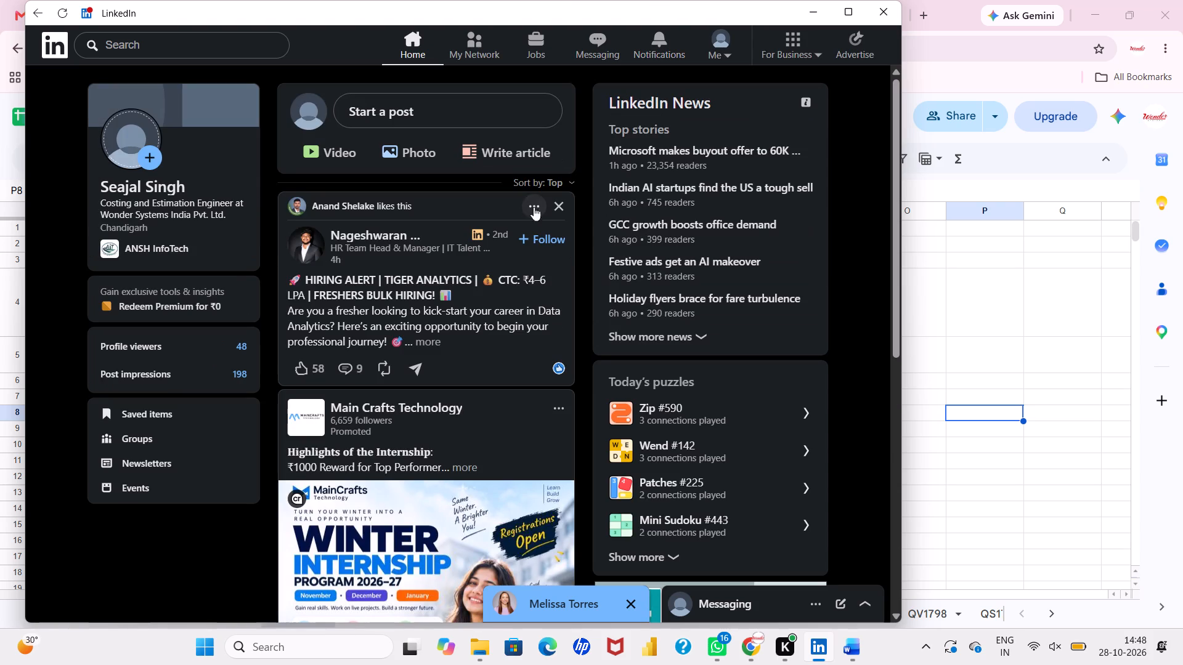
click(646, 55)
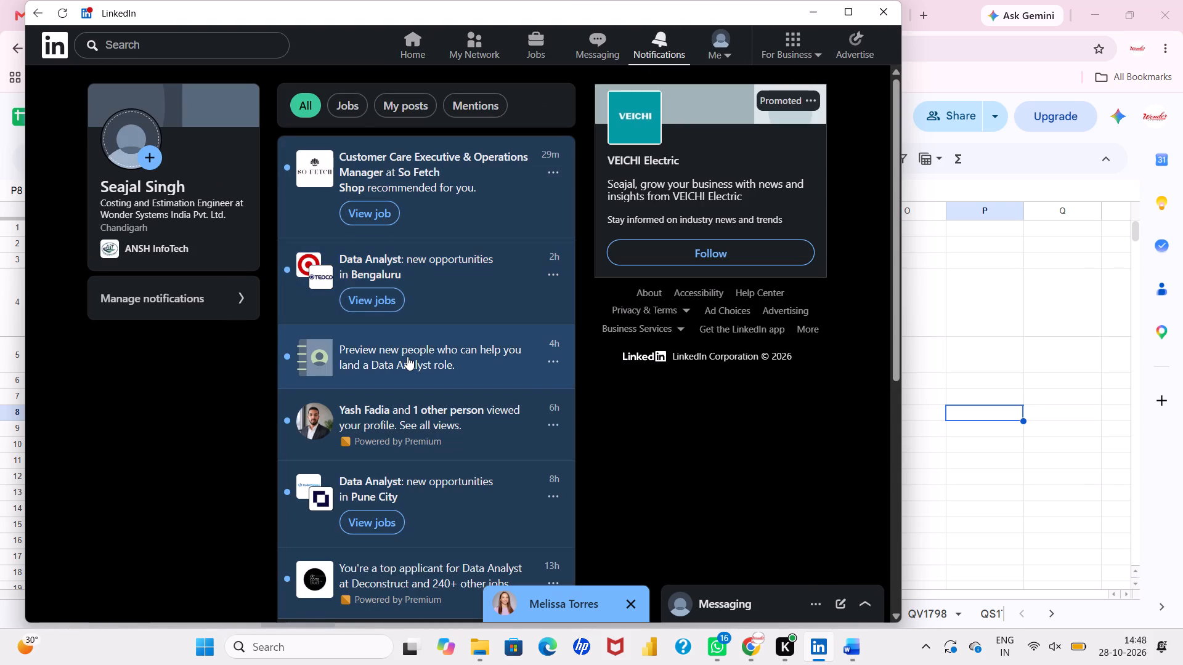
scroll(415, 417, down, 1)
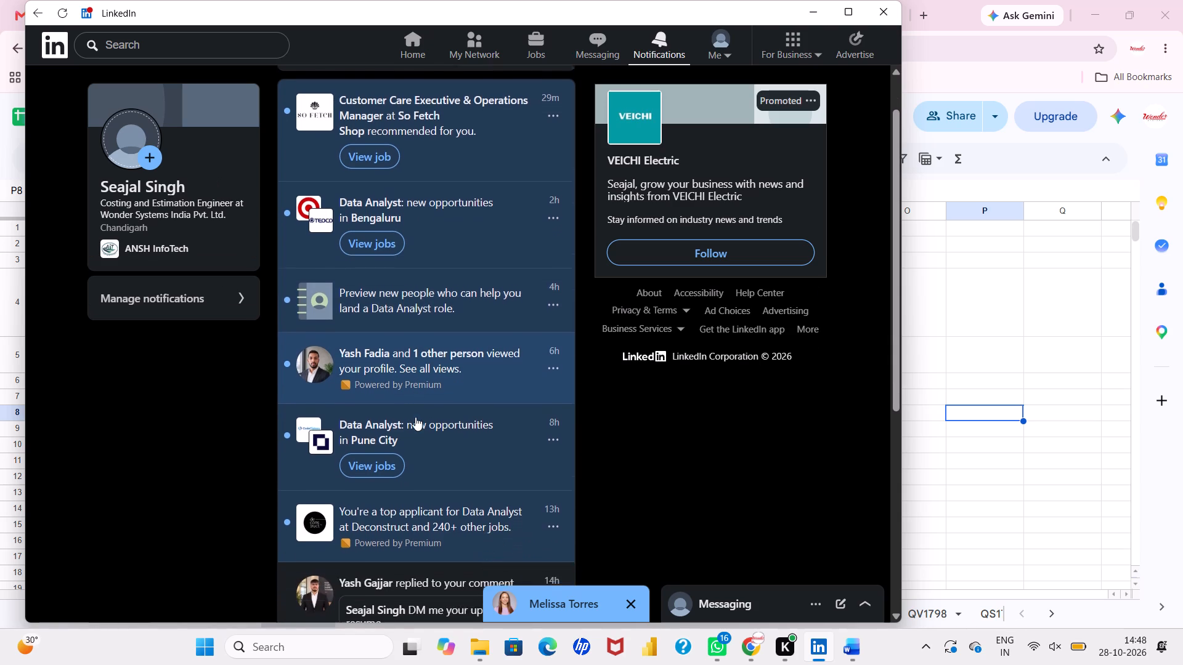
scroll(415, 417, down, 1)
scroll(418, 484, down, 1)
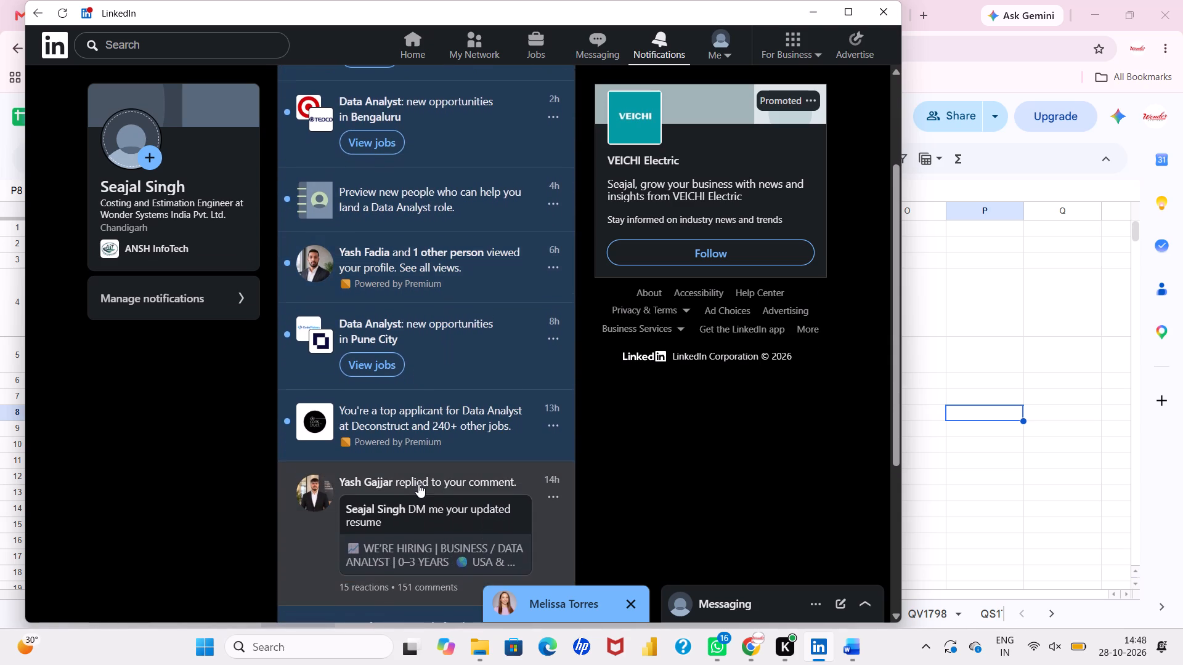
scroll(418, 484, down, 1)
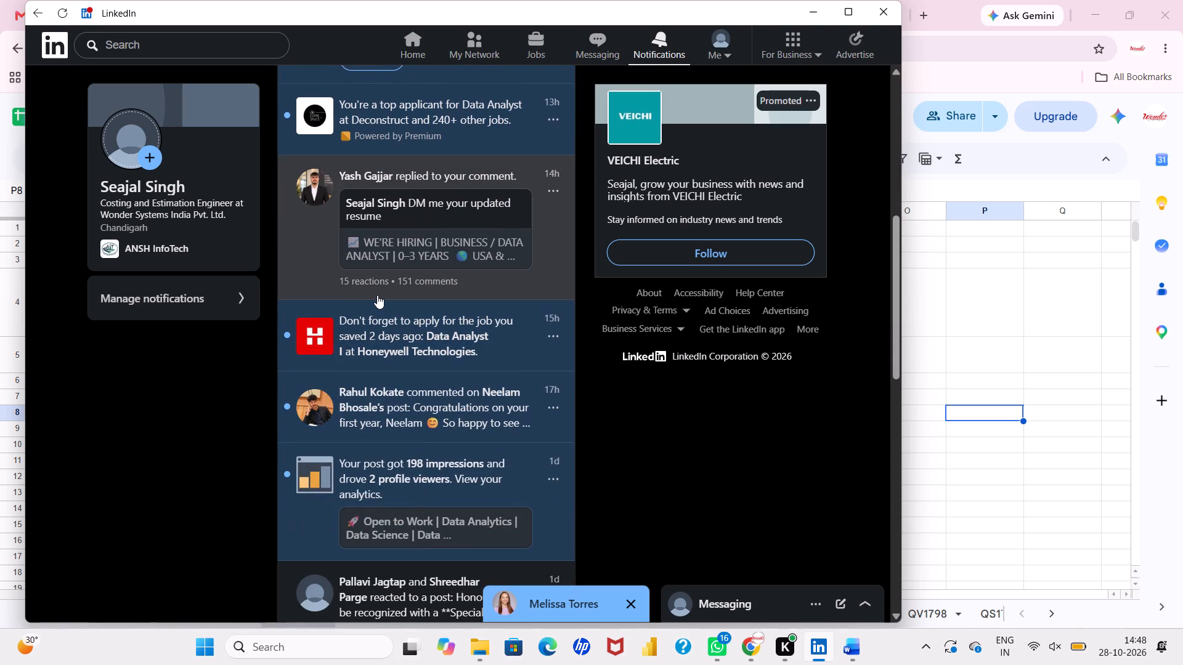
click(330, 225)
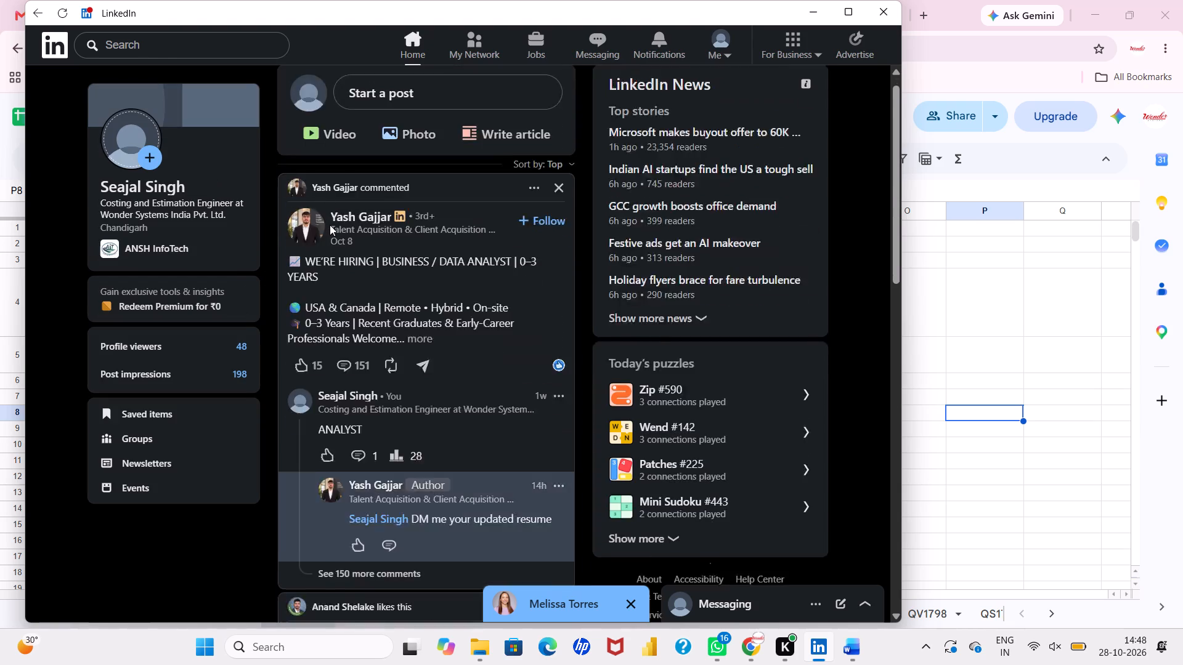
scroll(392, 350, up, 1)
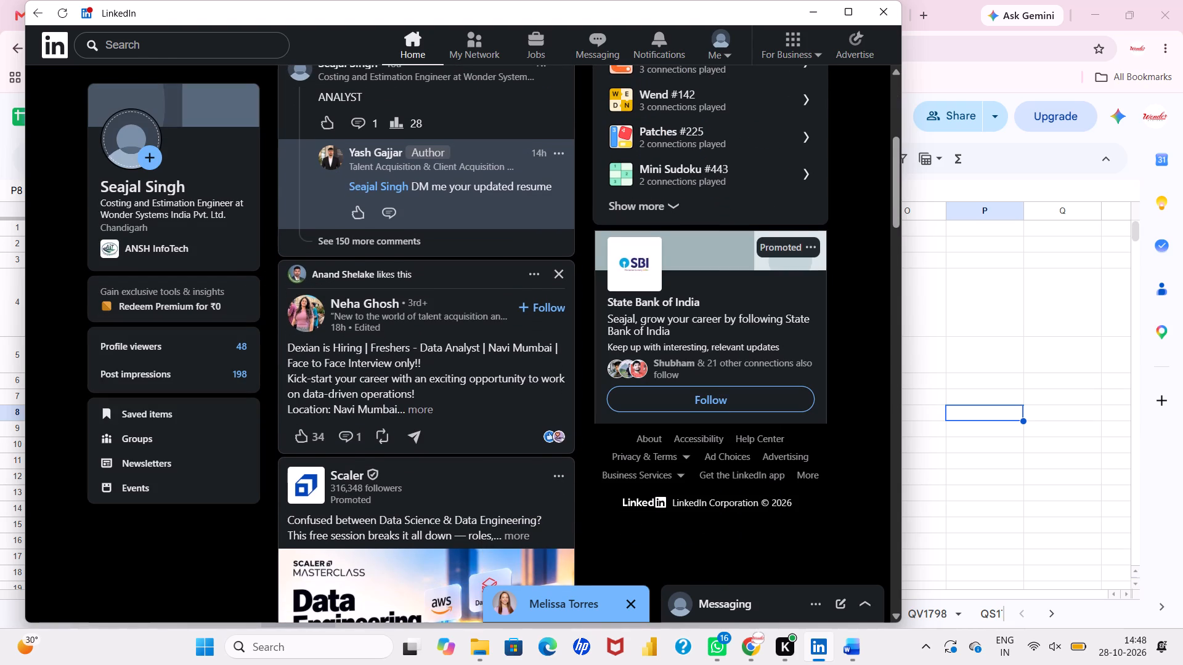
scroll(392, 350, up, 1)
click(389, 374)
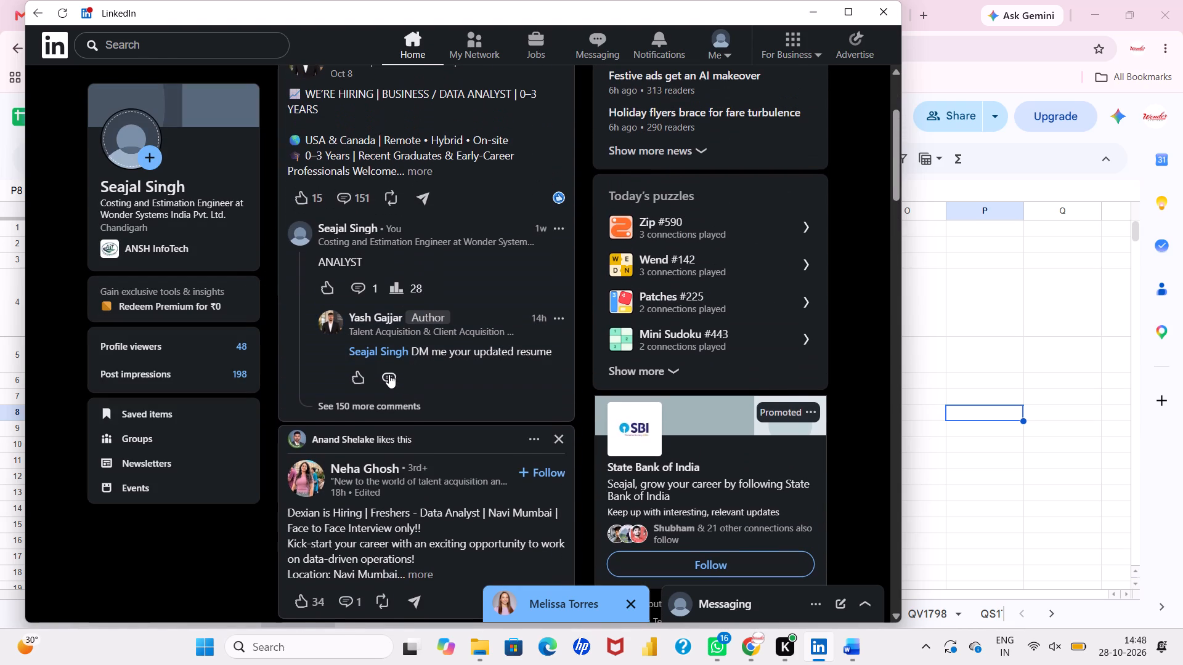
click(379, 321)
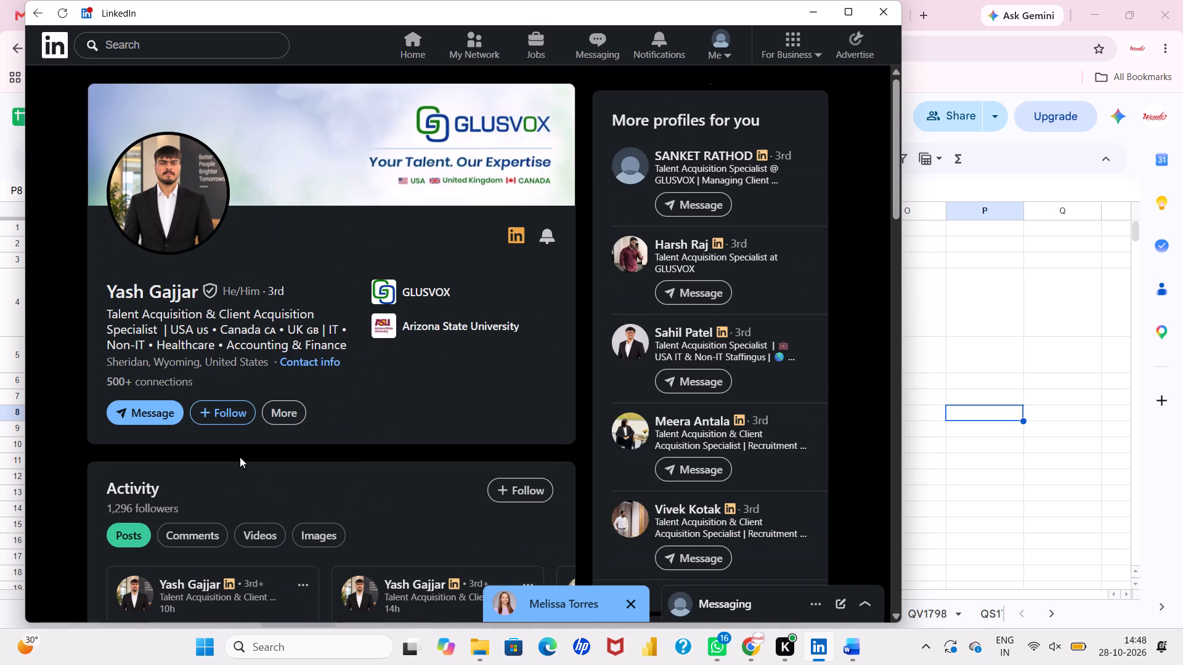
click(226, 422)
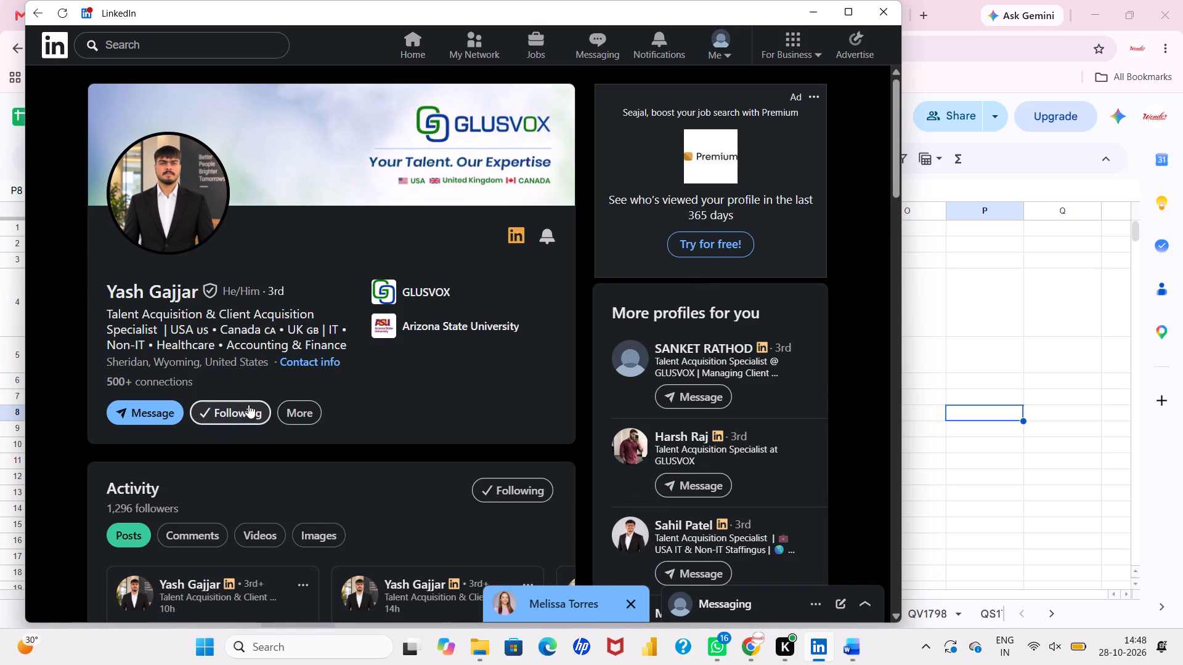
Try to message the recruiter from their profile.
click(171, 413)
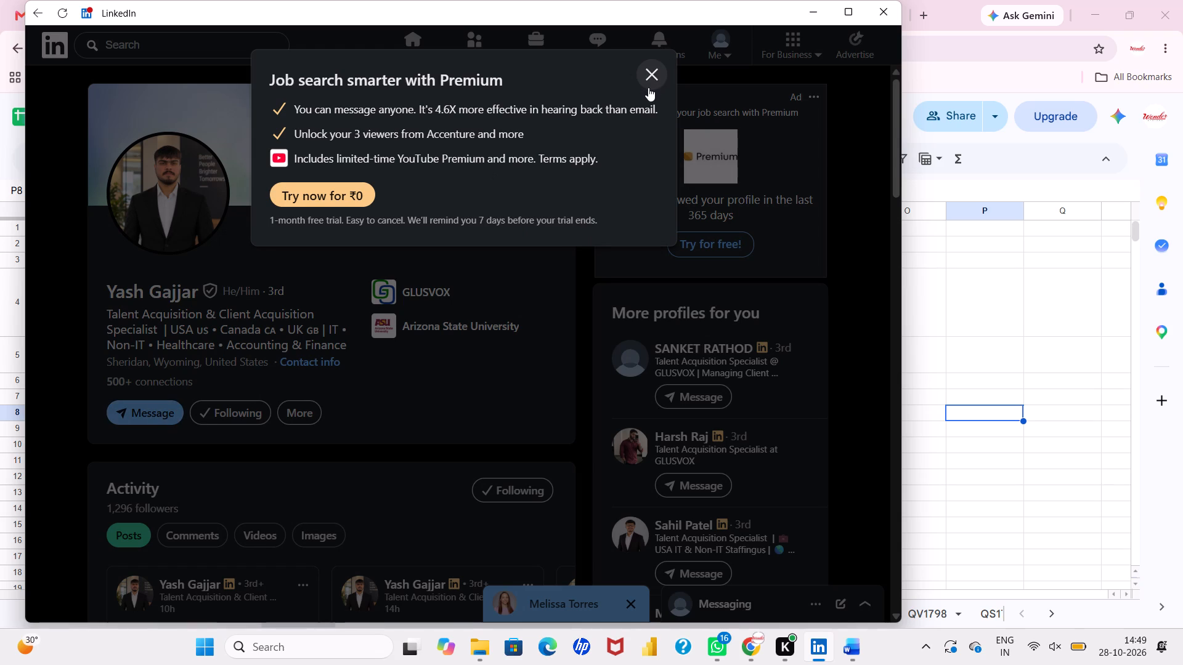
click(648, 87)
Reopen the comment-reply notification and post the reply "pls check msg box" to the recruiter's request for an updated resume.
click(651, 46)
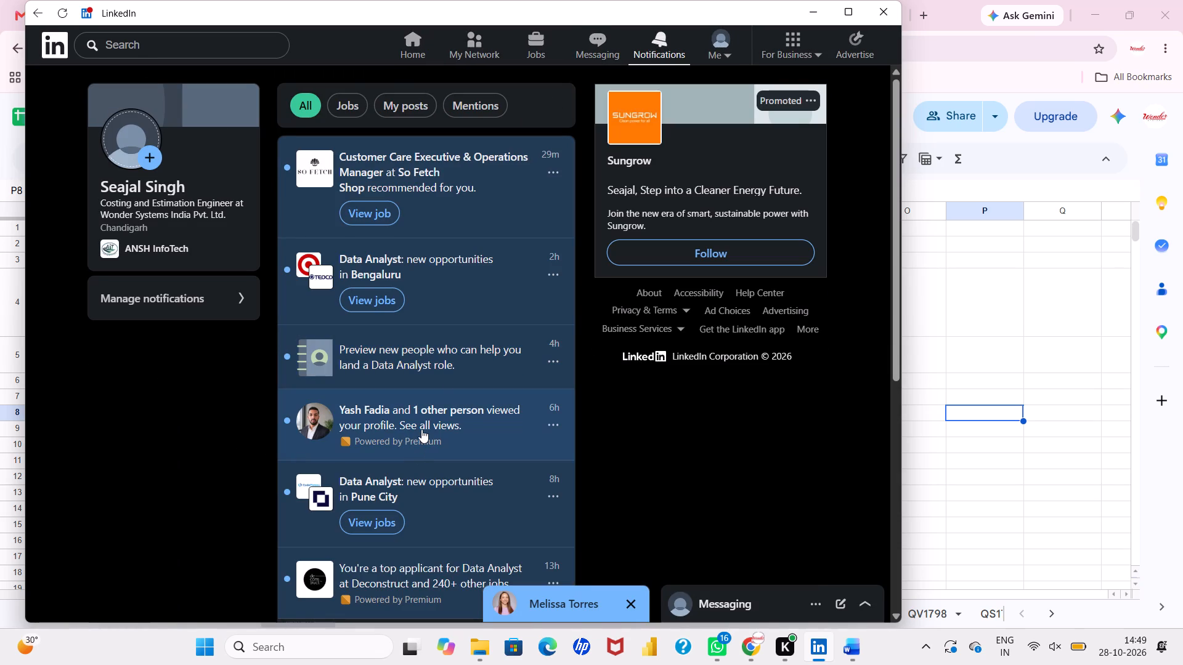
scroll(421, 429, down, 1)
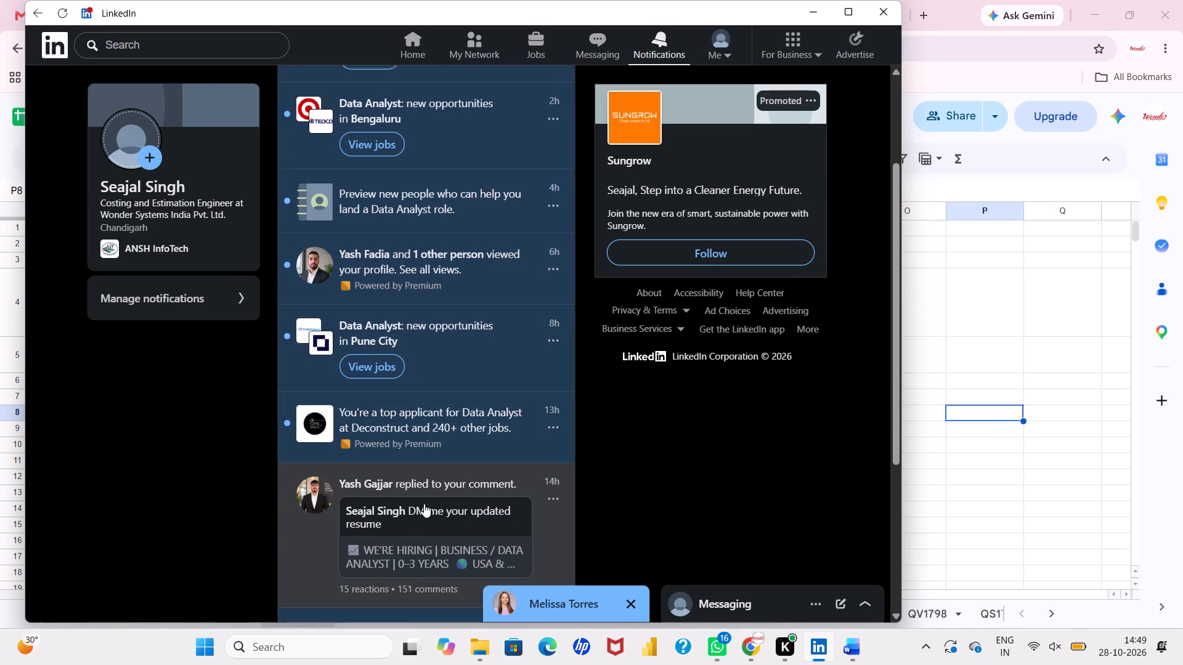
click(424, 504)
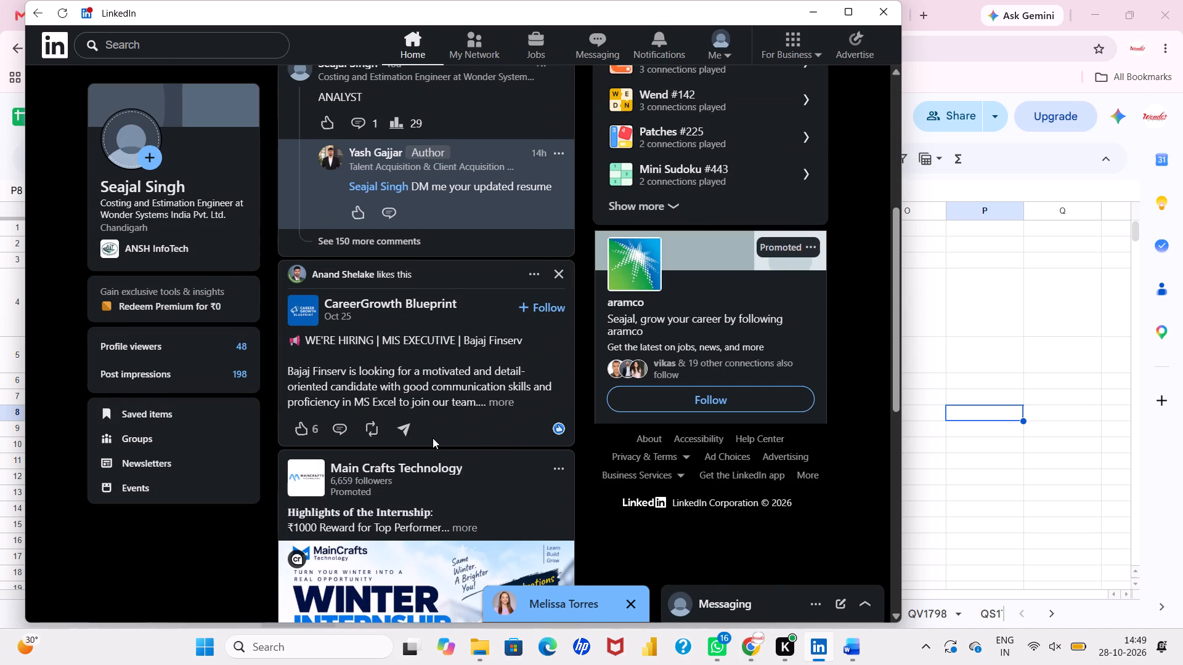
click(391, 211)
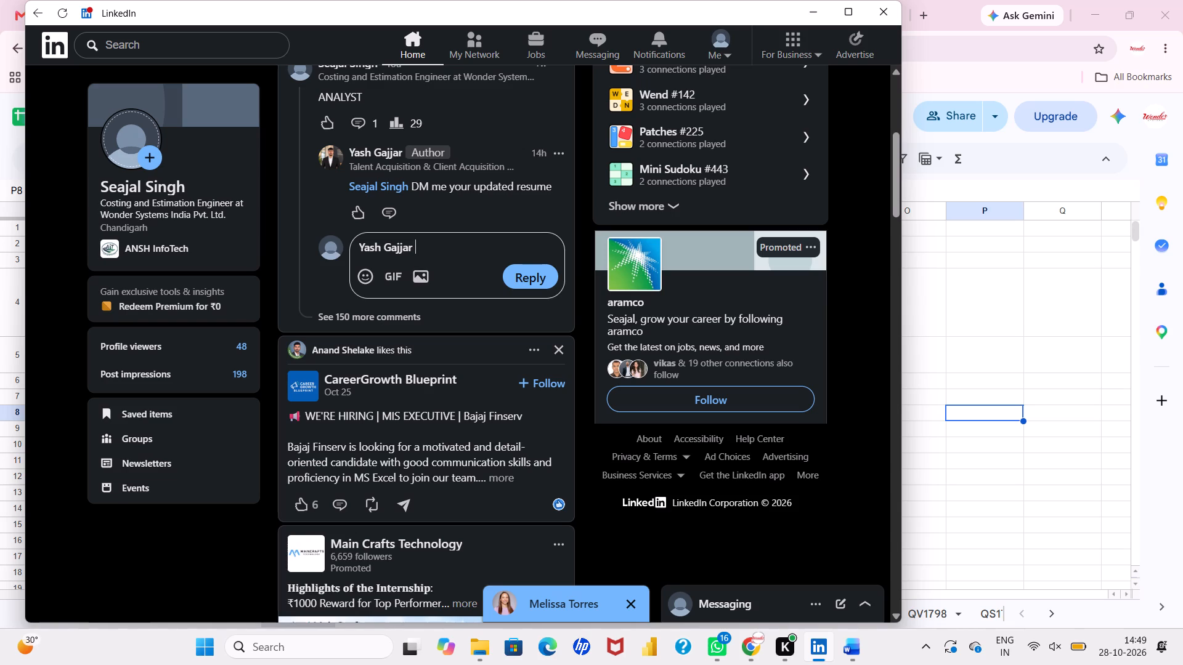
text(pls check m)
text(sg)
key(space)
text(box)
click(517, 276)
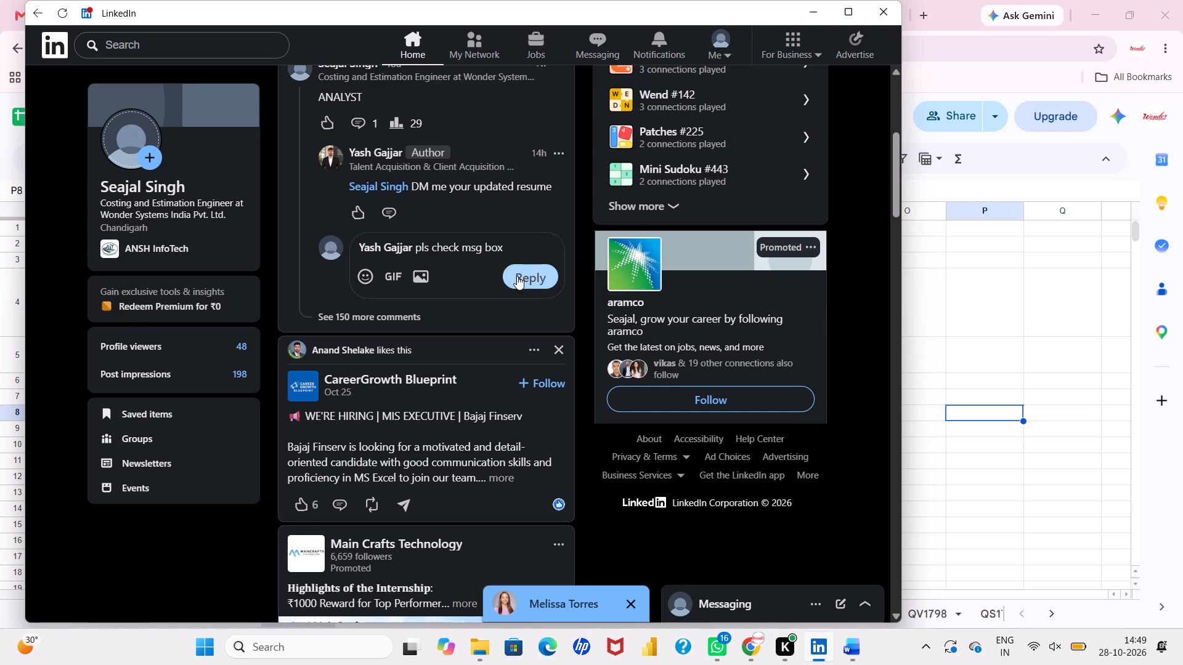
Browse the hiring and internship posts further down the home feed.
scroll(457, 385, down, 1)
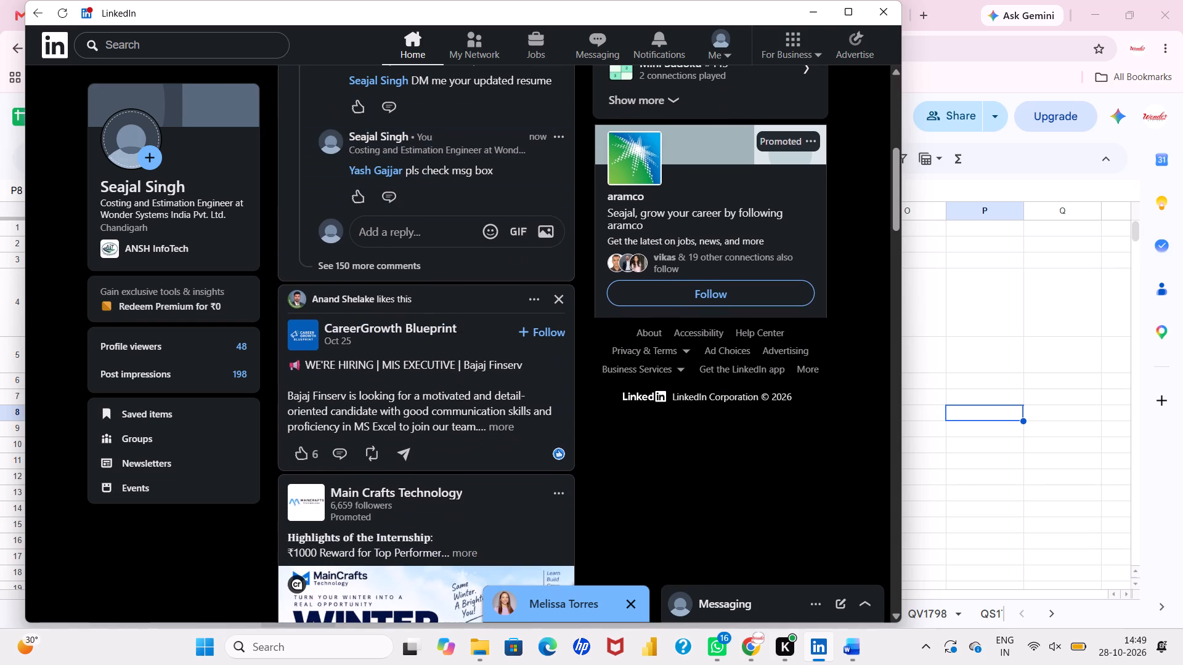
scroll(473, 395, down, 2)
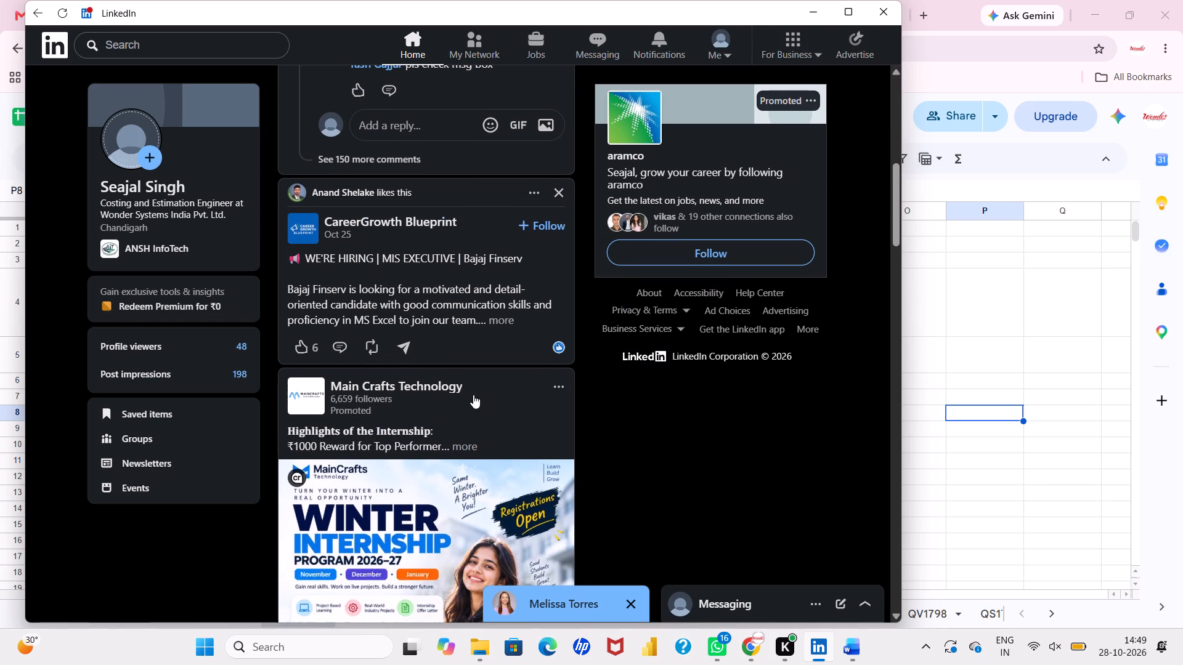
scroll(473, 395, down, 3)
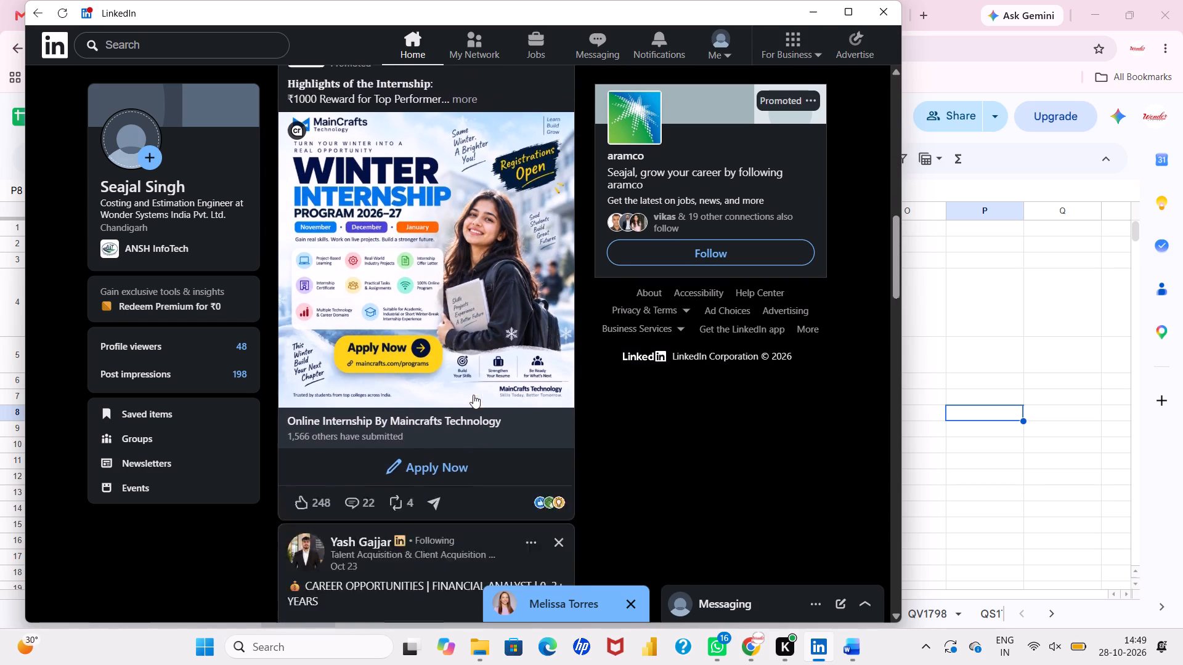
scroll(473, 395, down, 1)
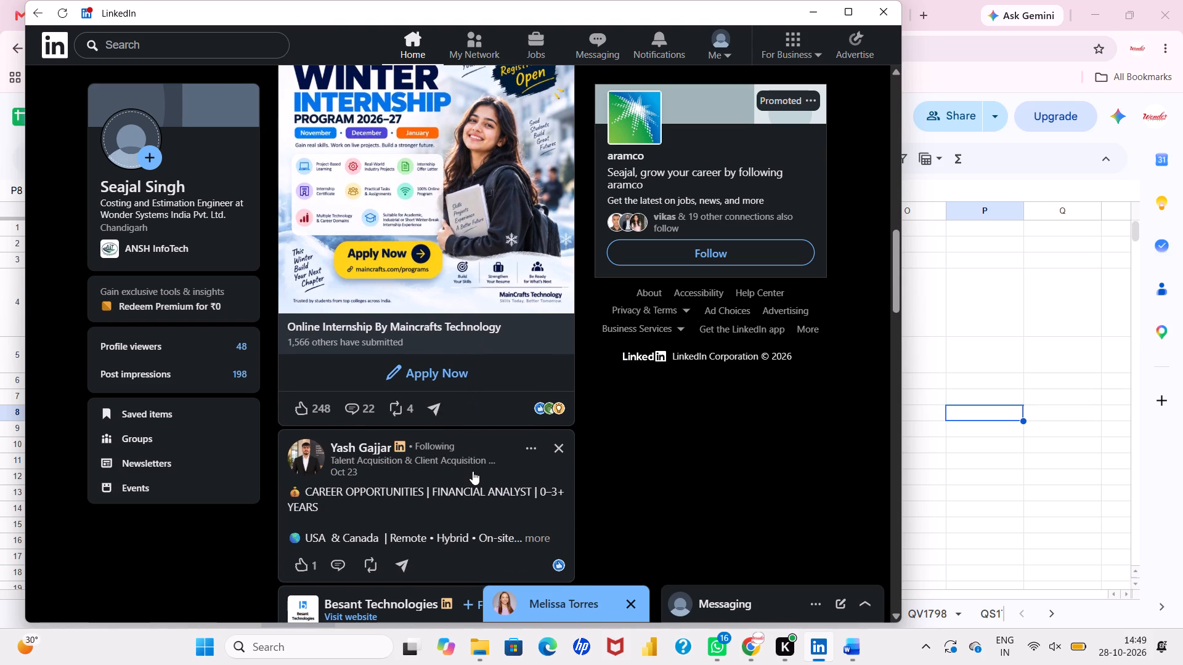
scroll(473, 471, down, 1)
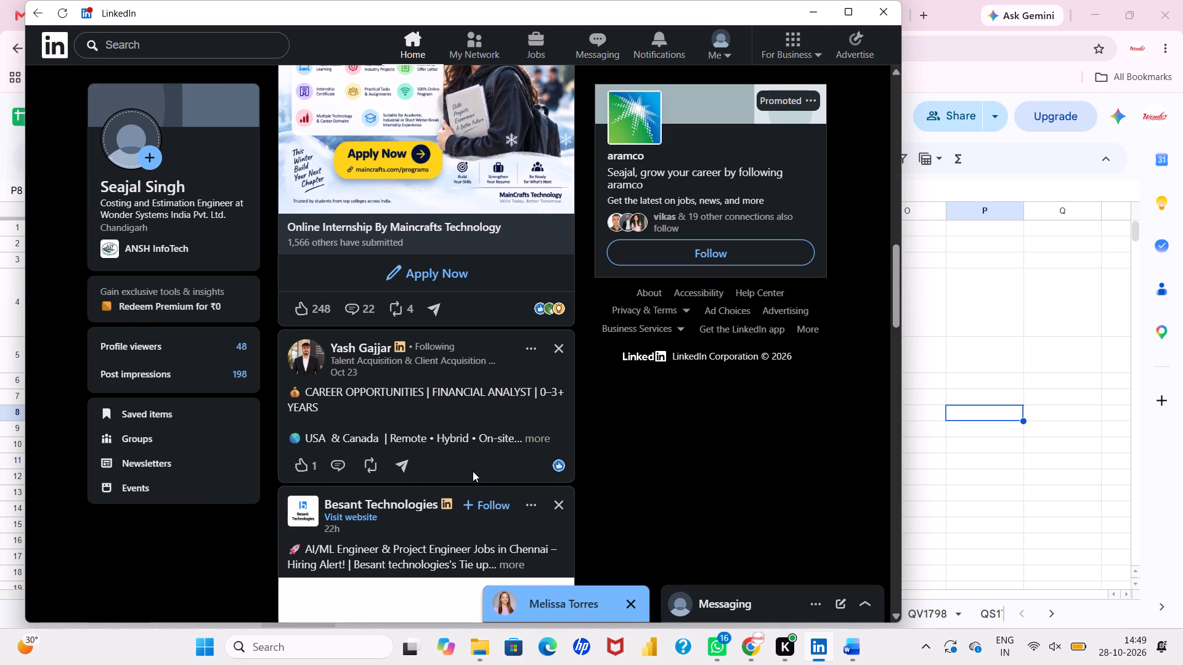
Expand the Besant Technologies AI/ML and Project Engineer hiring post and copy the first contact phone number from its text.
scroll(473, 471, down, 2)
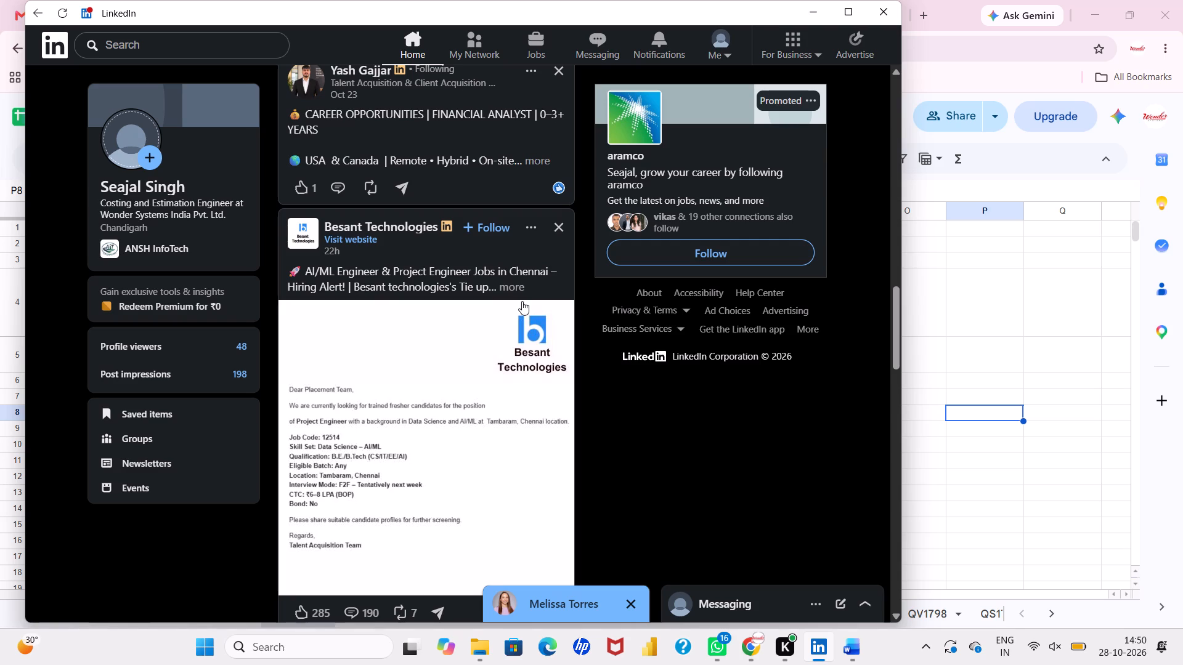
click(517, 282)
scroll(517, 282, down, 1)
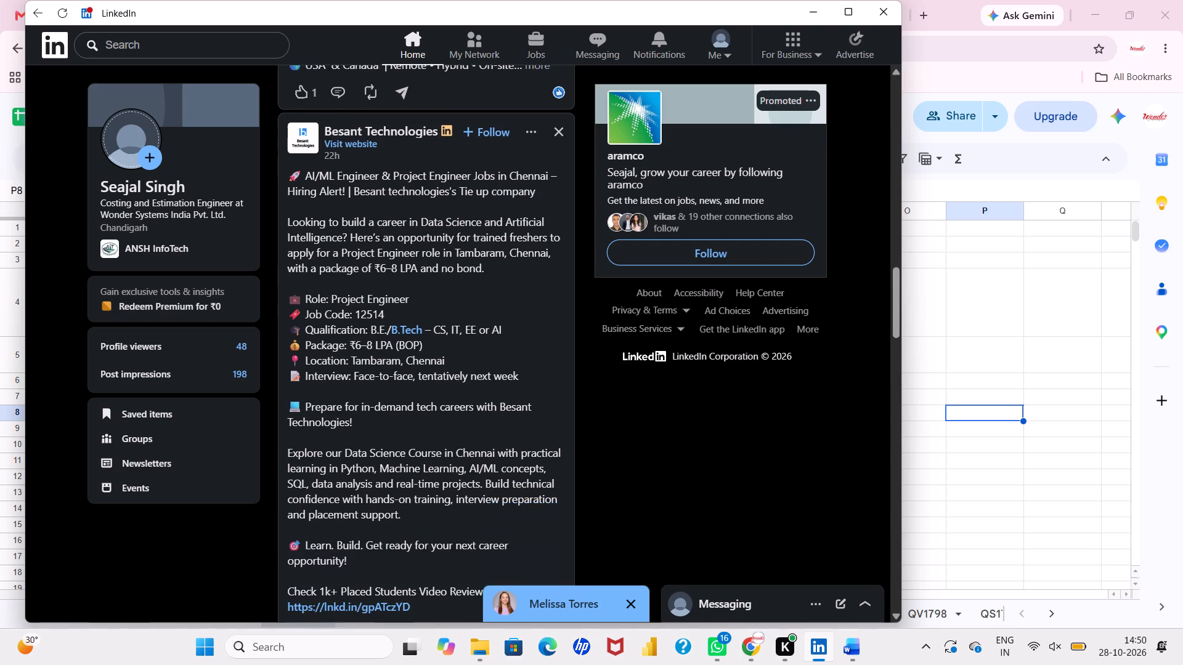
scroll(517, 282, down, 1)
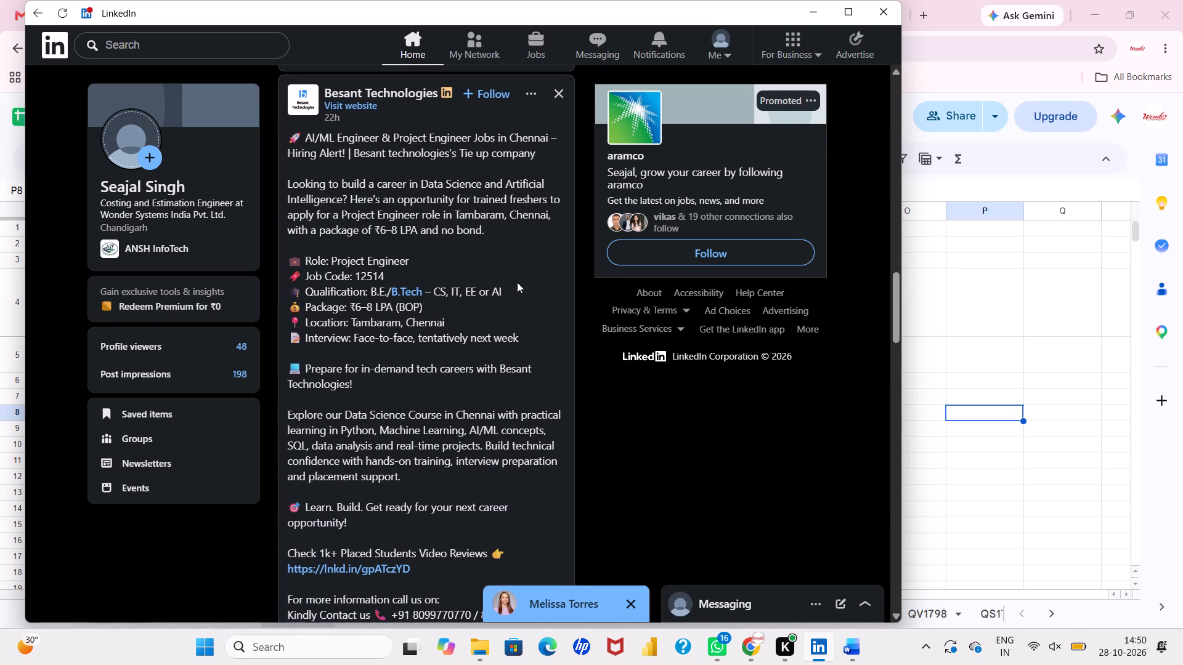
scroll(517, 282, down, 1)
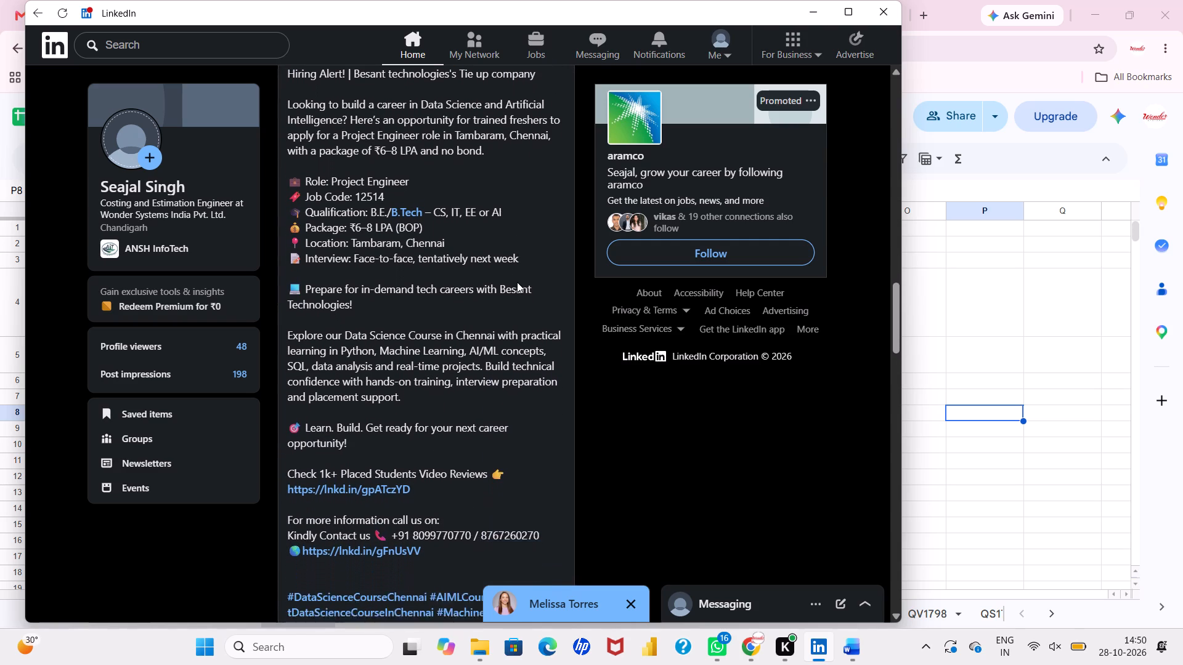
scroll(517, 282, down, 1)
scroll(421, 421, down, 1)
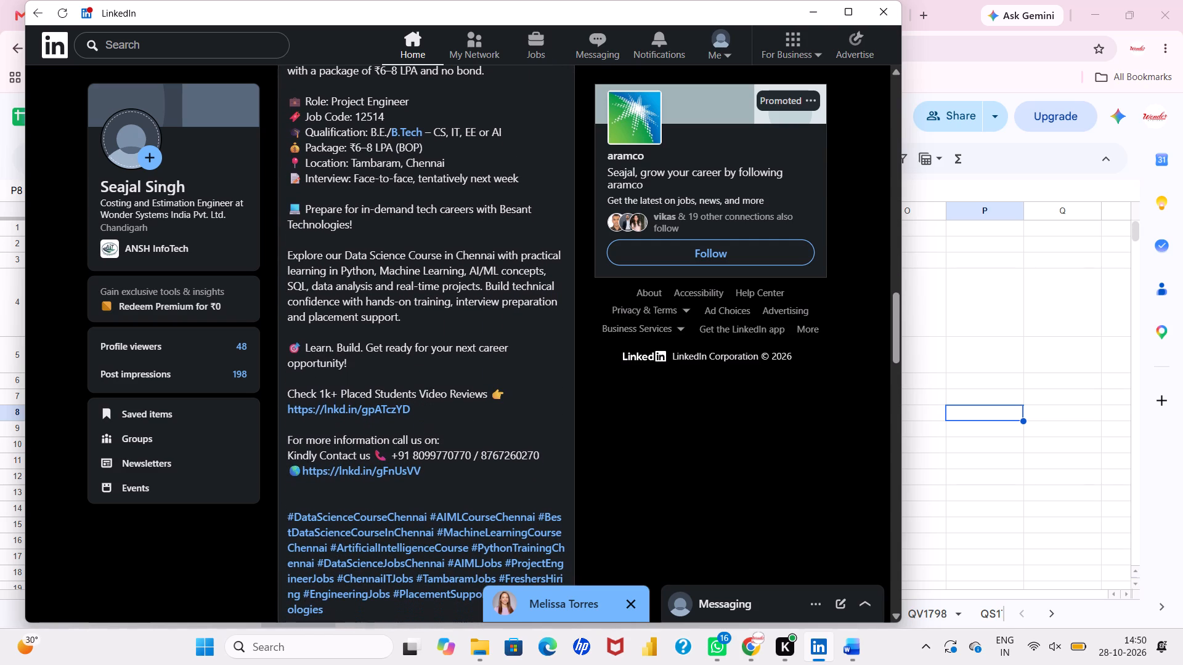
drag(400, 454, 460, 449)
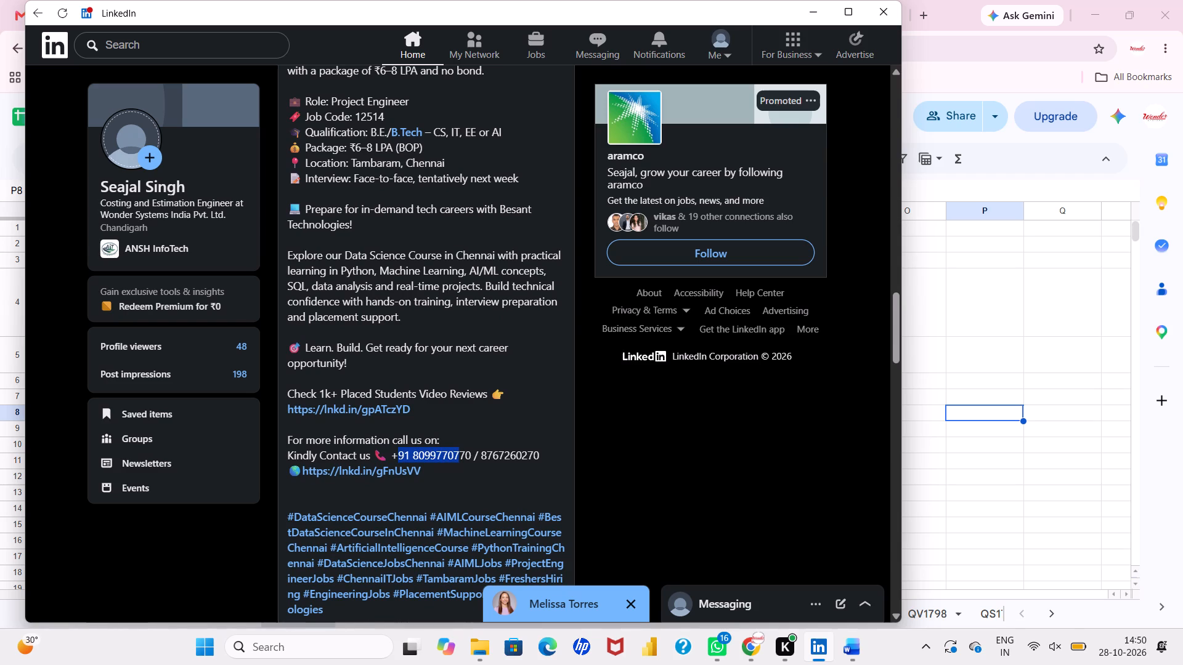
drag(460, 449, 471, 450)
key(ctrl+c)
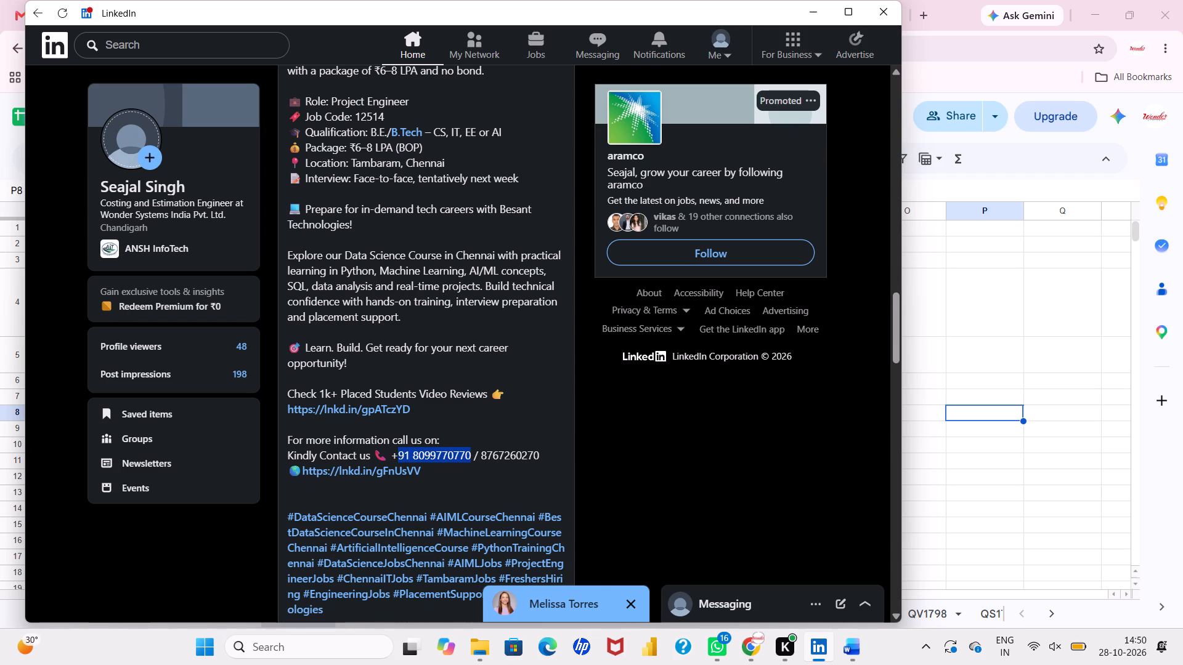
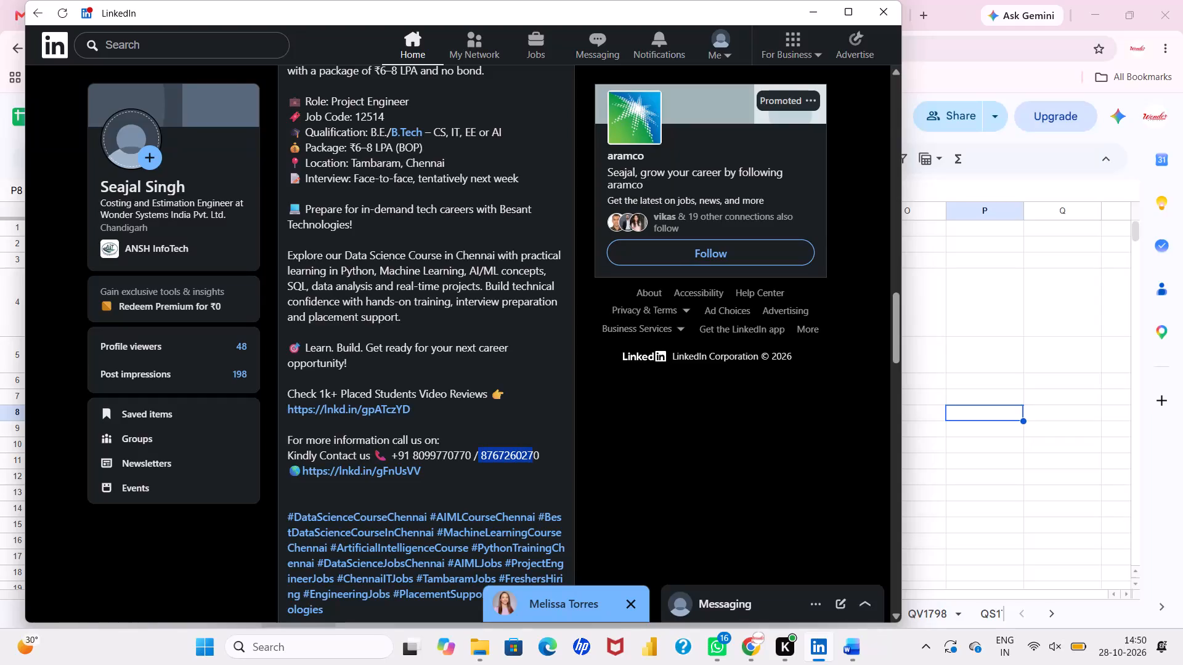
Copy the second contact phone number from the Besant Technologies Project Engineer hiring post.
key(ctrl+c)
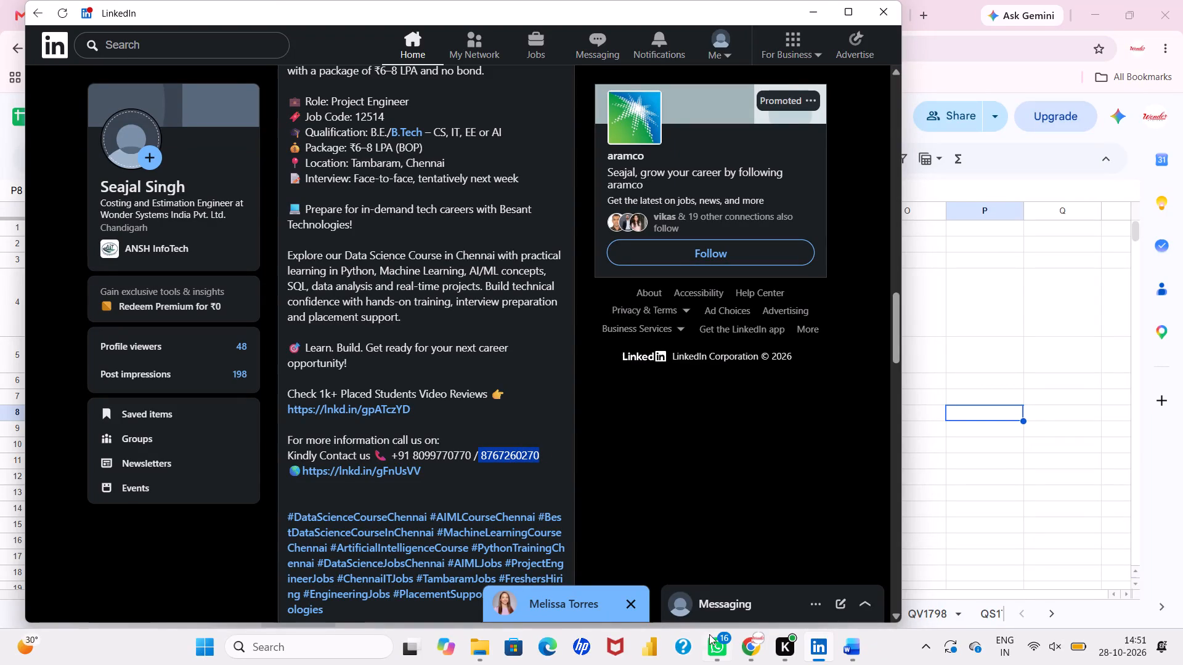
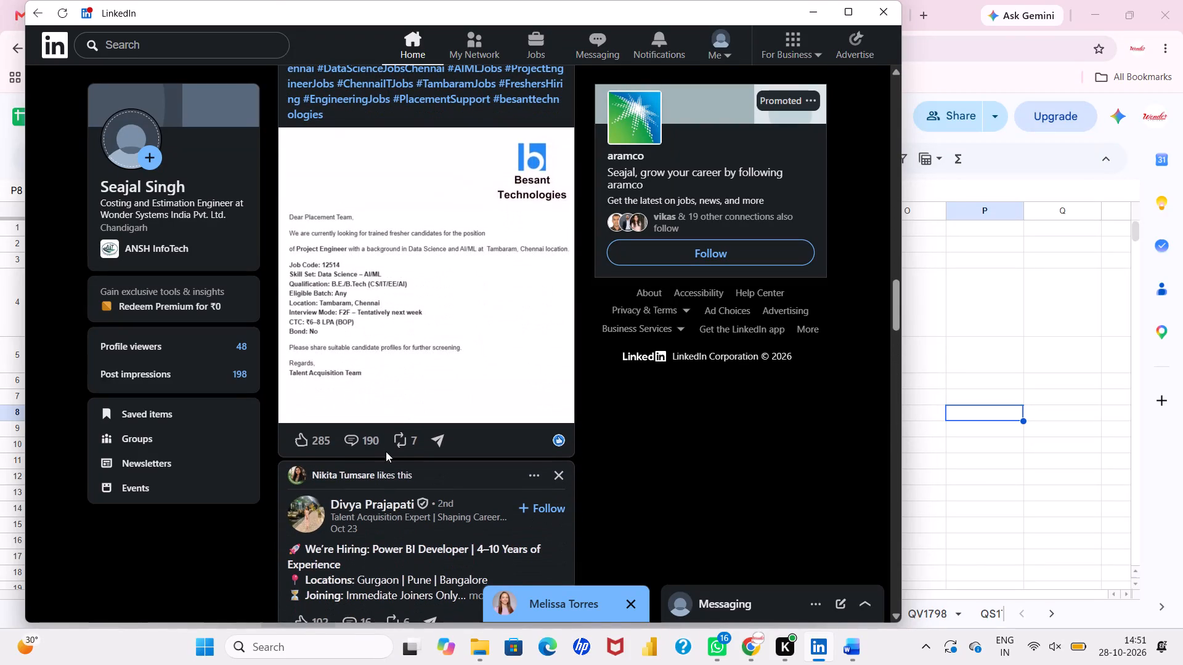
Continue down the home feed to the Power BI Developer hiring post and examine its experience, location and joining details.
scroll(370, 446, down, 2)
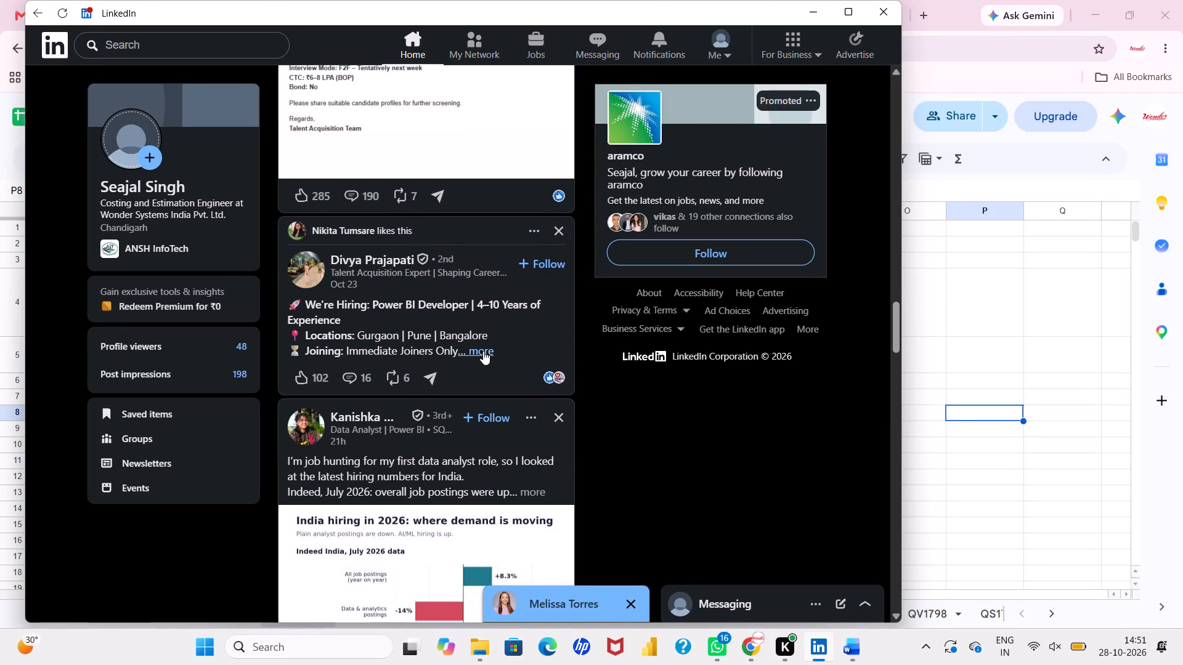
Expand the Power BI Developer hiring post in the feed and read its required skills, hiring criteria and application details.
scroll(483, 351, down, 2)
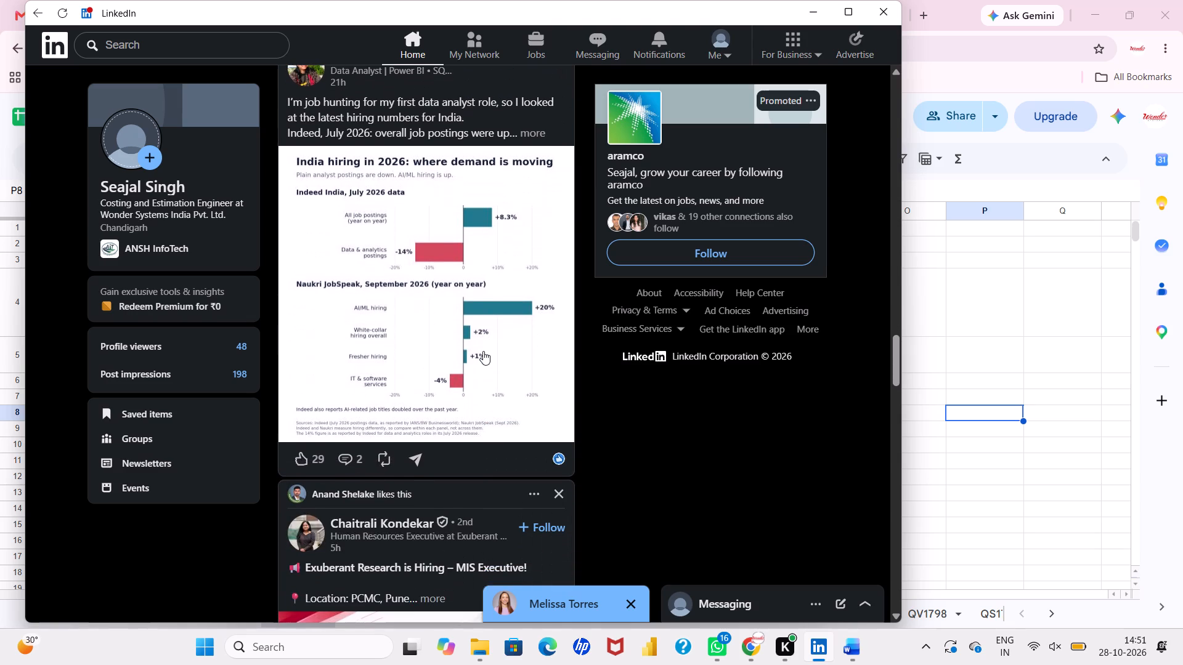
scroll(483, 351, up, 1)
click(476, 400)
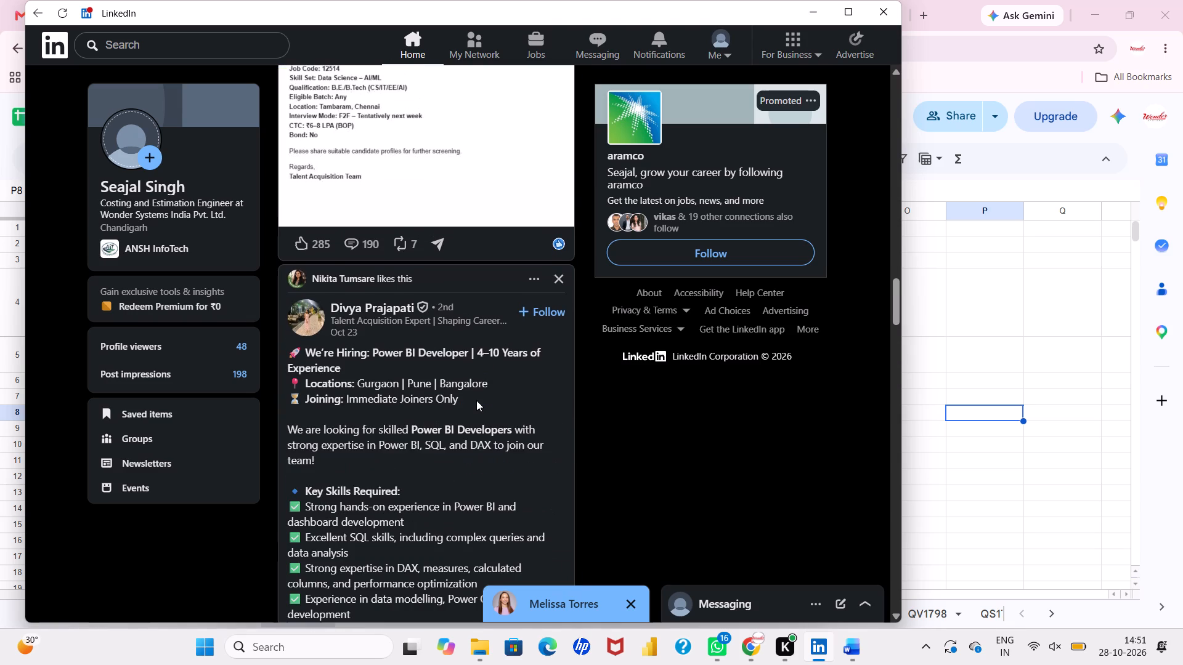
scroll(443, 417, down, 2)
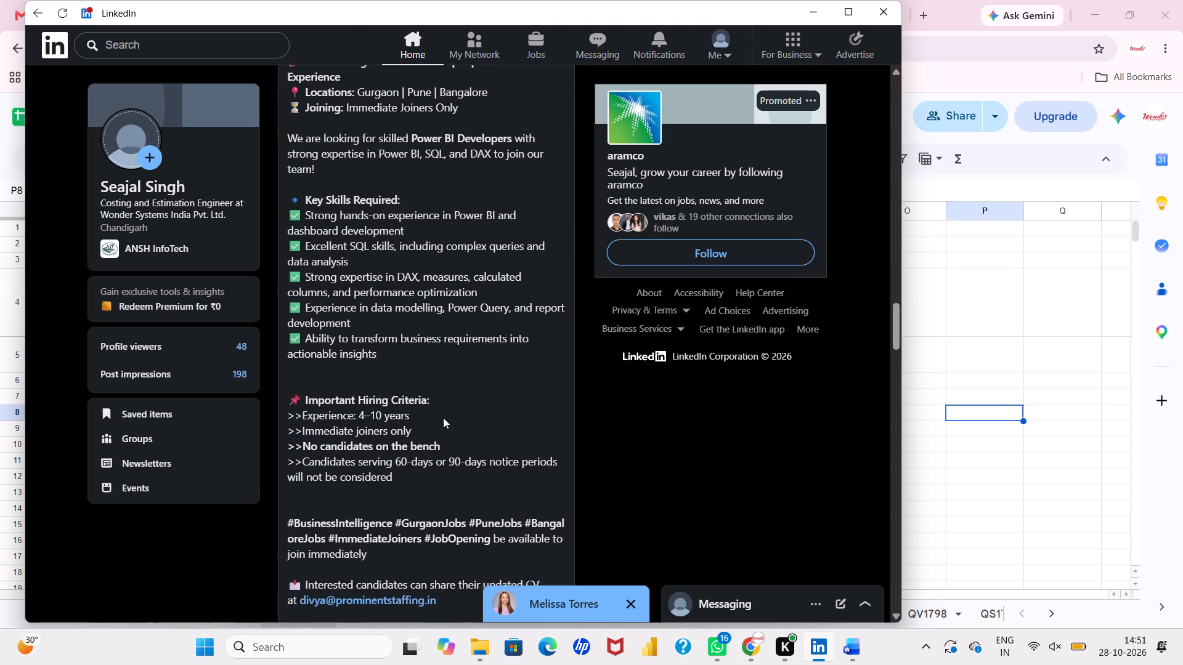
scroll(443, 417, down, 1)
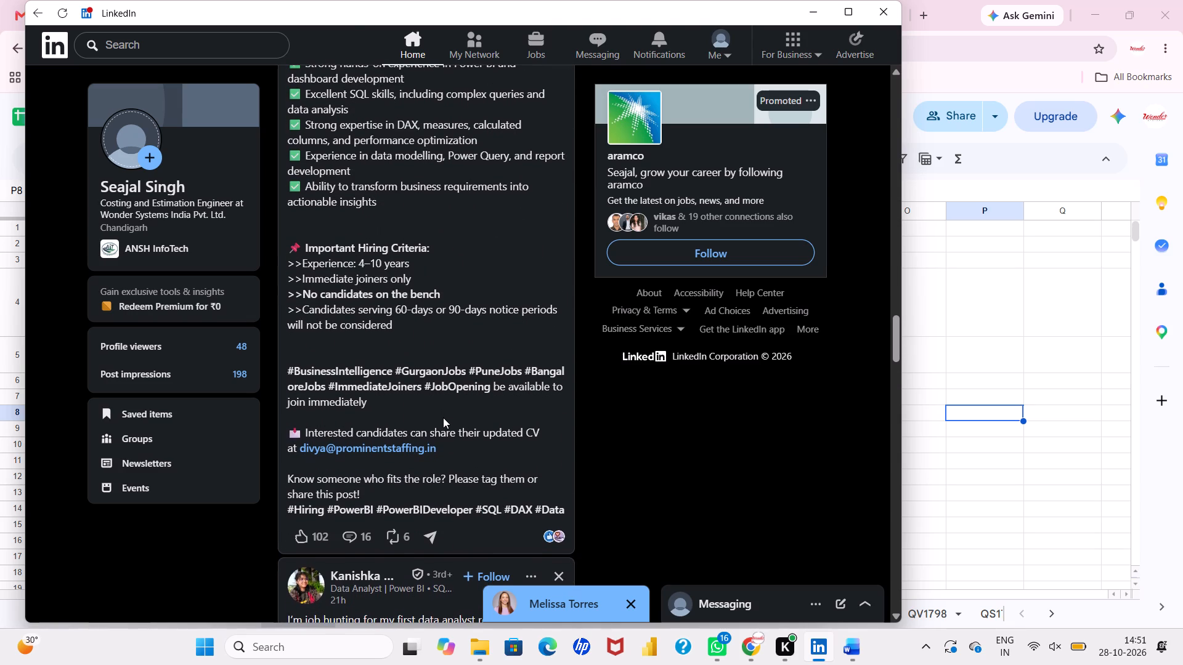
scroll(443, 417, down, 1)
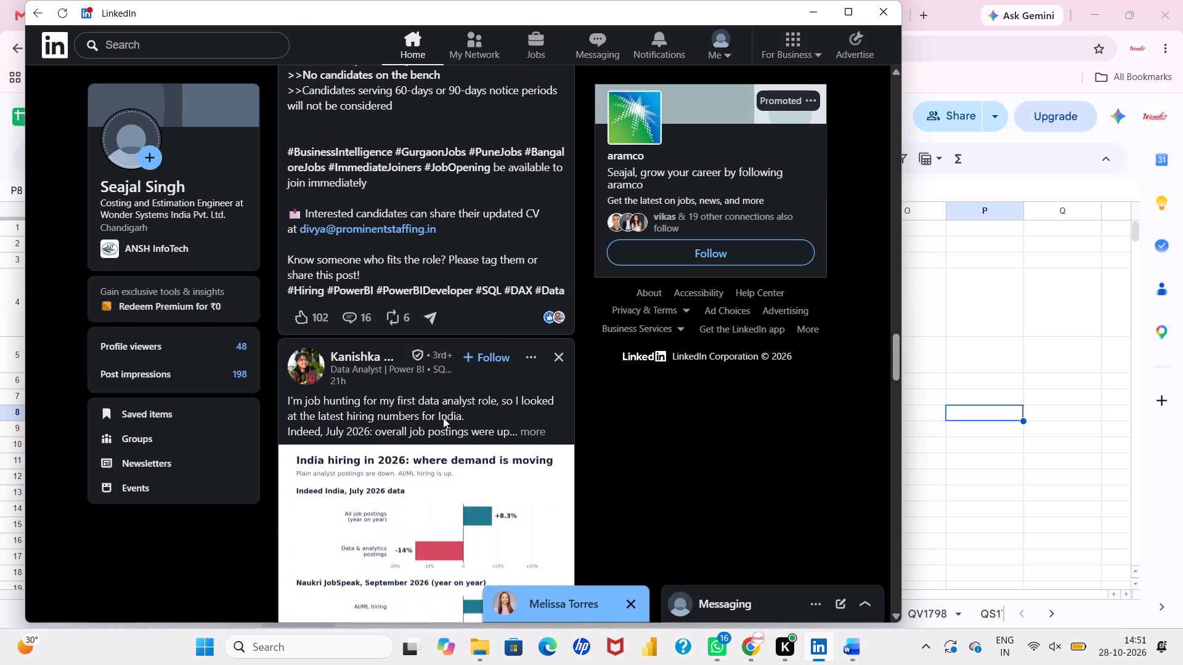
Browse further down the home feed, looking over the hiring, data analytics and career posts.
scroll(443, 417, down, 3)
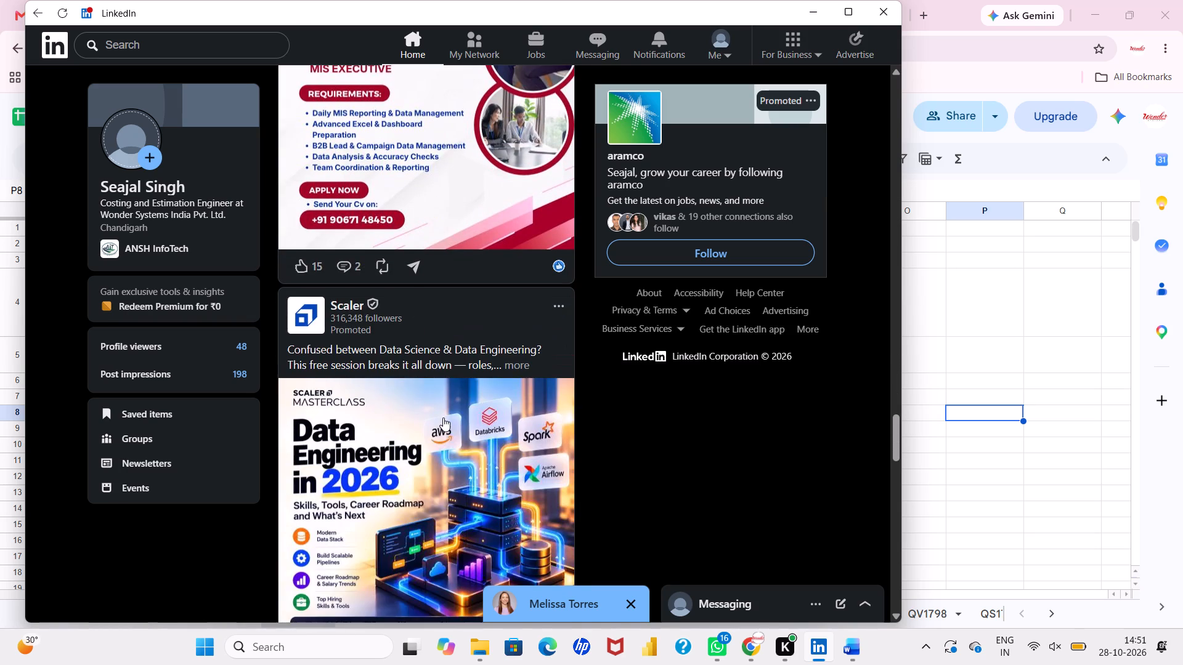
scroll(443, 417, down, 2)
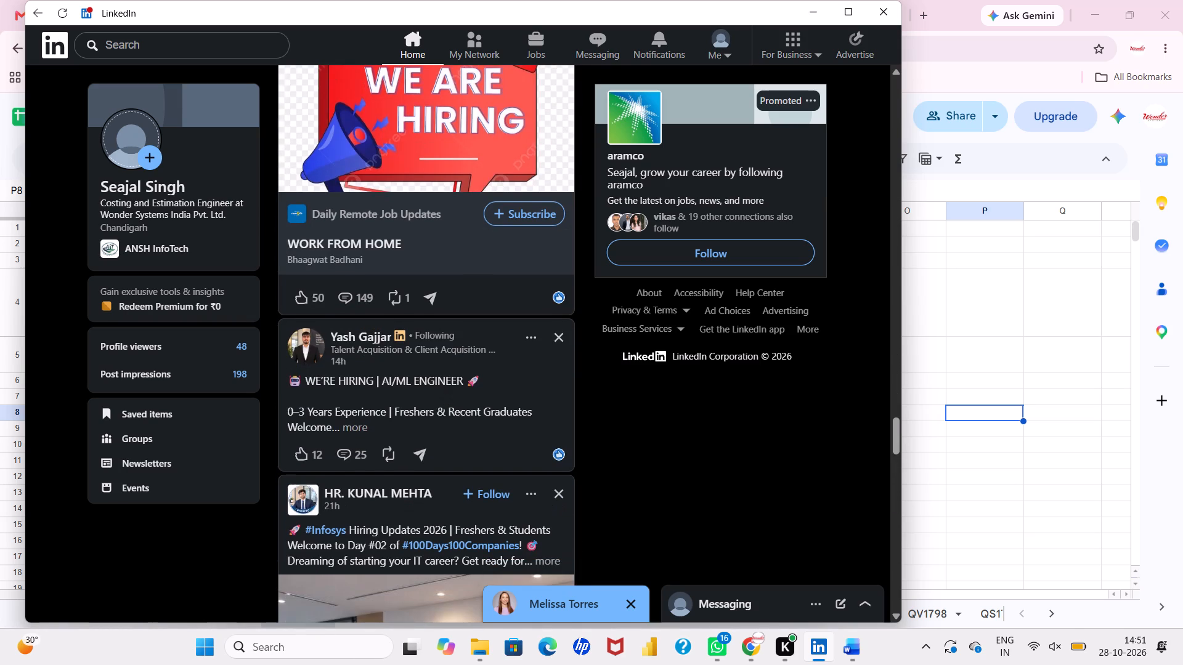
scroll(443, 417, down, 2)
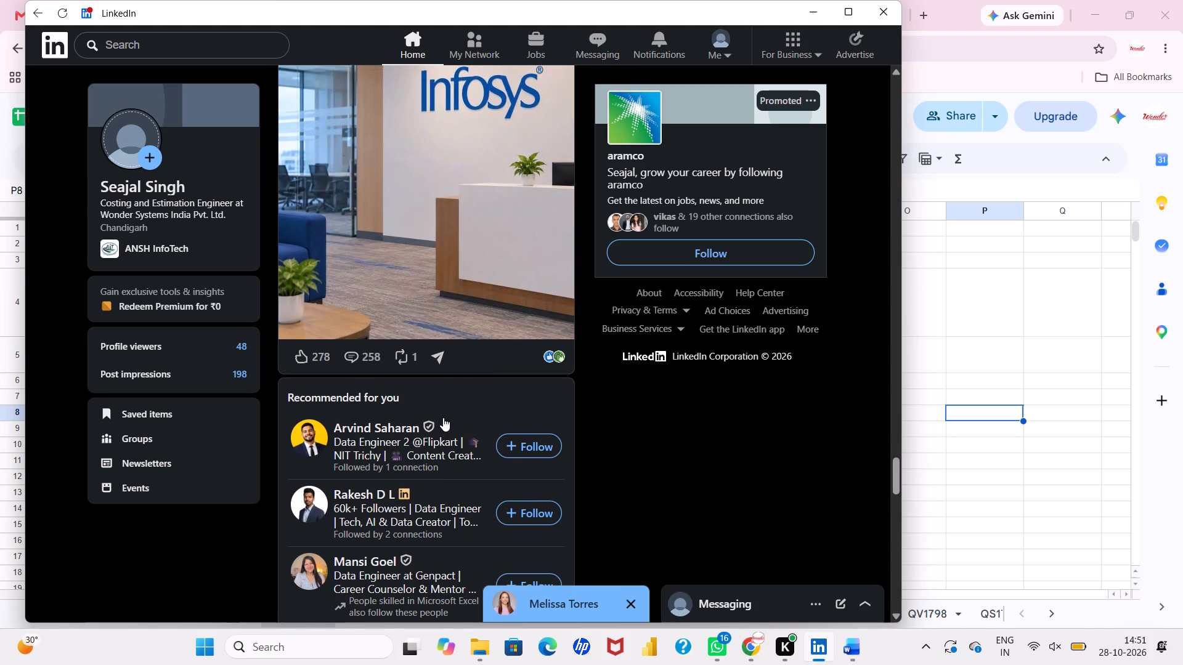
scroll(443, 417, down, 3)
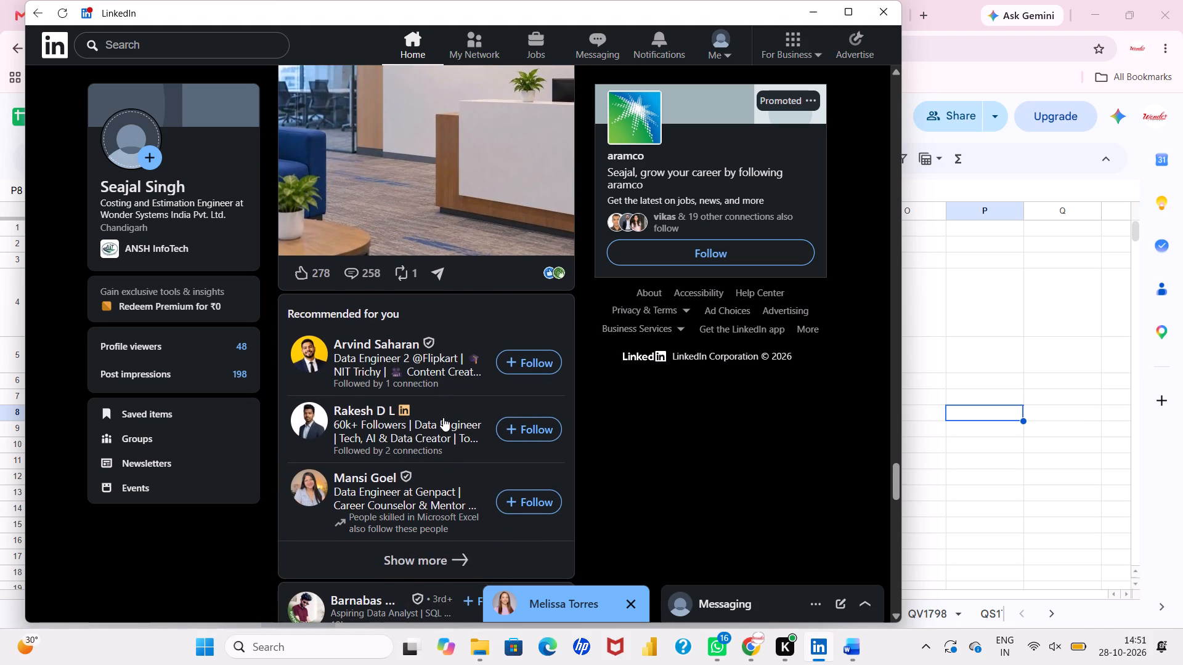
scroll(443, 417, down, 3)
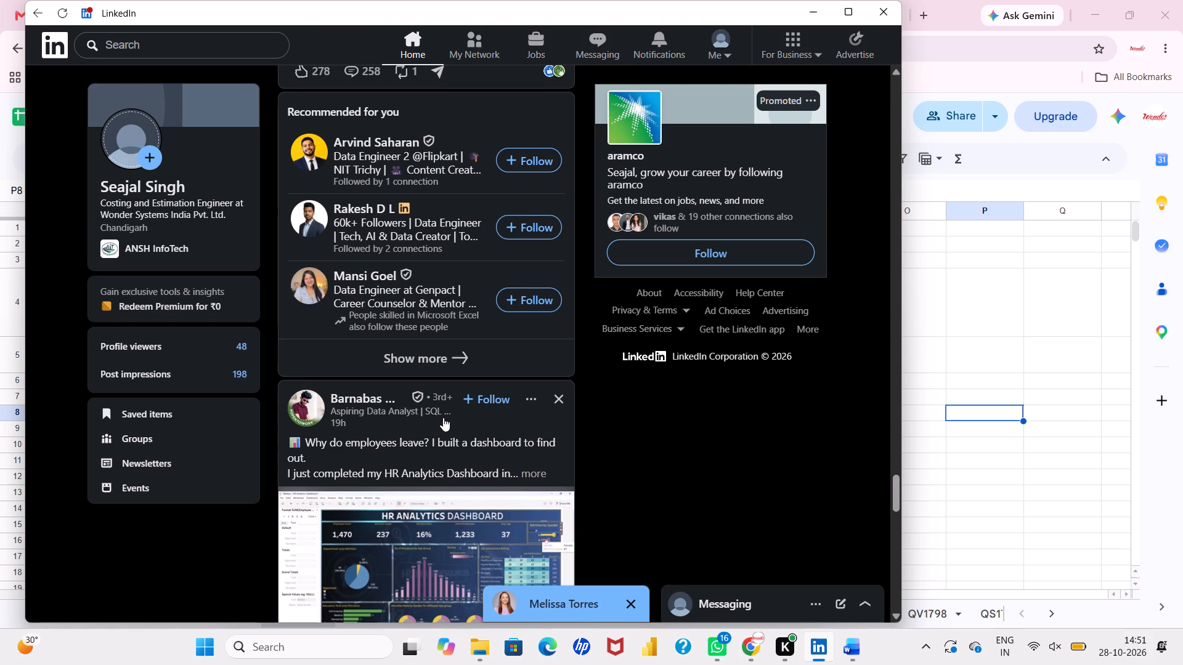
scroll(443, 417, down, 3)
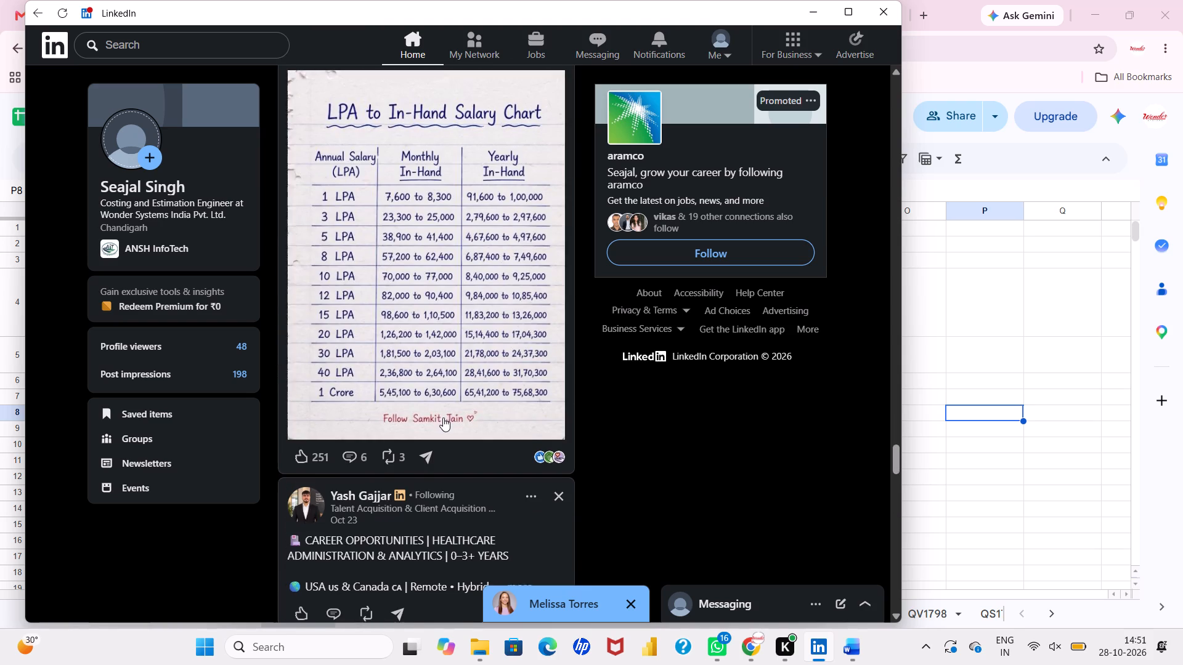
scroll(443, 417, down, 1)
scroll(479, 458, down, 1)
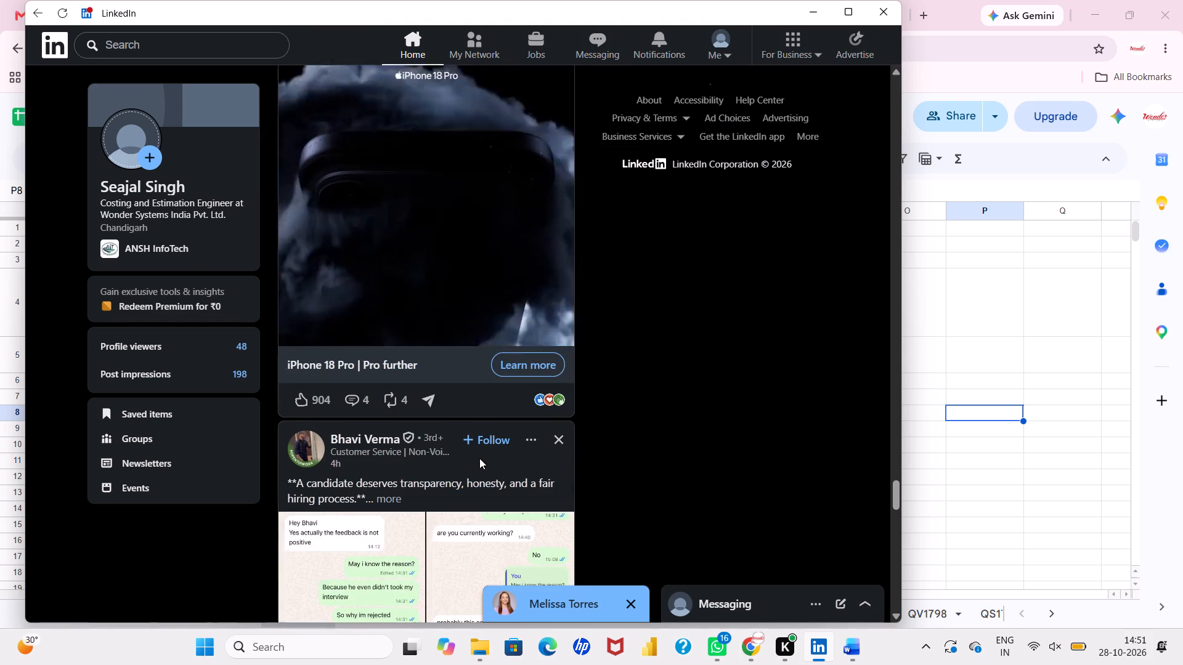
scroll(479, 458, down, 1)
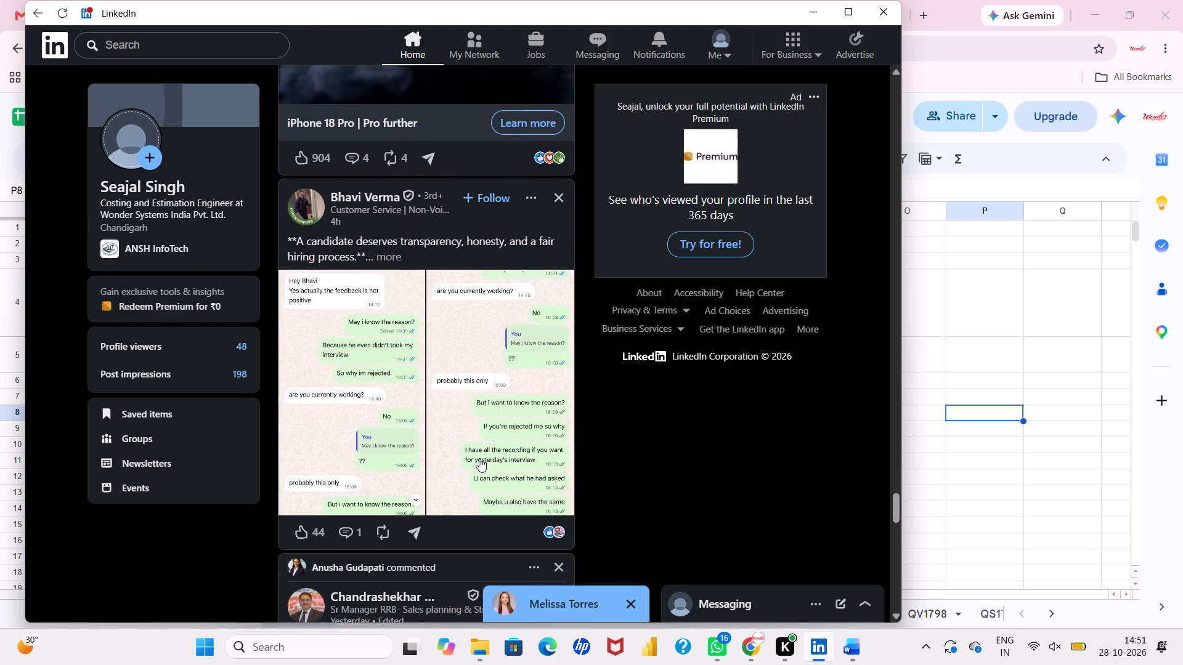
scroll(479, 458, down, 2)
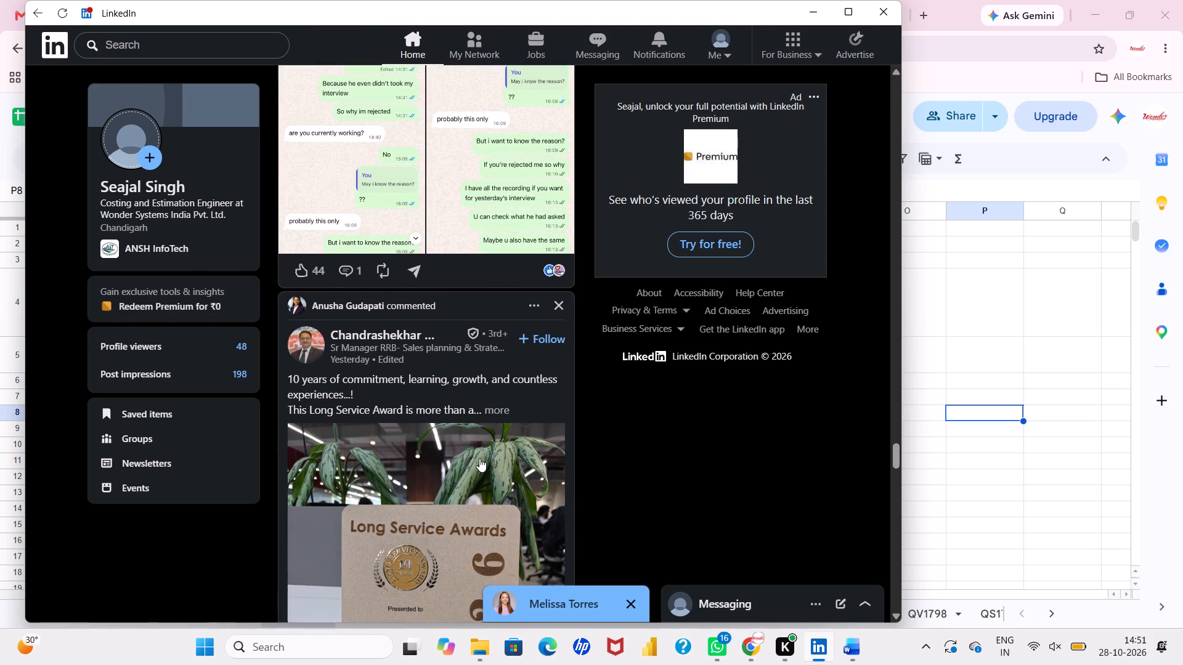
scroll(479, 458, down, 3)
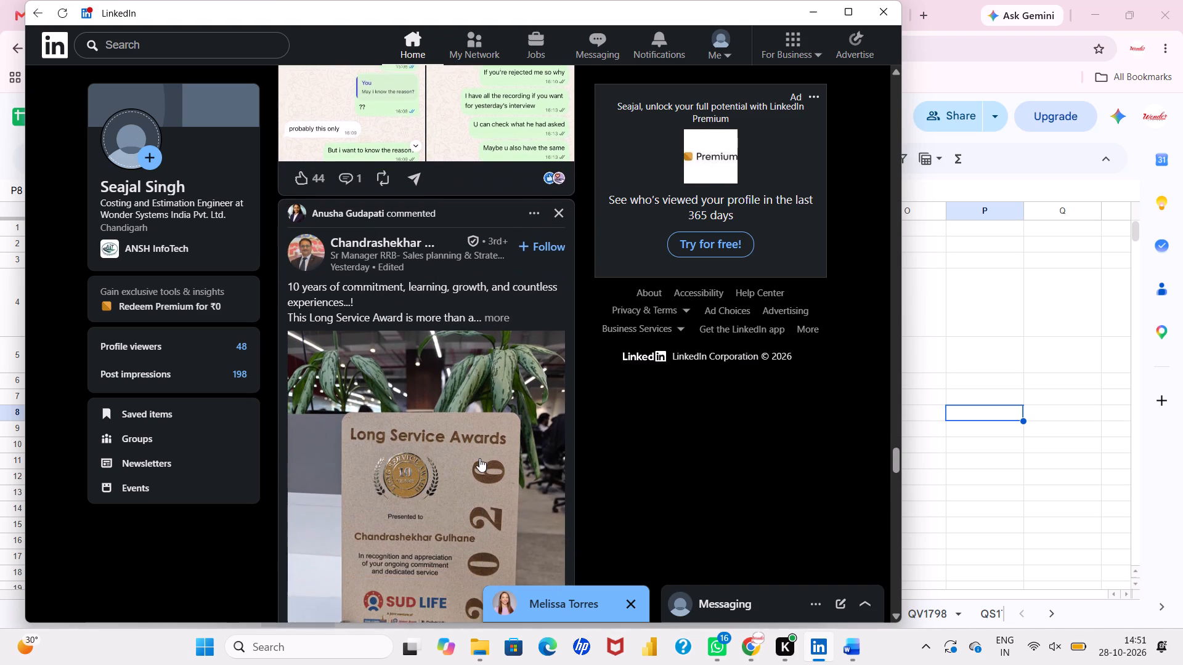
scroll(479, 458, down, 1)
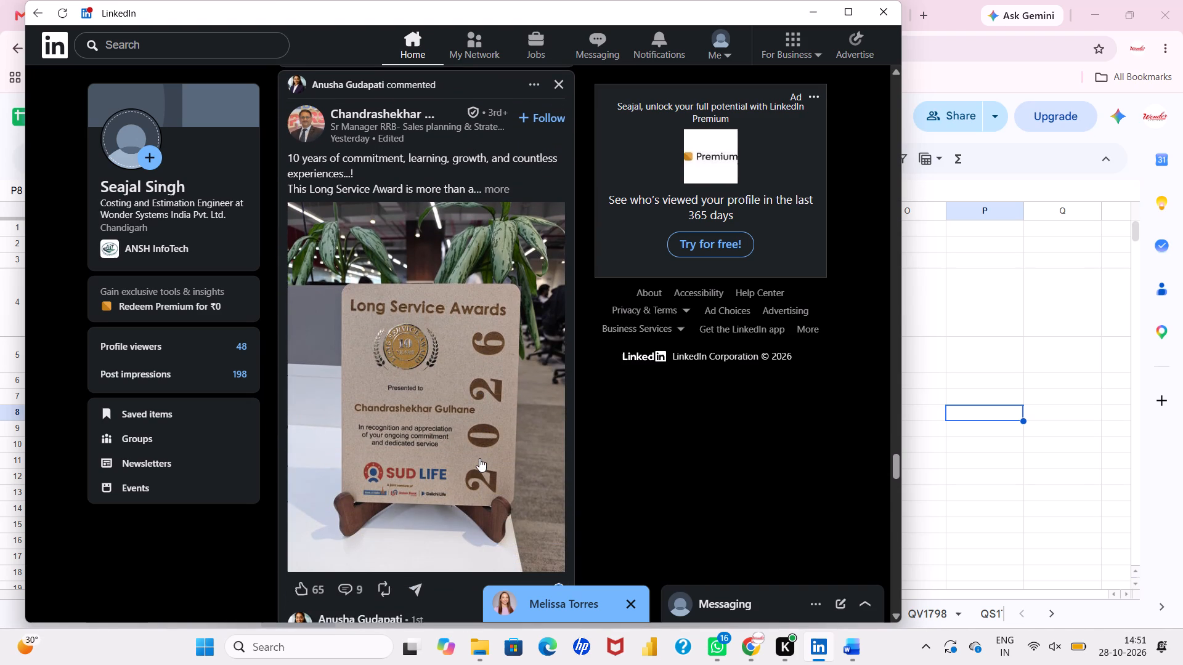
scroll(479, 458, down, 1)
scroll(498, 283, down, 1)
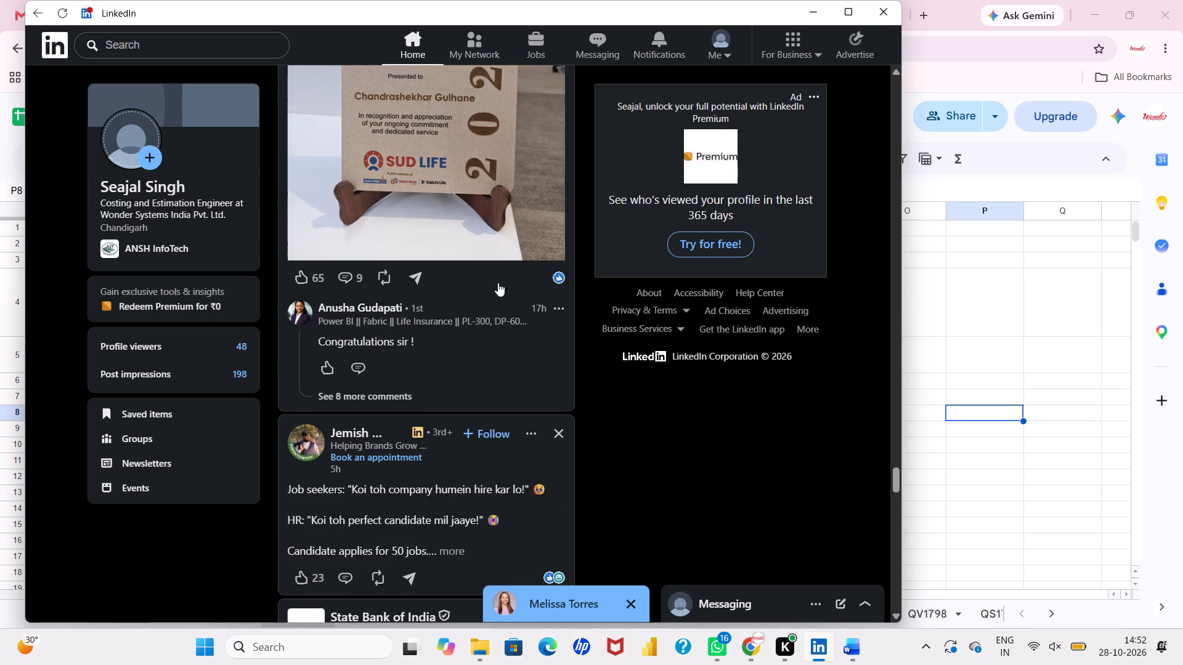
scroll(498, 283, down, 2)
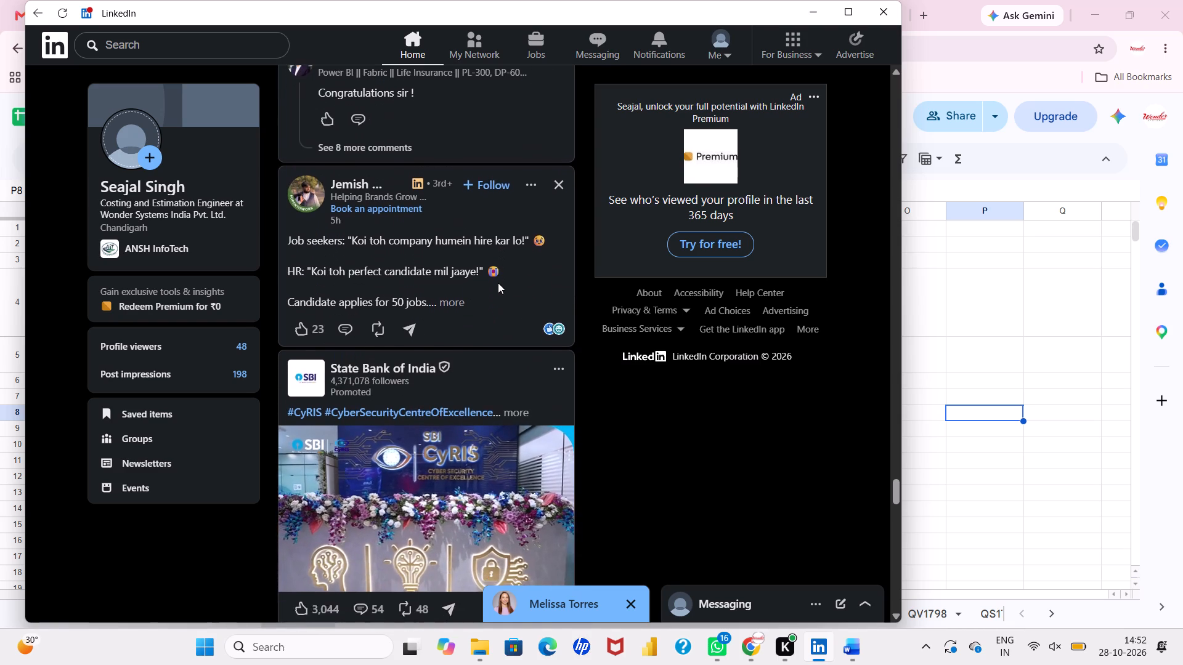
scroll(498, 283, down, 3)
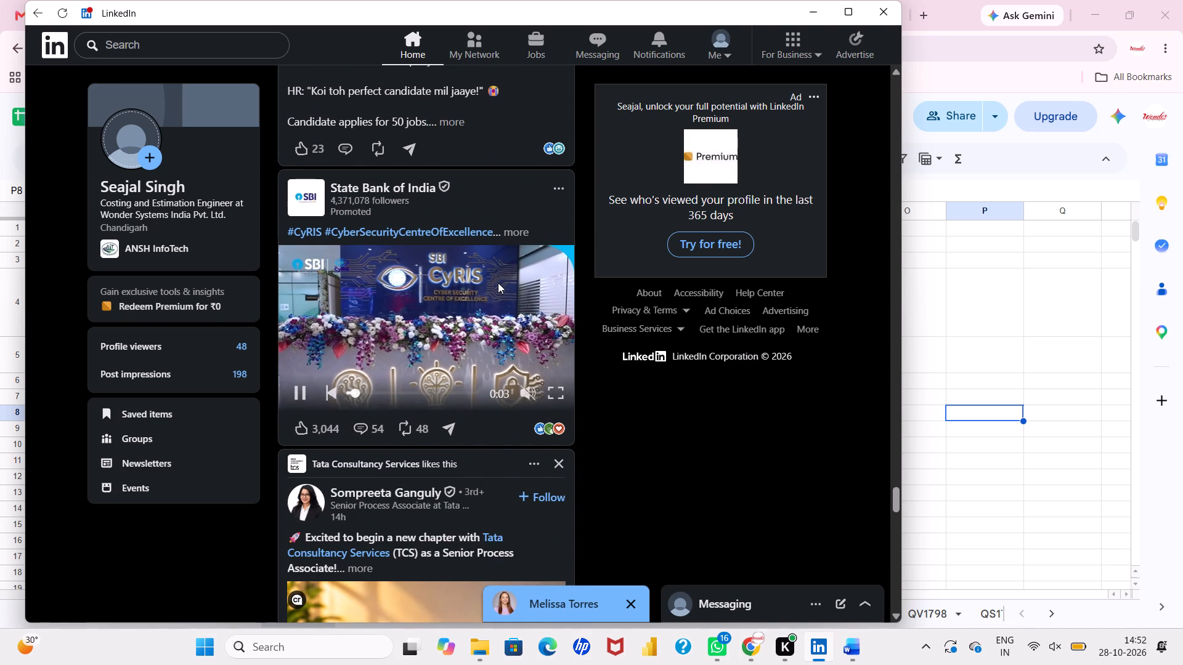
scroll(498, 283, down, 2)
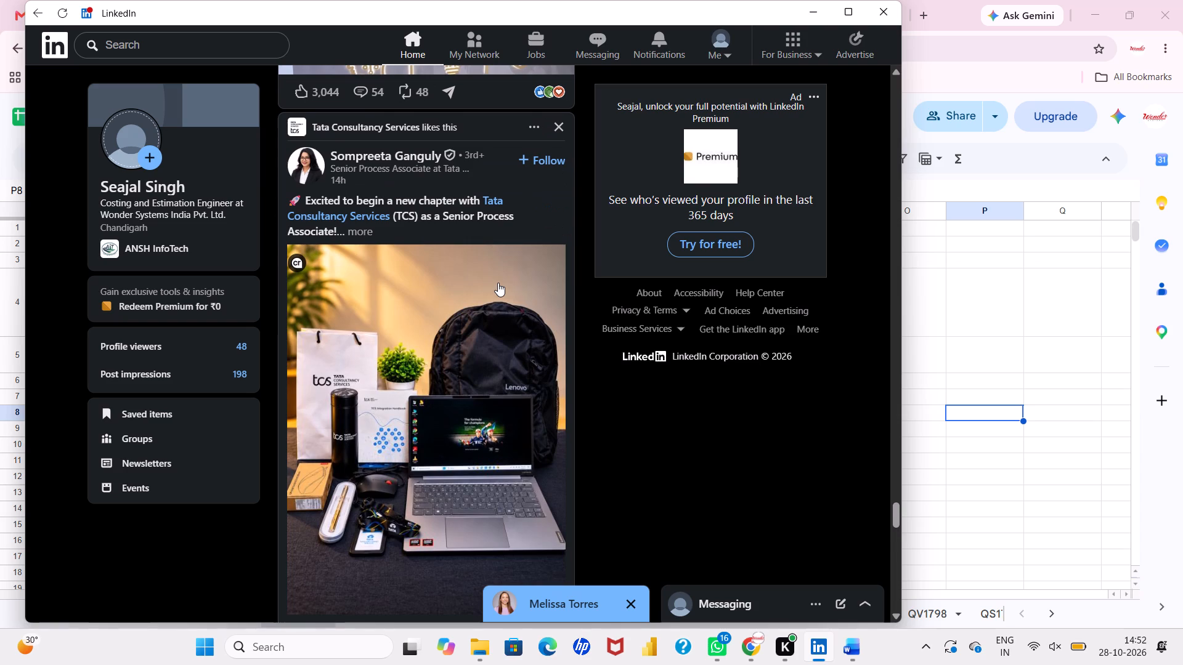
scroll(498, 283, down, 2)
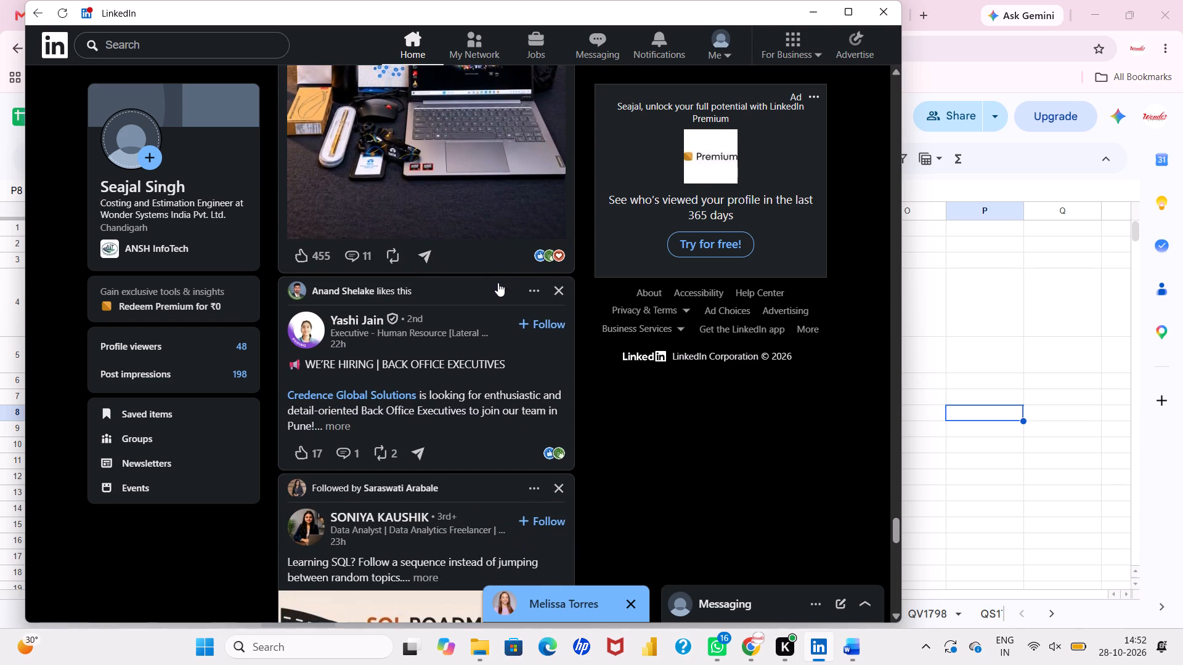
scroll(498, 283, down, 2)
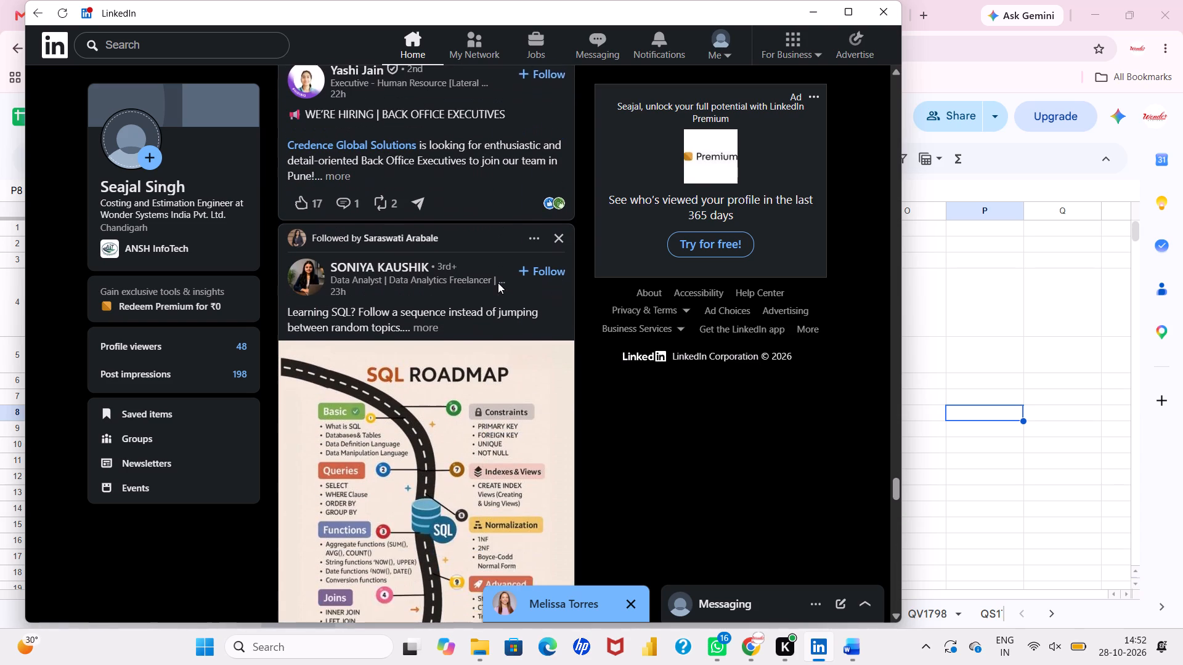
scroll(498, 283, down, 2)
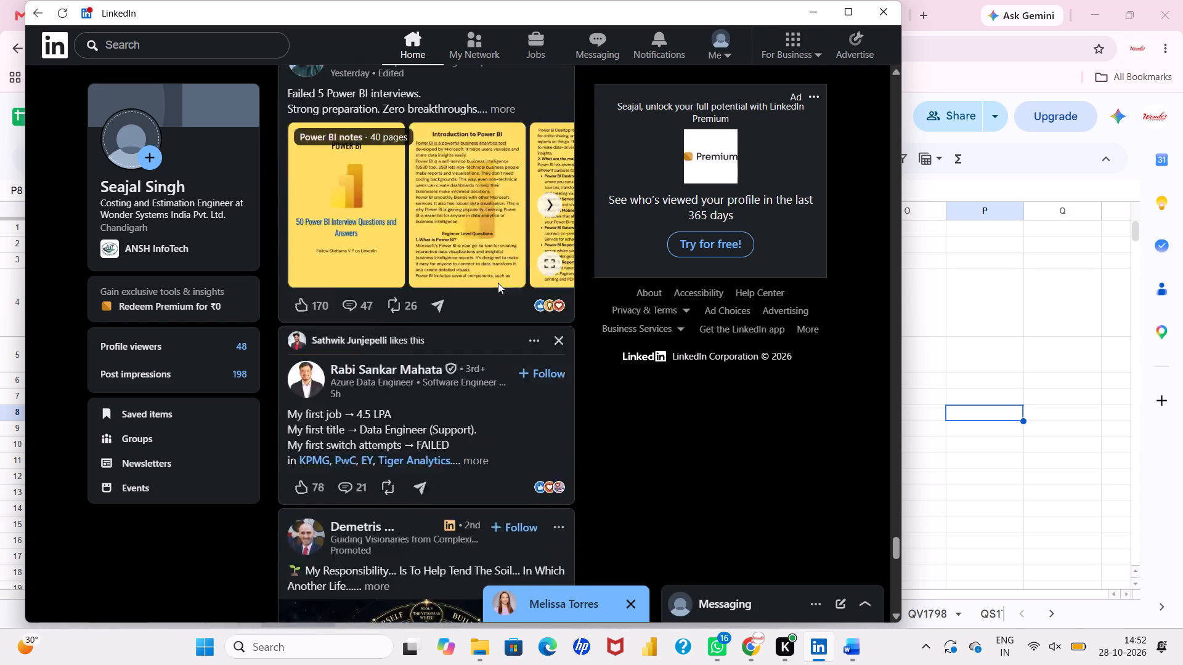
scroll(498, 283, down, 4)
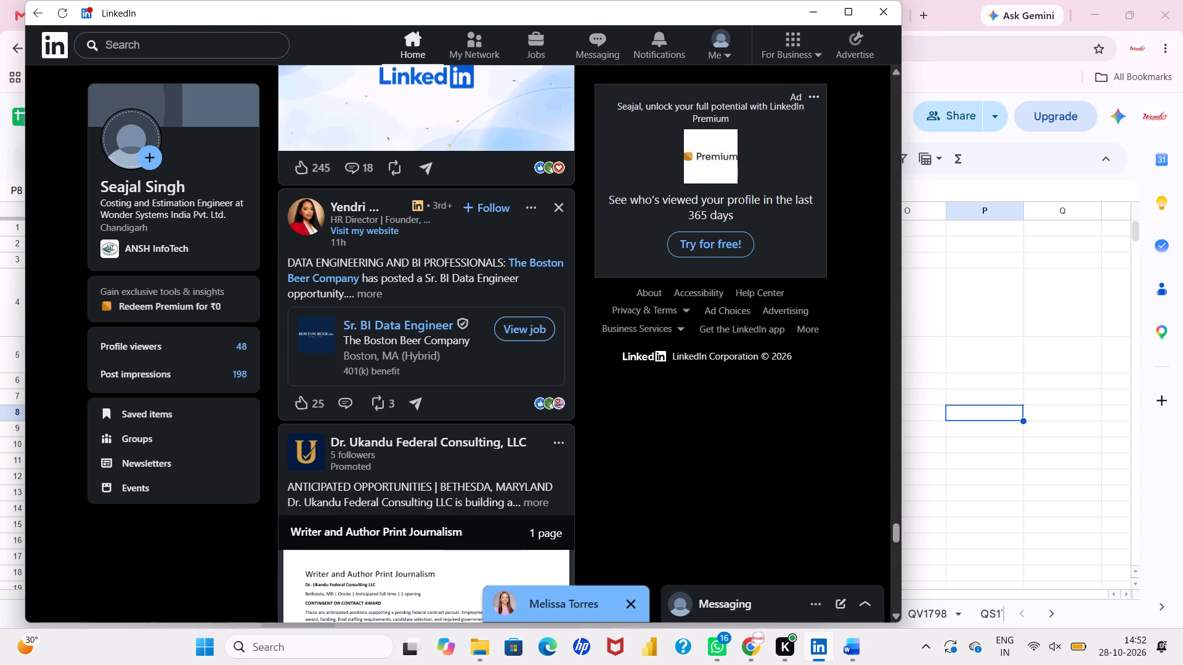
scroll(498, 283, down, 3)
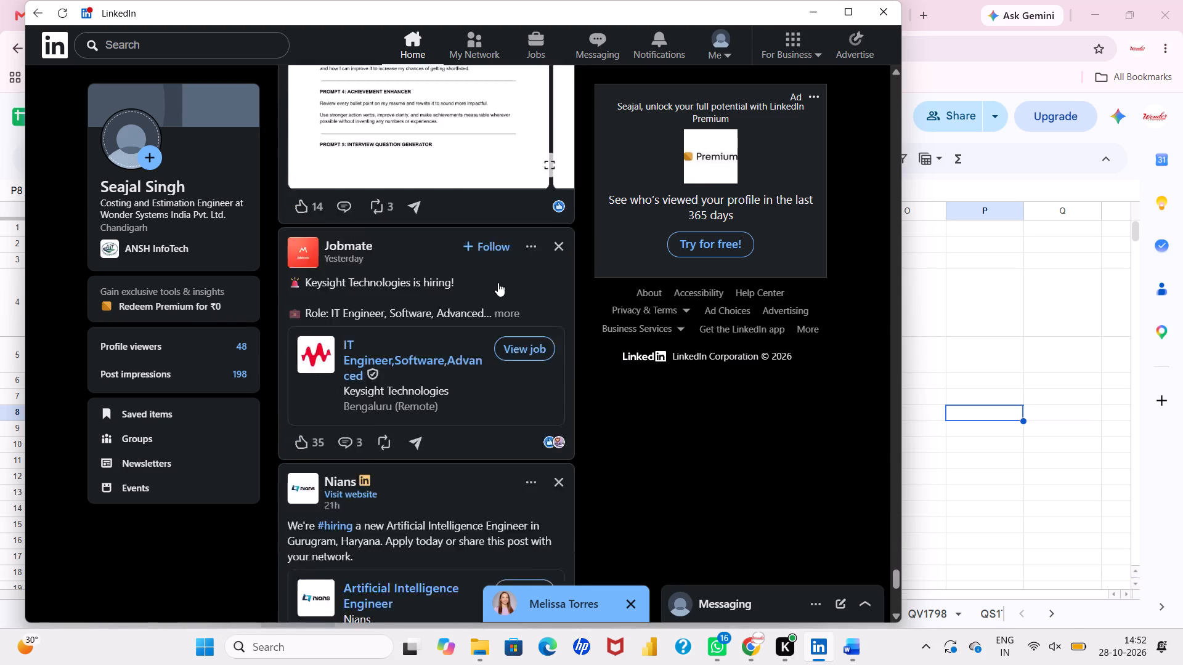
scroll(498, 283, down, 3)
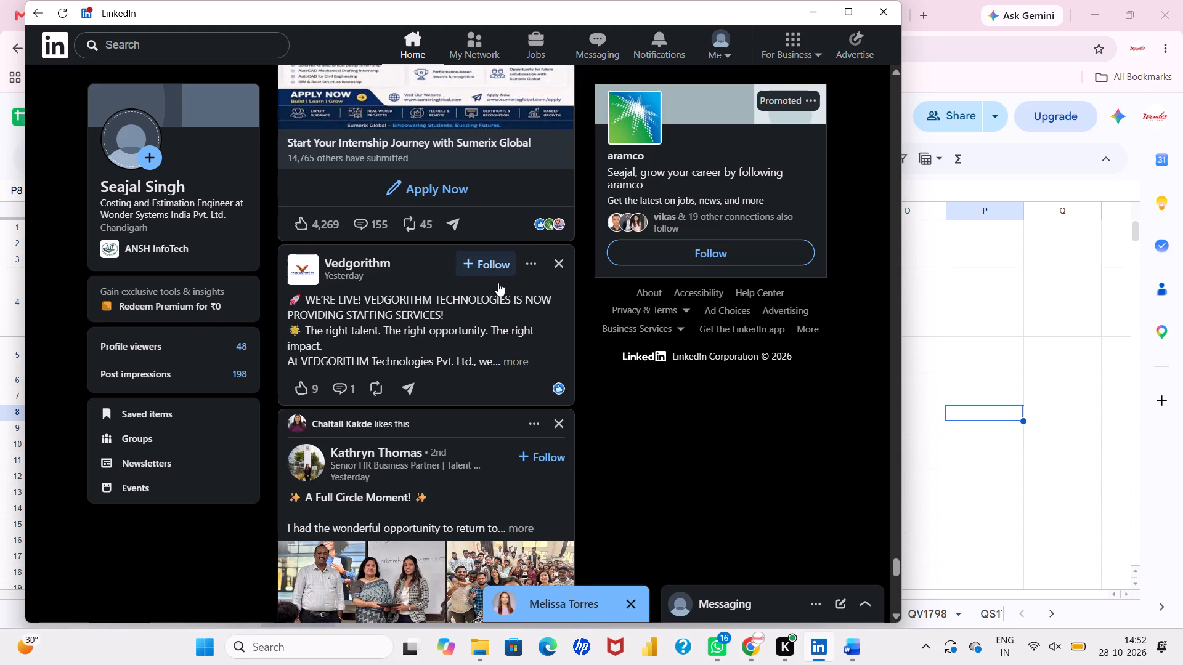
scroll(498, 283, down, 2)
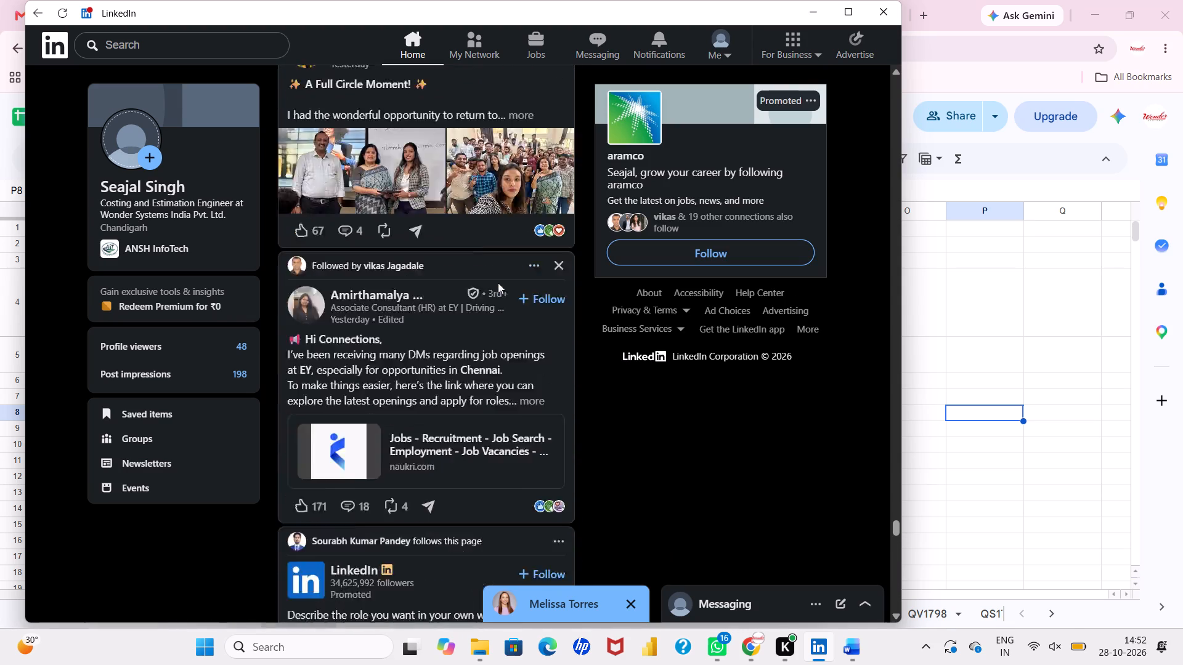
scroll(498, 283, down, 3)
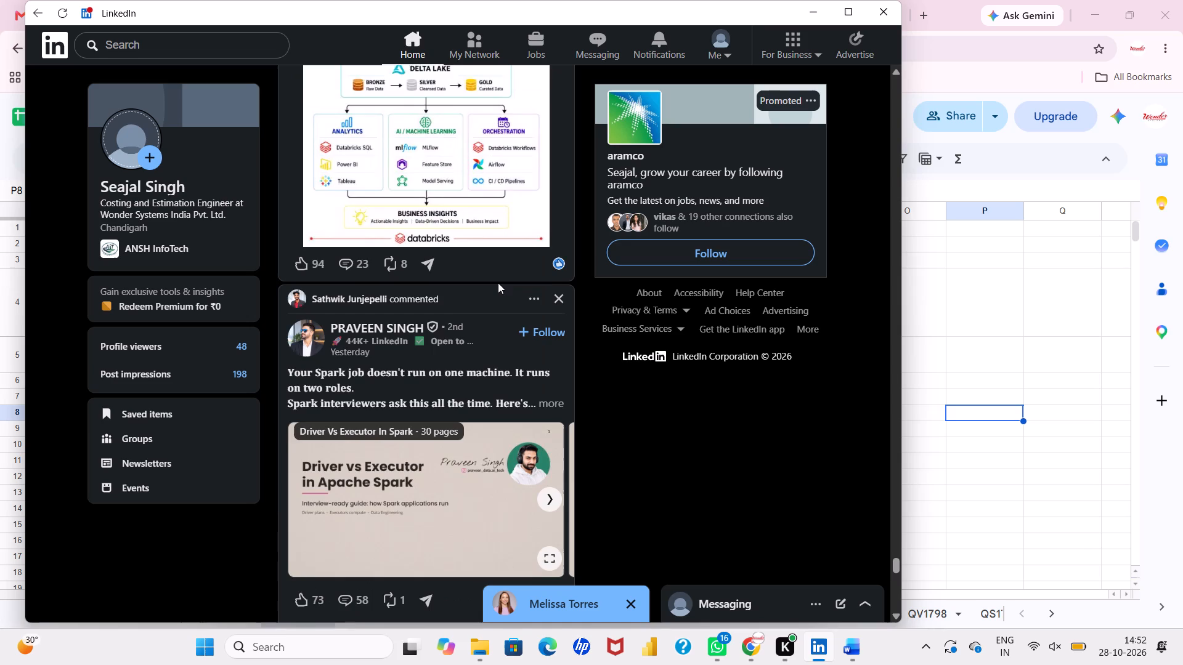
scroll(498, 283, down, 2)
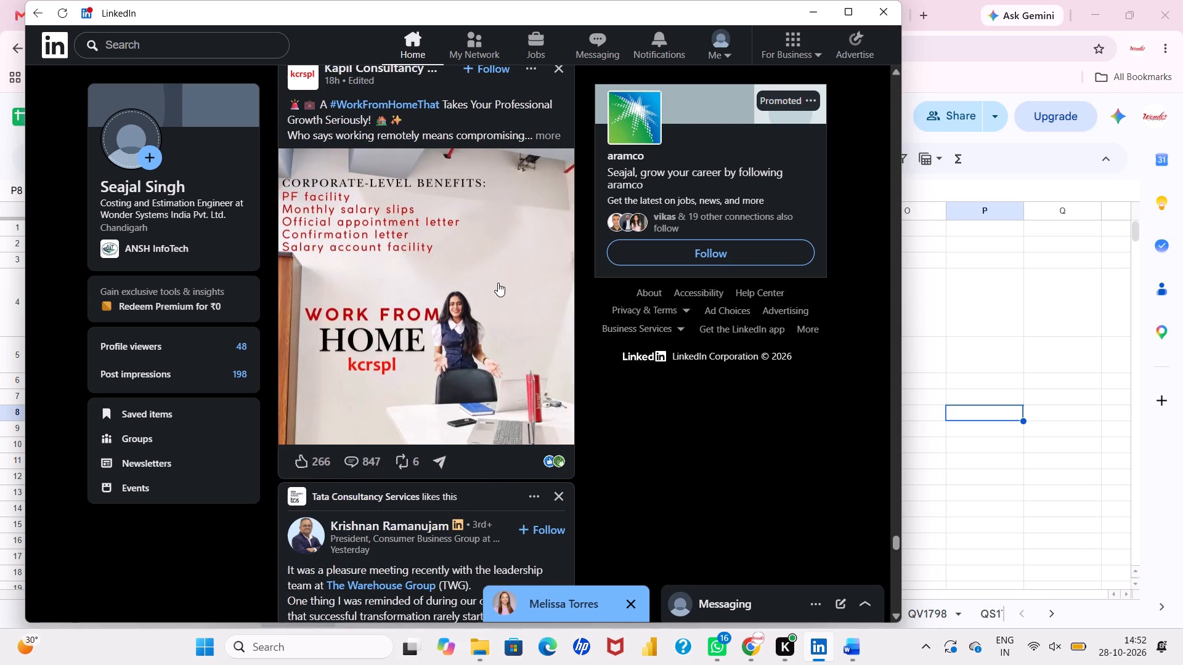
scroll(498, 283, down, 2)
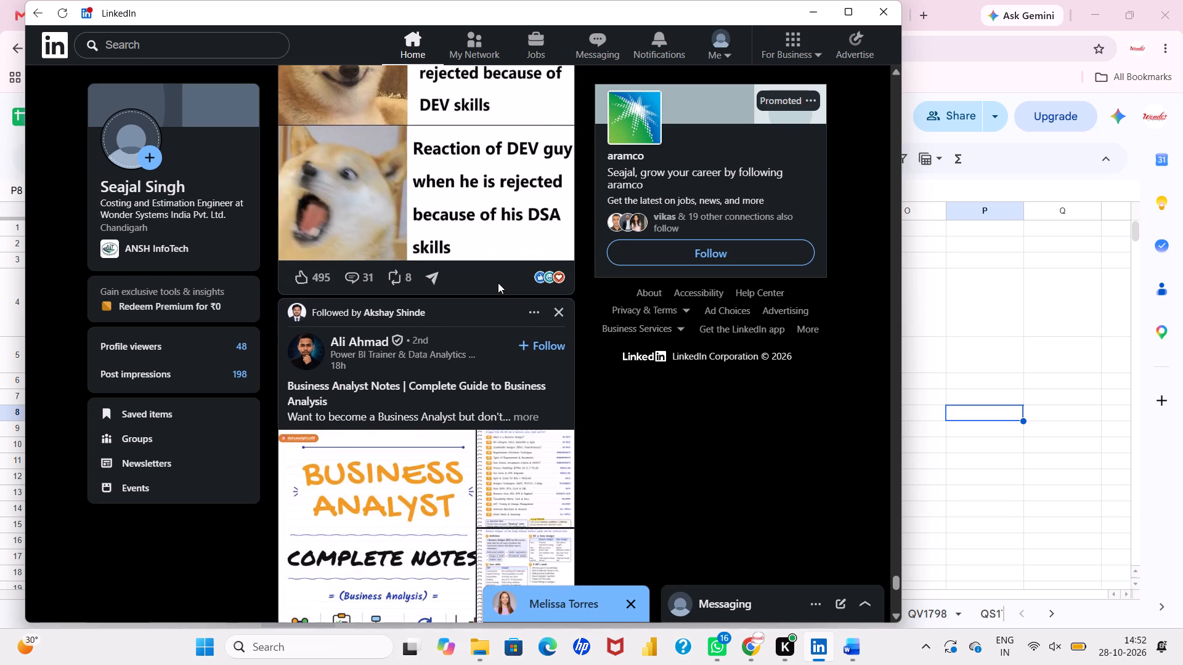
scroll(498, 283, down, 1)
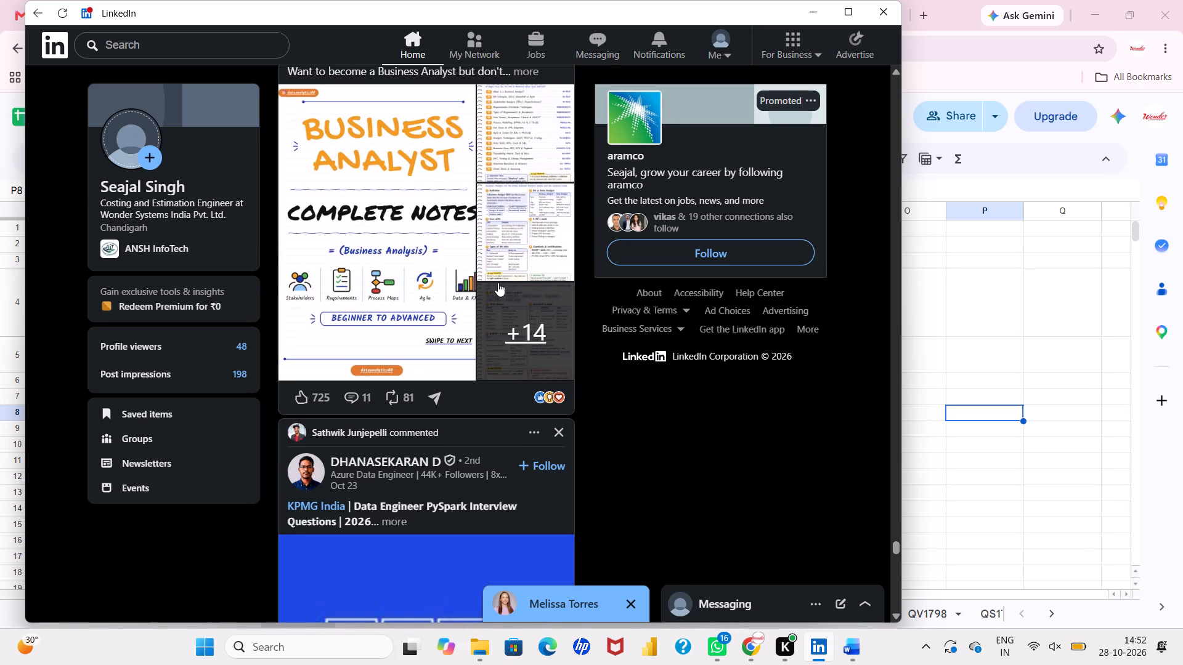
scroll(498, 283, down, 1)
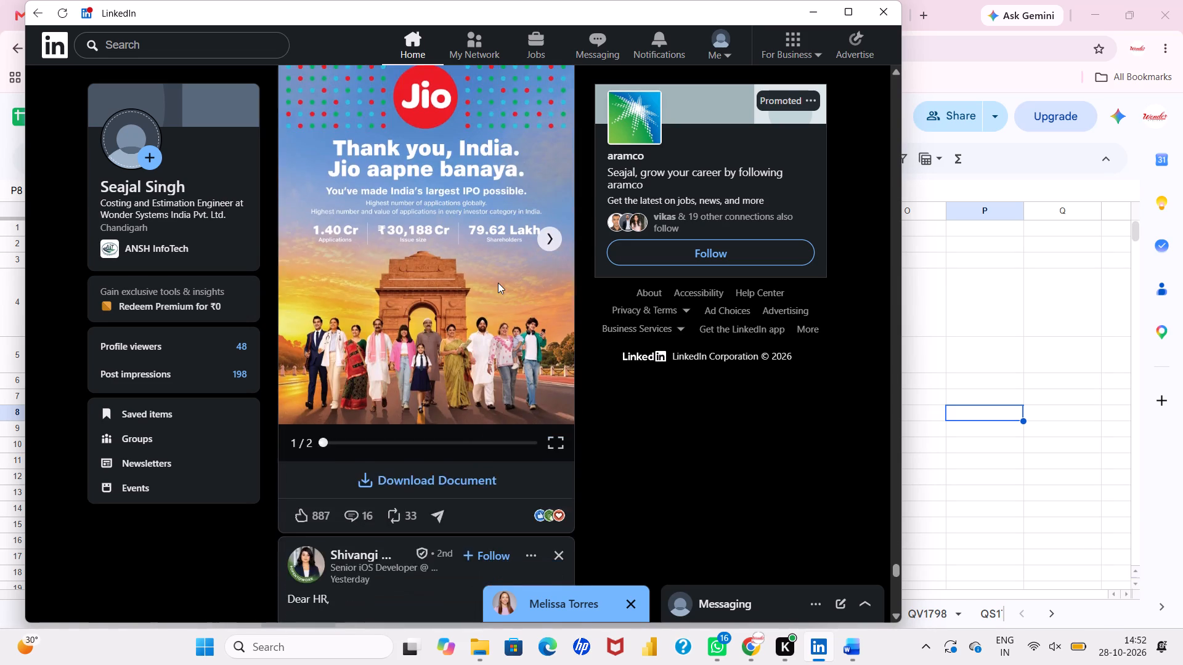
scroll(498, 283, down, 2)
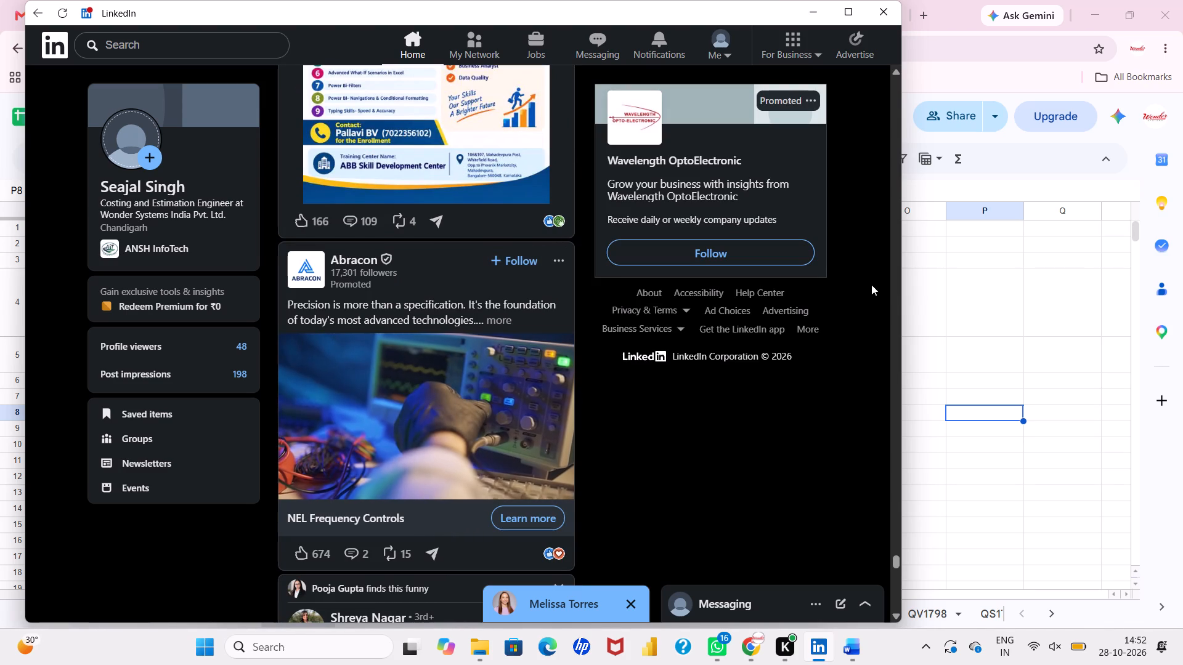
Switch to the costing spreadsheet in Chrome and close the 2466TCO QS1808 offer document open in Word.
click(956, 338)
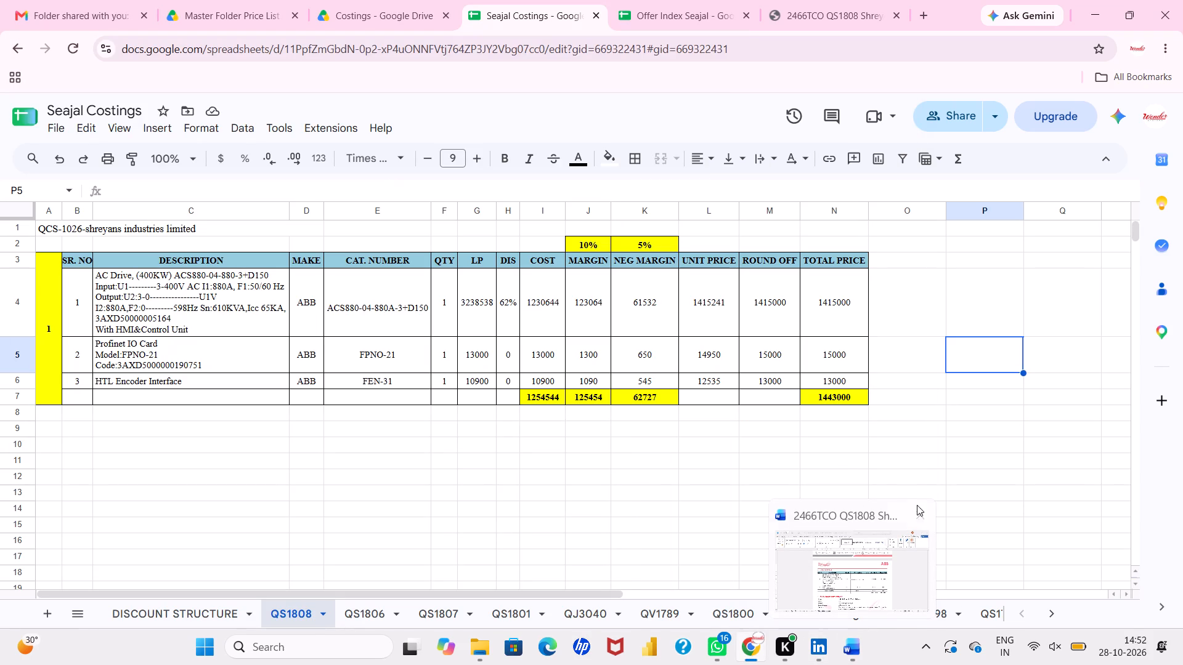
click(917, 509)
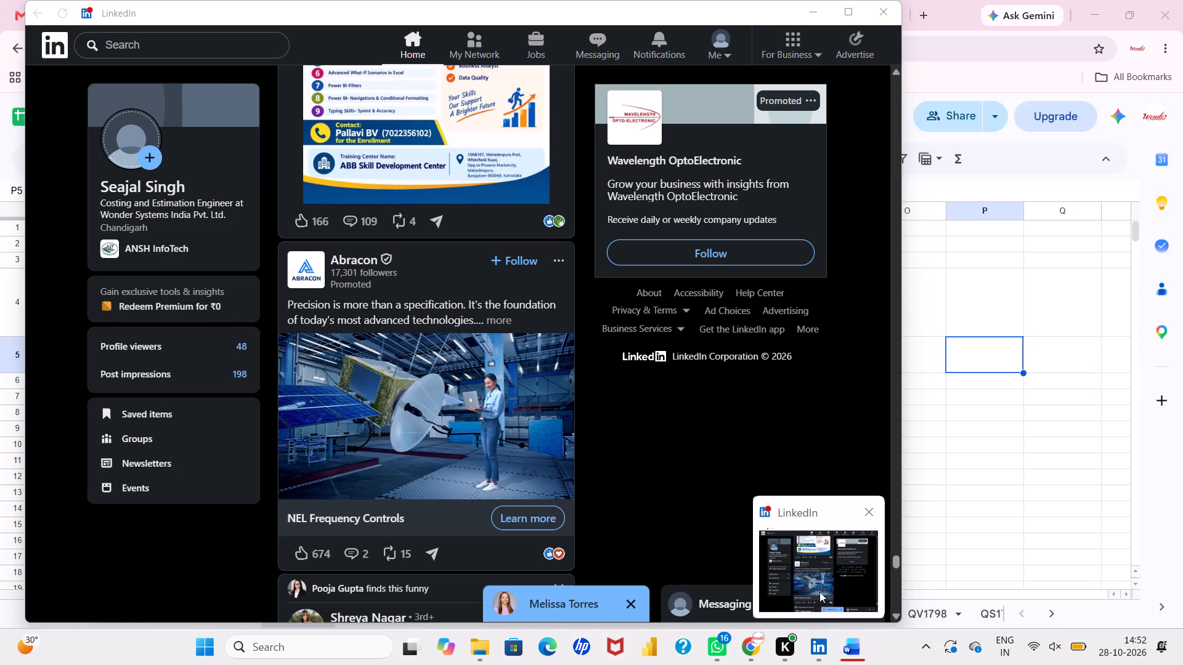
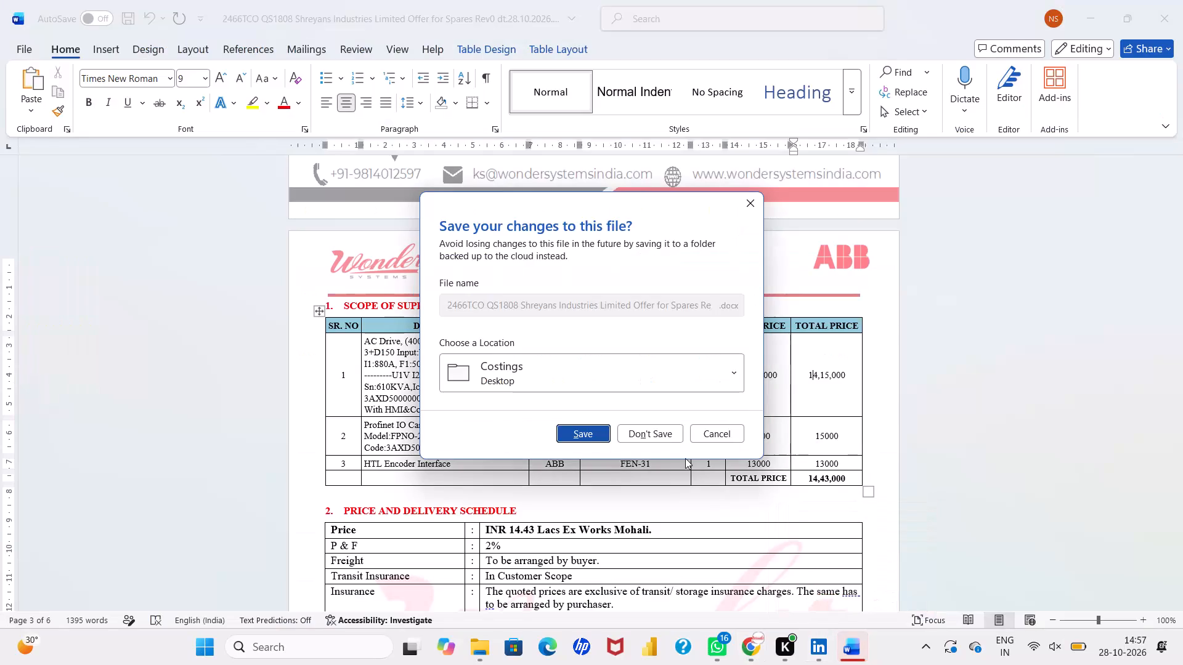
Save the changes to the QS1808 Shreyans Industries offer document in the Costings folder as it closes.
click(604, 441)
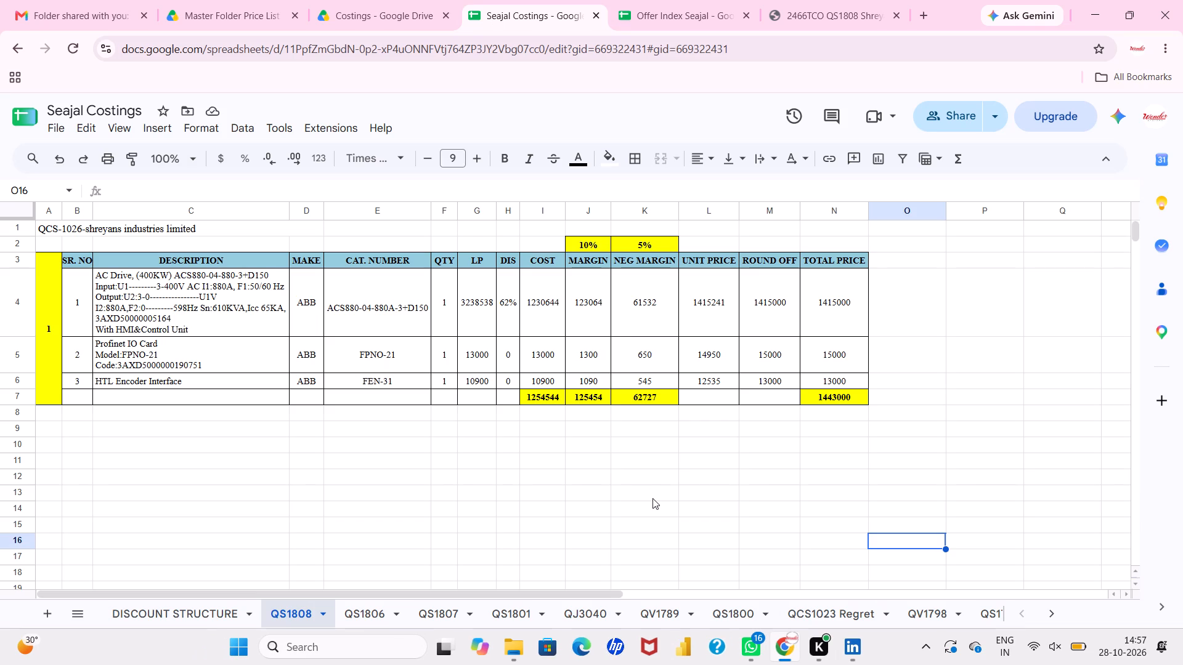
Check the margin and negotiation margin formulas for the three items in the QS1808 costing sheet.
click(652, 498)
scroll(652, 498, up, 2)
click(701, 491)
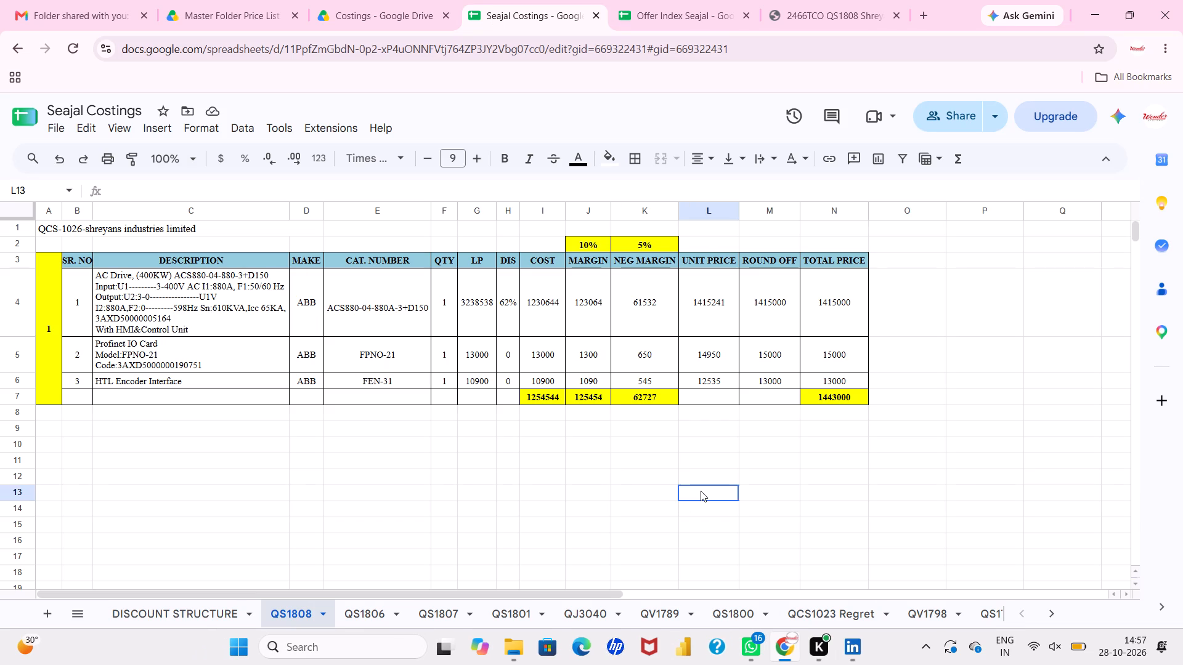
scroll(701, 491, up, 2)
double_click(584, 297)
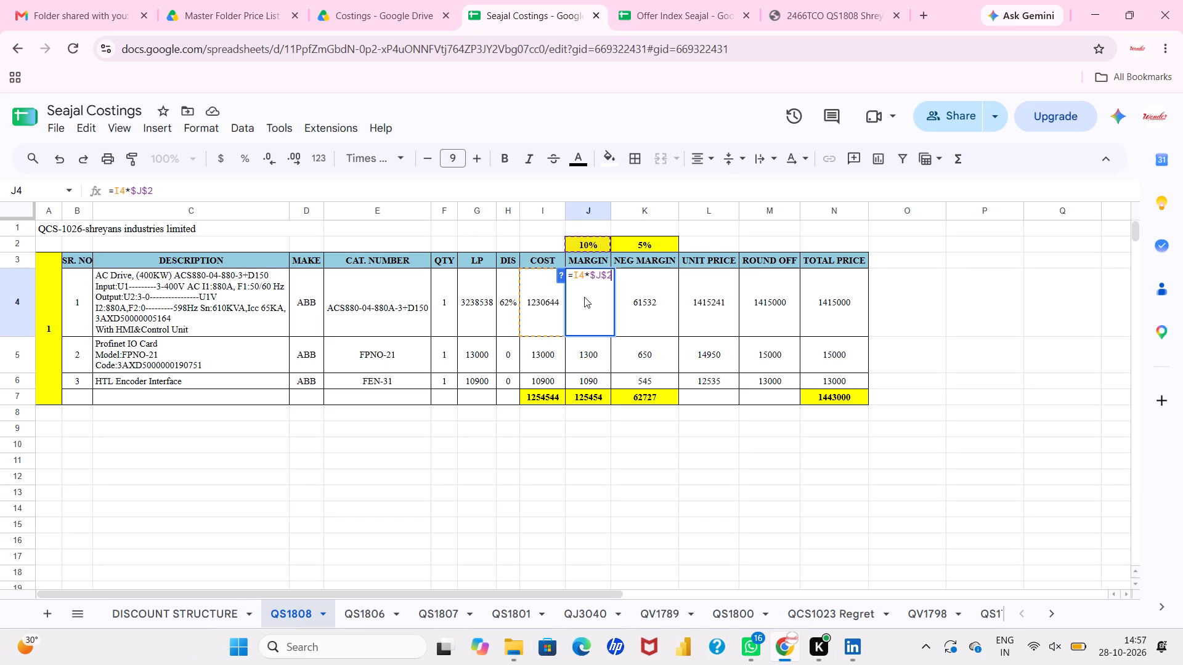
double_click(662, 306)
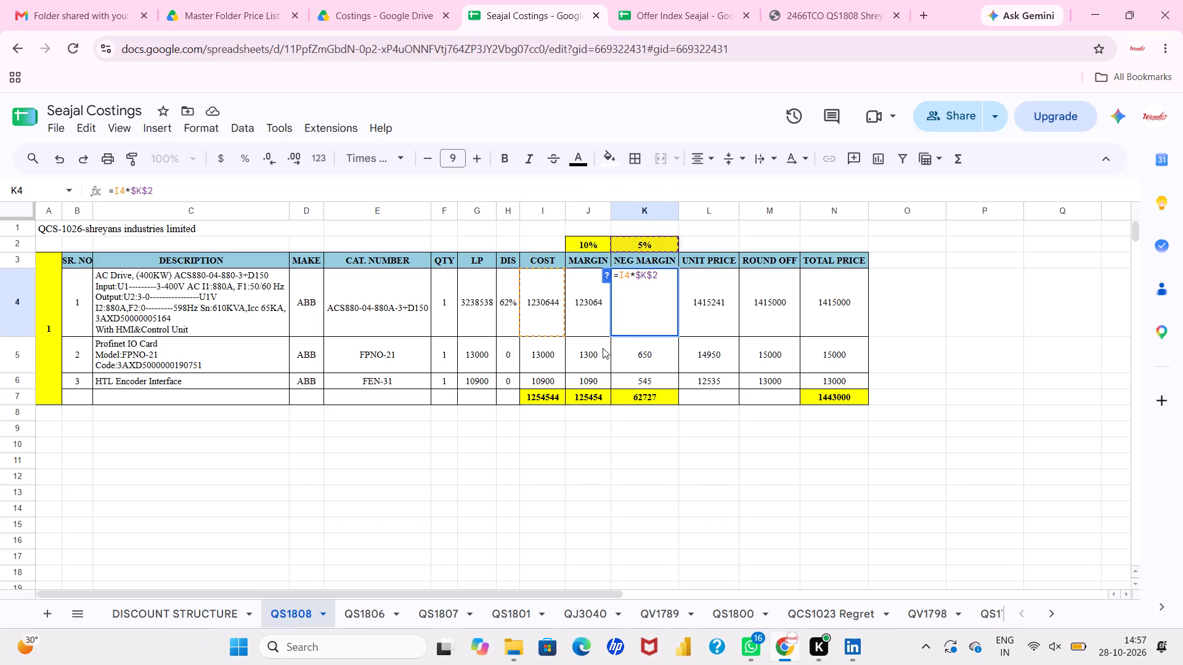
double_click(603, 348)
double_click(600, 384)
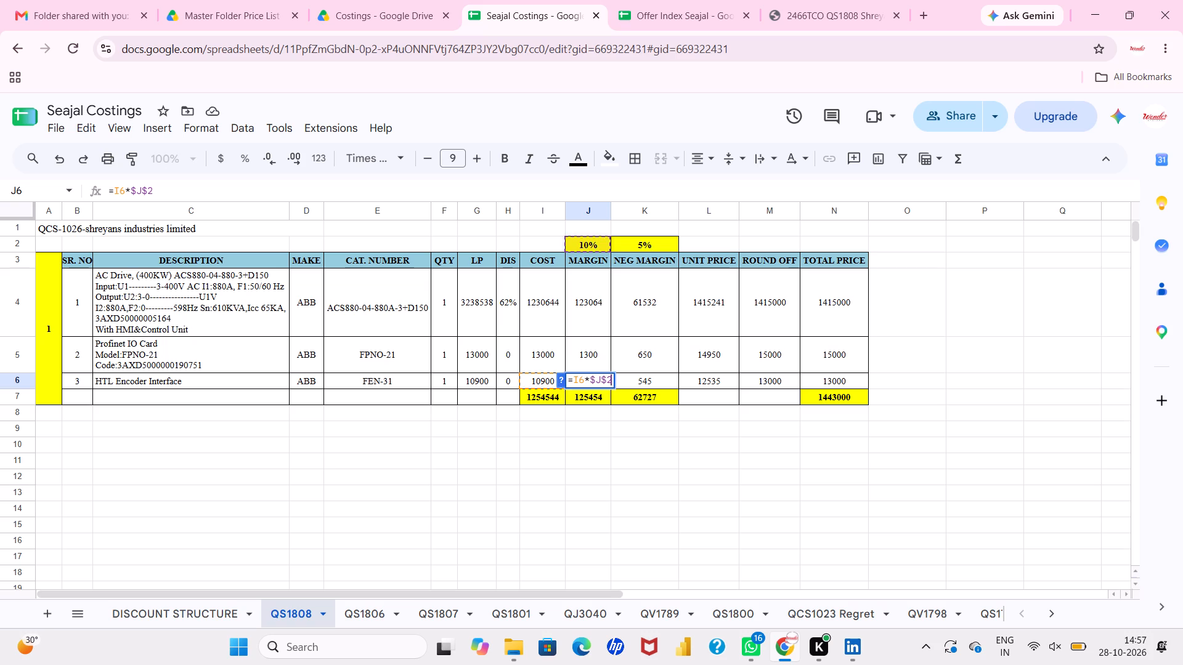
double_click(663, 346)
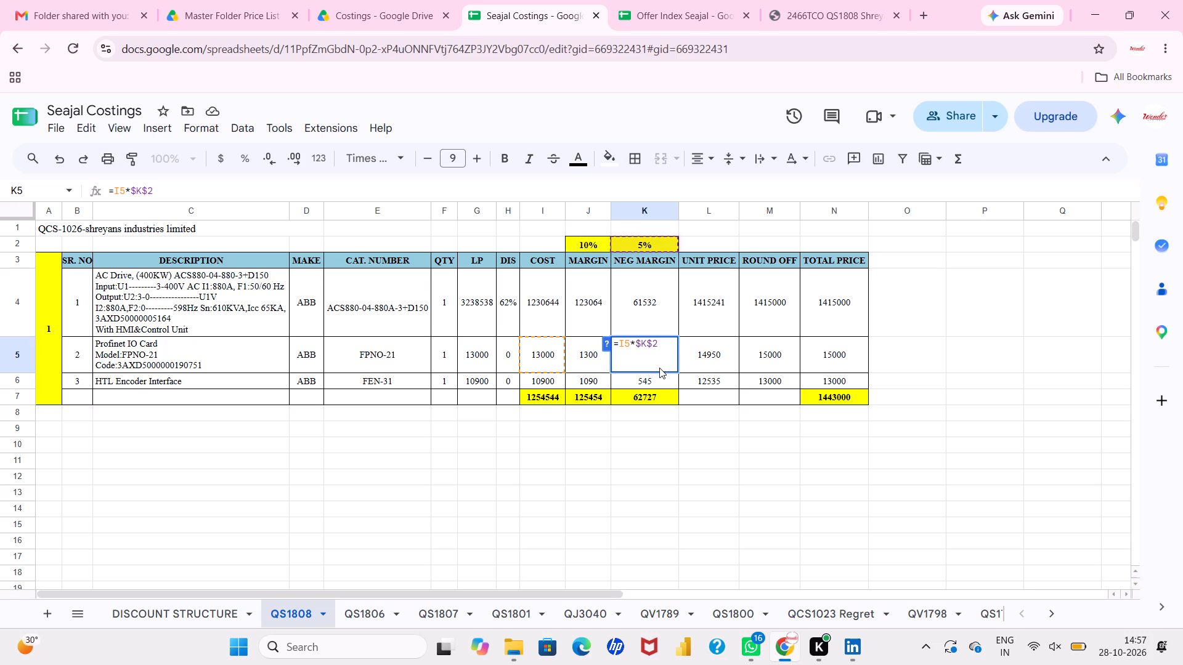
double_click(659, 375)
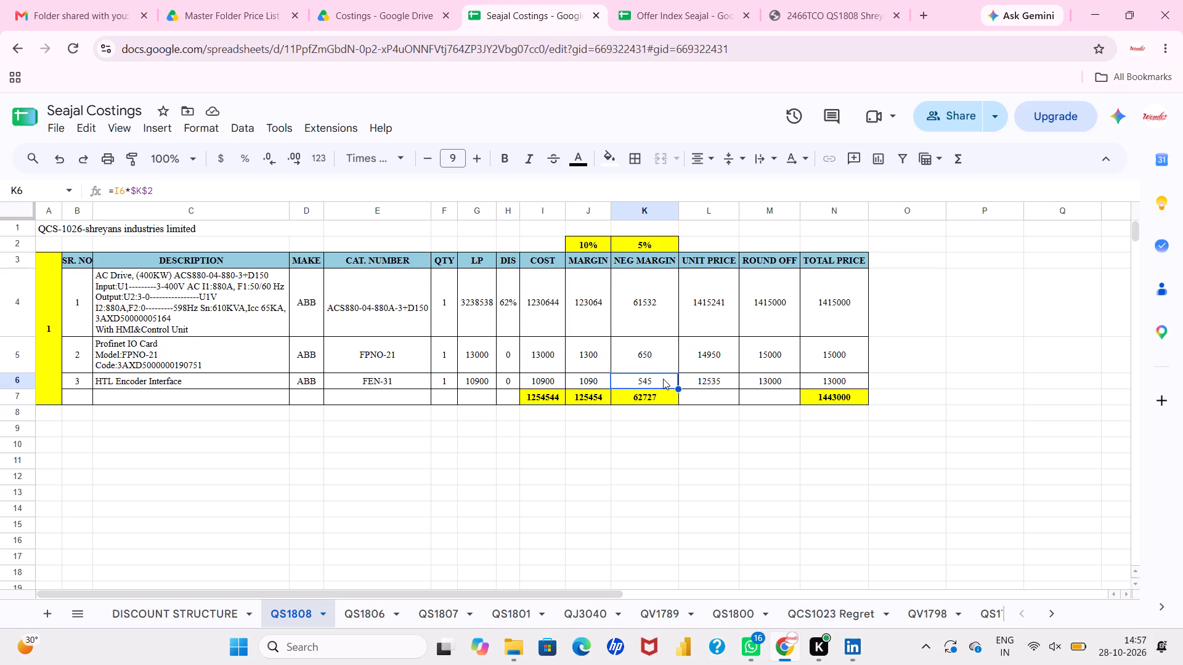
double_click(663, 379)
Check the unit price, round-off and total price formulas of the three items, plus the grand total formula.
double_click(702, 309)
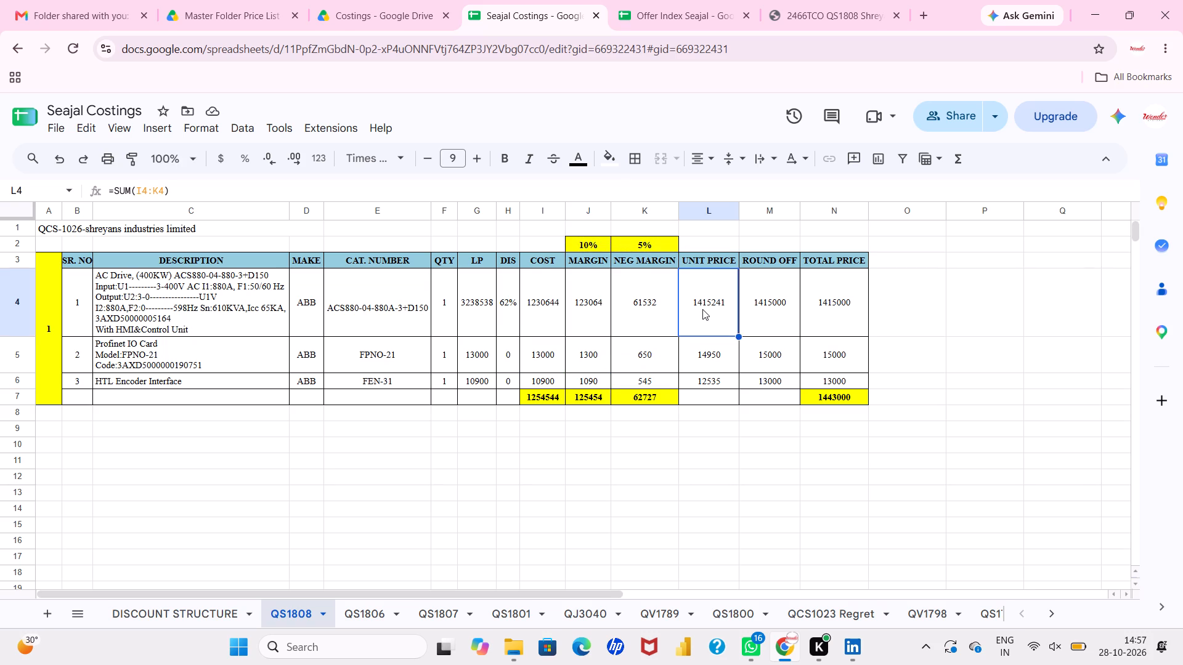
double_click(704, 345)
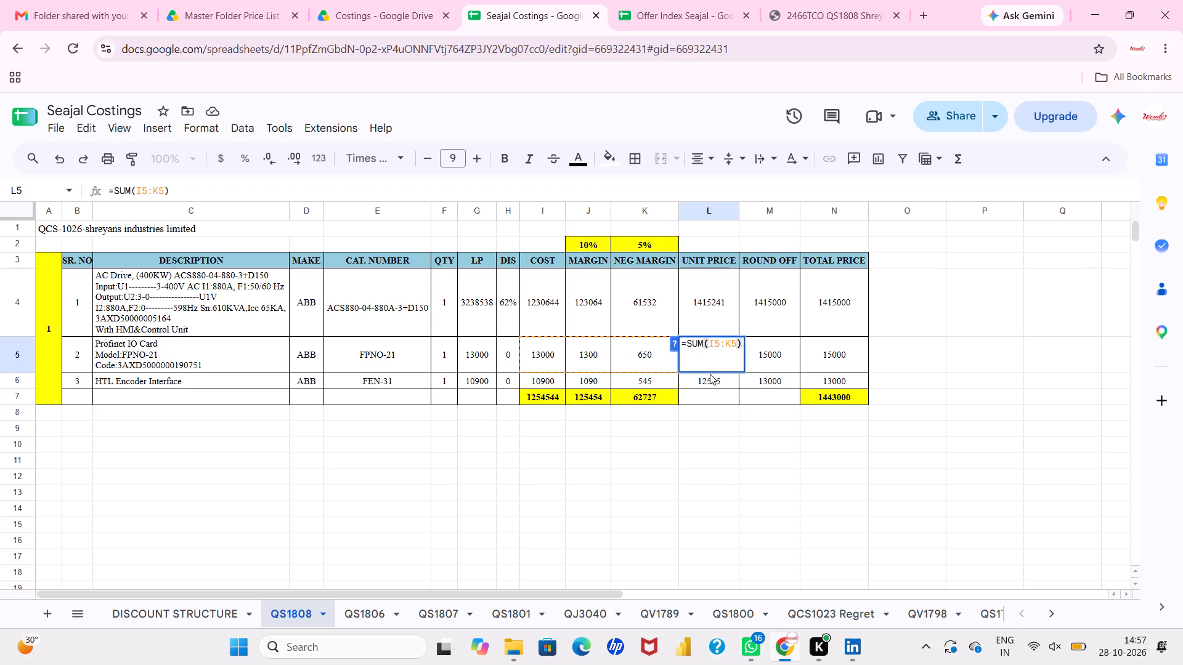
double_click(713, 381)
double_click(749, 305)
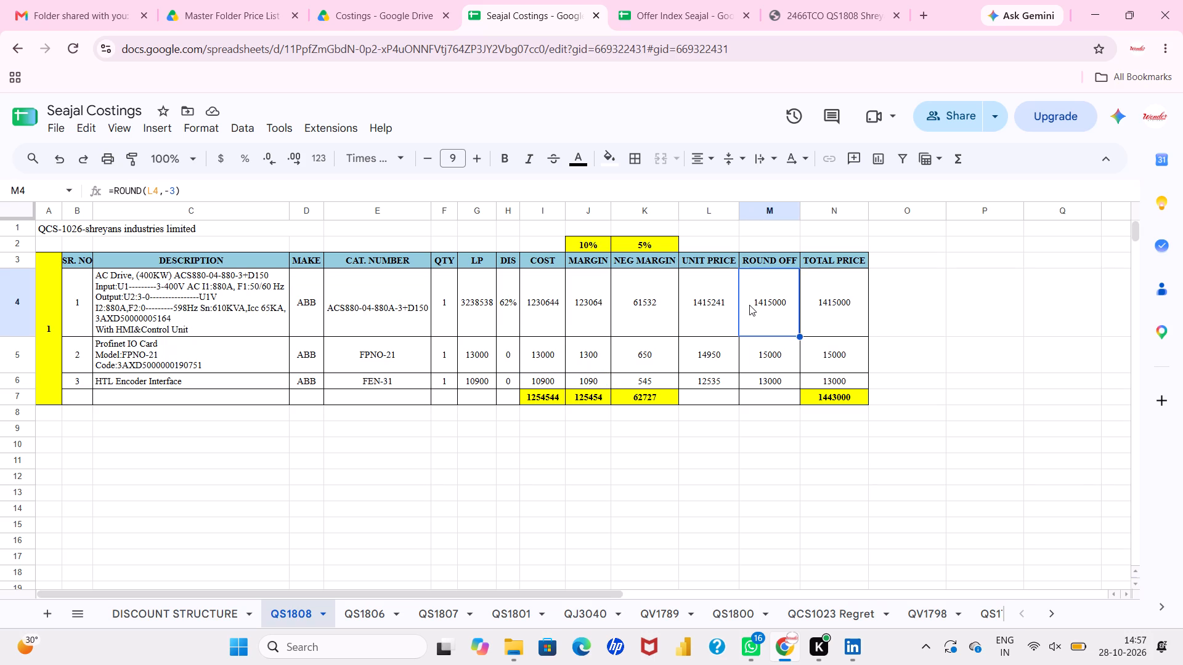
double_click(770, 363)
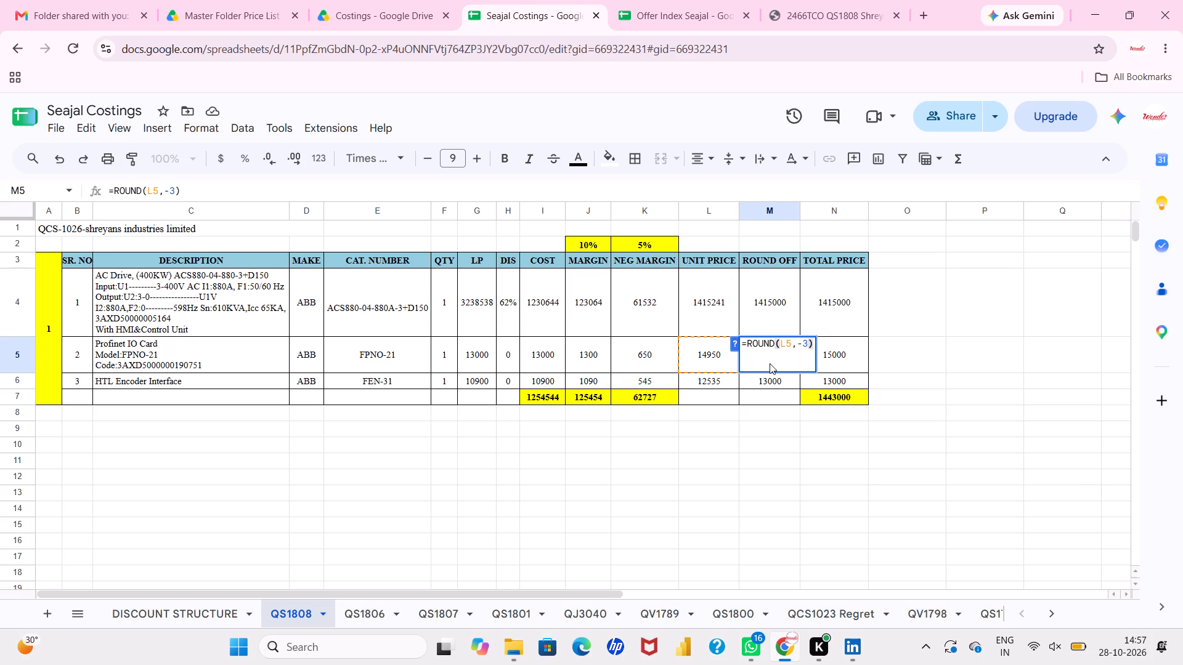
double_click(771, 379)
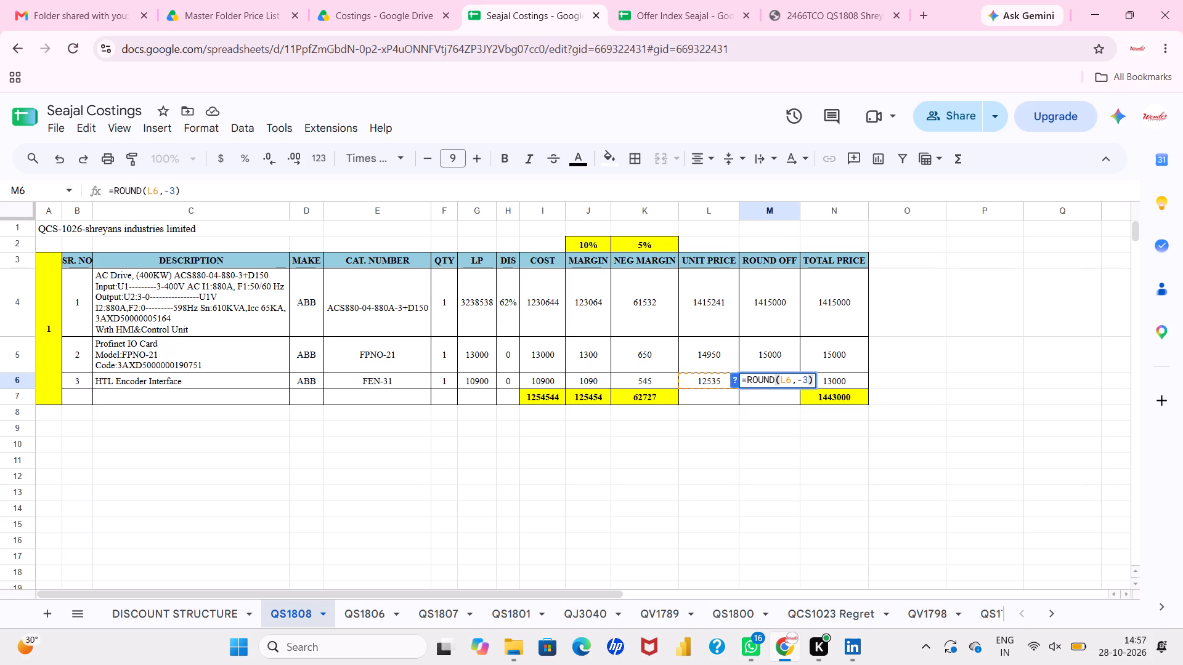
click(808, 344)
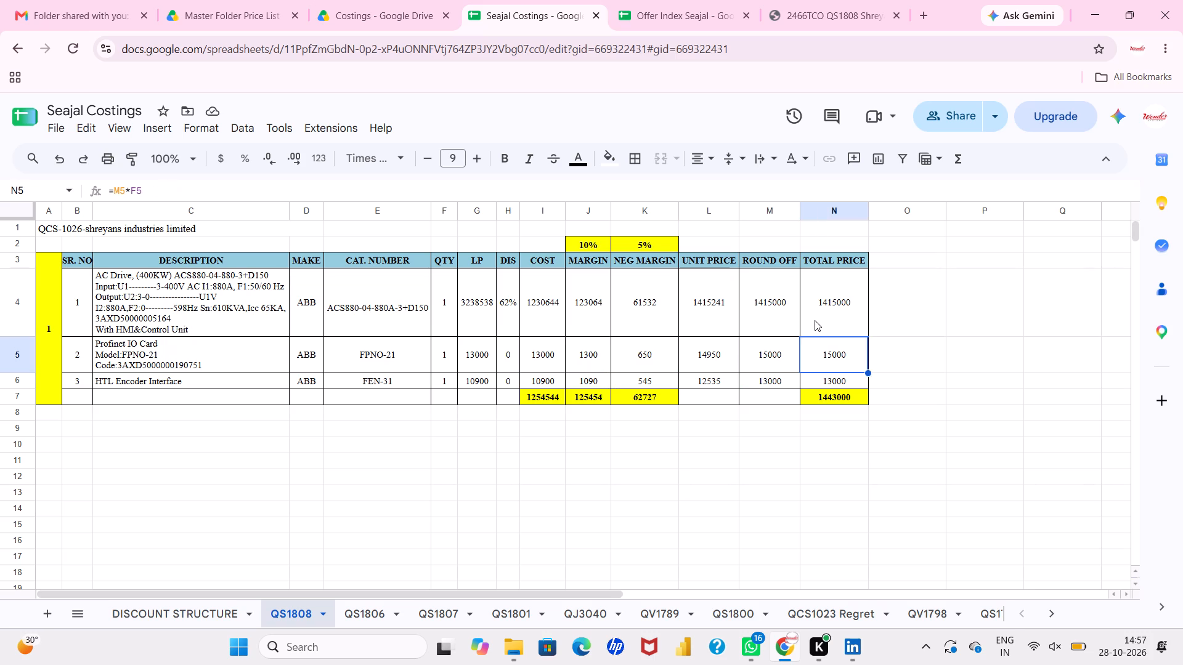
double_click(816, 317)
double_click(829, 362)
double_click(838, 379)
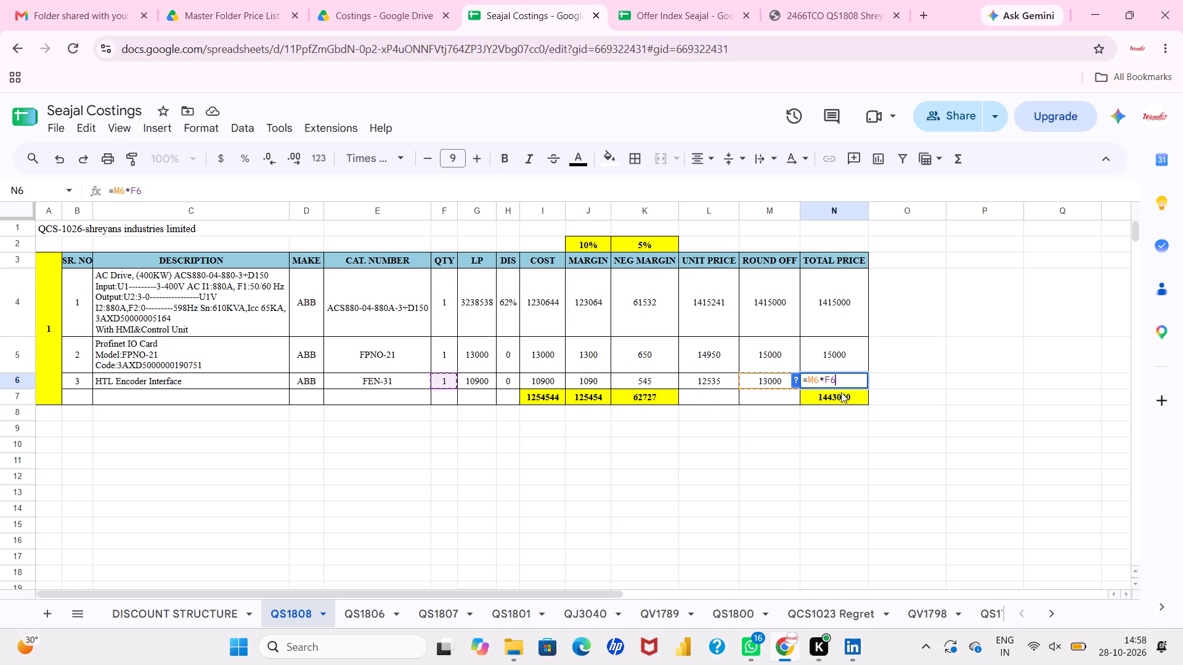
double_click(842, 395)
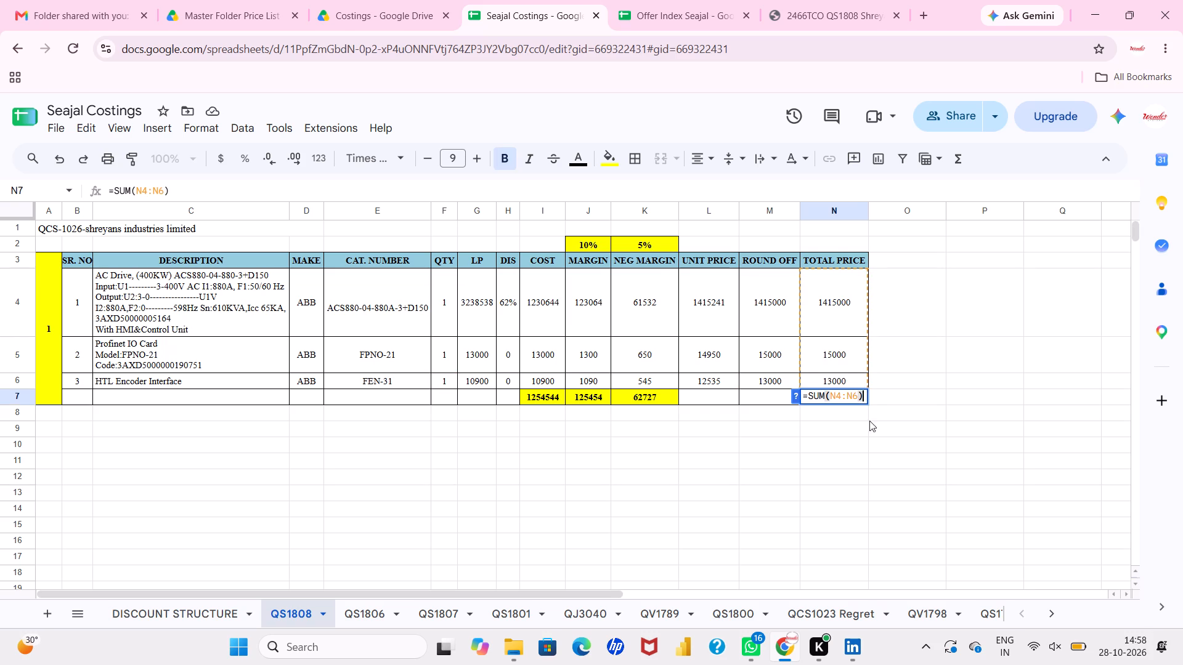
click(883, 433)
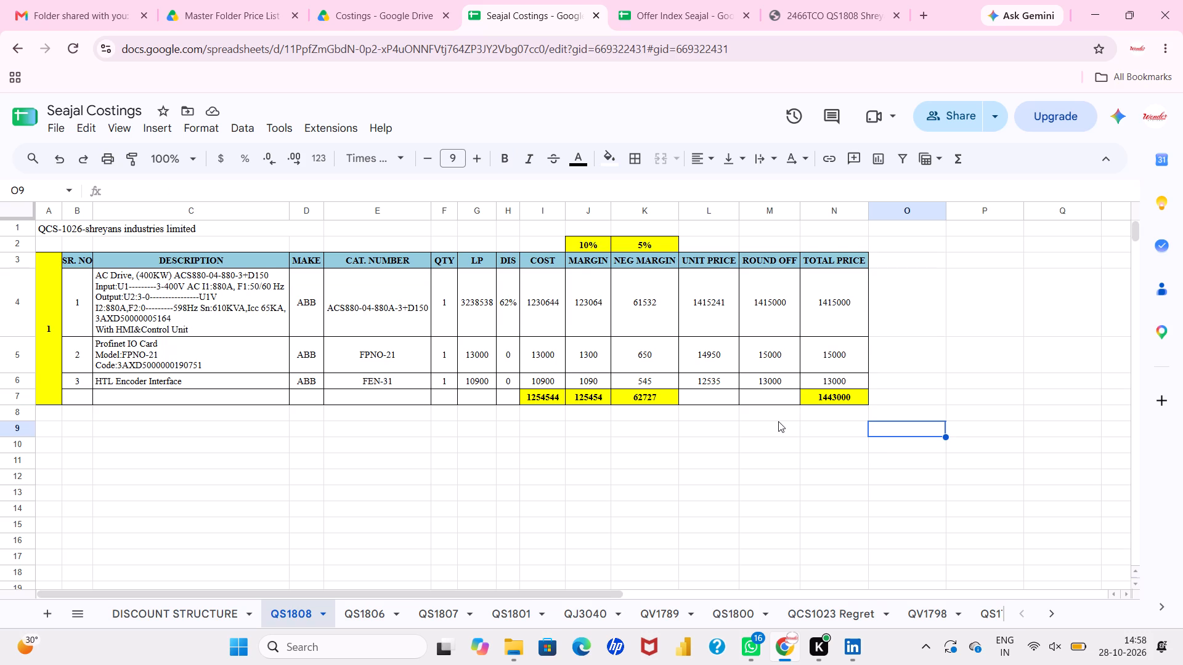
click(614, 418)
scroll(614, 418, up, 1)
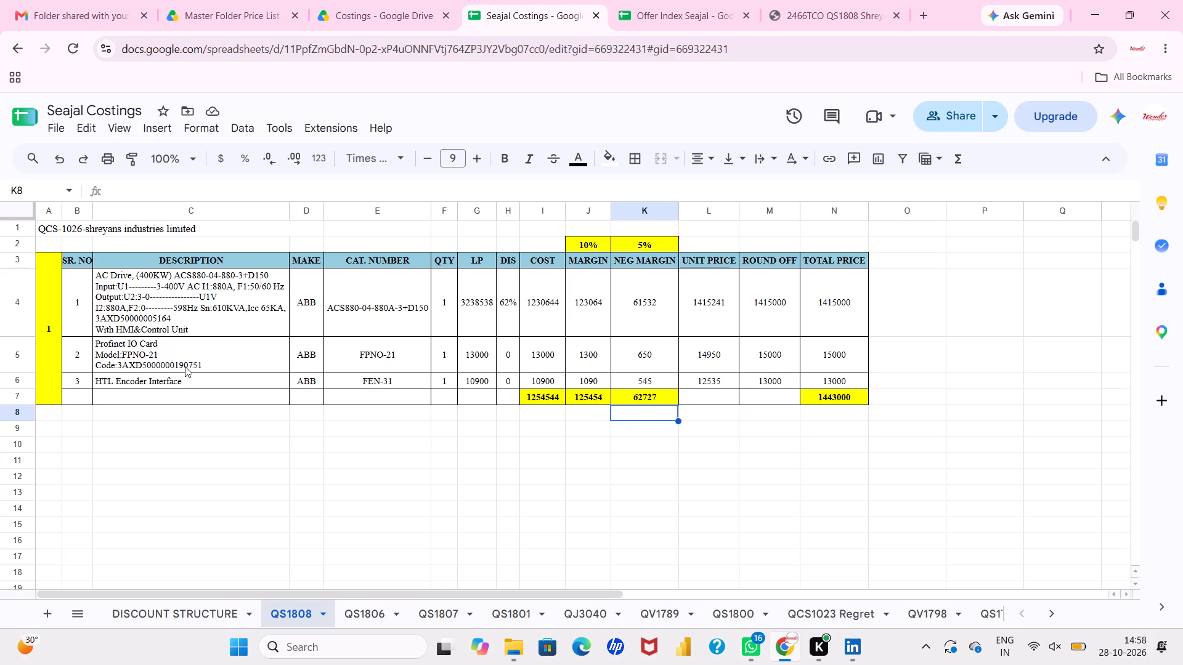
Review the description, catalogue number, quantity and list price entries of the items in the QS1808 costing sheet.
scroll(292, 435, up, 1)
drag(282, 328, 285, 364)
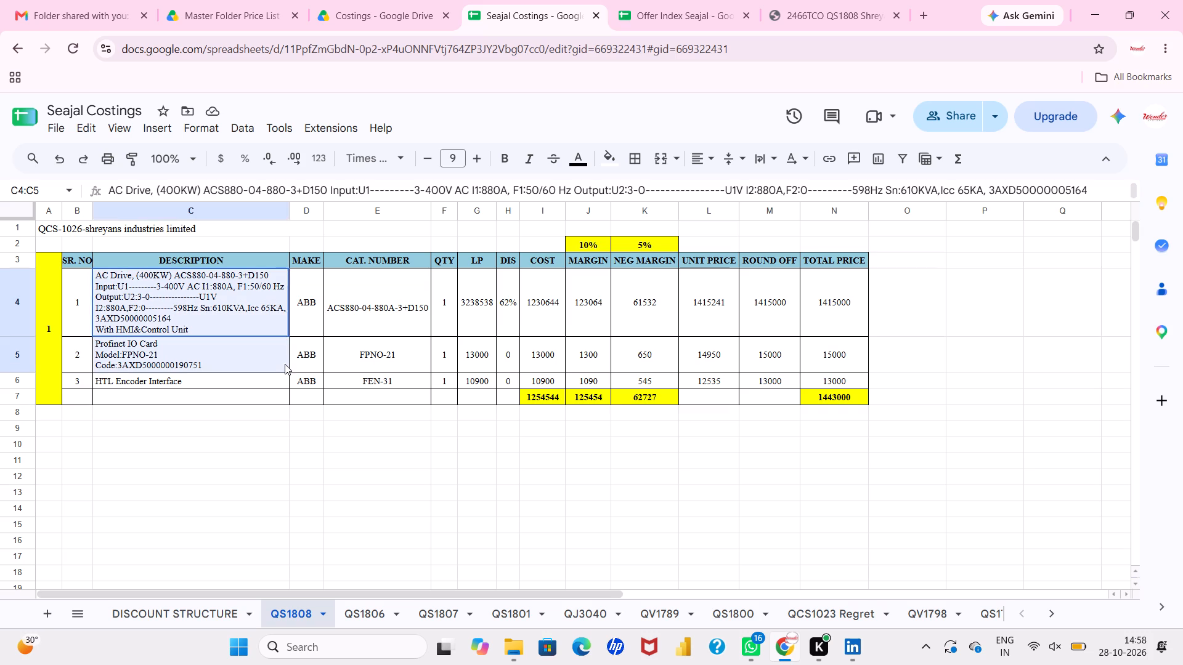
drag(285, 364, 285, 365)
click(285, 365)
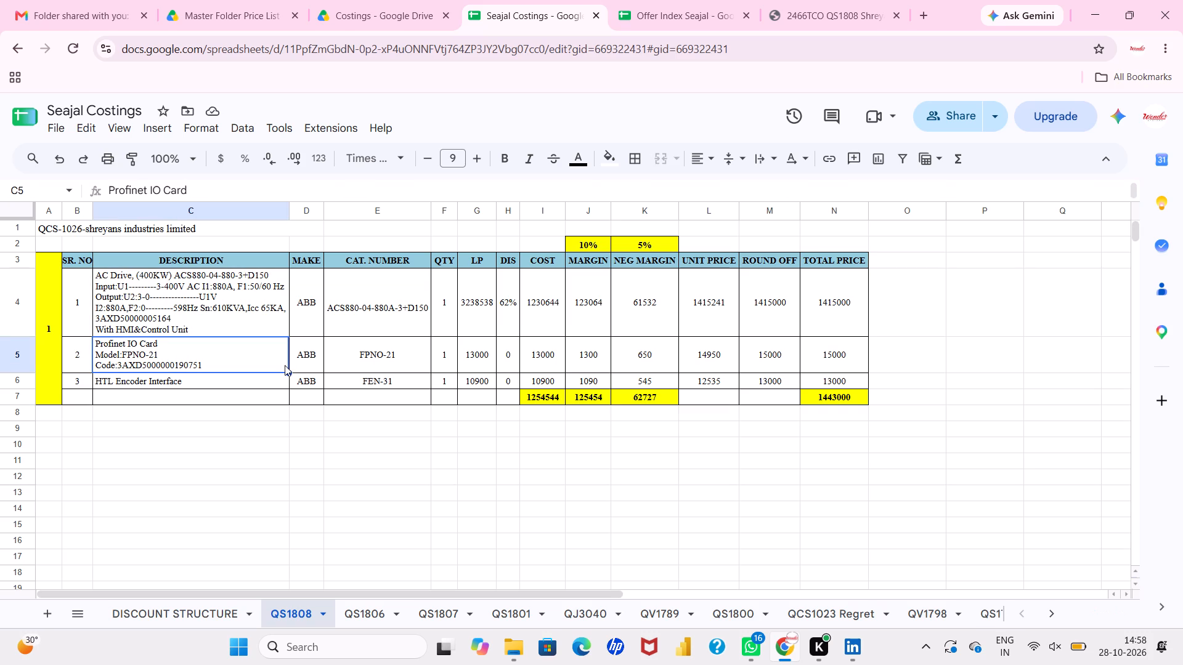
click(245, 302)
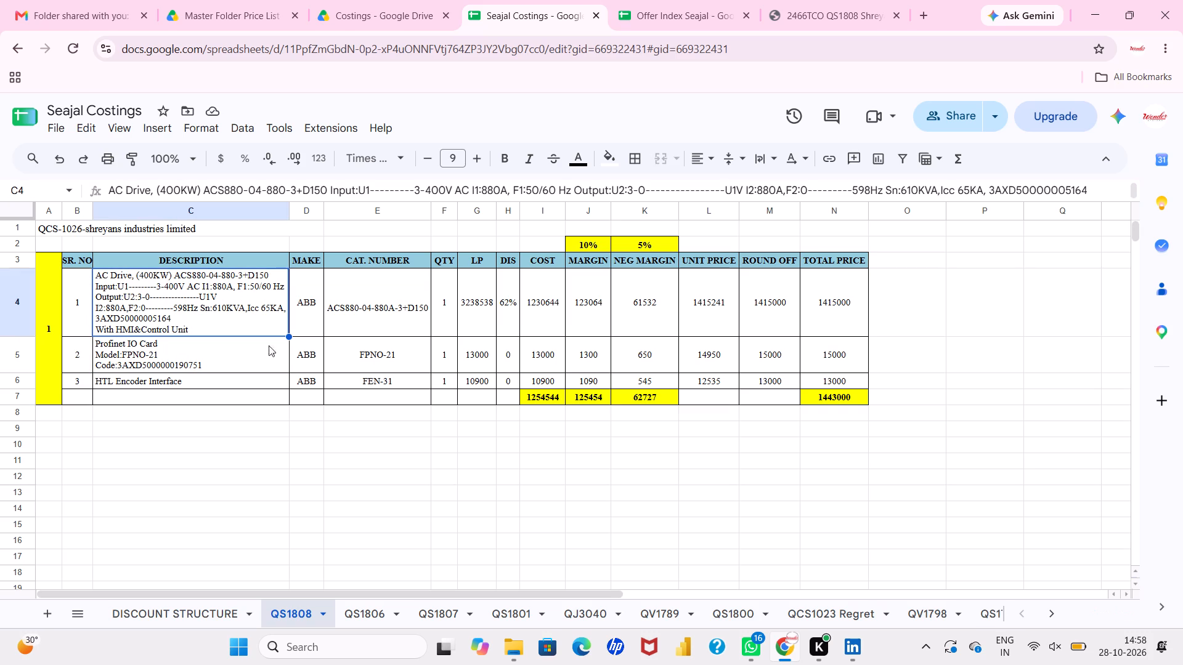
click(271, 344)
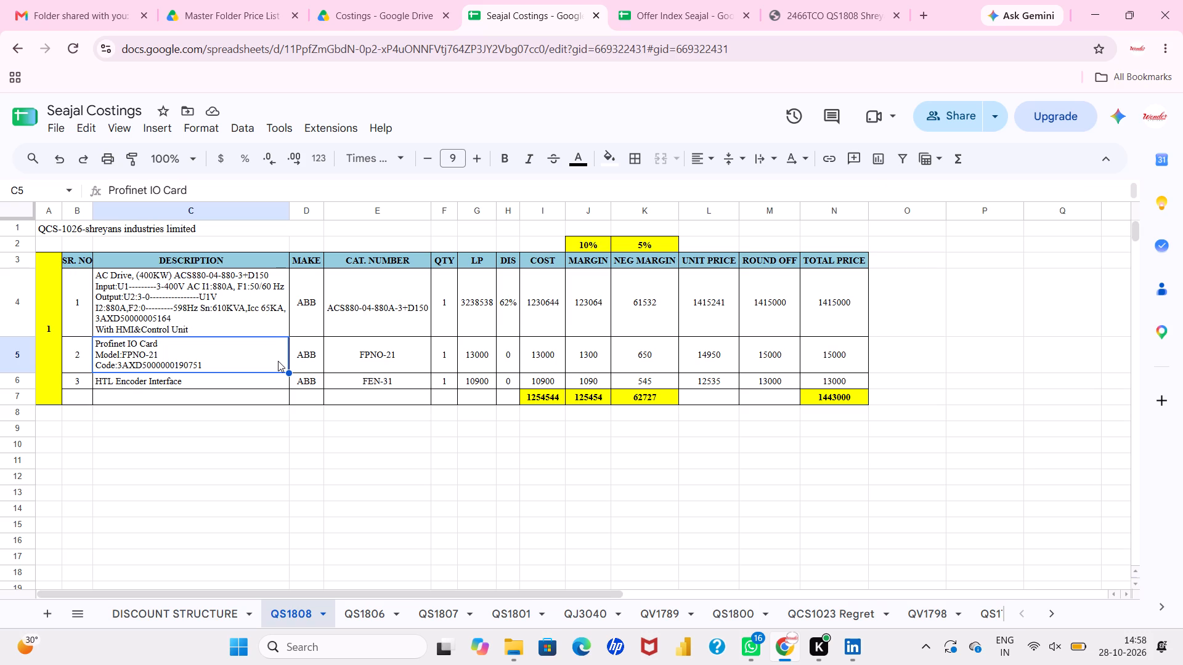
click(349, 319)
click(366, 367)
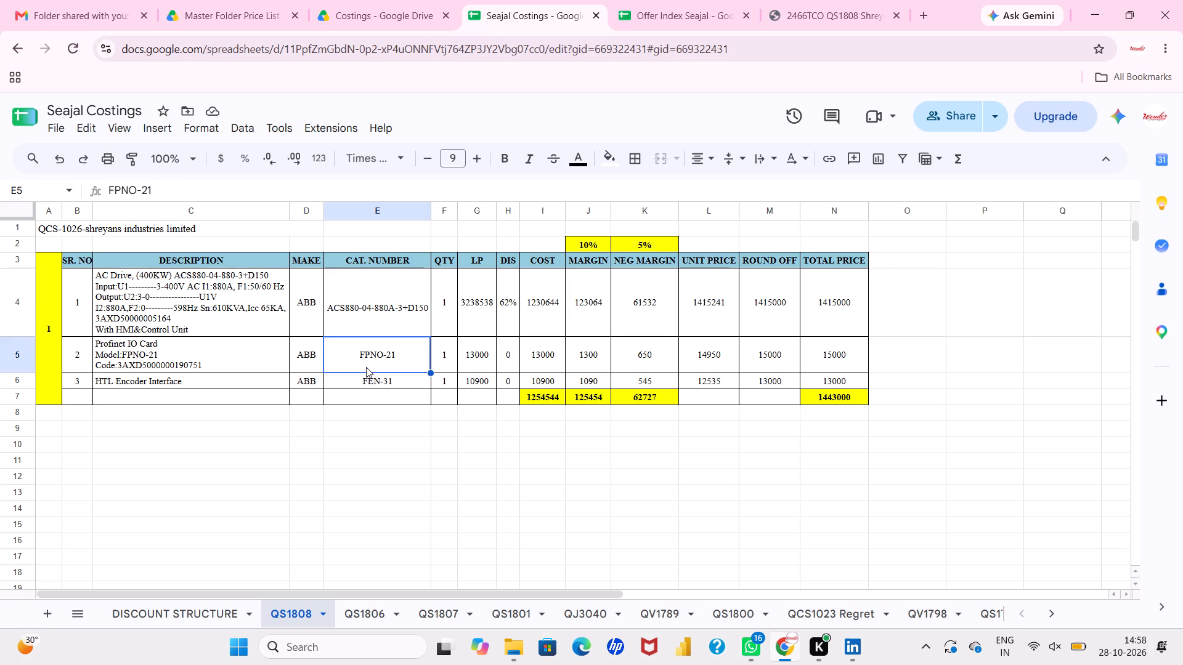
click(374, 382)
click(444, 320)
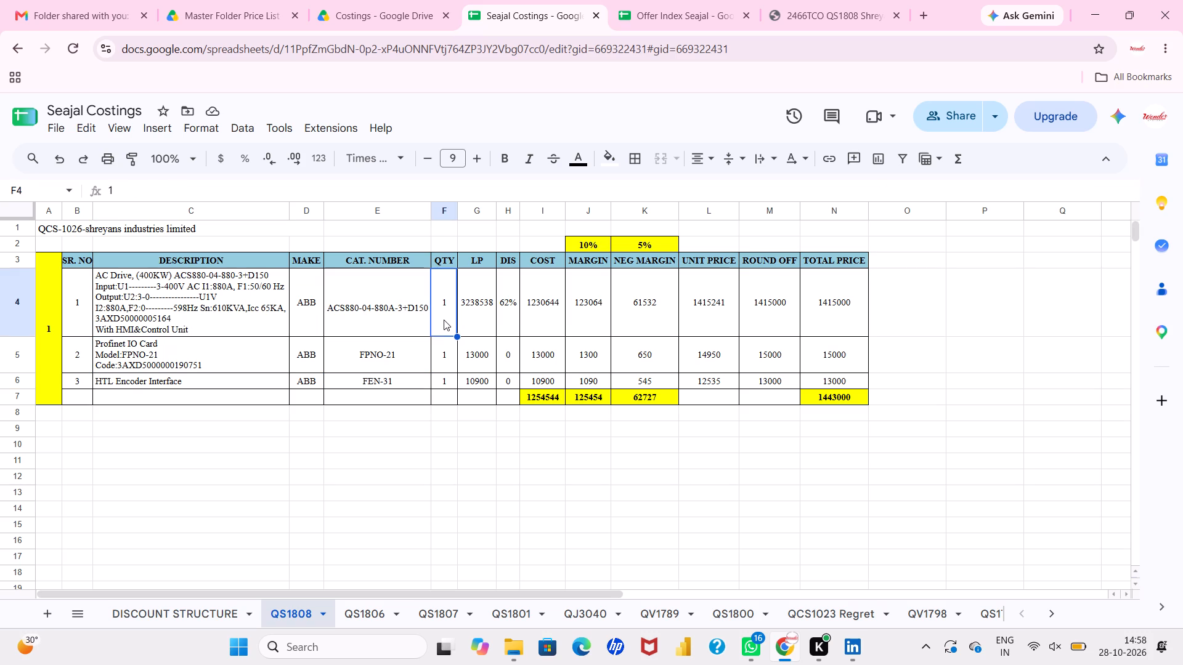
click(450, 353)
click(455, 381)
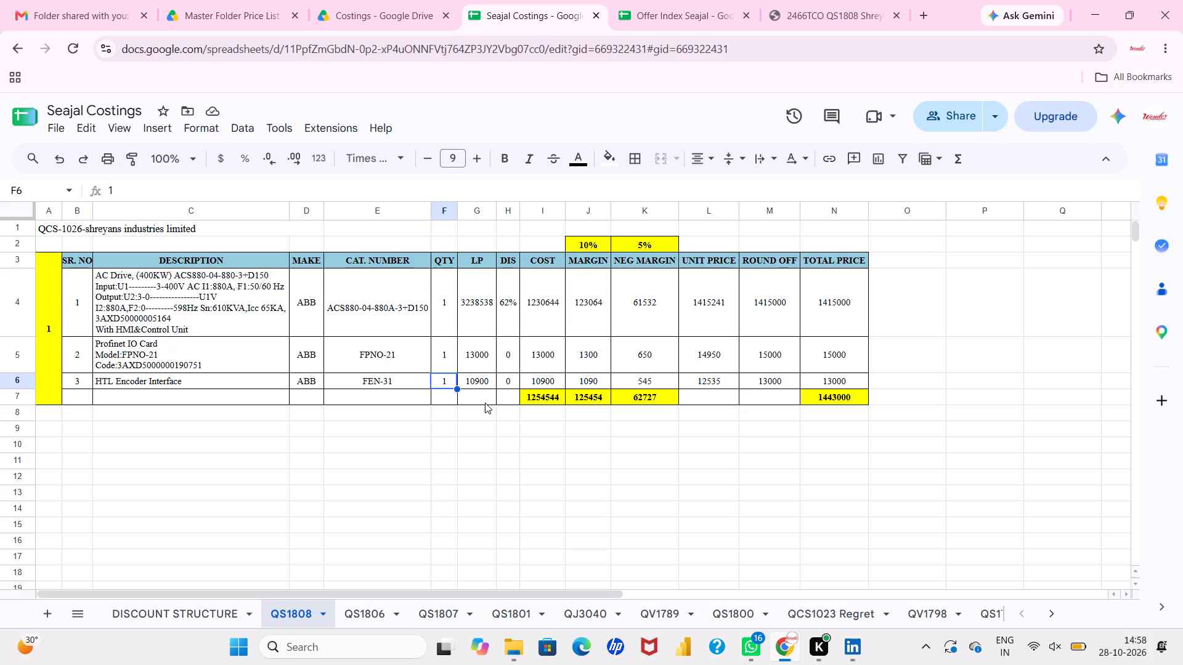
click(518, 435)
scroll(518, 435, up, 1)
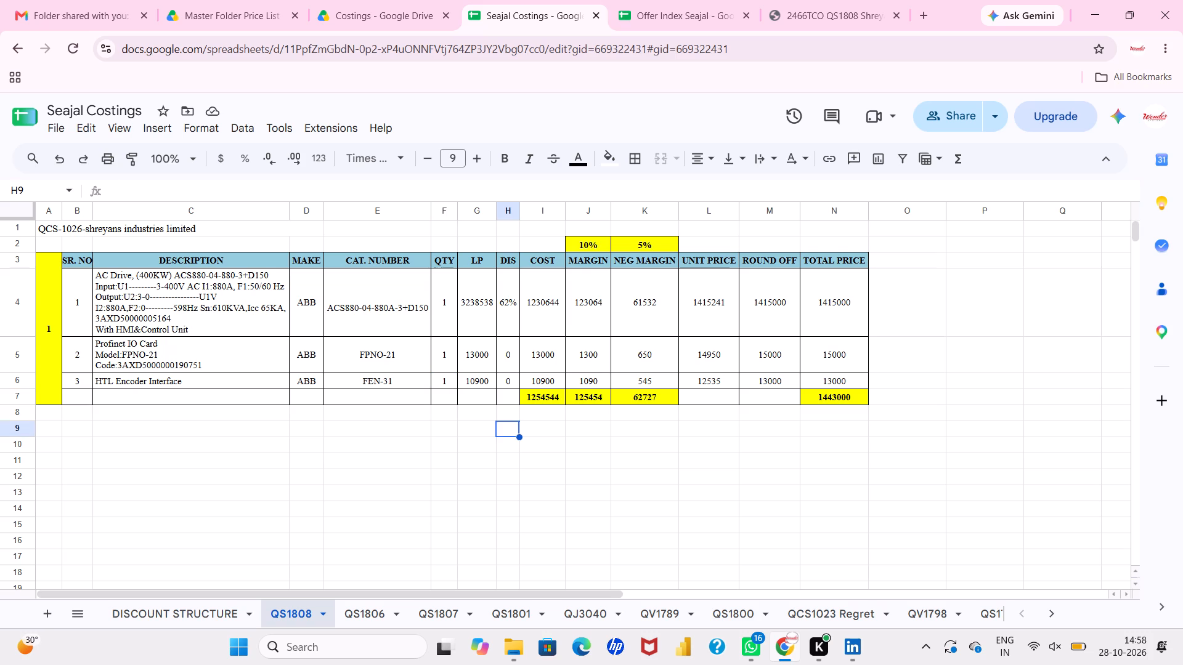
click(474, 316)
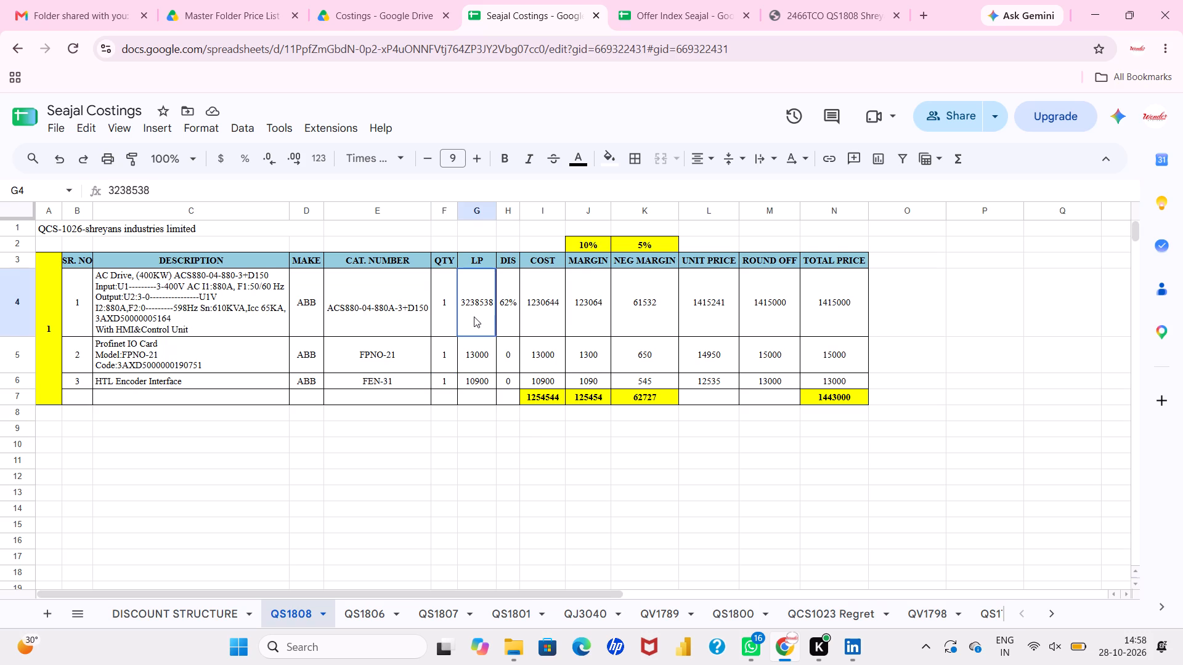